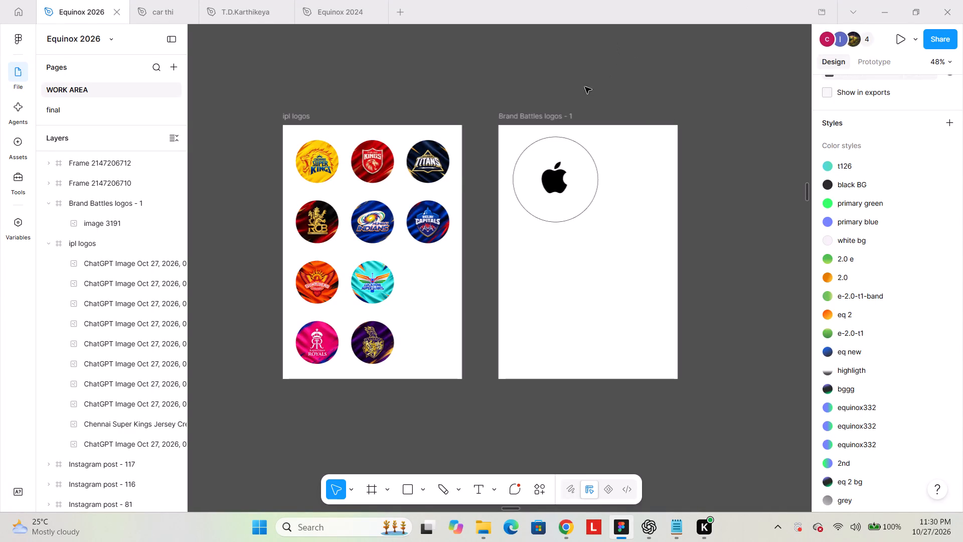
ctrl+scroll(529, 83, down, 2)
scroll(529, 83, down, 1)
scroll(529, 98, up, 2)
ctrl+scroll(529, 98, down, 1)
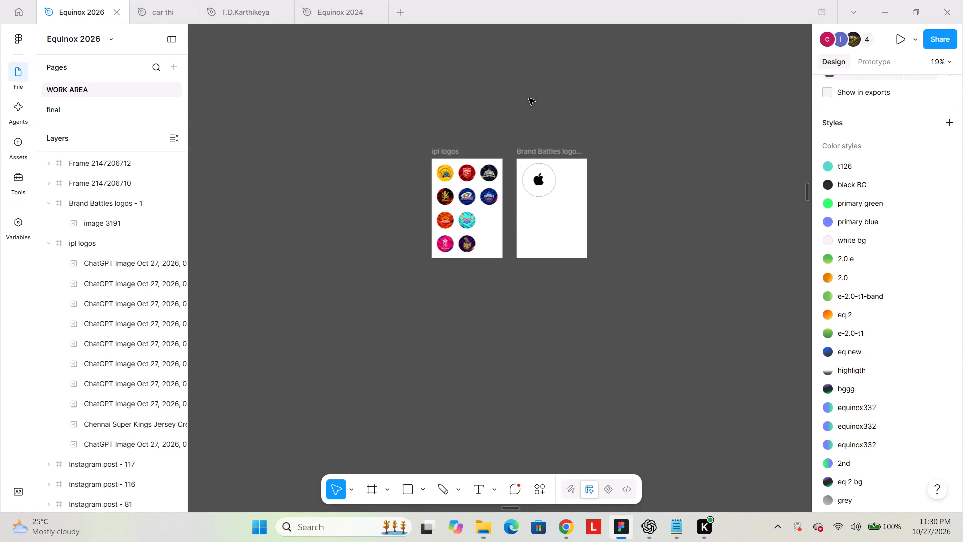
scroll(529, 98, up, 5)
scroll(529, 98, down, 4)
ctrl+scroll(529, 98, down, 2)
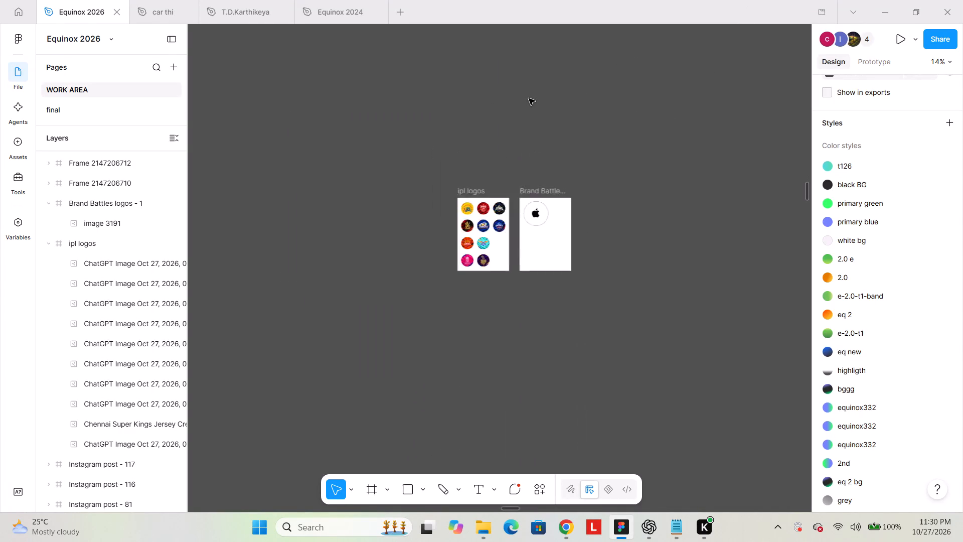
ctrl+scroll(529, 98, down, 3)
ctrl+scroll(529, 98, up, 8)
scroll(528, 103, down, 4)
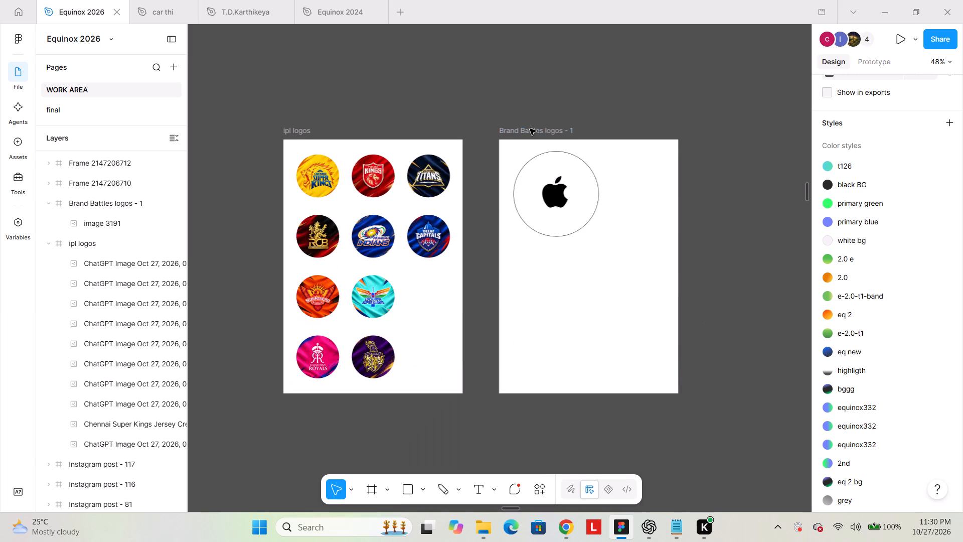
Move the circled Apple logo out of the Brand Battles logos - 1 frame to the empty canvas above it.
click(565, 189)
shift+drag(562, 208, 553, 69)
click(755, 127)
Delete the wide image strip of founder portraits and brand logos lying on the empty canvas below the sponsor posters.
ctrl+scroll(712, 157, down, 8)
scroll(705, 165, up, 4)
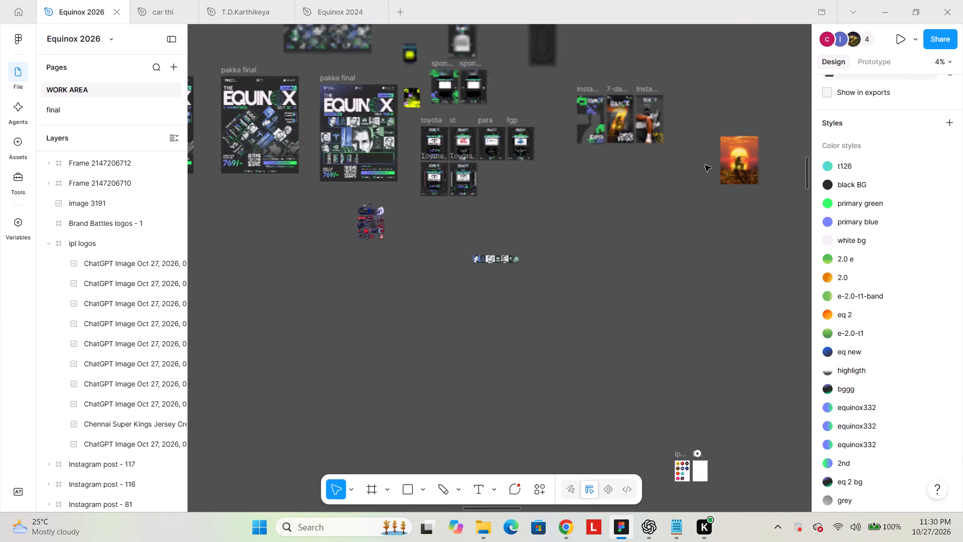
ctrl+scroll(480, 248, up, 4)
click(536, 294)
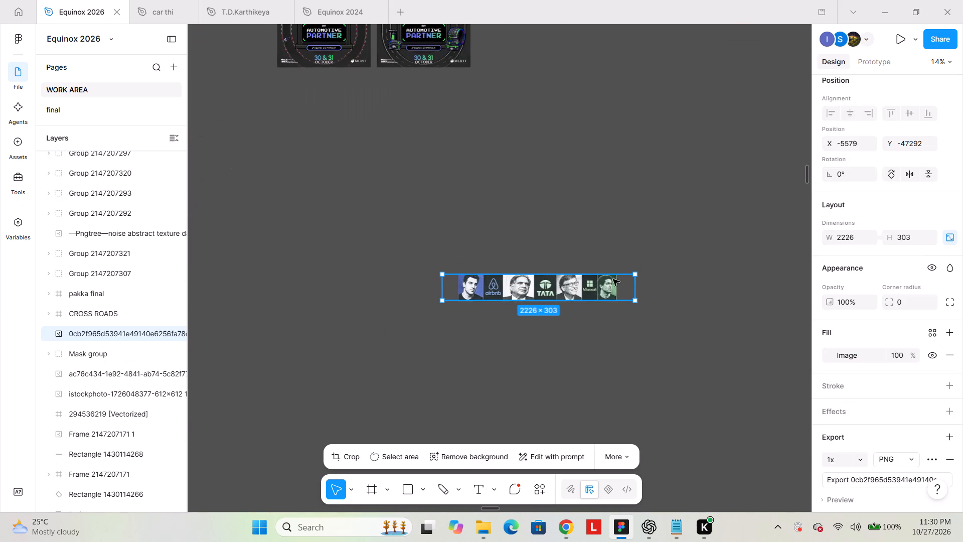
key(BackSpace)
Move the car, tools and car-parts images together closer to the lower corner of the pakka final poster, towards the Toyota posters.
scroll(590, 253, up, 2)
scroll(584, 244, down, 3)
scroll(584, 244, up, 3)
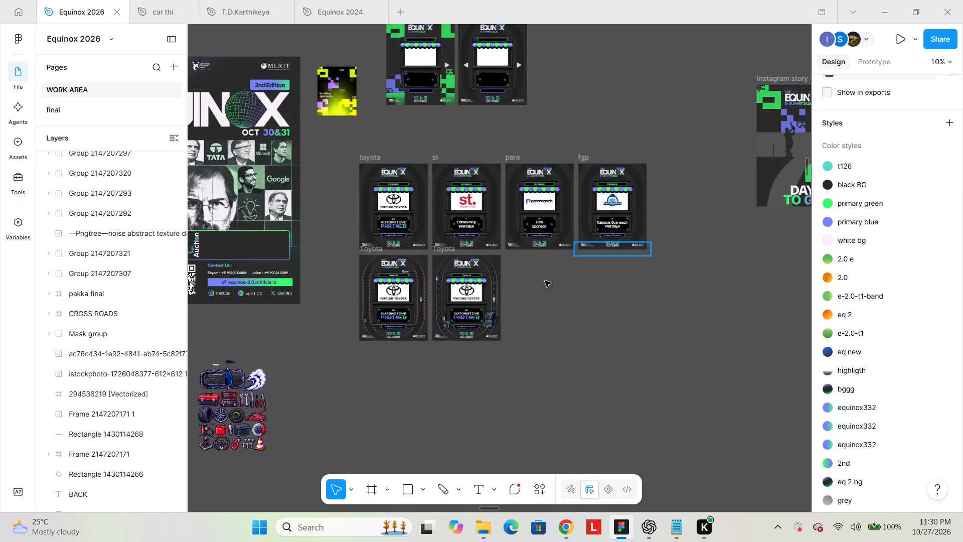
scroll(557, 269, down, 2)
shift+scroll(427, 285, up, 1)
drag(378, 217, 264, 320)
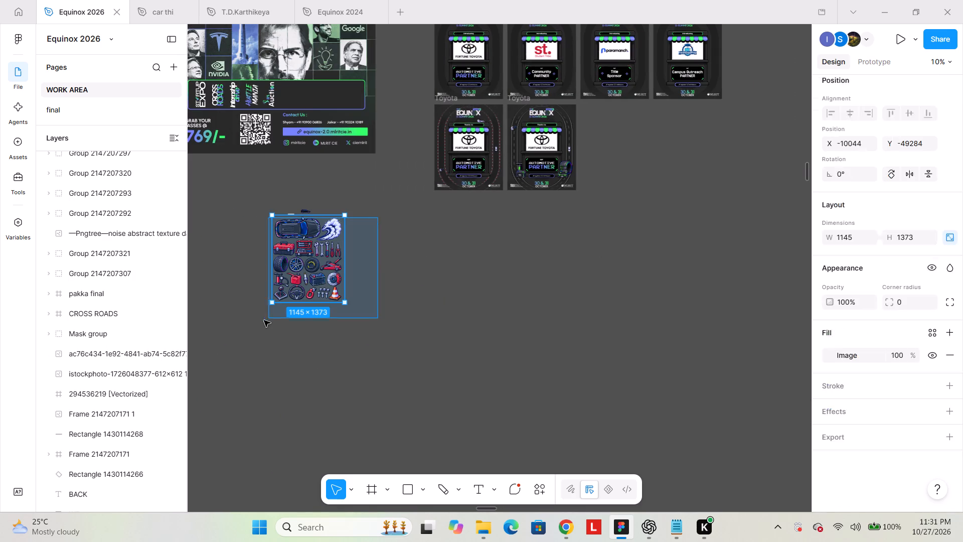
drag(264, 320, 263, 320)
click(268, 208)
click(259, 198)
drag(259, 198, 356, 291)
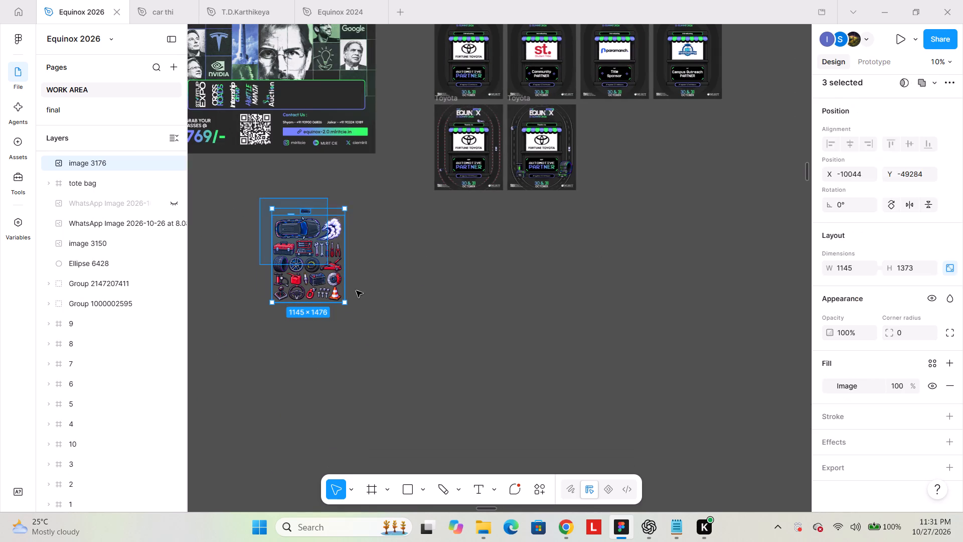
drag(356, 291, 371, 309)
drag(326, 257, 399, 224)
Reposition the car and tools images directly beneath the pakka final poster, away from the Toyota posters.
scroll(590, 228, up, 2)
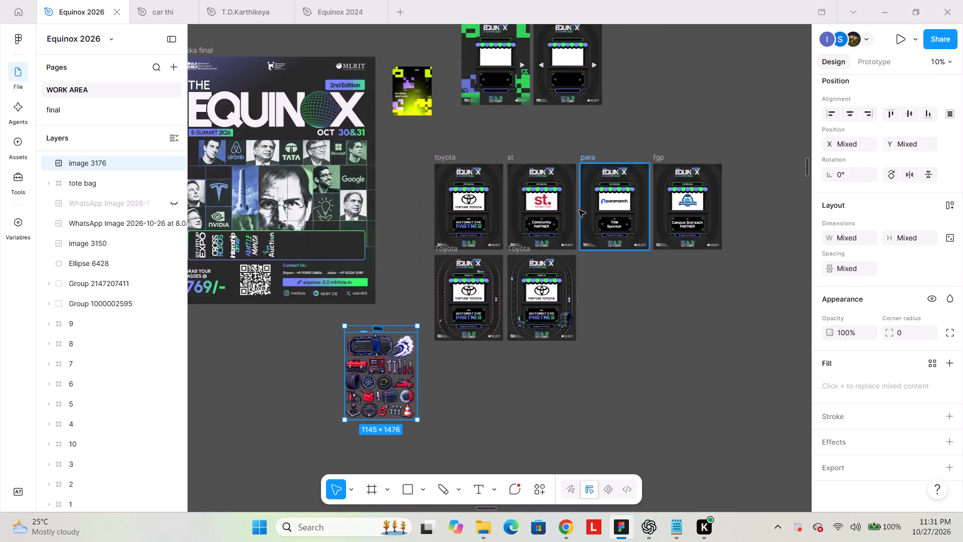
shift+scroll(516, 292, up, 3)
shift+scroll(516, 292, down, 2)
shift+scroll(542, 310, up, 1)
shift+scroll(542, 310, down, 1)
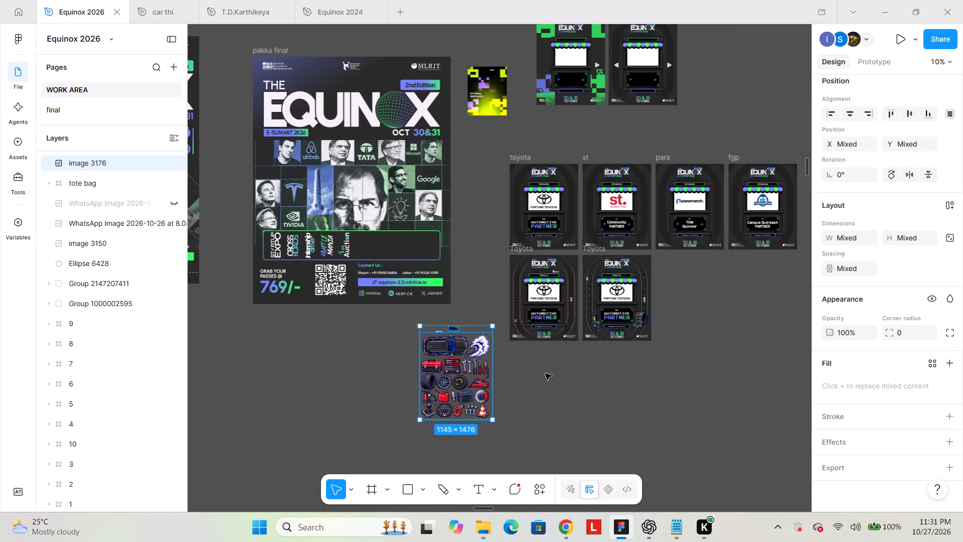
click(490, 316)
drag(496, 314, 394, 445)
drag(449, 377, 371, 389)
click(474, 364)
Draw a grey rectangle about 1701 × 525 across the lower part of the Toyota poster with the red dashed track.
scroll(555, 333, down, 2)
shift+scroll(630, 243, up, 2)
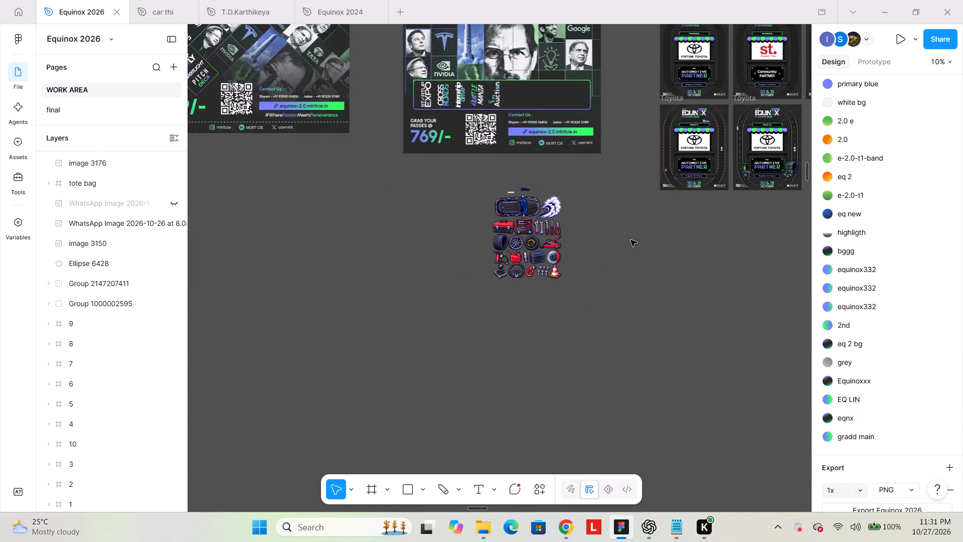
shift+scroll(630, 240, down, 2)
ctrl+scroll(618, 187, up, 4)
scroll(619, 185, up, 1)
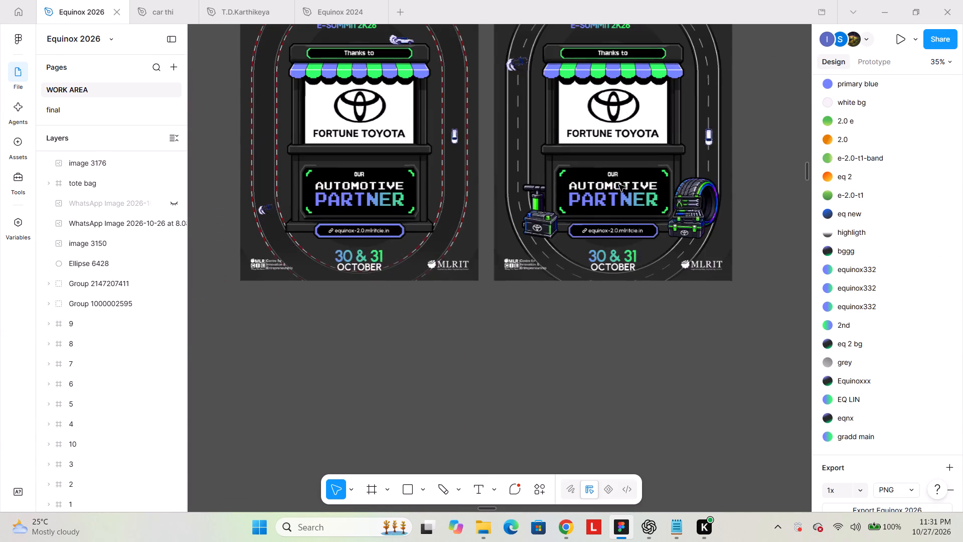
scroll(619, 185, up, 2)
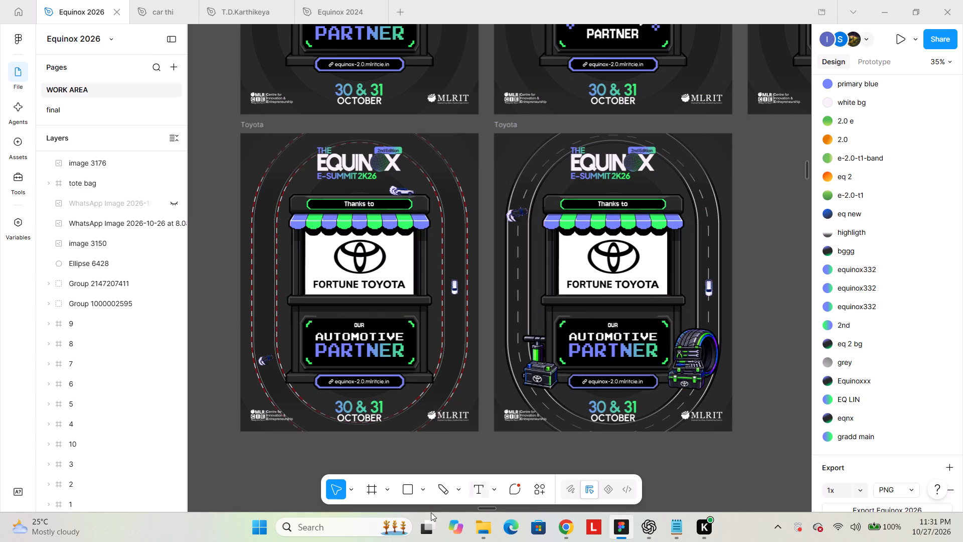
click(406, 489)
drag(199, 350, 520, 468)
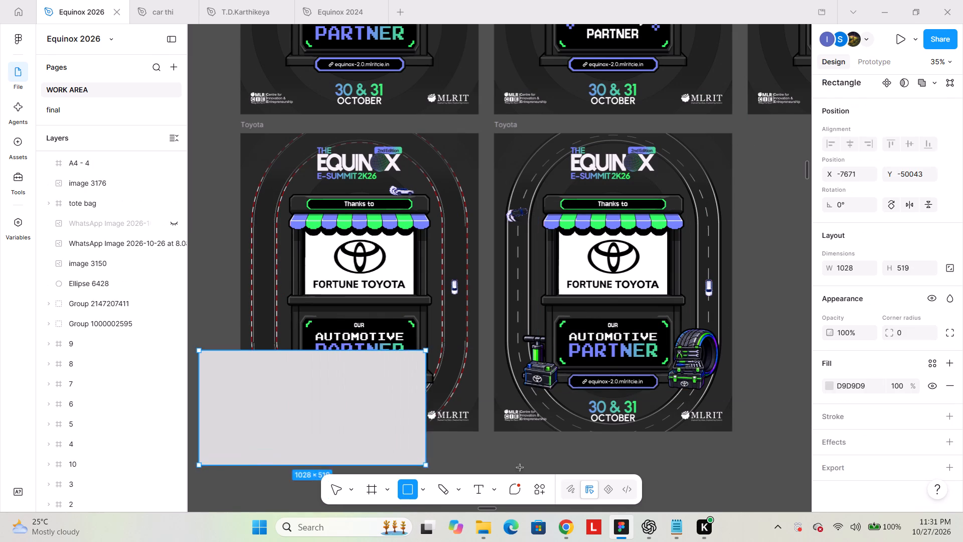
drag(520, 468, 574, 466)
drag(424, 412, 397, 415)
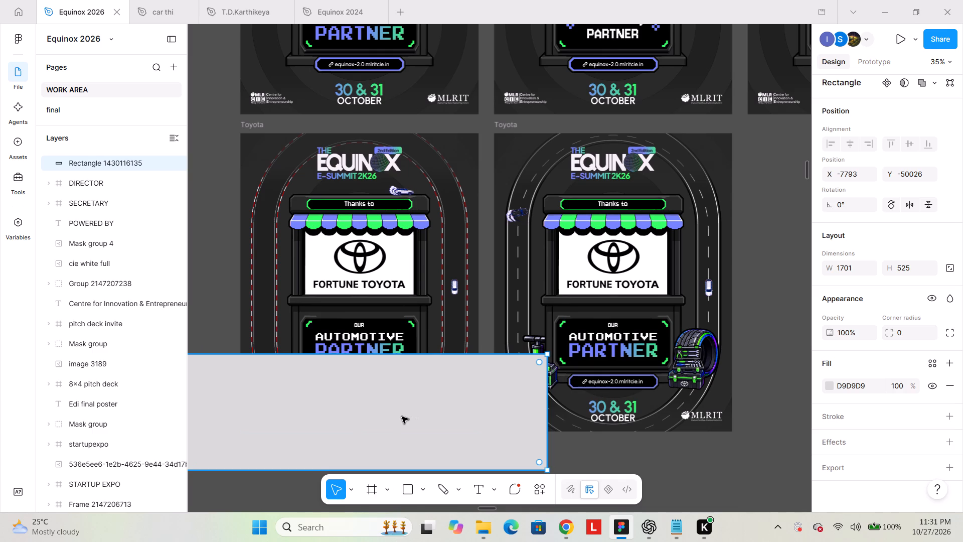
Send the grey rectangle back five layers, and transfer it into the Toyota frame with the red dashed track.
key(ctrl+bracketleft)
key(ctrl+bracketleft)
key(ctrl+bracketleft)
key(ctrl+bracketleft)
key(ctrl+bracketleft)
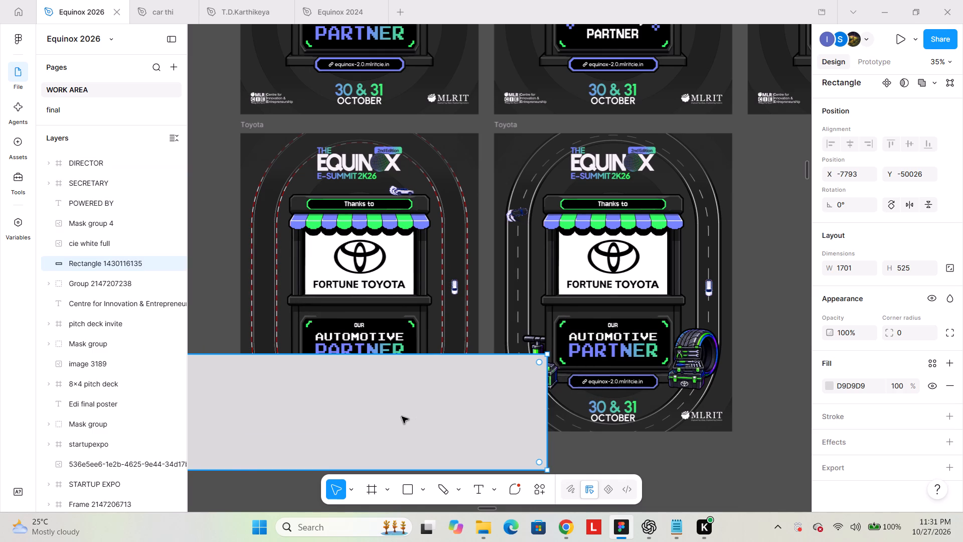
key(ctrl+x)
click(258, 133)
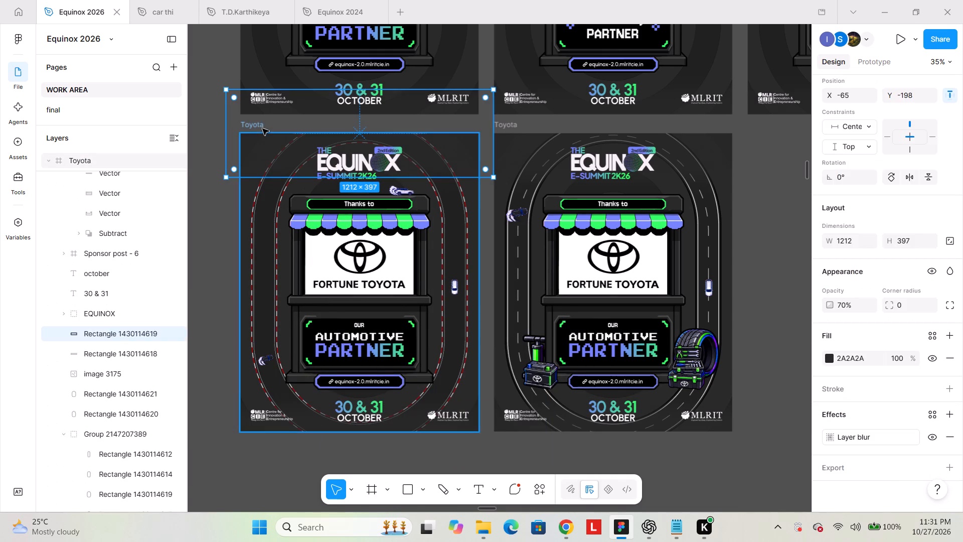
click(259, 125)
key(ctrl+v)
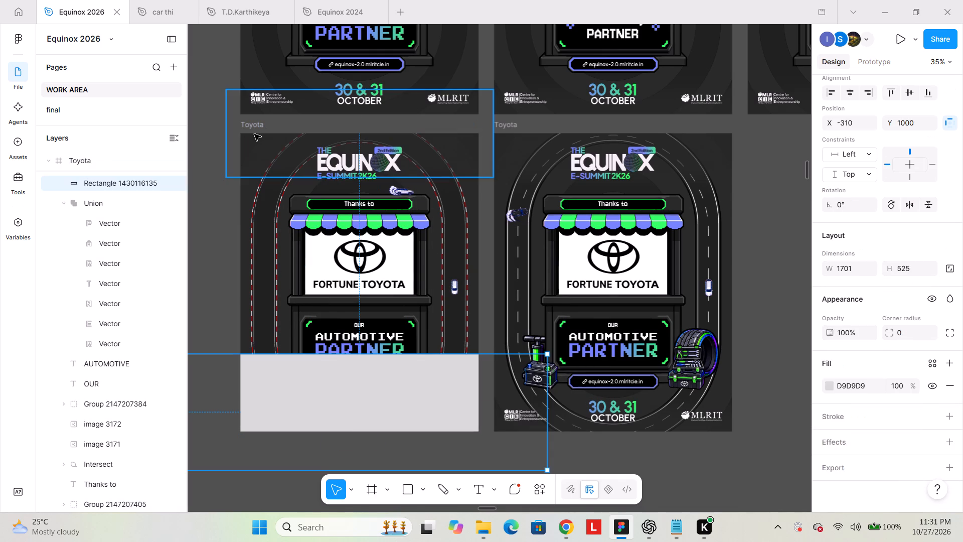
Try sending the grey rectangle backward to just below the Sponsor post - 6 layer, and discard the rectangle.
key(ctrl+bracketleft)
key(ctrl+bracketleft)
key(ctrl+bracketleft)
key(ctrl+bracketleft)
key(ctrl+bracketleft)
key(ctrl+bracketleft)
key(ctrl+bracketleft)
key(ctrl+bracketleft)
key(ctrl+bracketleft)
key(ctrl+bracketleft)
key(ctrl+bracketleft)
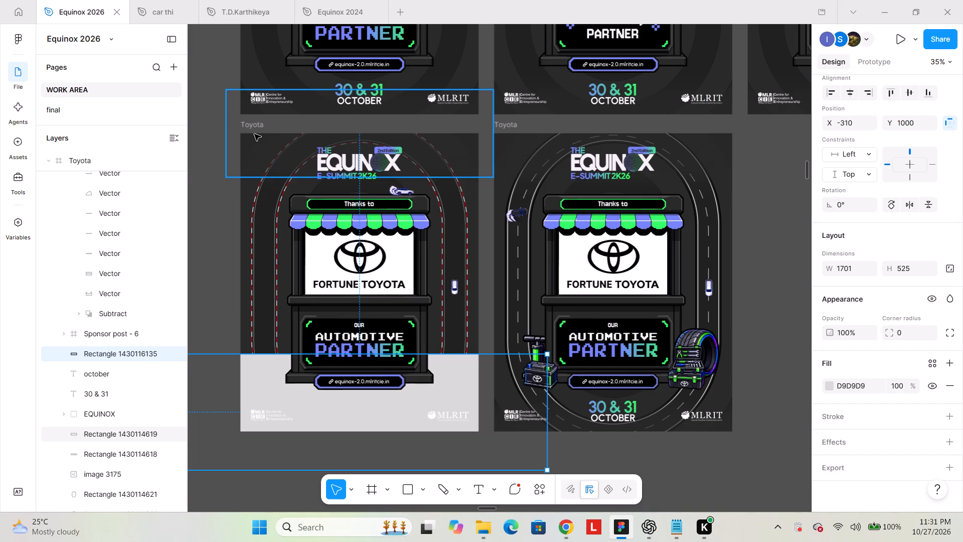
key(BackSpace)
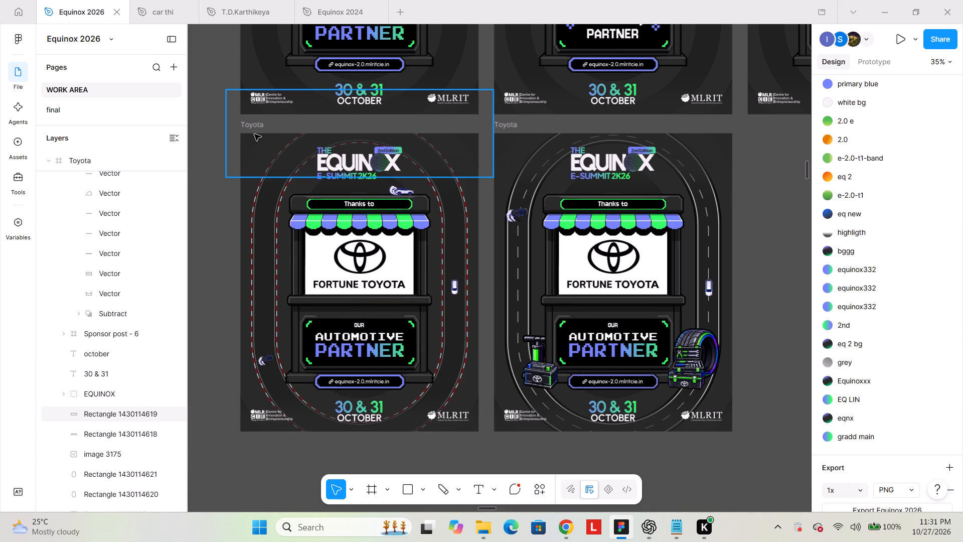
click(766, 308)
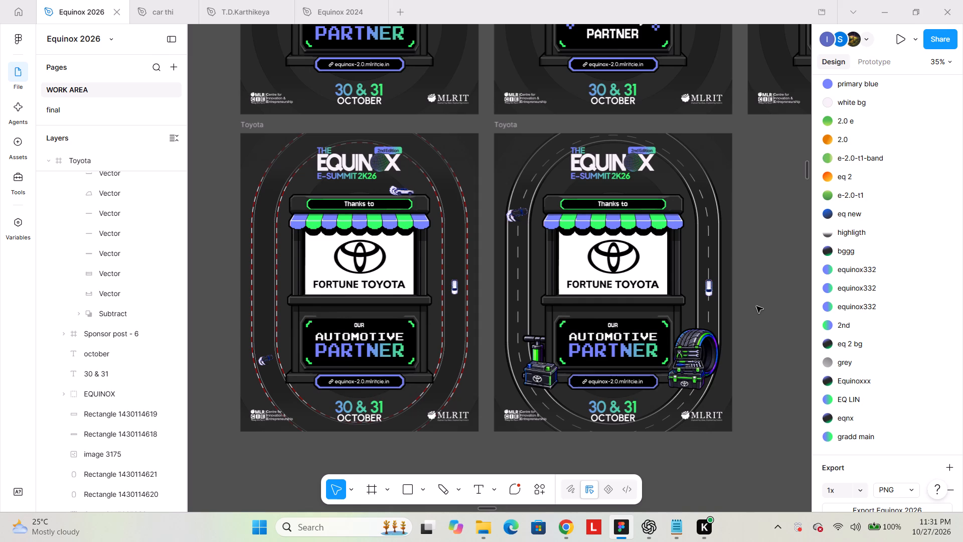
Duplicate the Toyota poster with the tyre and tool illustrations, and align the copy directly below the red-dashed-track Toyota poster.
ctrl+scroll(612, 320, down, 2)
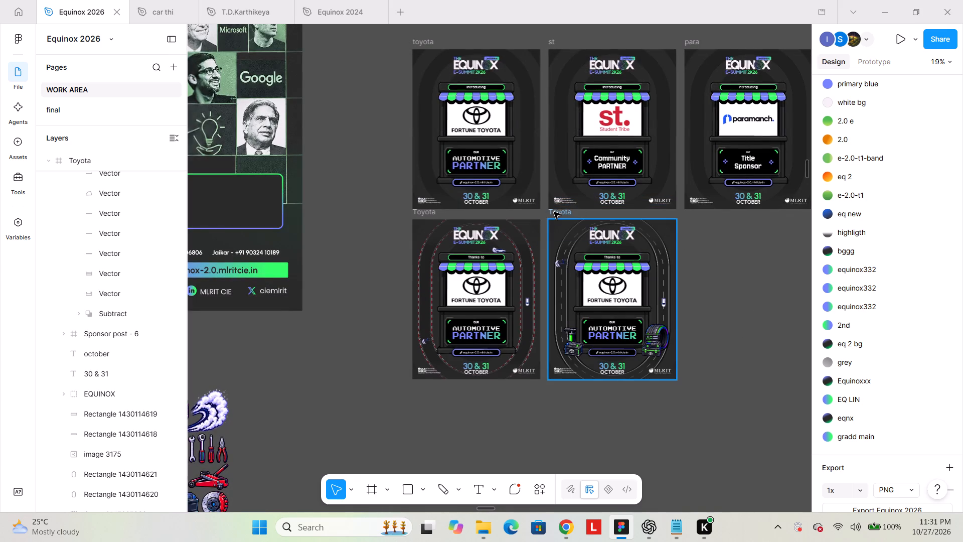
click(554, 212)
alt+shift+drag(554, 213, 565, 385)
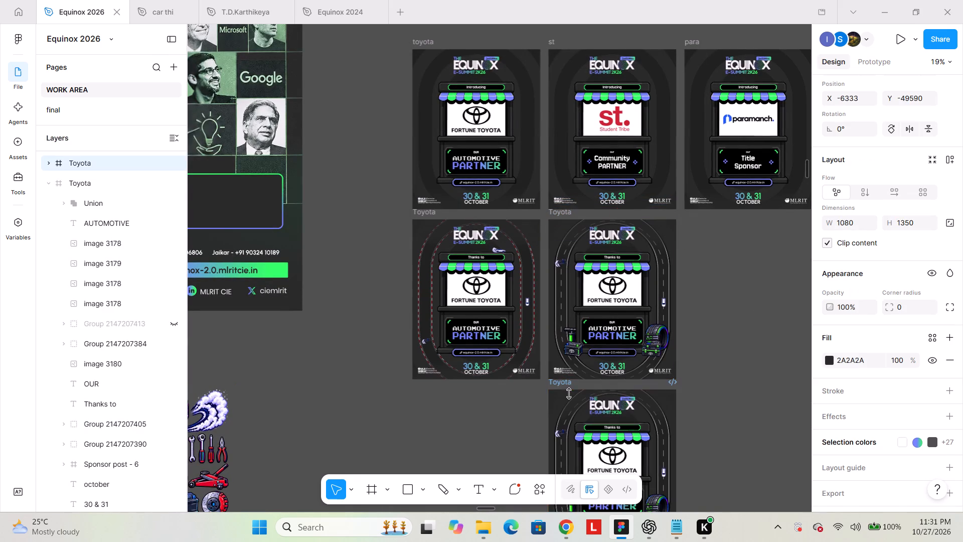
scroll(577, 380, down, 2)
ctrl+scroll(568, 318, up, 2)
shift+drag(607, 330, 437, 325)
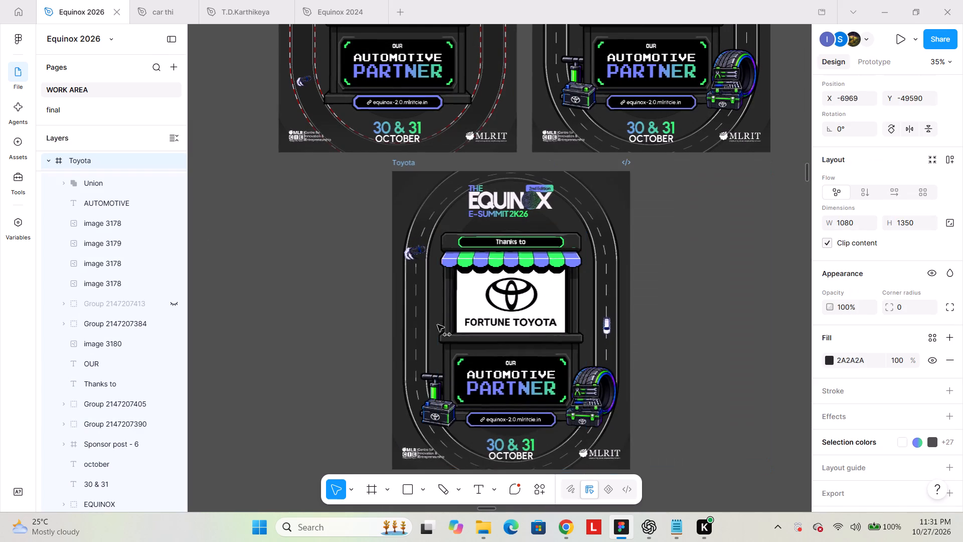
shift+drag(437, 325, 352, 304)
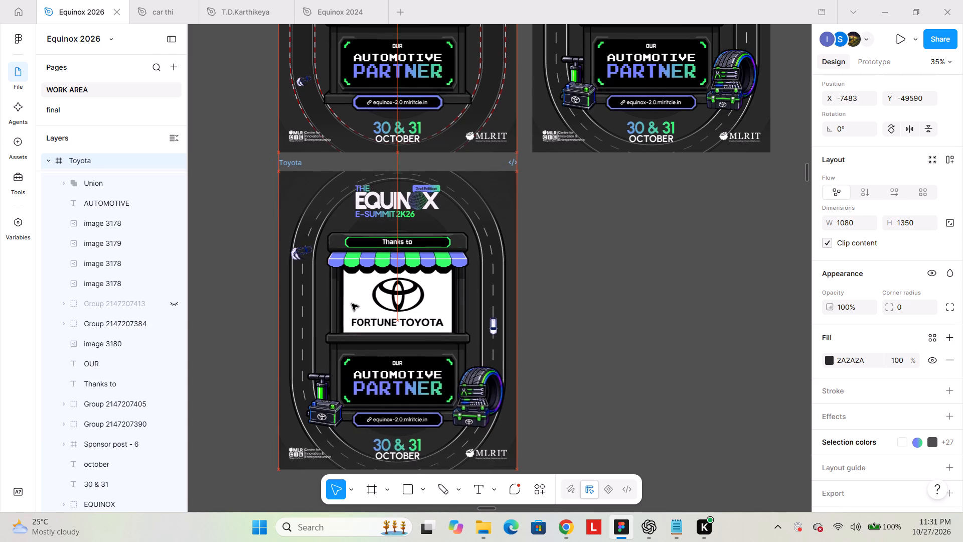
Delete the tyre, toolbox, battery and pump illustrations from the duplicated Toyota poster.
scroll(352, 304, down, 1)
ctrl+scroll(352, 304, up, 1)
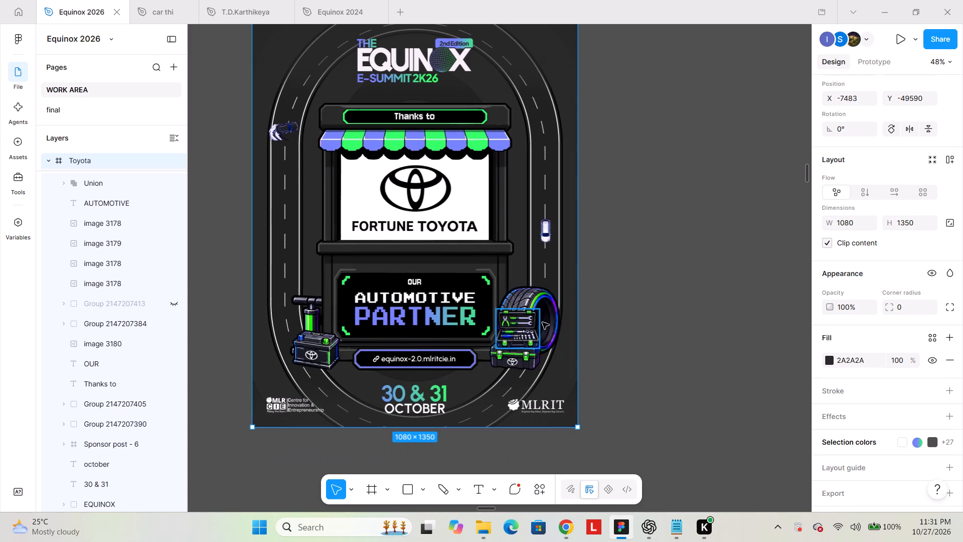
shift+click(547, 306)
shift+click(528, 328)
shift+click(498, 359)
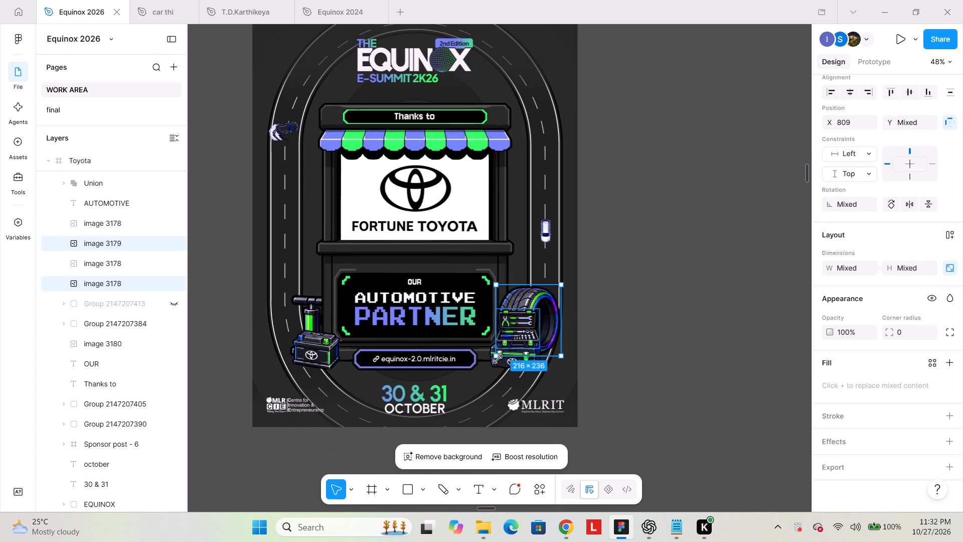
shift+click(498, 363)
shift+click(500, 369)
shift+click(313, 355)
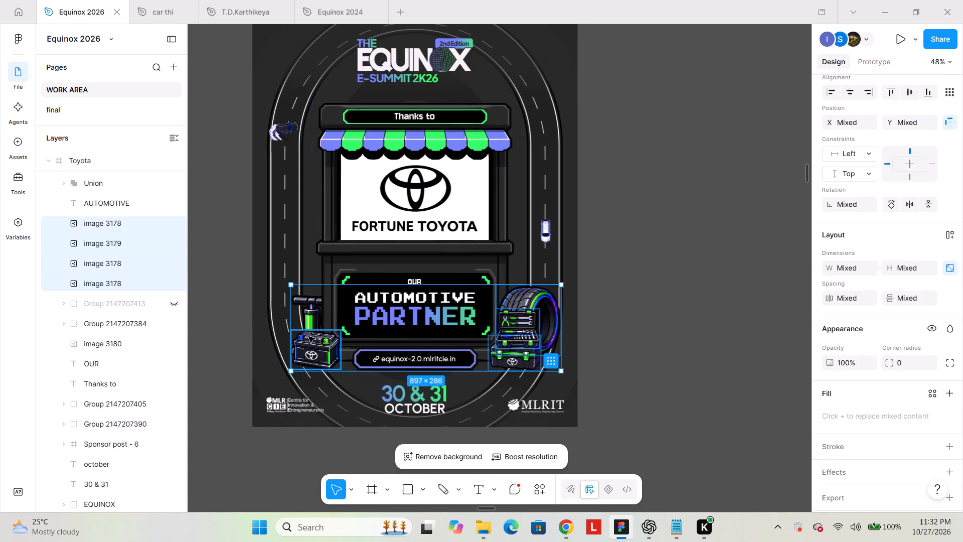
shift+click(304, 304)
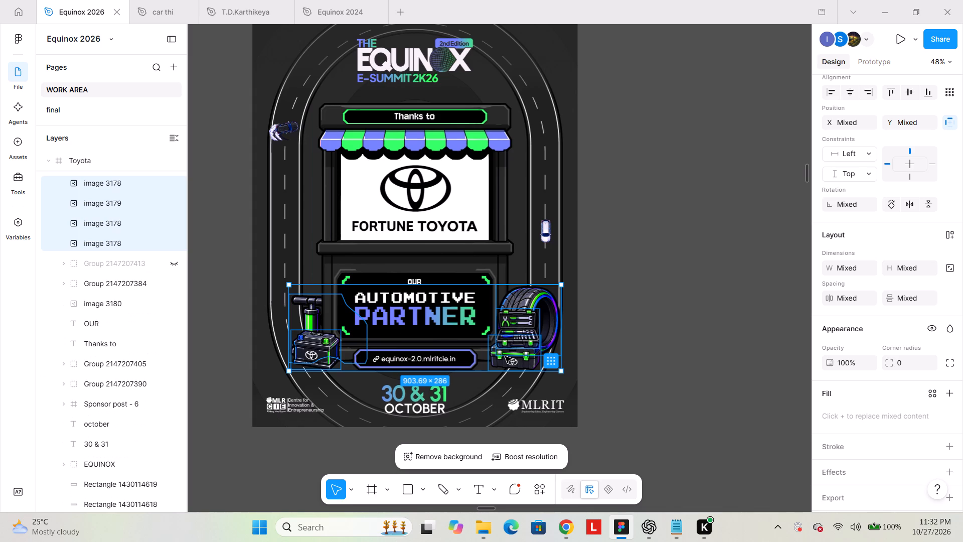
key(BackSpace)
click(594, 326)
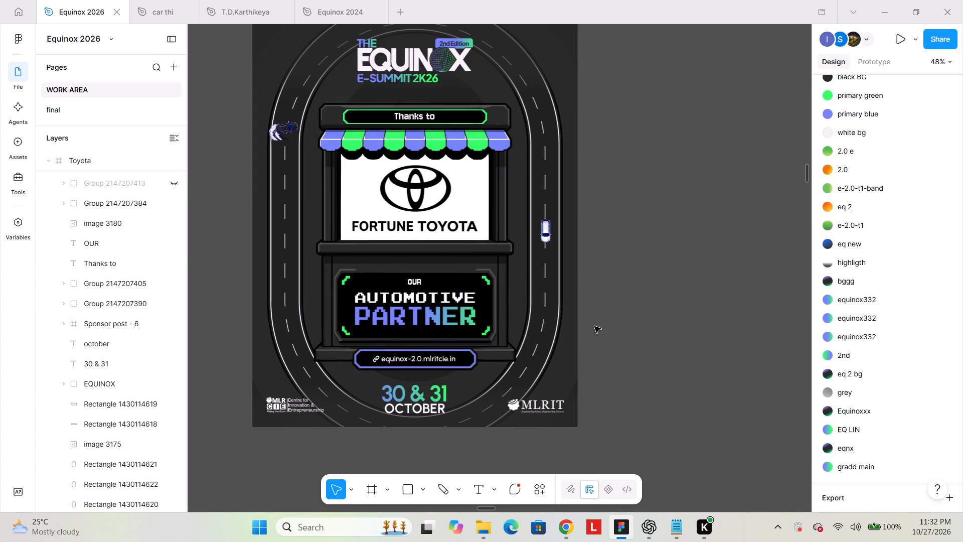
Select the original Toyota poster with the tyre and tool illustrations and examine its layout up close.
ctrl+scroll(594, 326, down, 2)
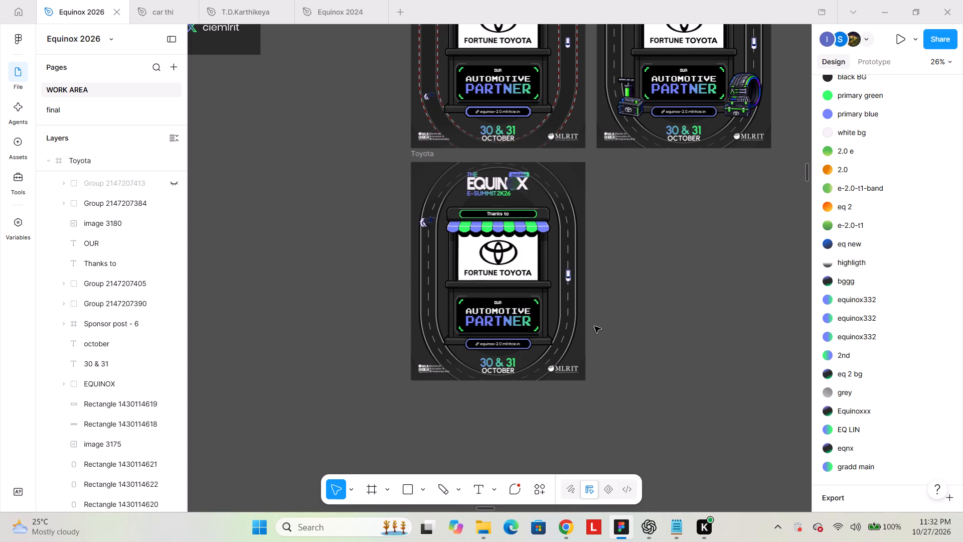
scroll(594, 326, up, 2)
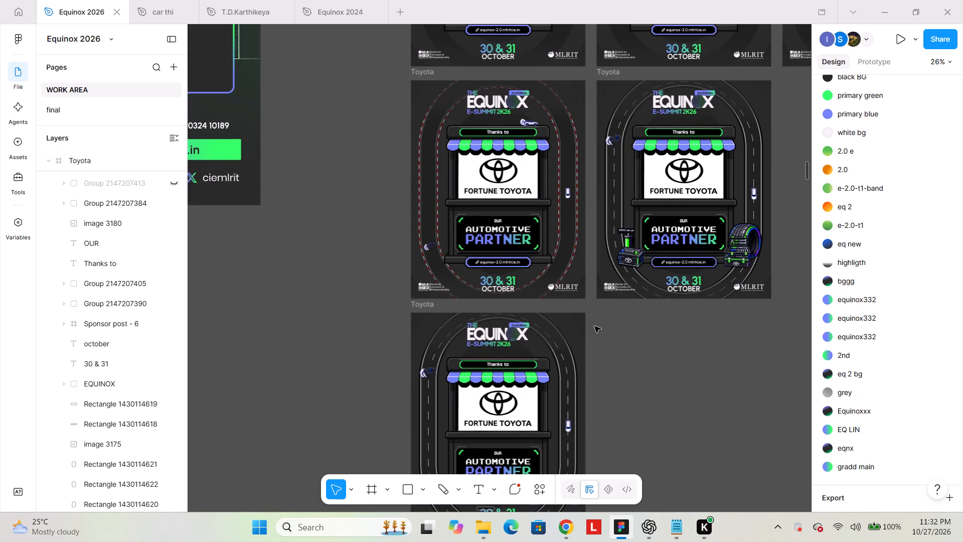
click(621, 71)
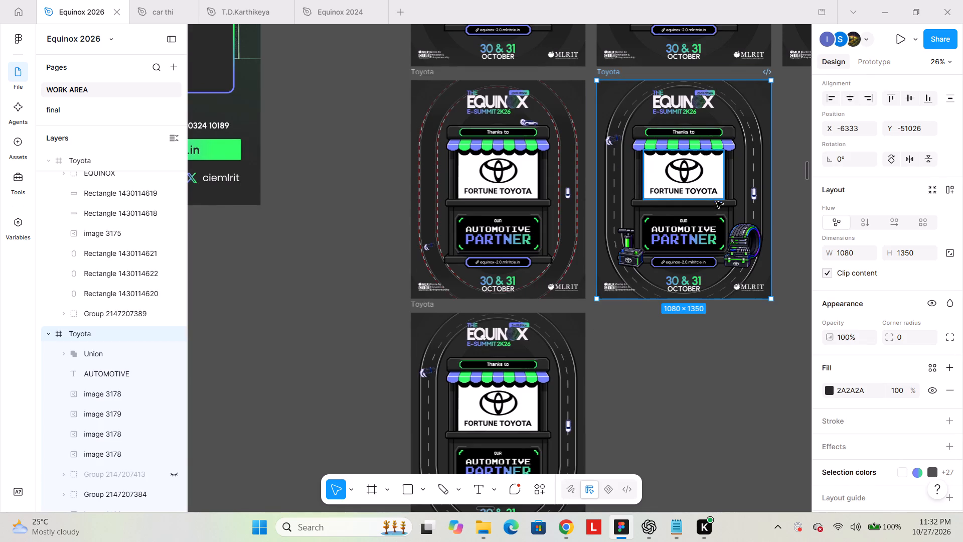
ctrl+scroll(752, 271, up, 2)
shift+scroll(752, 271, down, 1)
scroll(752, 271, up, 1)
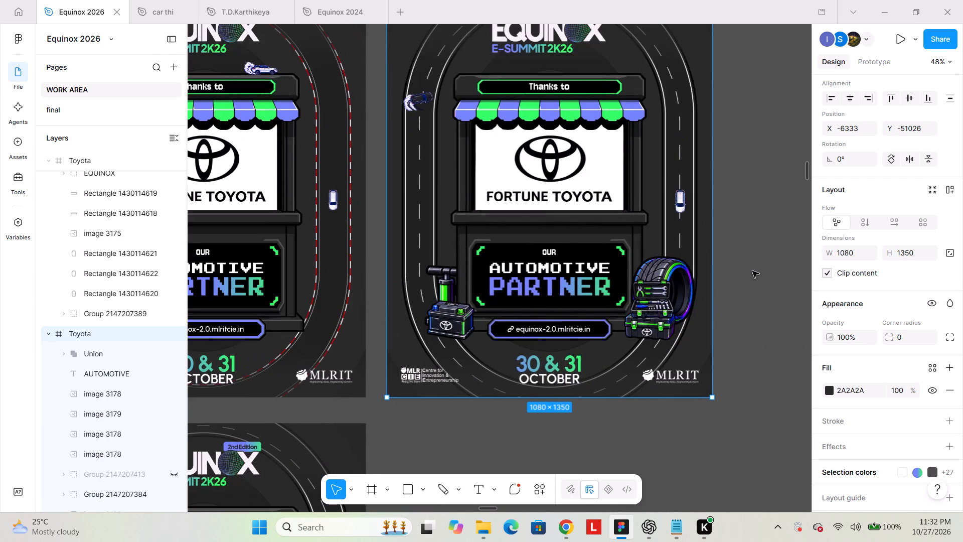
scroll(752, 271, up, 1)
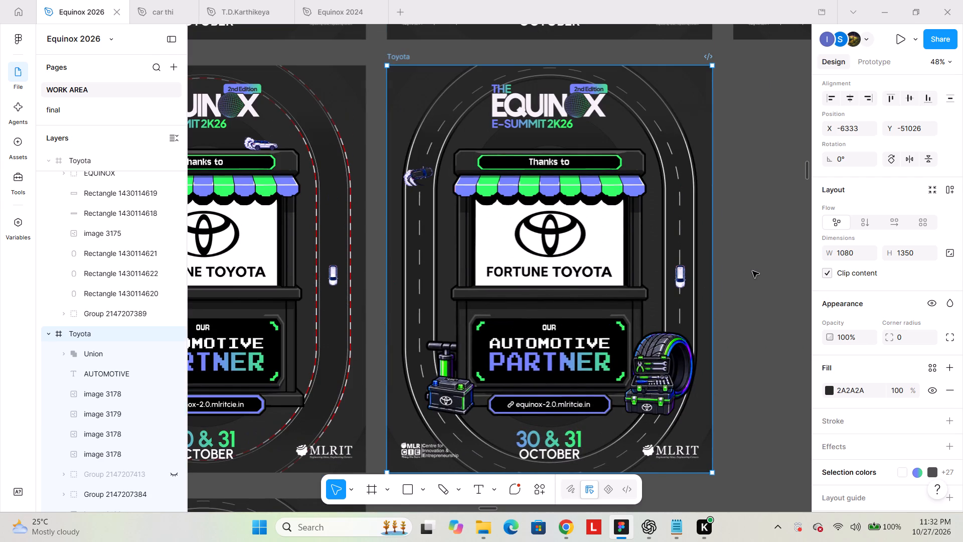
Delete the original Toyota poster with the tyre and tool illustrations.
ctrl+scroll(752, 271, down, 1)
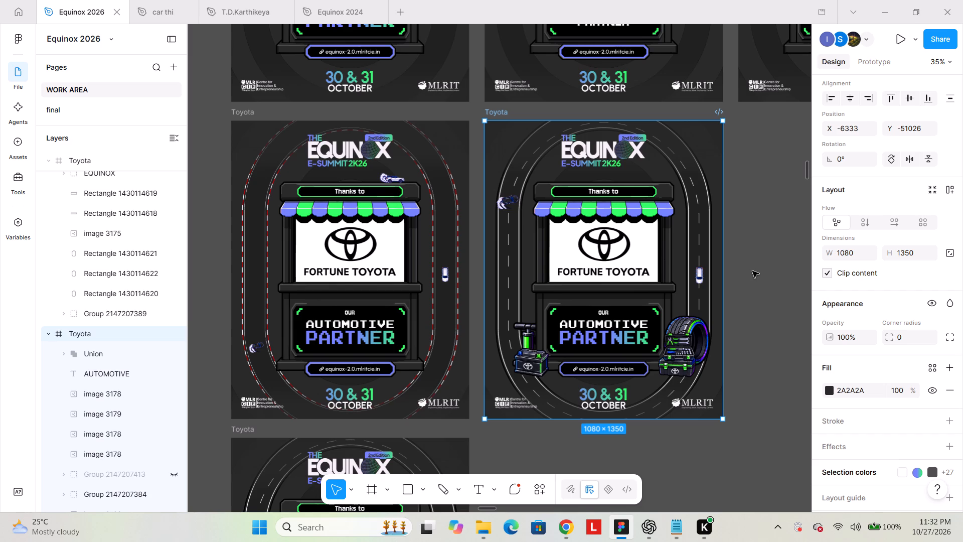
key(BackSpace)
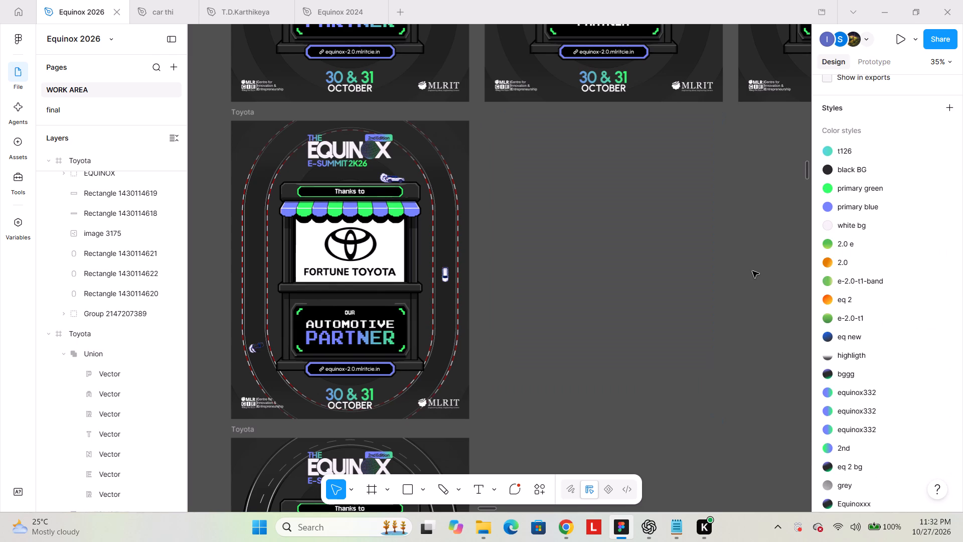
Move the cleaned Toyota poster beside the red-dashed-track Toyota poster, aligning their tops, at X -6333, Y -51026.
scroll(752, 271, down, 2)
scroll(471, 313, down, 2)
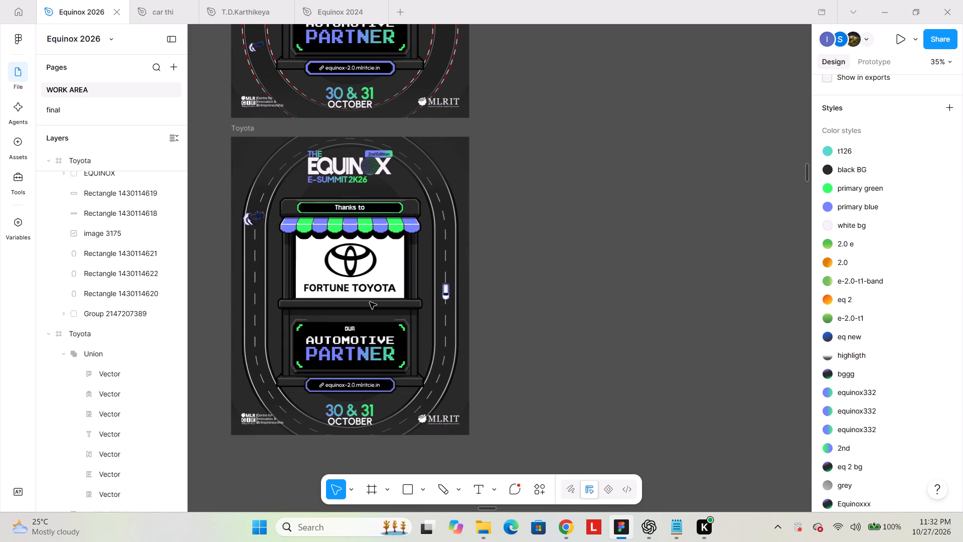
scroll(370, 302, up, 3)
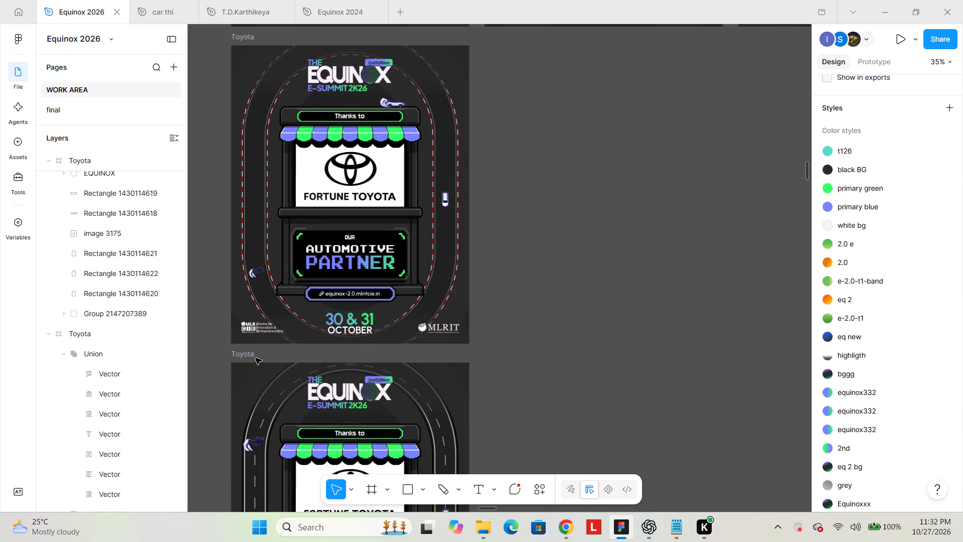
drag(247, 359, 492, 35)
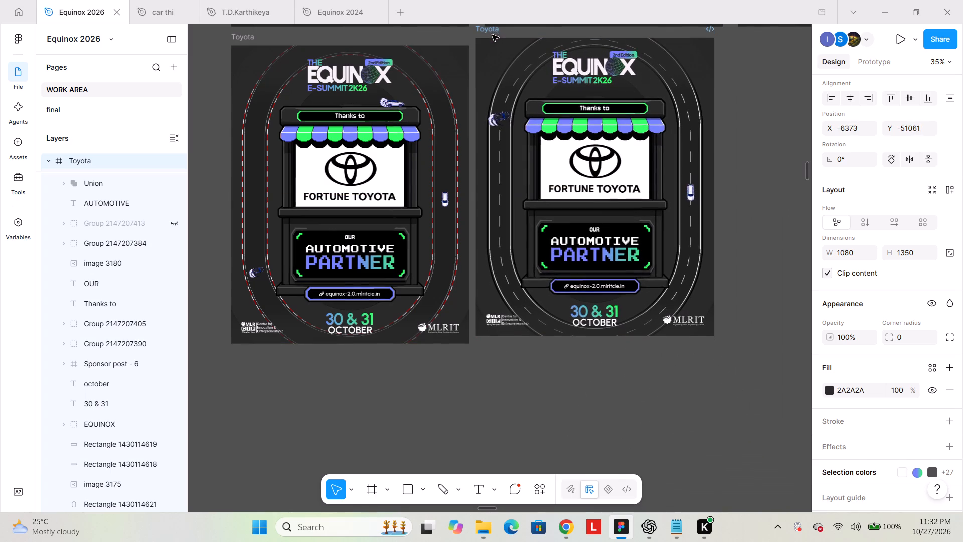
drag(492, 35, 496, 42)
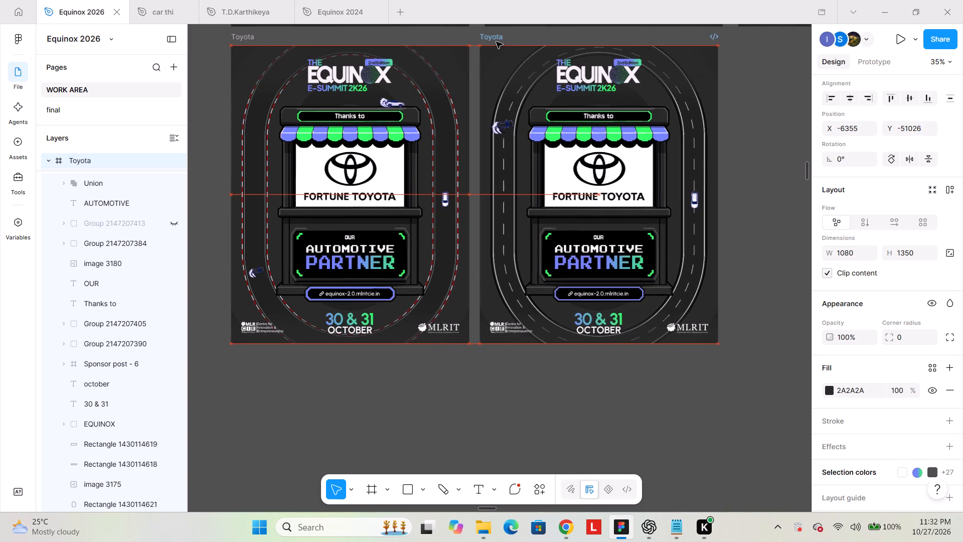
drag(496, 42, 501, 42)
Duplicate the st poster and place the copy directly below the red-dashed-track Toyota poster.
ctrl+scroll(504, 124, down, 2)
scroll(521, 150, up, 1)
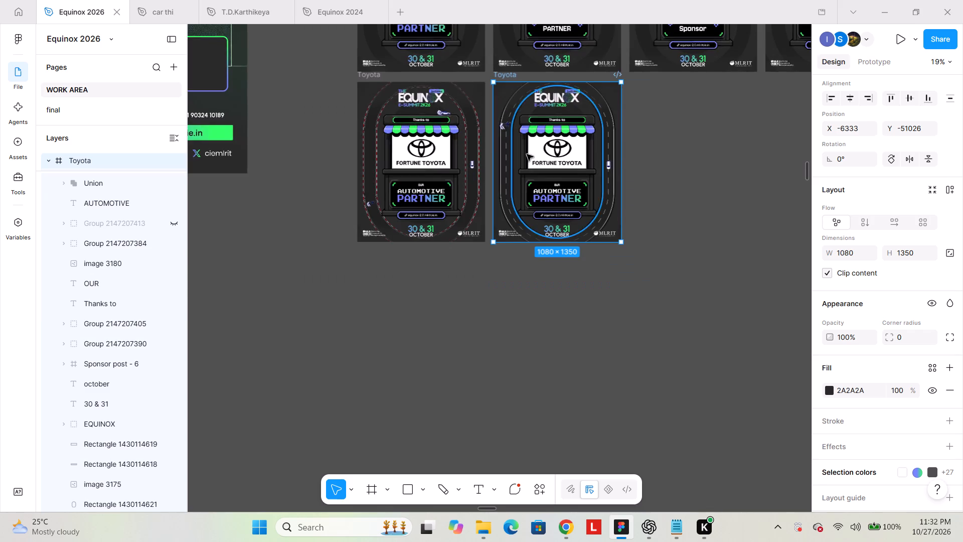
scroll(527, 154, up, 1)
click(701, 295)
click(490, 55)
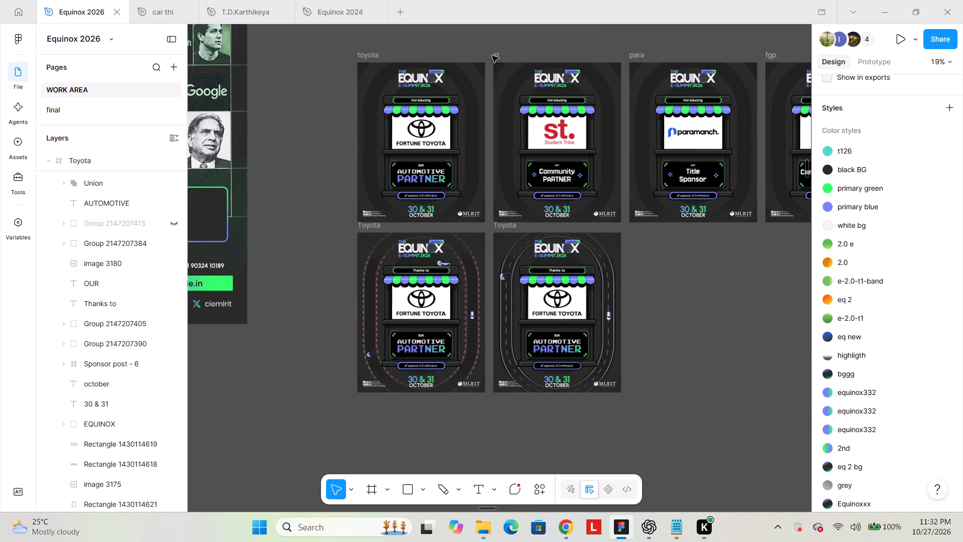
click(496, 56)
alt+drag(524, 90, 393, 438)
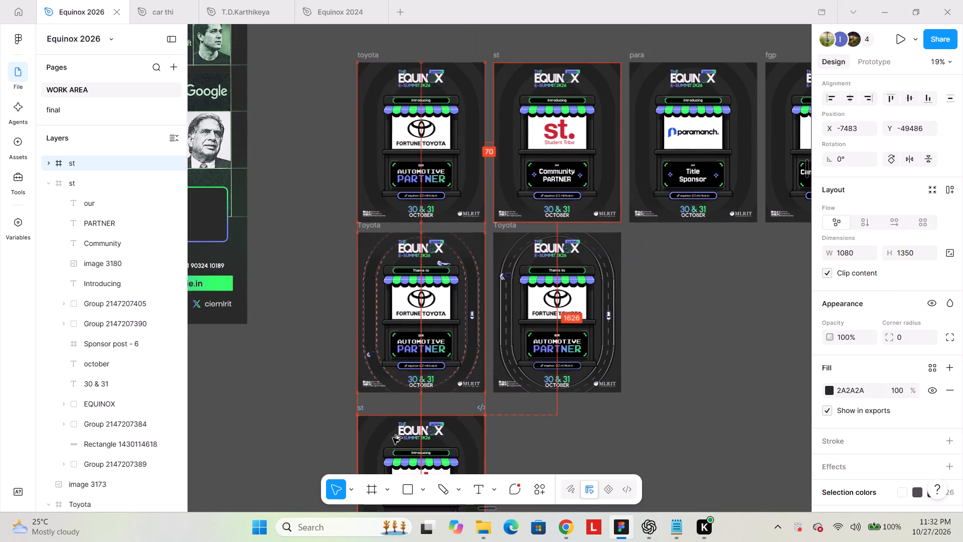
alt+drag(393, 438, 386, 432)
Copy the AUTOMOTIVE and gradient PARTNER lettering together from the red-dashed-track Toyota poster.
scroll(393, 405, down, 3)
ctrl+scroll(408, 362, up, 3)
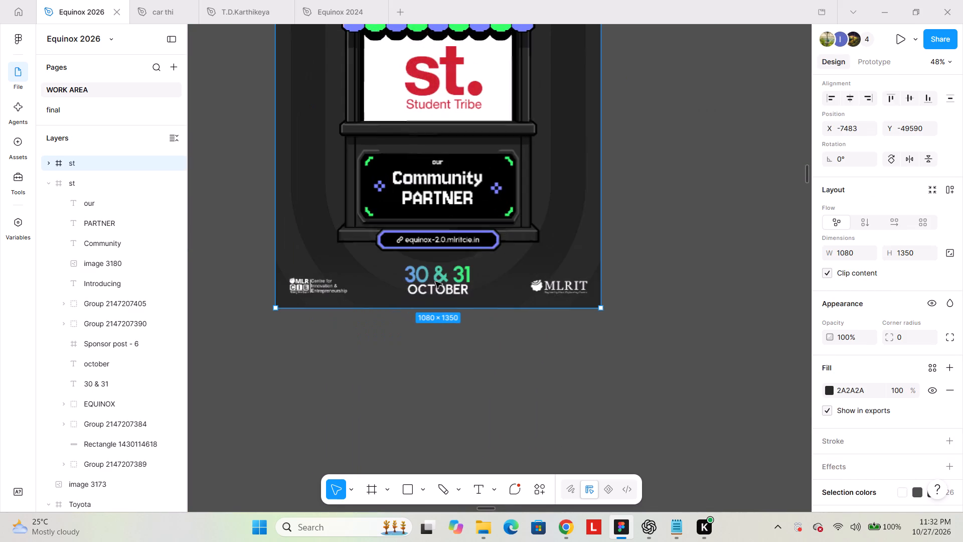
scroll(454, 208, up, 1)
scroll(446, 276, up, 3)
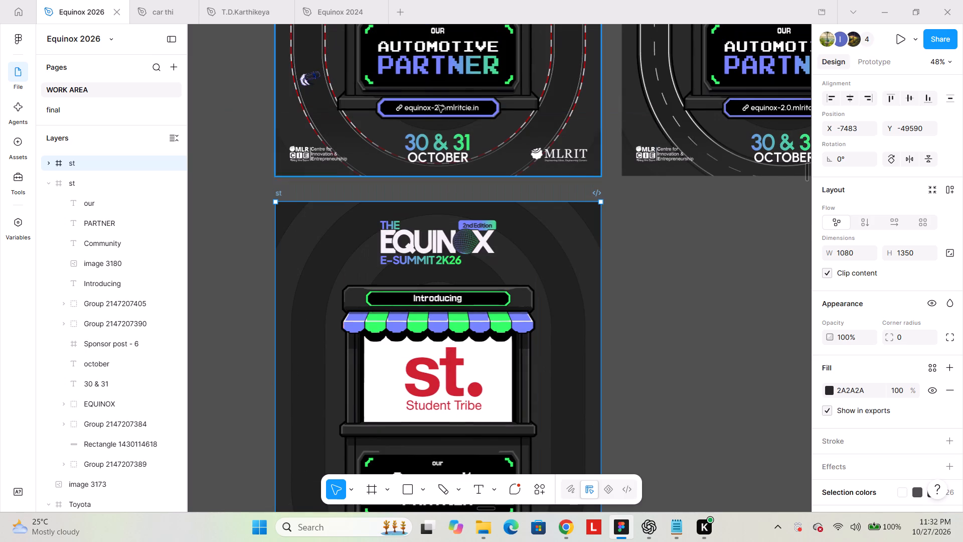
scroll(438, 105, up, 1)
click(452, 156)
click(457, 146)
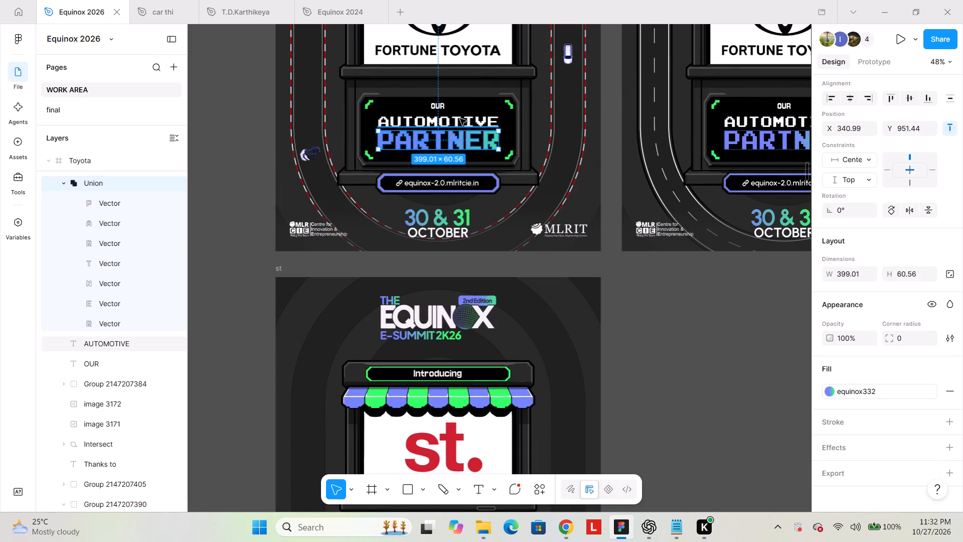
shift+click(460, 118)
key(ctrl+c)
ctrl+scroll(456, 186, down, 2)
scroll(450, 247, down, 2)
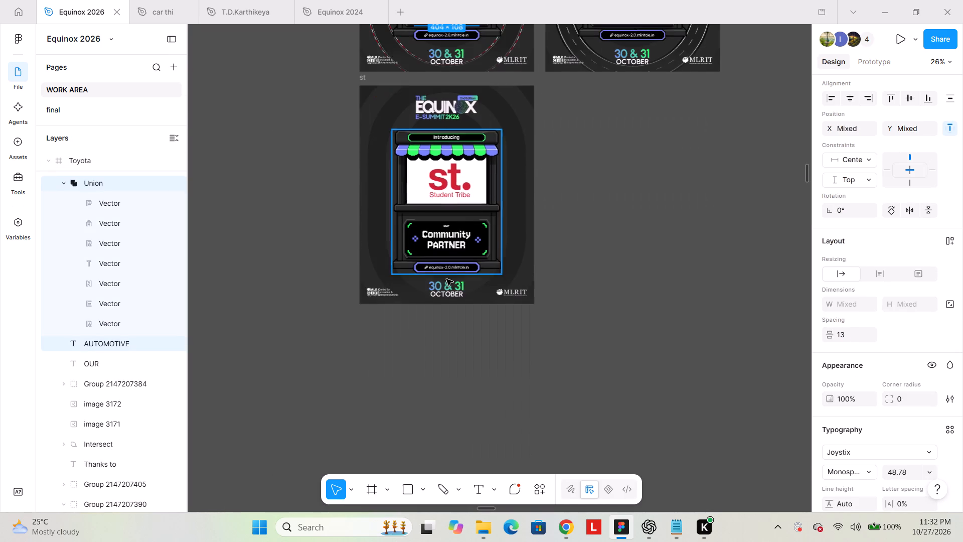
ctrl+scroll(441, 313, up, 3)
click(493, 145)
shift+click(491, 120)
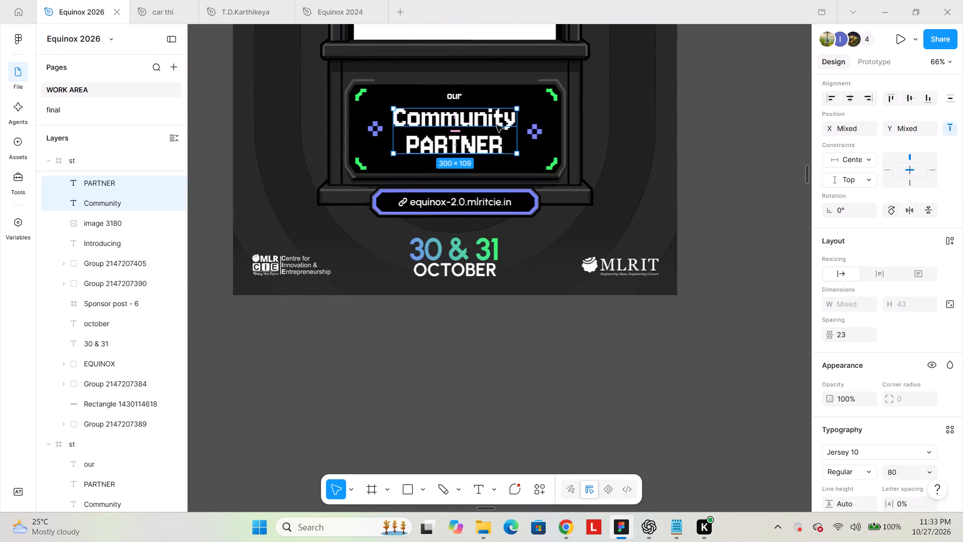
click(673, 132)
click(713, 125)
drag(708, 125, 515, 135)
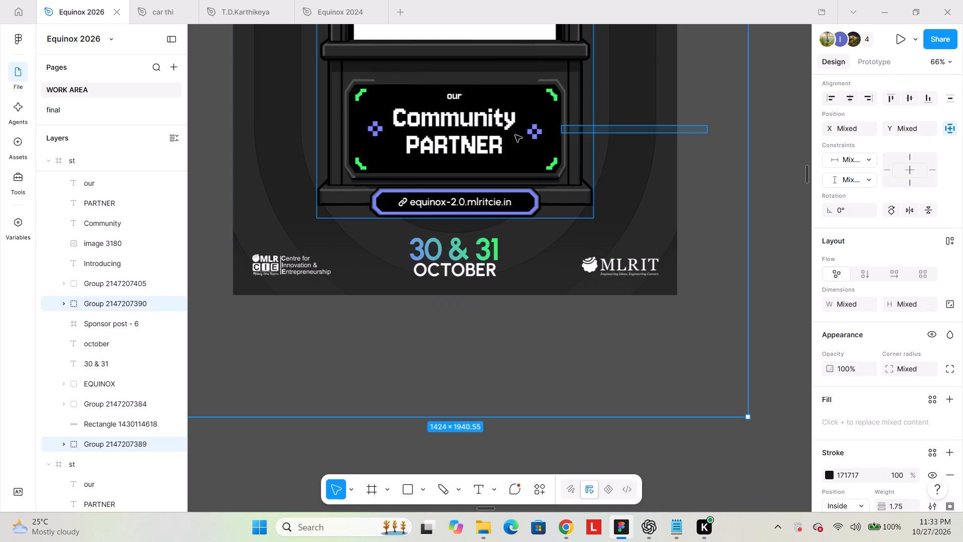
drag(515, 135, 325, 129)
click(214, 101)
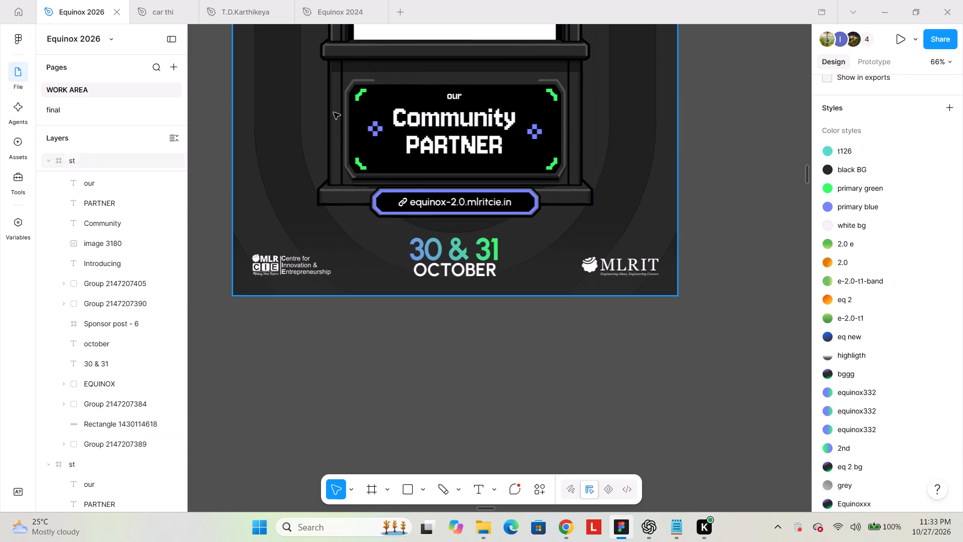
Delete the two blue plus-shaped pixel ornaments flanking the Community PARTNER text in the duplicated st poster.
double_click(380, 119)
click(373, 125)
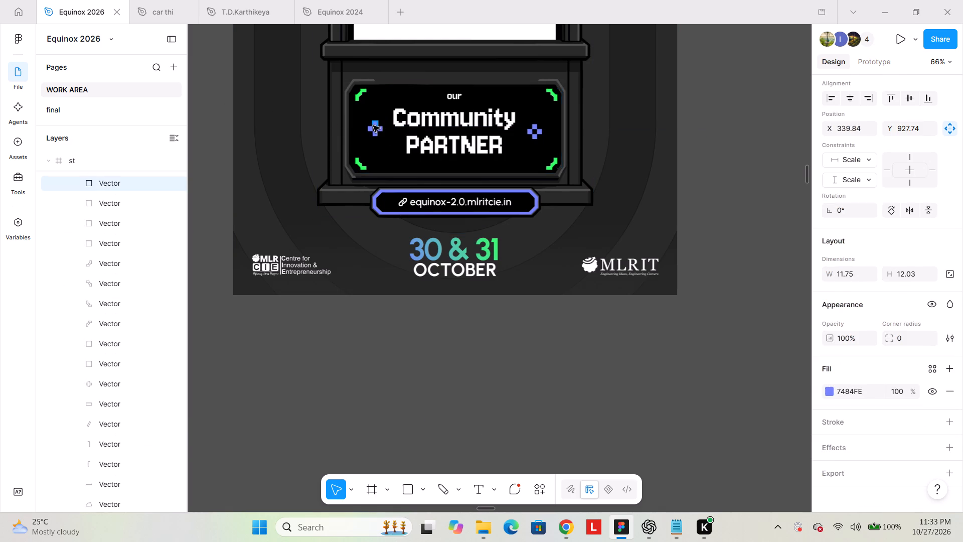
ctrl+scroll(373, 125, up, 3)
shift+click(396, 127)
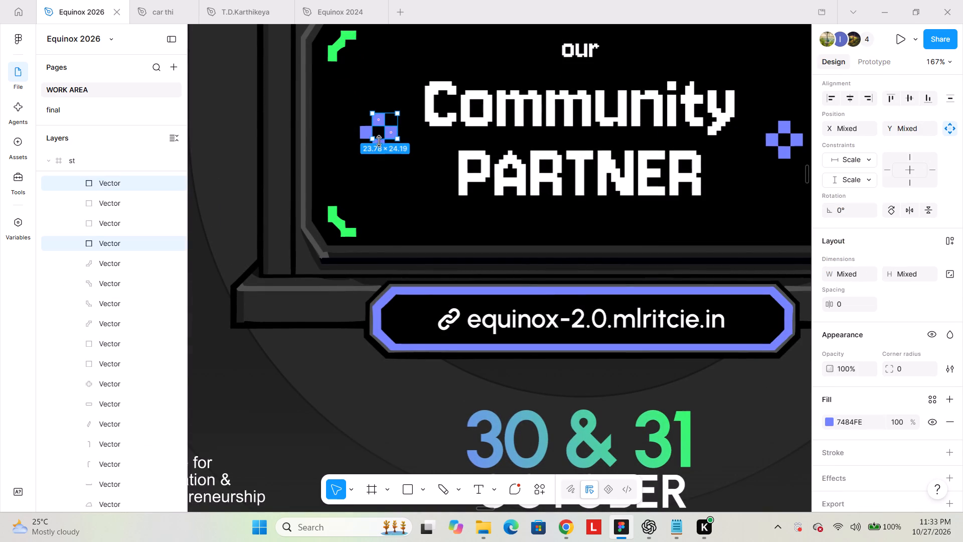
shift+click(375, 149)
ctrl+shift+click(359, 131)
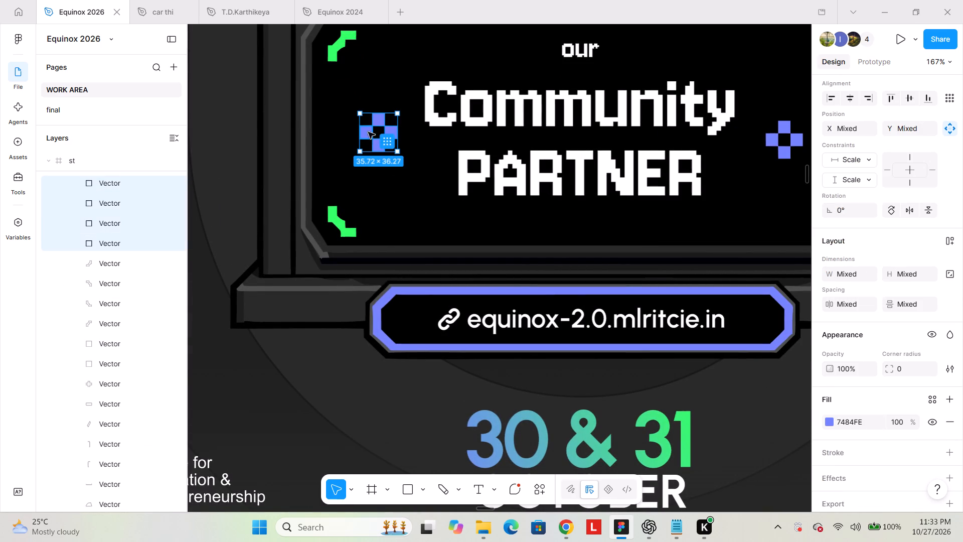
key(BackSpace)
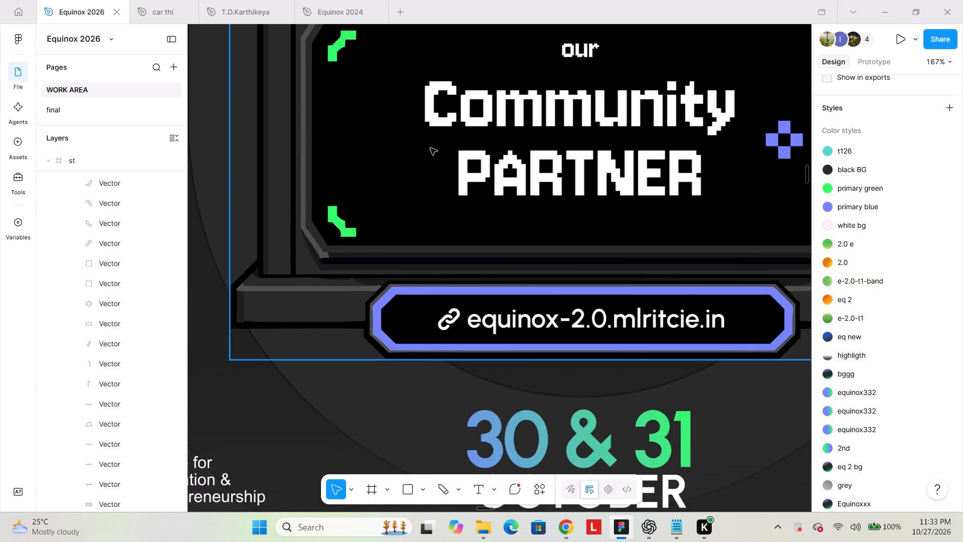
shift+scroll(430, 148, down, 2)
ctrl+shift+click(644, 140)
ctrl+shift+click(636, 140)
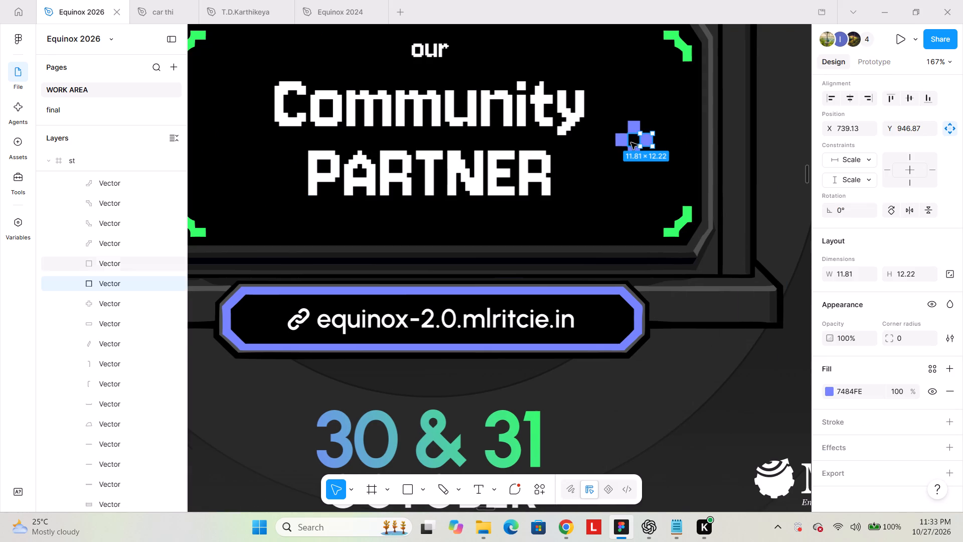
ctrl+shift+click(631, 143)
ctrl+shift+click(619, 142)
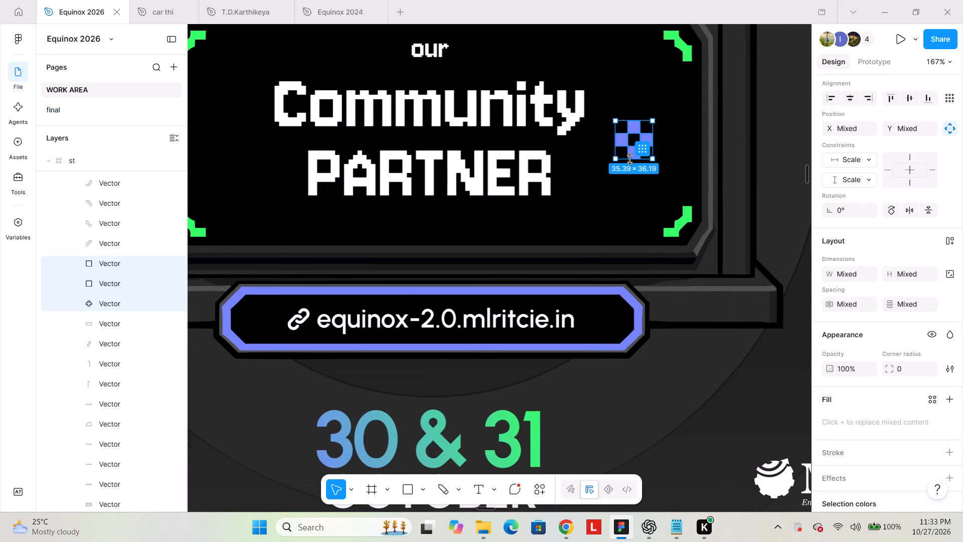
key(BackSpace)
Delete the Community and PARTNER text lines from the sign in the duplicated st poster.
ctrl+scroll(505, 179, down, 1)
click(489, 181)
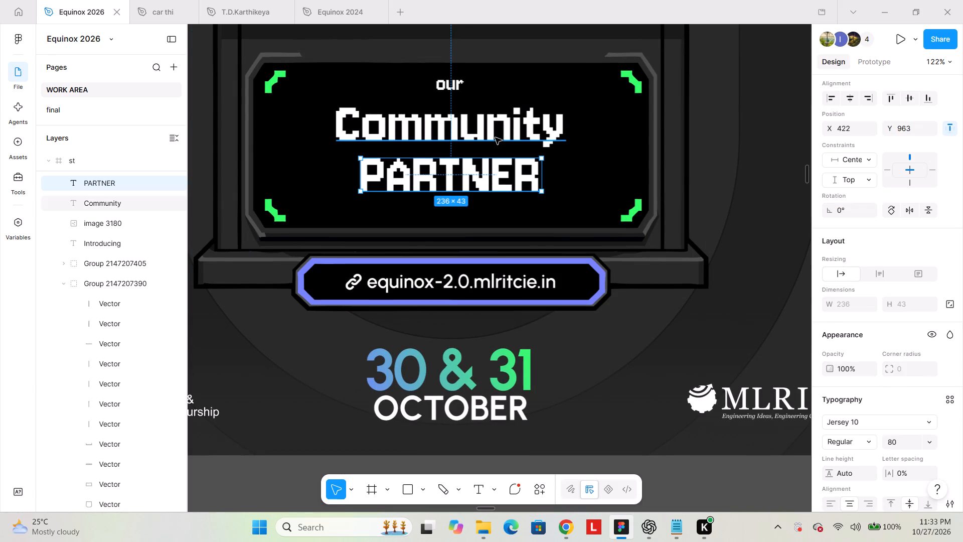
shift+click(495, 138)
key(BackSpace)
Paste the copied AUTOMOTIVE and PARTNER lettering into the duplicated st poster.
ctrl+scroll(496, 151, down, 2)
scroll(489, 172, up, 4)
click(249, 53)
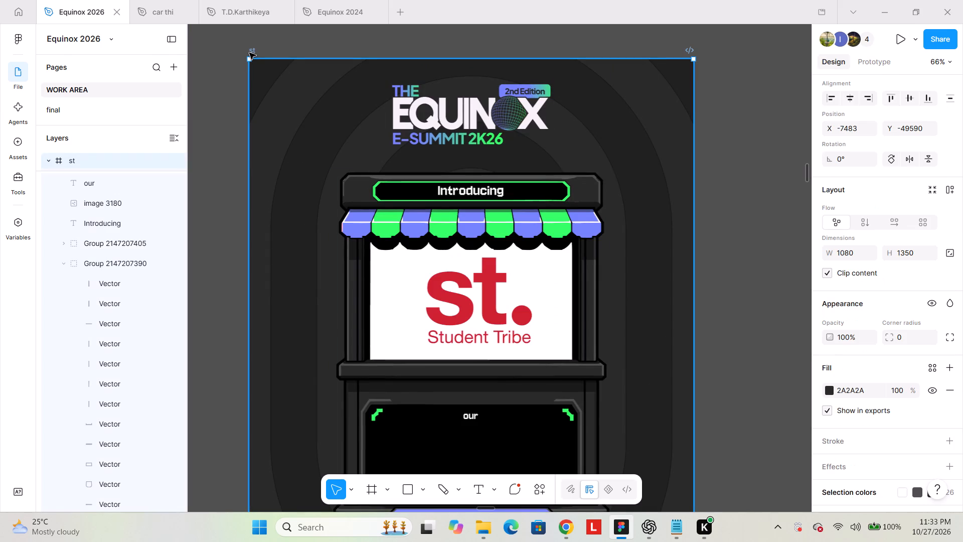
key(ctrl+v)
scroll(399, 130, down, 1)
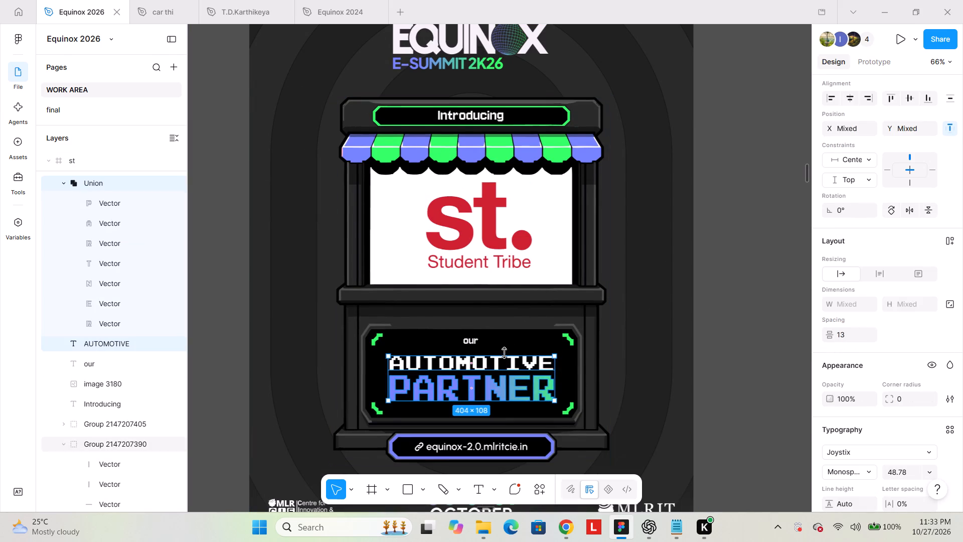
ctrl+scroll(511, 367, up, 3)
scroll(511, 367, down, 5)
scroll(511, 367, up, 3)
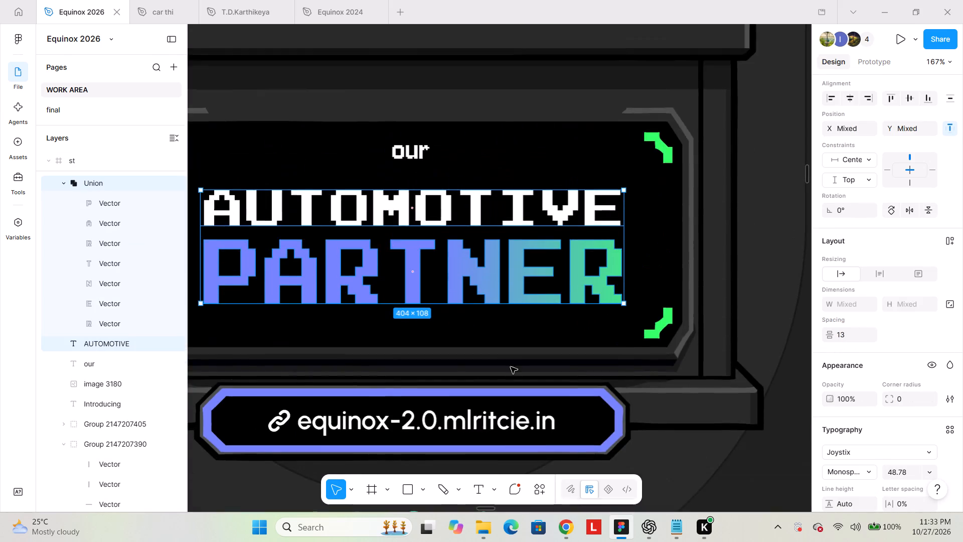
Replace the "our" text in the duplicated st poster with the "OUR" text copied from the red-dashed-track Toyota poster.
ctrl+scroll(511, 367, down, 3)
scroll(511, 367, up, 5)
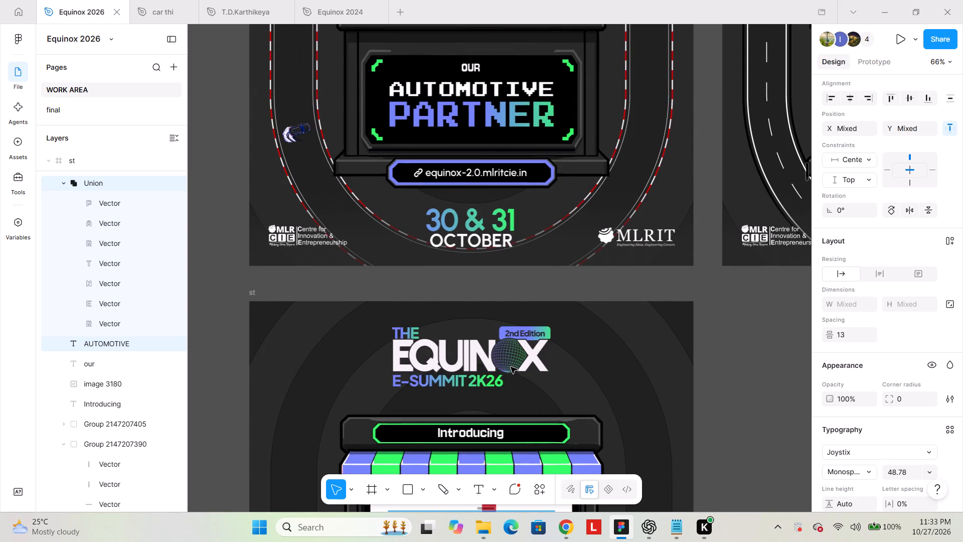
scroll(511, 367, down, 2)
scroll(511, 367, up, 3)
click(482, 140)
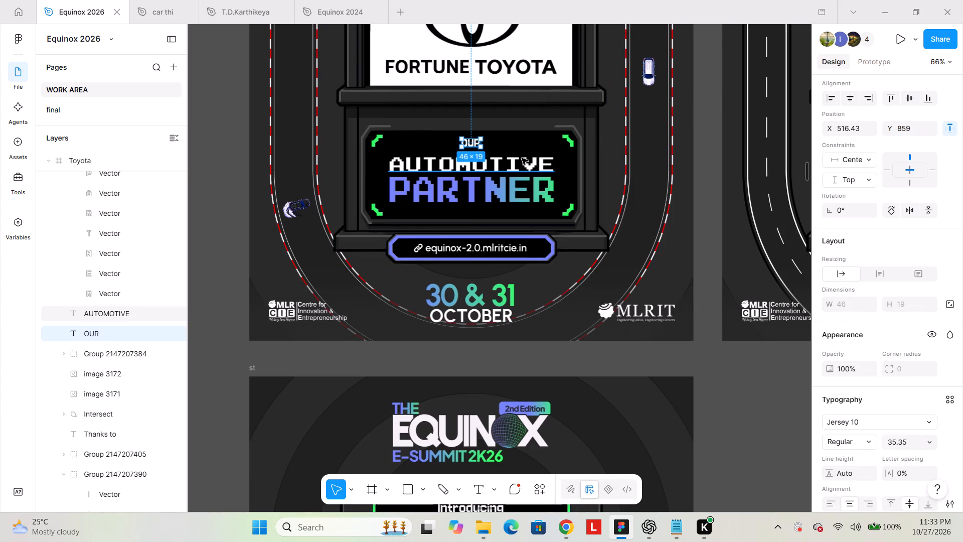
key(ctrl+c)
ctrl+scroll(500, 175, down, 3)
scroll(484, 204, down, 1)
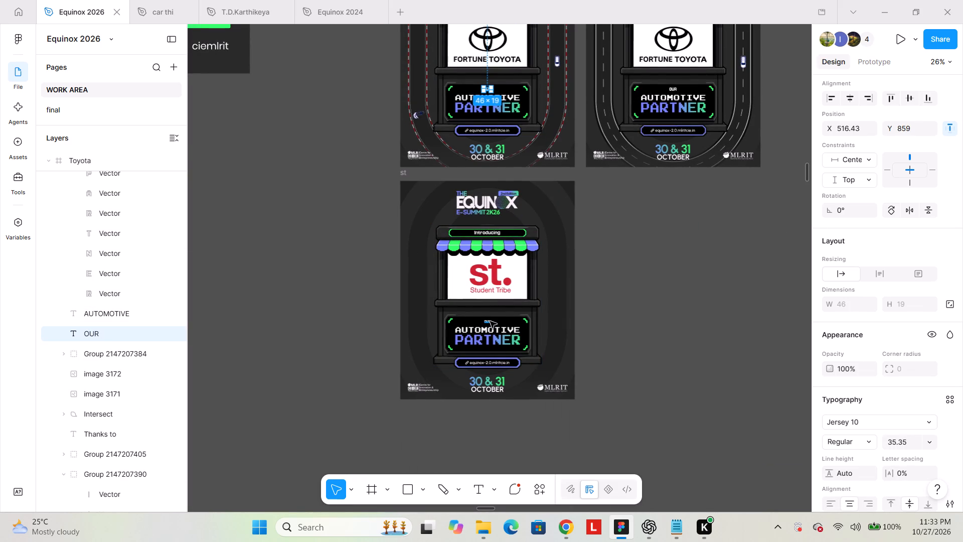
click(490, 321)
key(BackSpace)
click(401, 169)
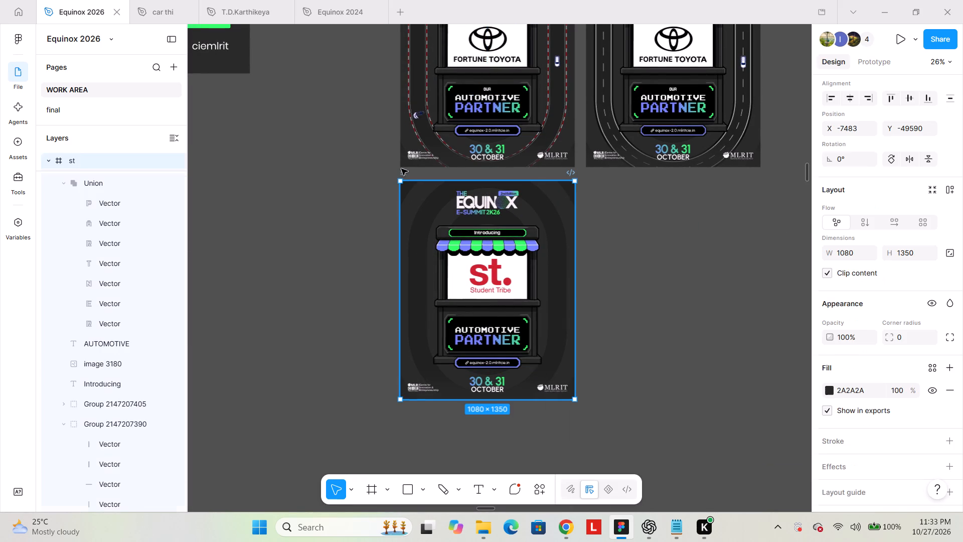
key(ctrl+v)
click(618, 301)
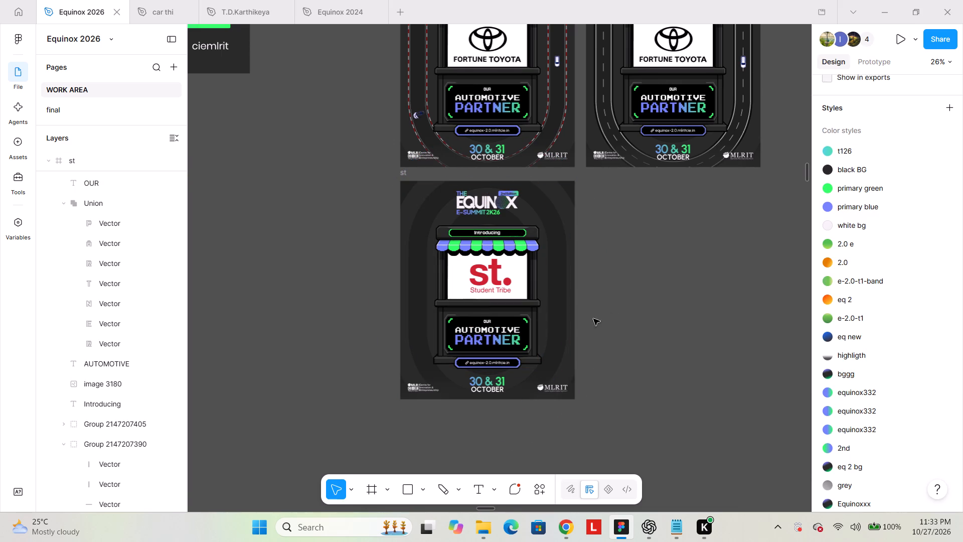
Change the AUTOMOTIVE text on the duplicated st poster to COMMUNITY.
ctrl+scroll(472, 343, up, 3)
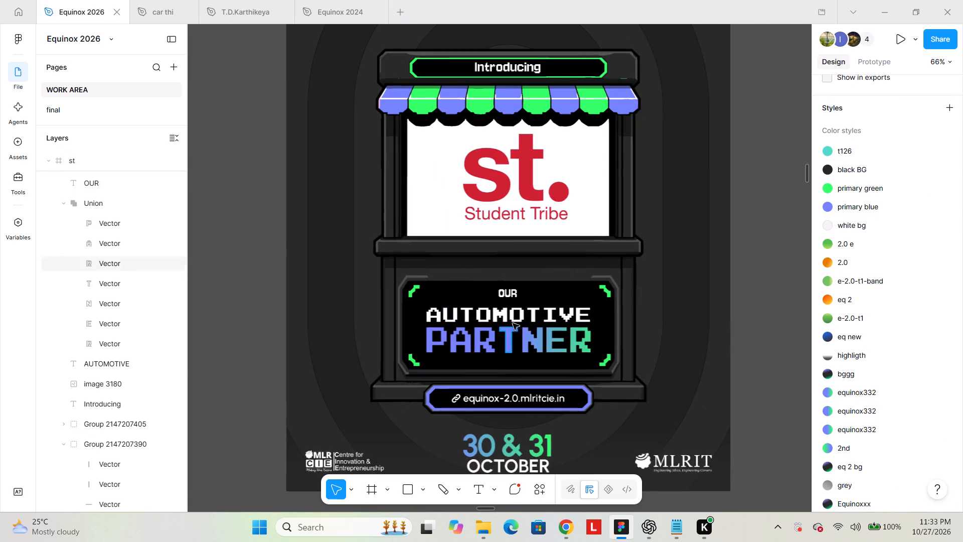
double_click(520, 315)
key(c)
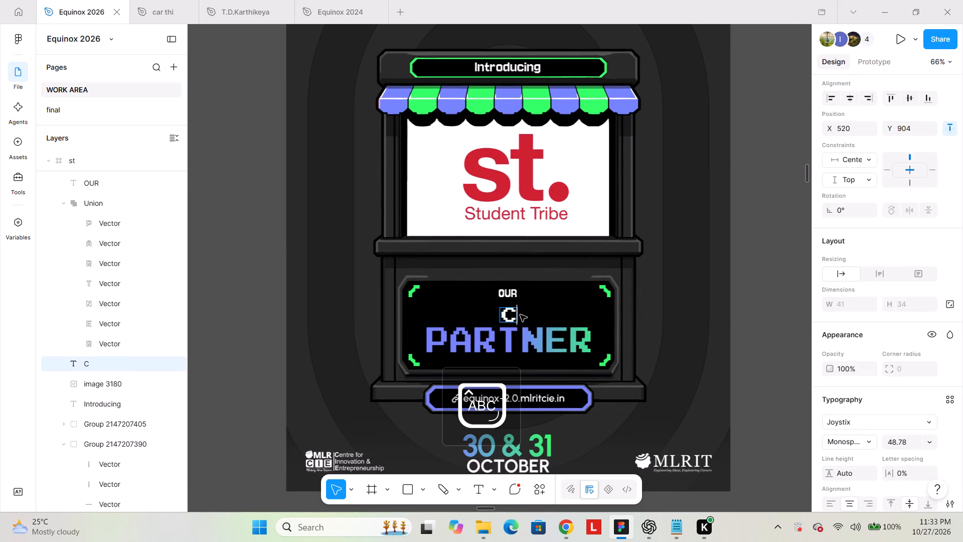
key(o)
text(MMUNITY)
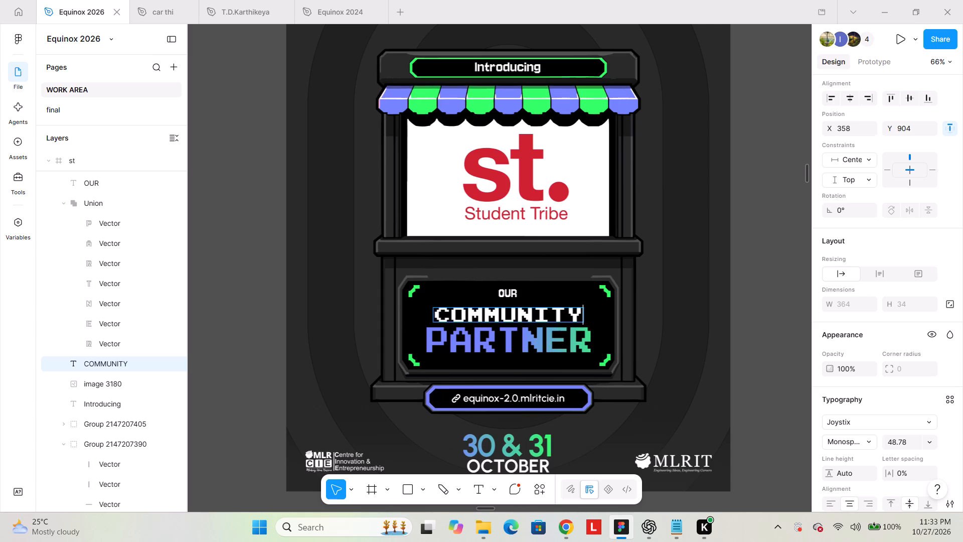
click(769, 305)
double_click(769, 306)
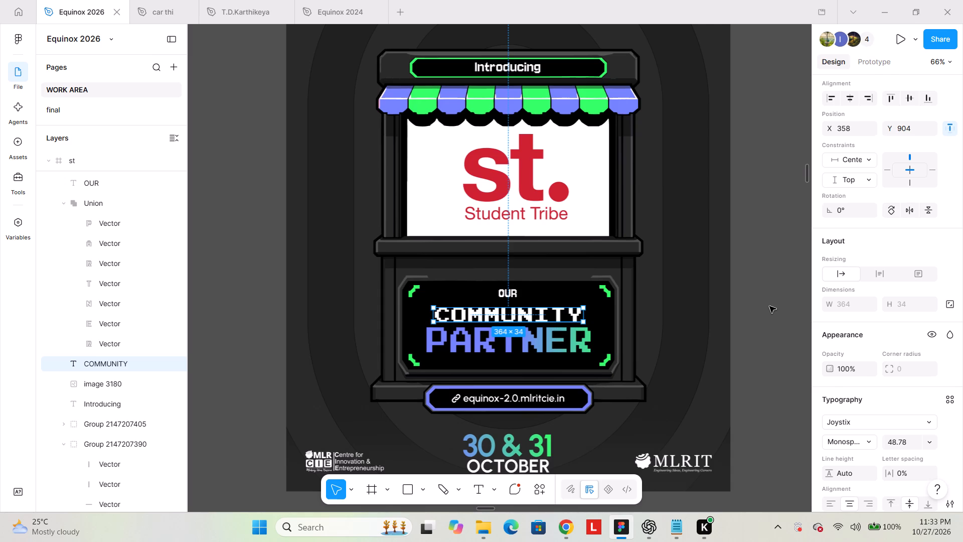
Review the reworked st Community Partner poster alongside the Toyota and original st posters.
ctrl+scroll(765, 299, down, 2)
scroll(765, 299, up, 1)
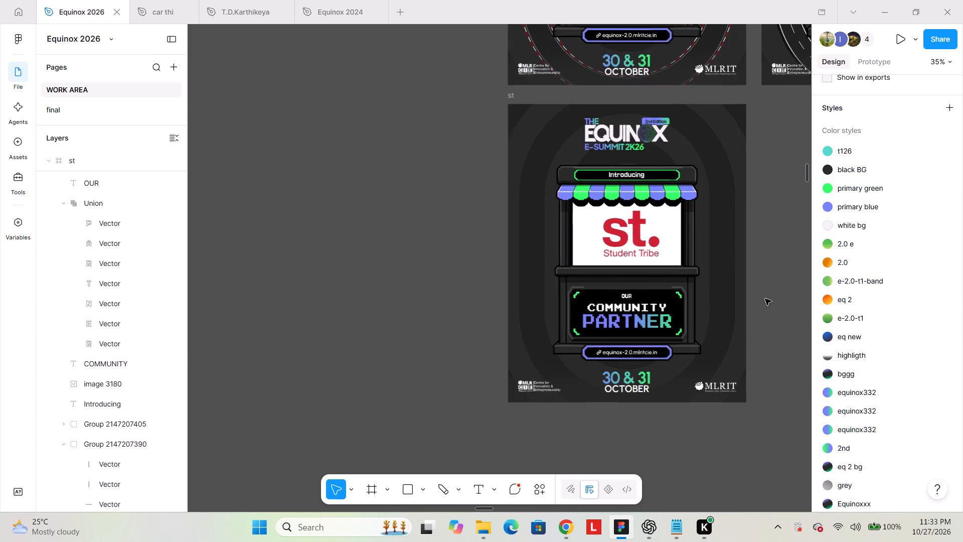
scroll(765, 299, up, 1)
scroll(765, 299, down, 1)
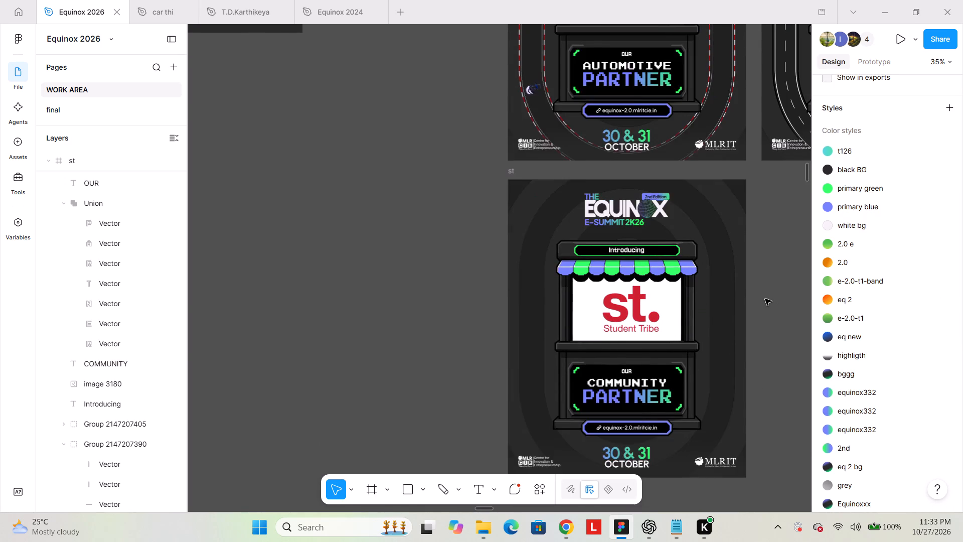
ctrl+scroll(765, 299, down, 1)
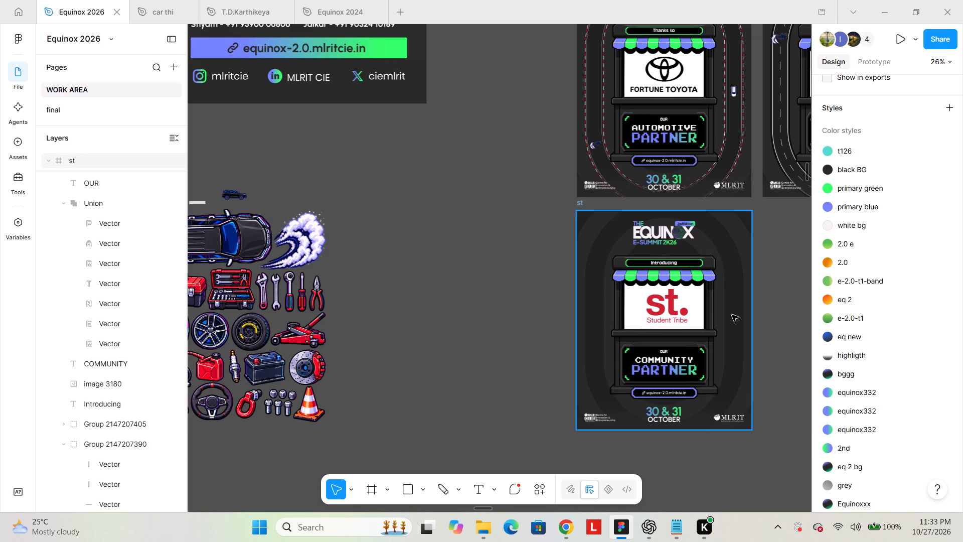
scroll(732, 315, down, 3)
scroll(731, 315, up, 2)
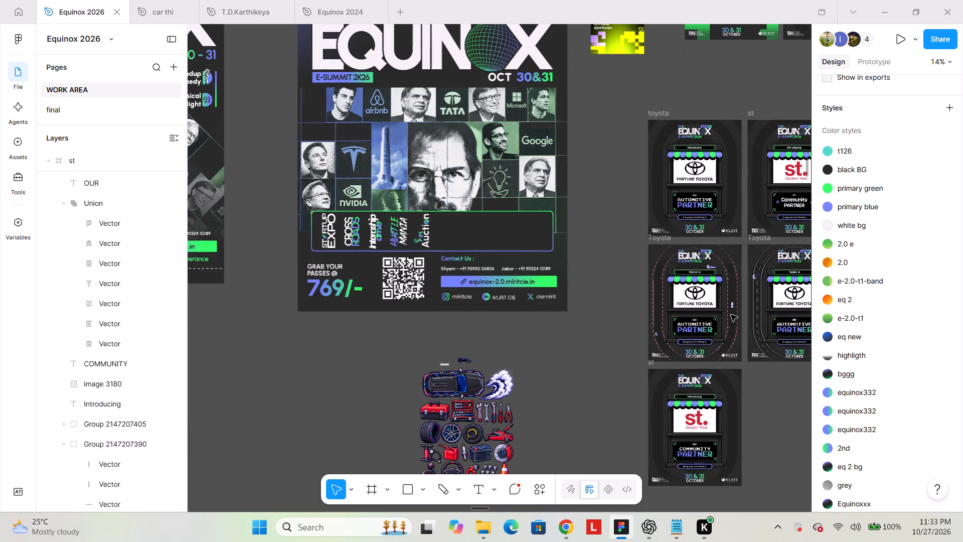
shift+scroll(731, 315, down, 1)
ctrl+scroll(754, 258, up, 3)
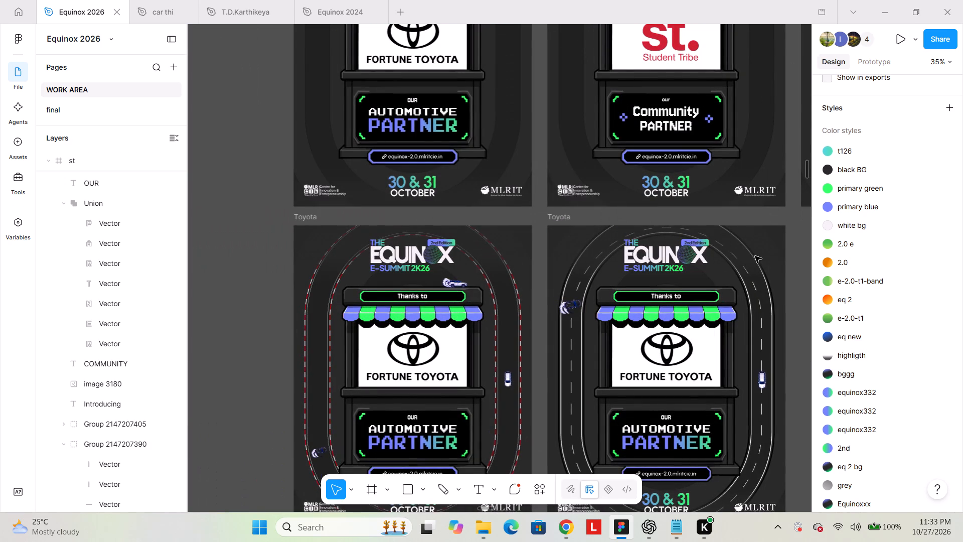
ctrl+scroll(755, 256, down, 3)
scroll(689, 327, down, 1)
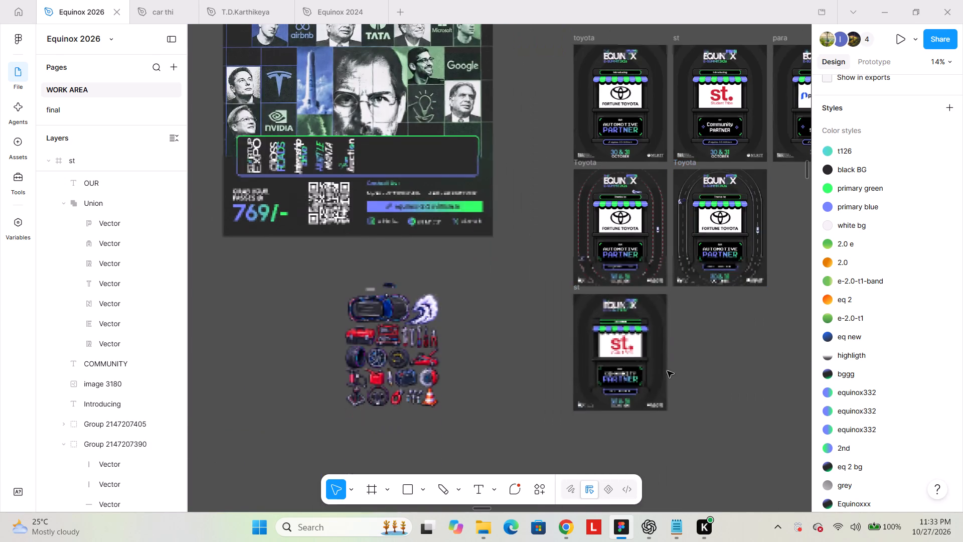
ctrl+scroll(621, 432, up, 4)
ctrl+scroll(581, 402, down, 1)
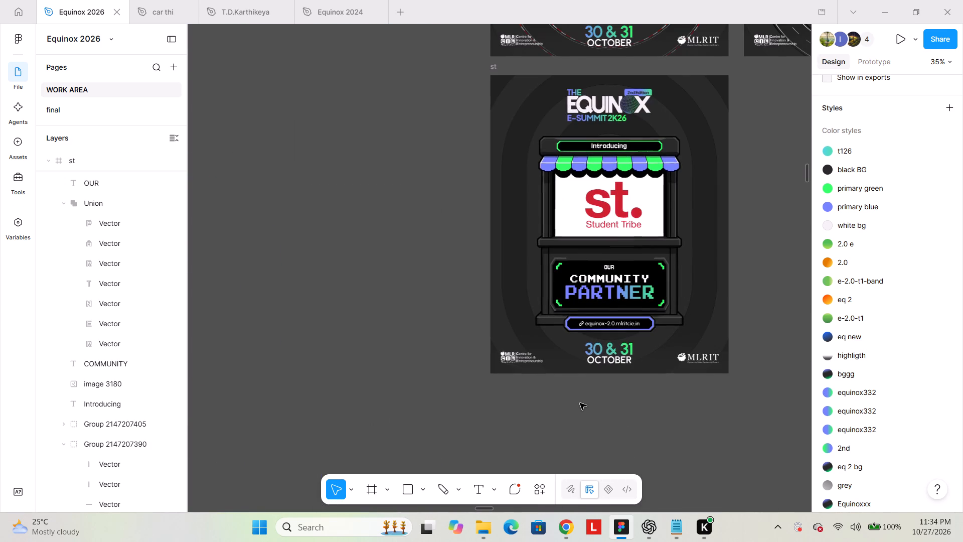
scroll(580, 403, up, 1)
ctrl+scroll(580, 403, down, 1)
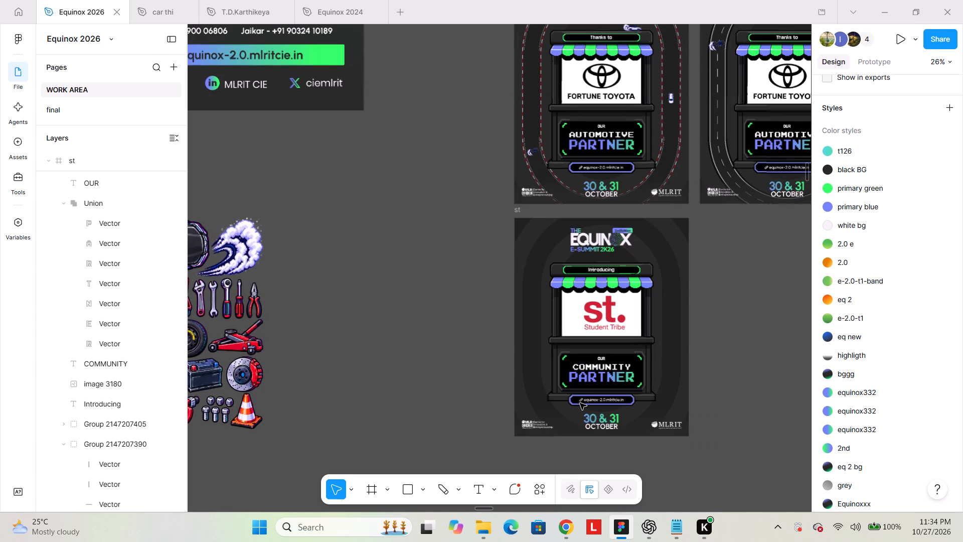
scroll(580, 403, up, 1)
shift+scroll(575, 378, down, 1)
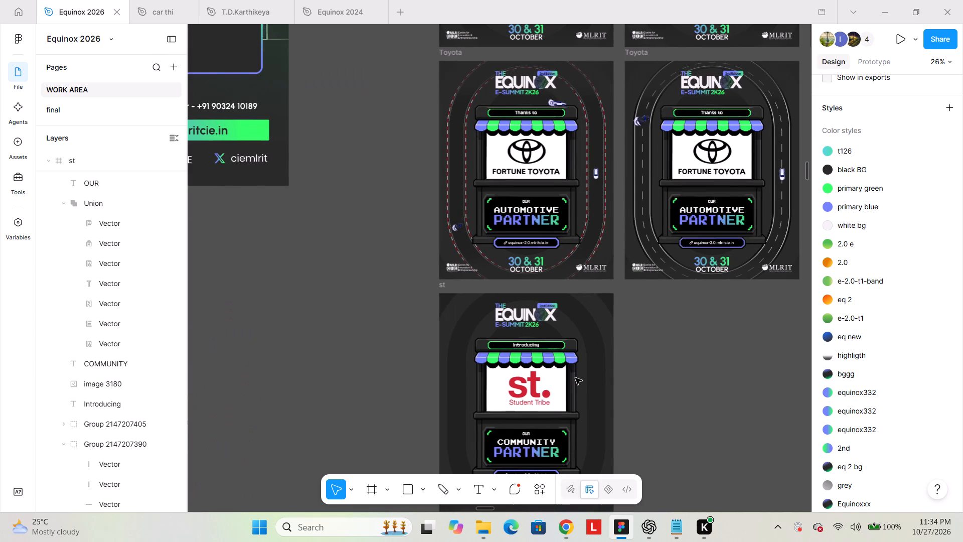
shift+scroll(575, 378, down, 1)
ctrl+scroll(575, 378, up, 2)
scroll(575, 378, up, 1)
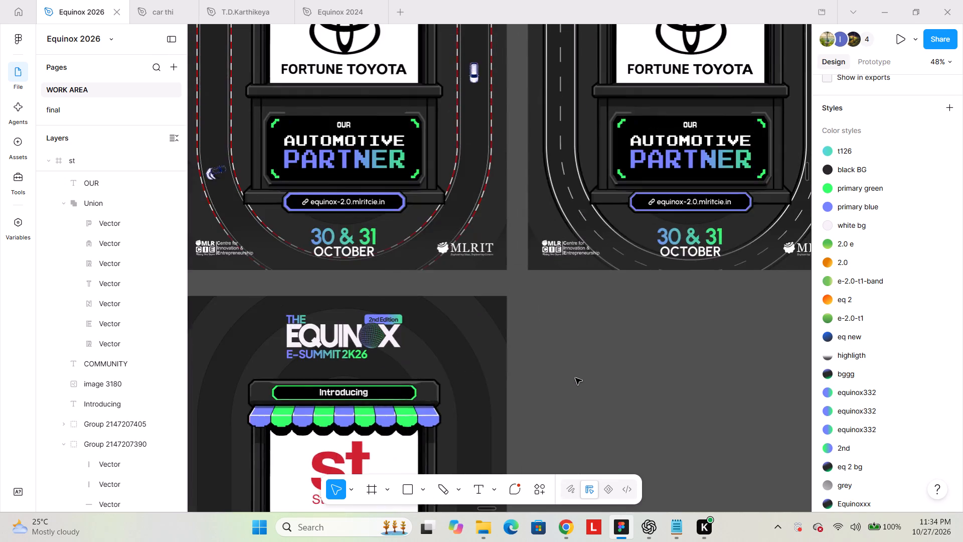
Capture a screenshot region covering the red-dashed-track and white-track Toyota posters side by side.
ctrl+scroll(575, 378, down, 1)
scroll(575, 378, up, 2)
ctrl+scroll(575, 378, up, 1)
ctrl+scroll(575, 378, down, 1)
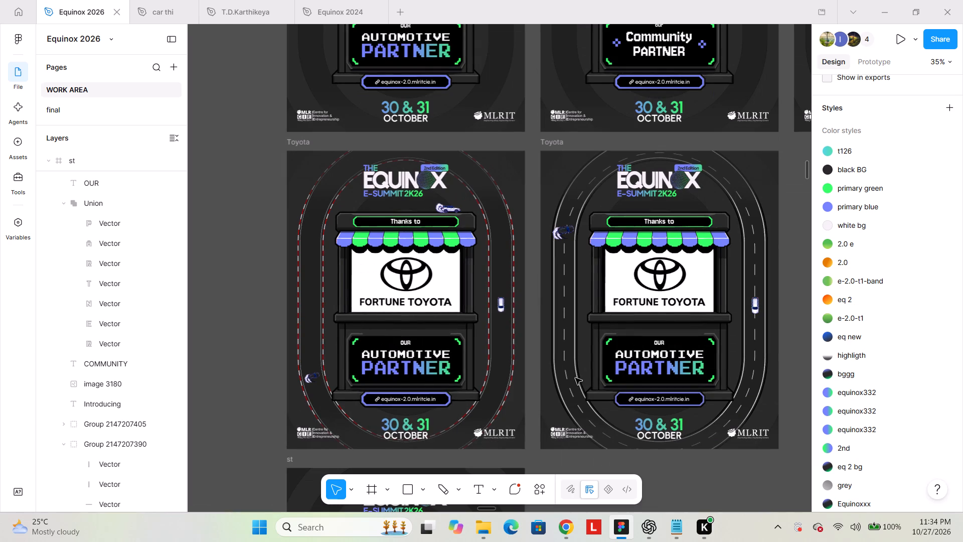
scroll(638, 449, down, 1)
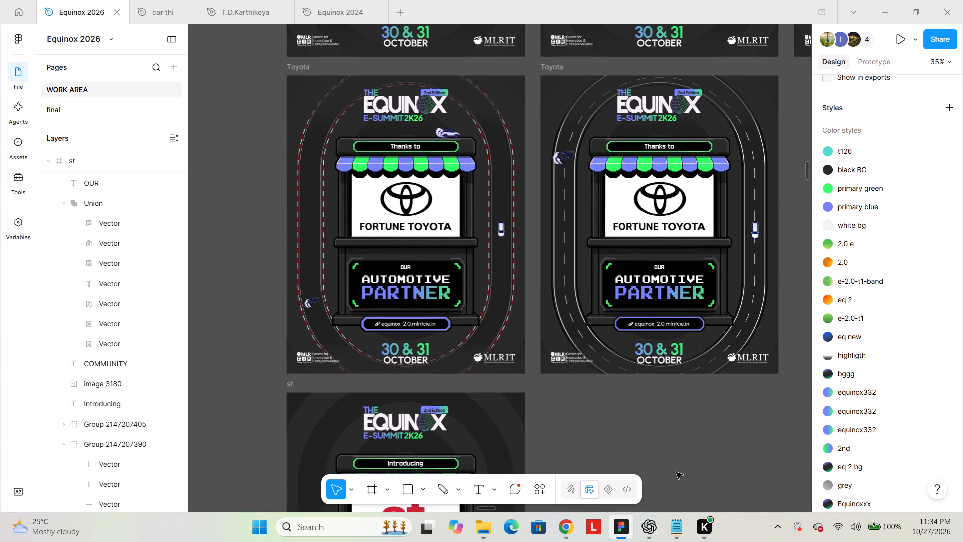
key(shift+super+s)
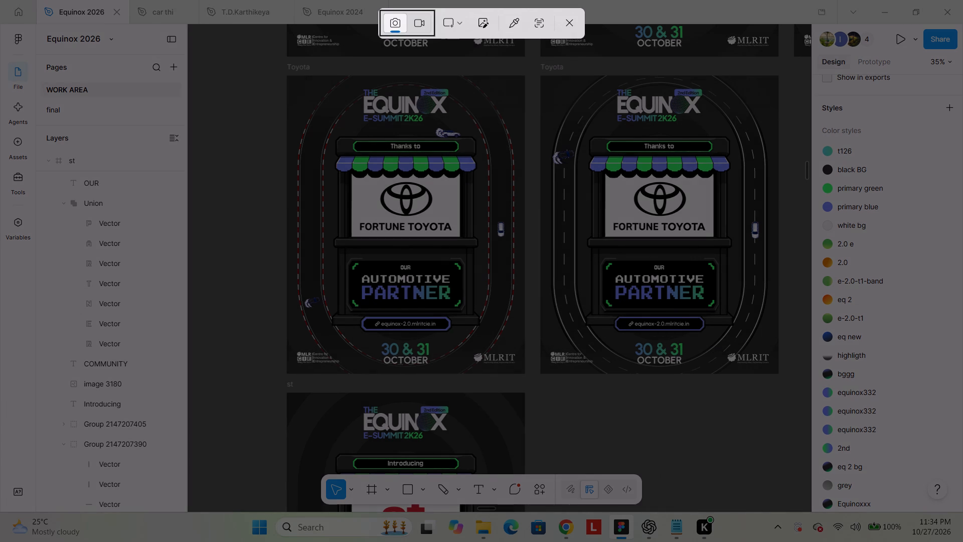
drag(285, 71, 764, 371)
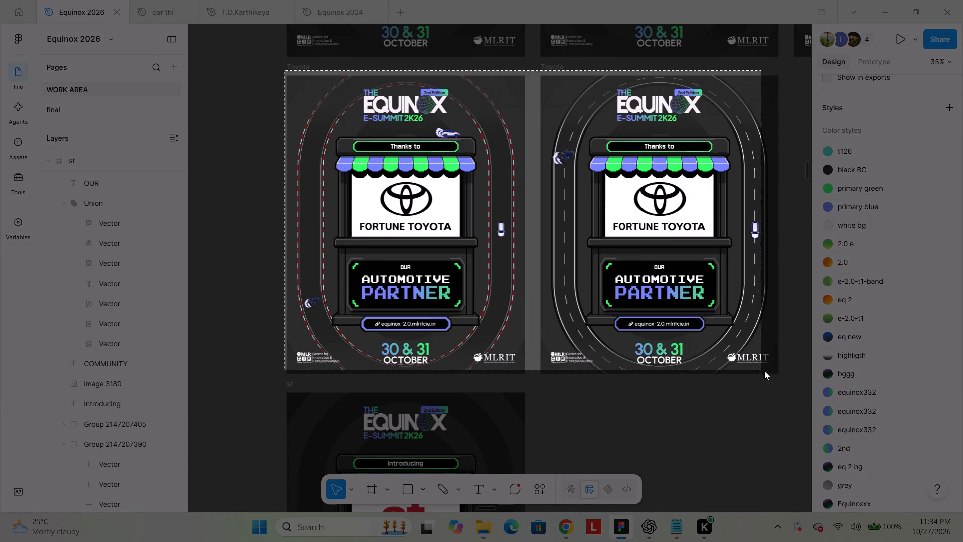
drag(764, 371, 783, 380)
click(654, 520)
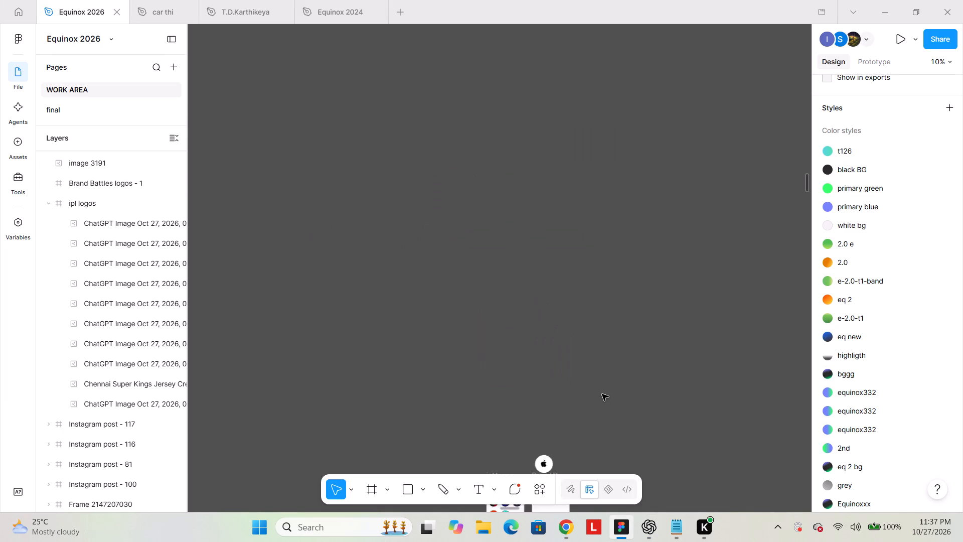
ctrl+scroll(602, 394, down, 3)
scroll(602, 394, up, 1)
ctrl+scroll(240, 292, up, 2)
ctrl+scroll(456, 298, up, 2)
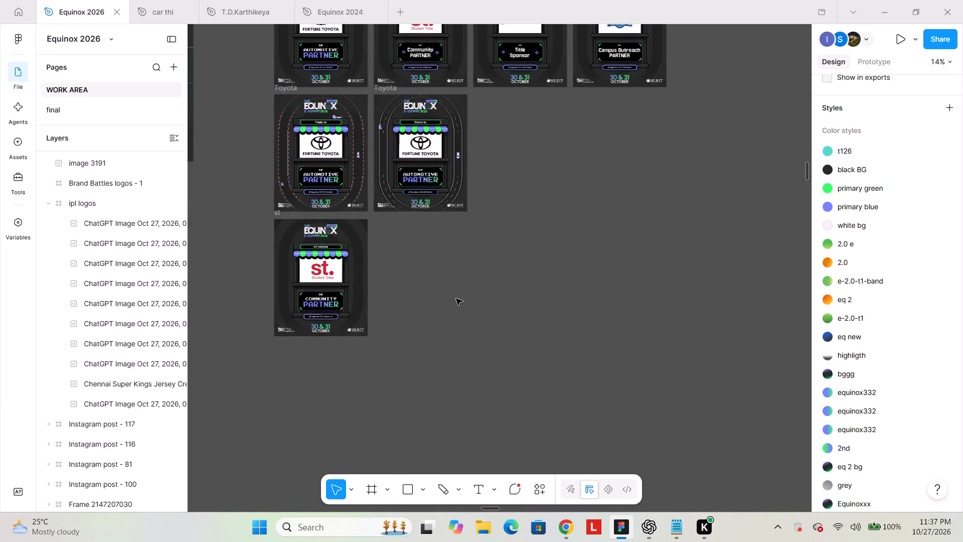
scroll(456, 299, up, 1)
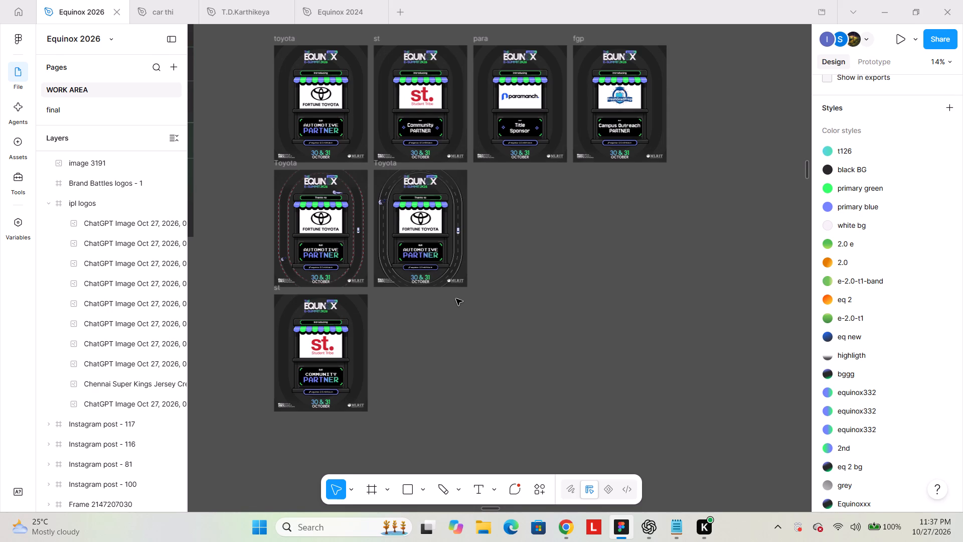
click(317, 293)
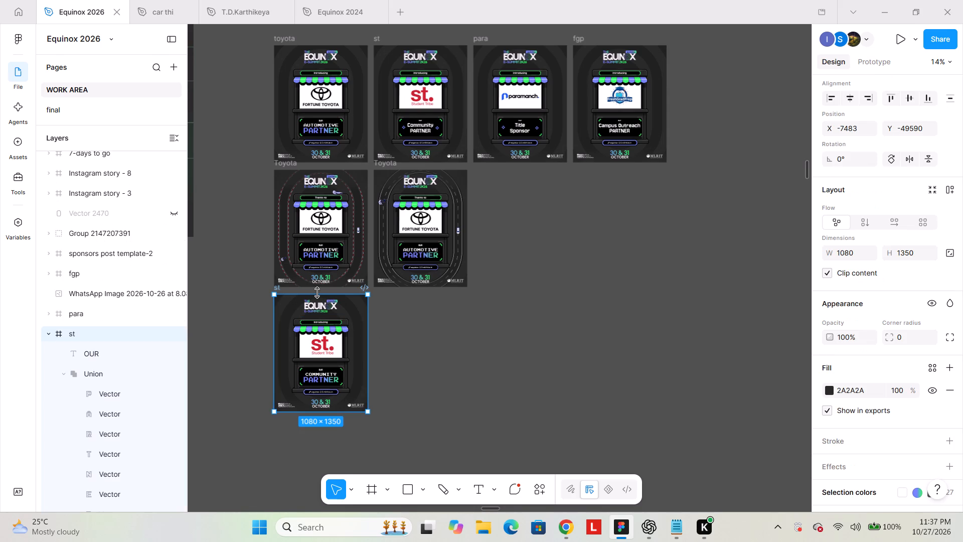
key(ctrl+x)
scroll(464, 303, up, 2)
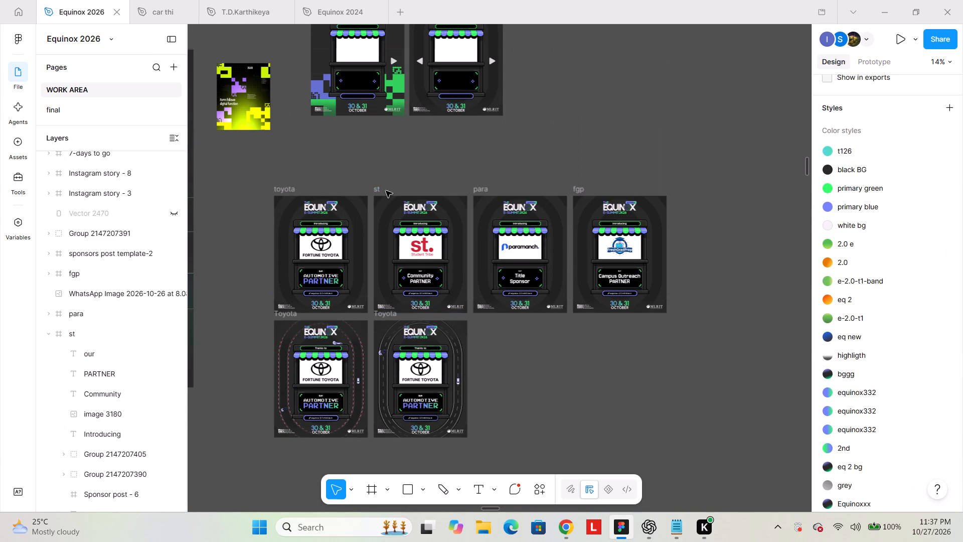
click(386, 191)
click(376, 192)
right_click(376, 192)
click(409, 102)
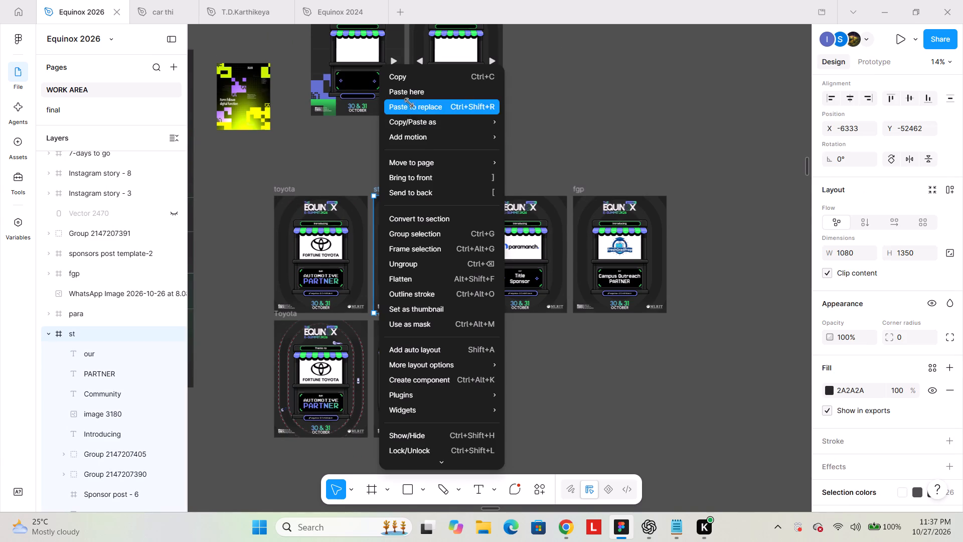
Delete the blue pixel cross to the right of the "Title Sponsor" text on the para poster.
ctrl+scroll(470, 288, up, 2)
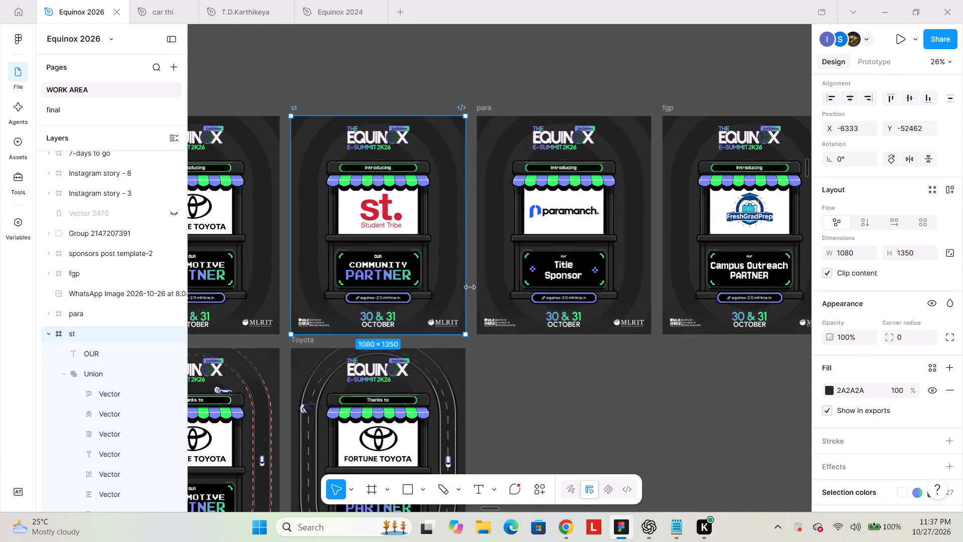
shift+scroll(470, 288, down, 1)
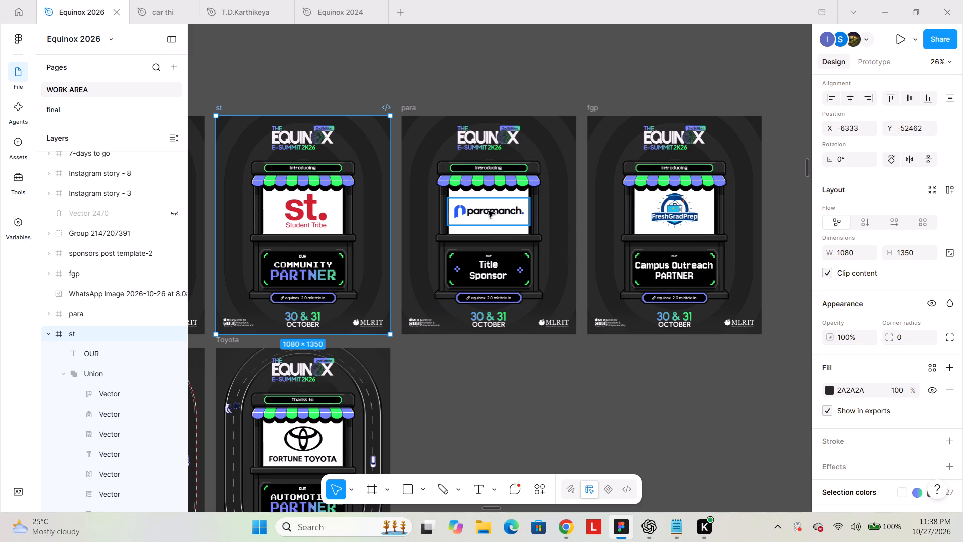
ctrl+click(520, 273)
ctrl+scroll(520, 273, up, 3)
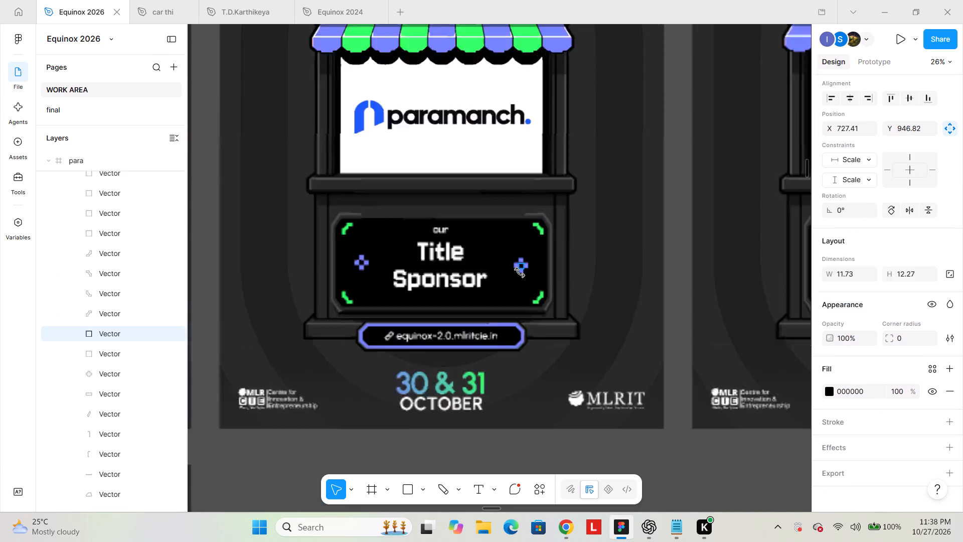
ctrl+scroll(520, 273, up, 4)
ctrl+shift+click(531, 251)
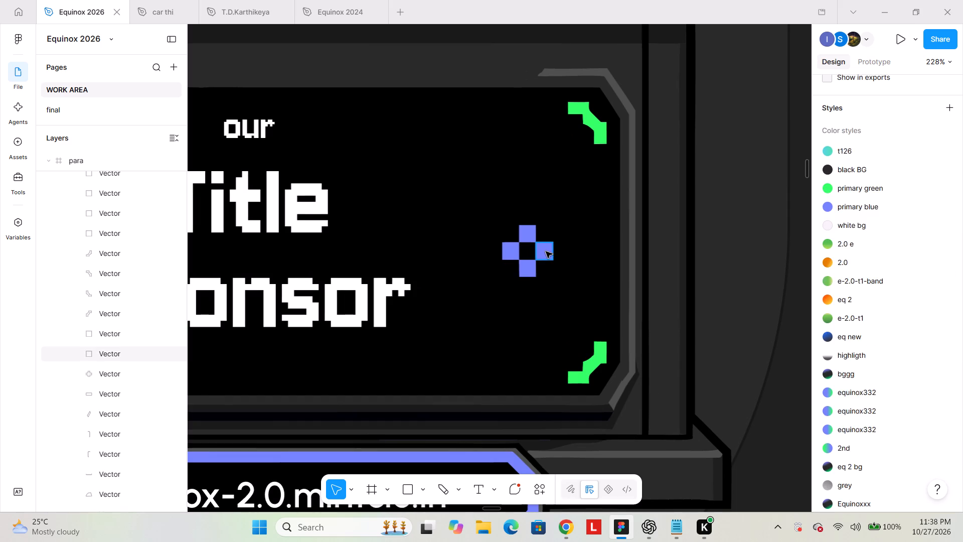
ctrl+shift+click(546, 251)
ctrl+shift+click(529, 272)
ctrl+shift+click(521, 251)
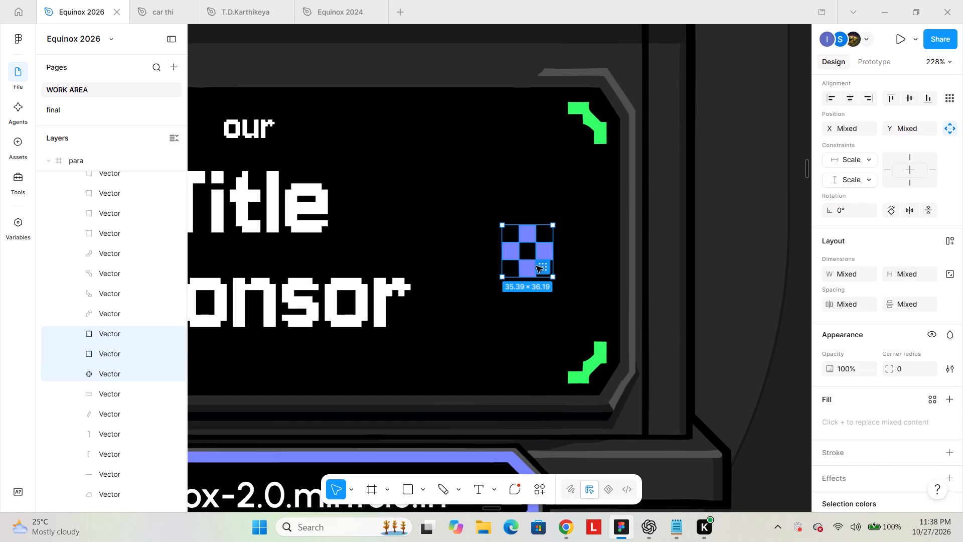
key(BackSpace)
Delete the blue pixel cross to the left of the "Title Sponsor" text on the para poster.
ctrl+scroll(537, 267, down, 2)
shift+scroll(508, 272, up, 2)
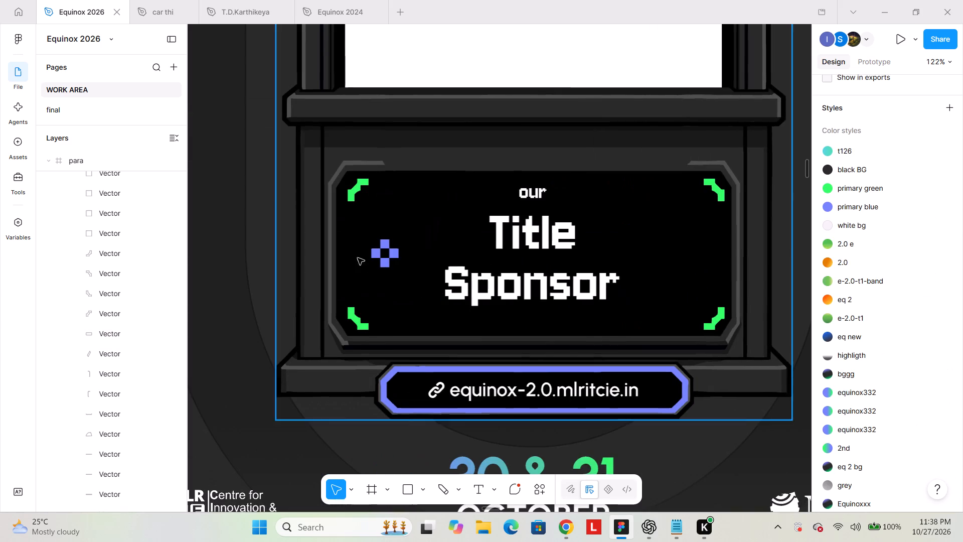
ctrl+shift+click(395, 254)
ctrl+shift+click(374, 254)
ctrl+shift+click(383, 244)
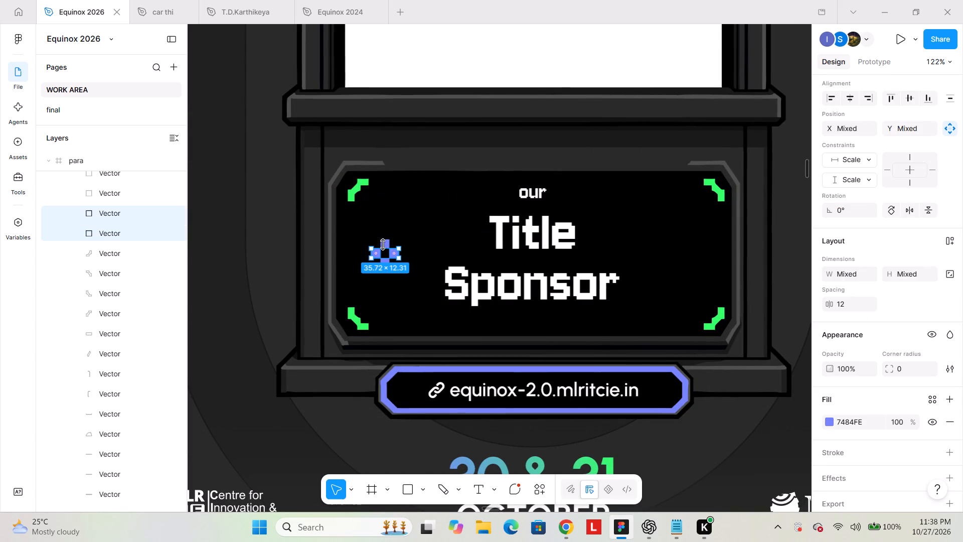
ctrl+shift+click(387, 241)
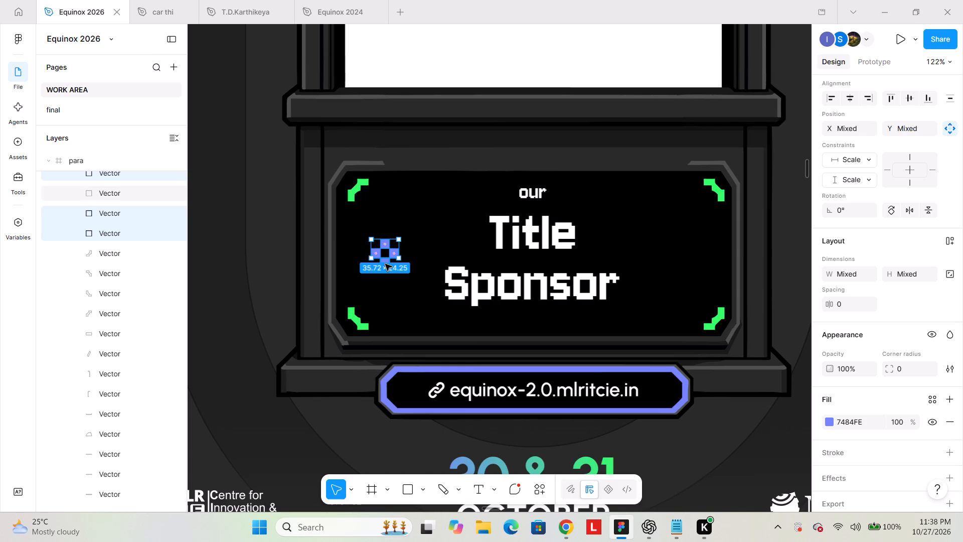
ctrl+shift+click(385, 264)
key(BackSpace)
Delete the "our", "Title" and "Sponsor" texts from the para poster's sign.
click(558, 277)
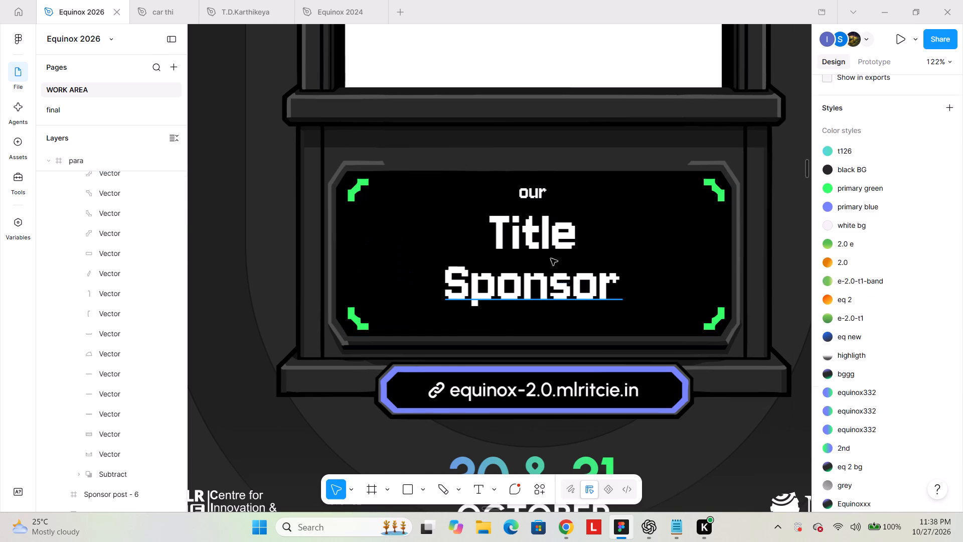
shift+click(549, 244)
shift+click(544, 192)
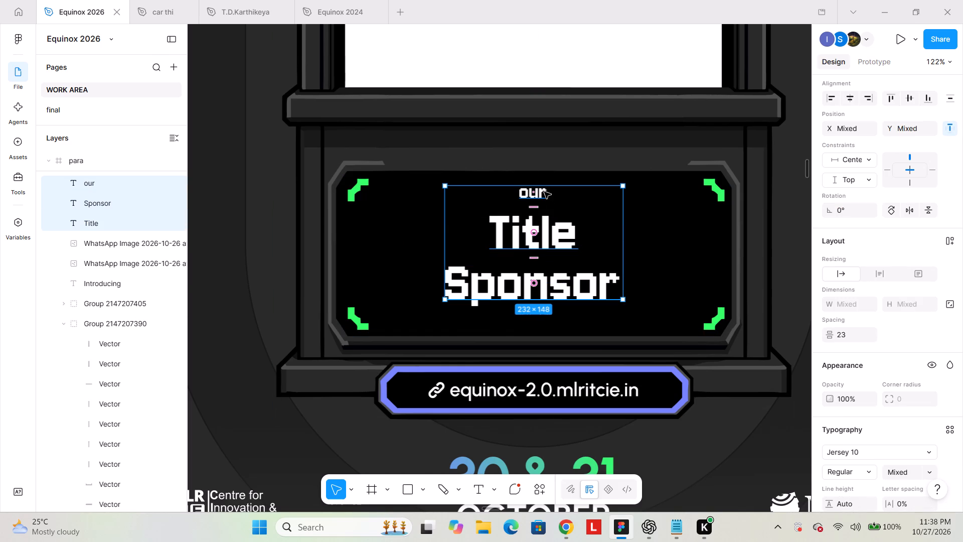
key(BackSpace)
Copy the "OUR", "COMMUNITY" and "PARTNER" lettering from the st poster and paste it into the para poster.
ctrl+scroll(552, 243, down, 3)
shift+scroll(500, 297, up, 2)
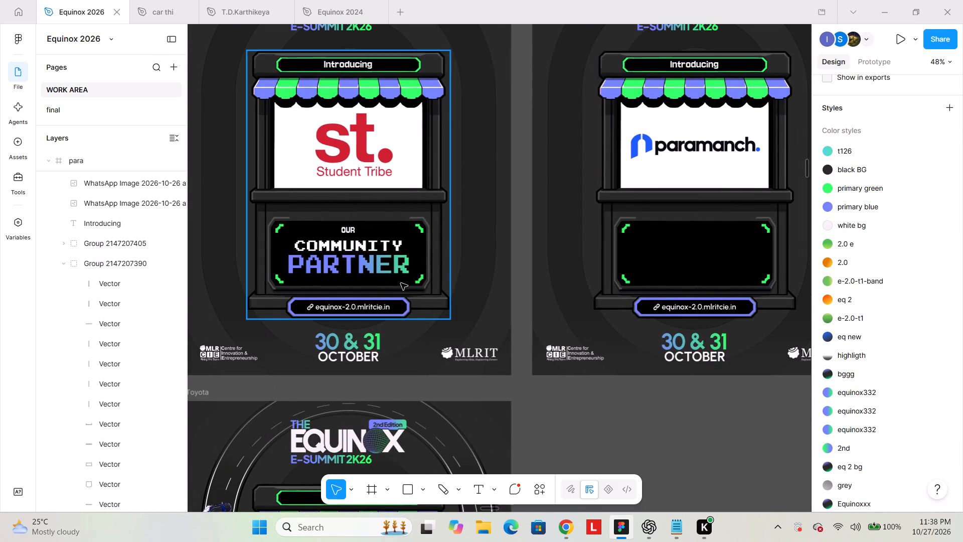
shift+click(383, 268)
shift+click(368, 247)
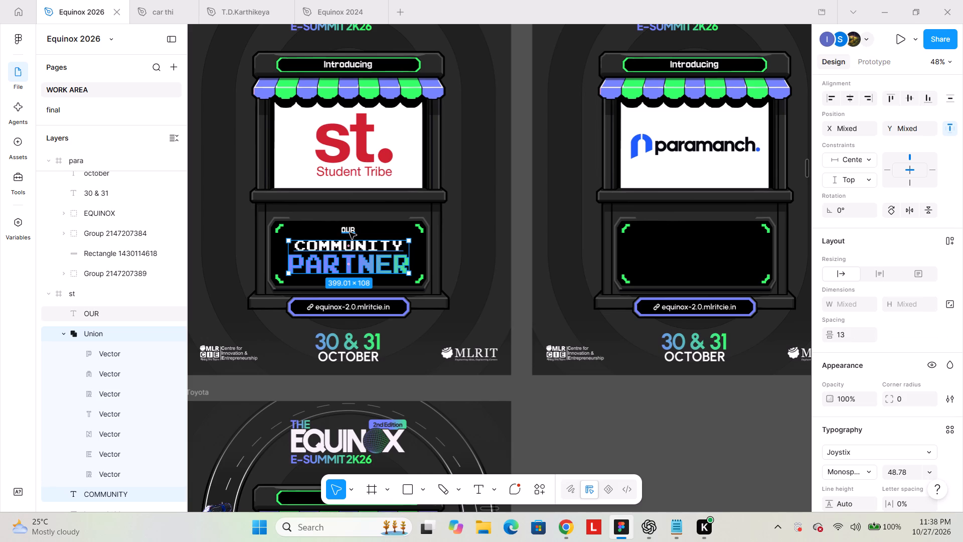
shift+click(350, 232)
key(ctrl+c)
ctrl+scroll(453, 309, down, 2)
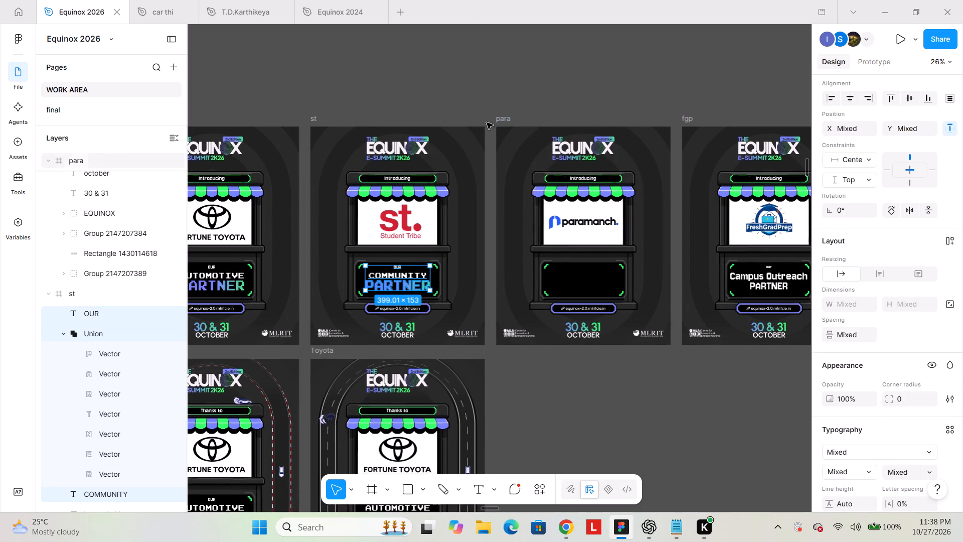
click(514, 119)
click(508, 119)
key(ctrl+v)
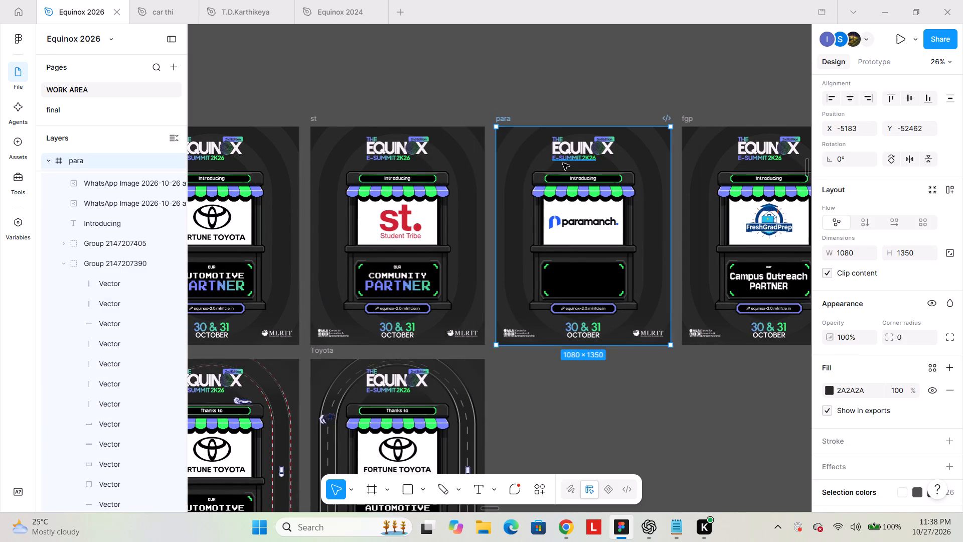
click(629, 391)
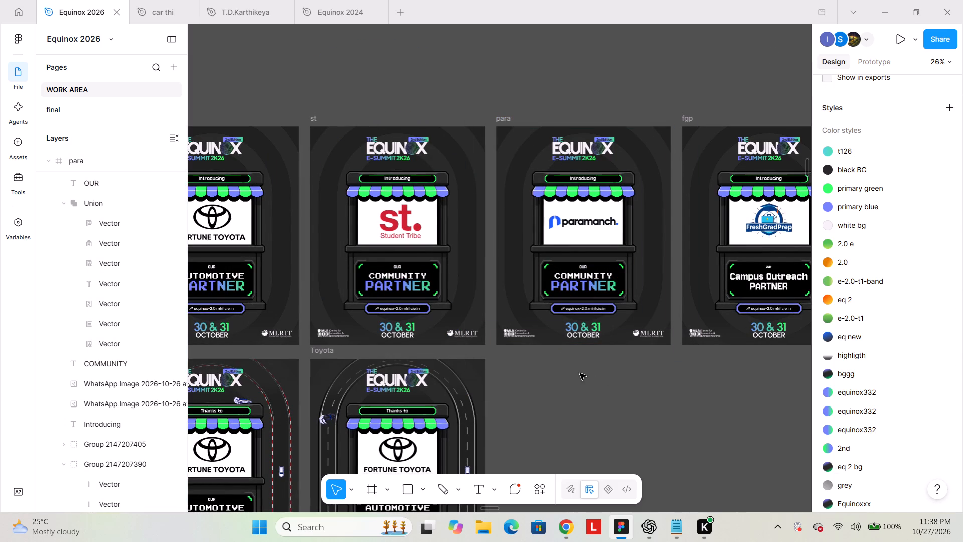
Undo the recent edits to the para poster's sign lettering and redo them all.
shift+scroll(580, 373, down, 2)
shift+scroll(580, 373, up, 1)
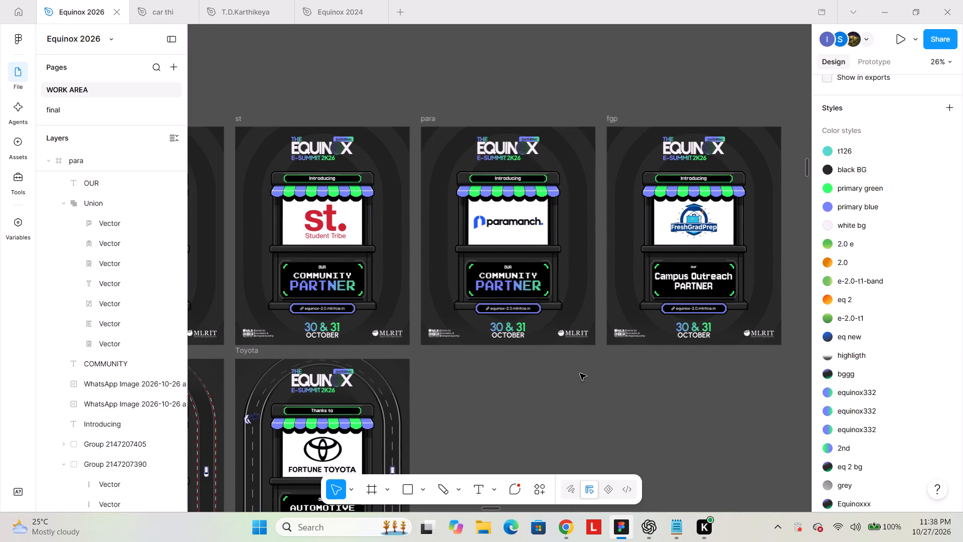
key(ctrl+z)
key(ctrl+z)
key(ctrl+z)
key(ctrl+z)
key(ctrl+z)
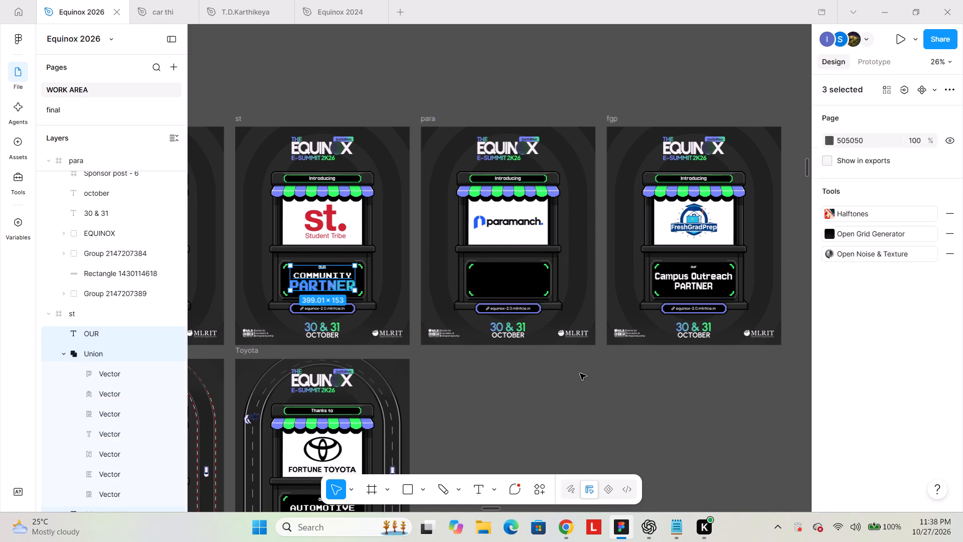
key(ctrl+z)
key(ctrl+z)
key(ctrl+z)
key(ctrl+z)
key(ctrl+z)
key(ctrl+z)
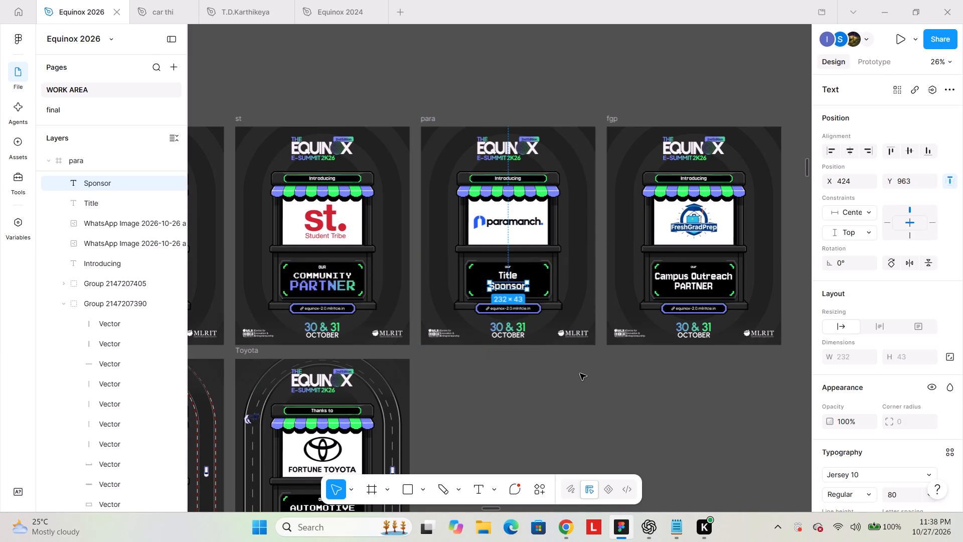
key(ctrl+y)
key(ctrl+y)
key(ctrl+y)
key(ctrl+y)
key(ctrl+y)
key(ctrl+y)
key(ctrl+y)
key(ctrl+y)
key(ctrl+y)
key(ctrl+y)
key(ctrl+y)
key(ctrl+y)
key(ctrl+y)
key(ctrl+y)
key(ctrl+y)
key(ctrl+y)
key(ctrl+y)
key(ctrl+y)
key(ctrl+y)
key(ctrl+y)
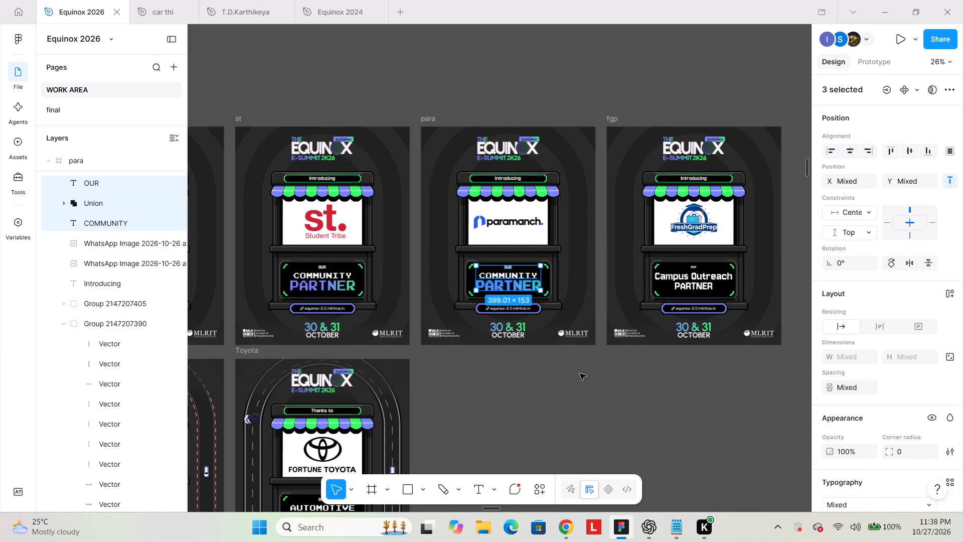
Change the "COMMUNITY" text on the para poster's sign to "TITLE".
ctrl+scroll(517, 288, up, 5)
triple_click(499, 239)
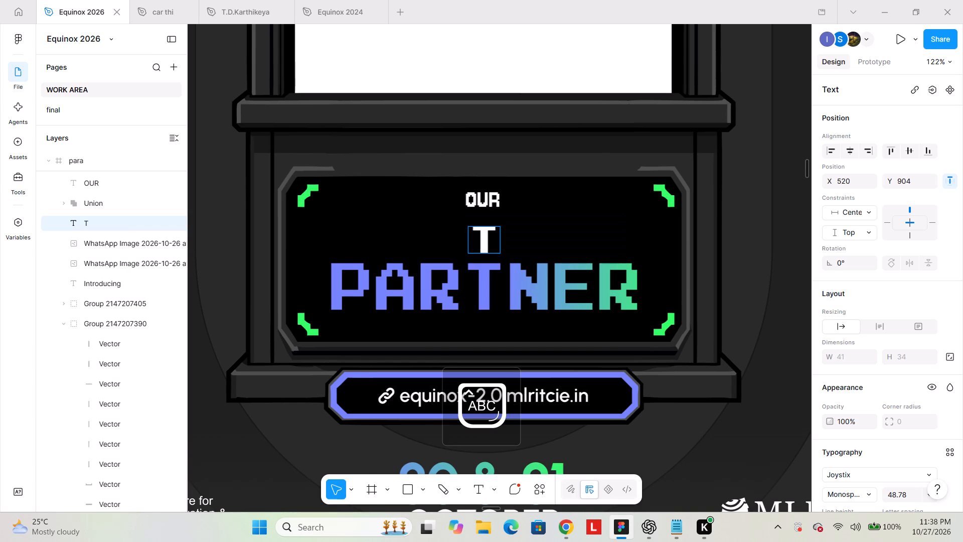
text(ITL)
key(e)
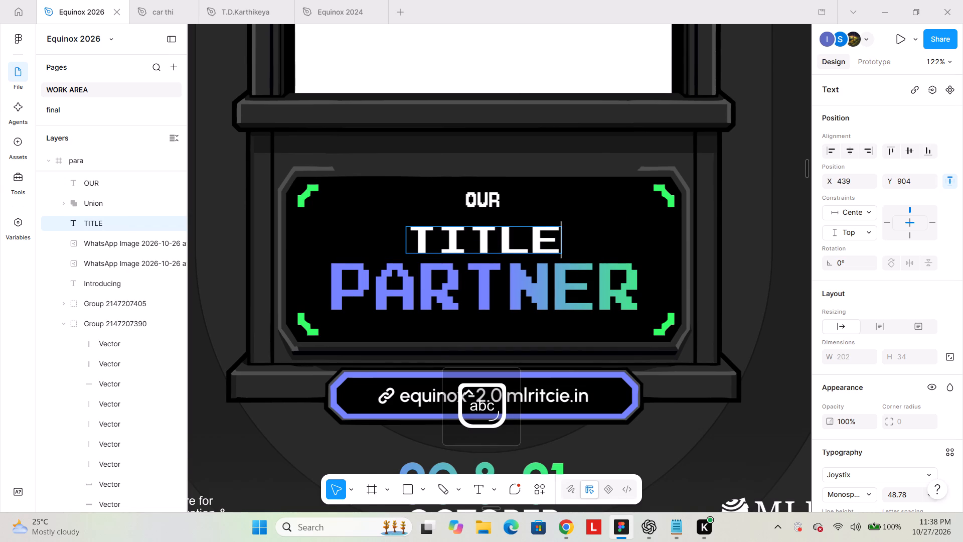
ctrl+scroll(499, 239, down, 4)
double_click(601, 391)
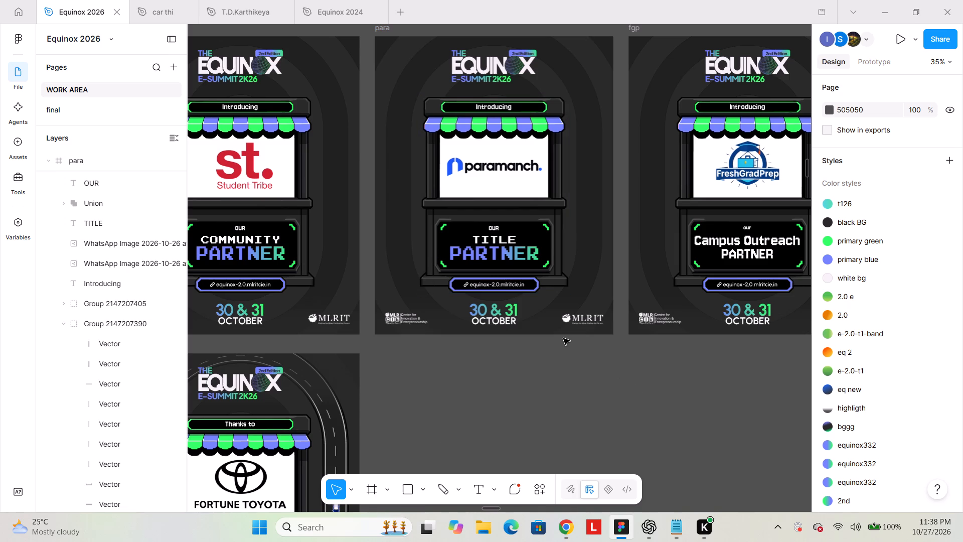
Change the "Introducing" banner text on the top-row toyota poster to "Thanks to".
shift+scroll(563, 338, up, 6)
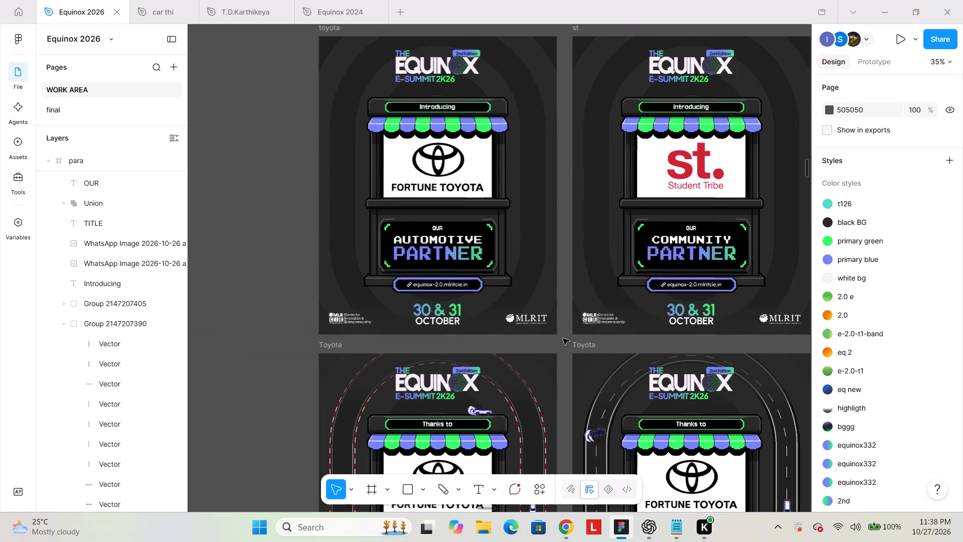
scroll(563, 338, down, 1)
scroll(563, 338, up, 1)
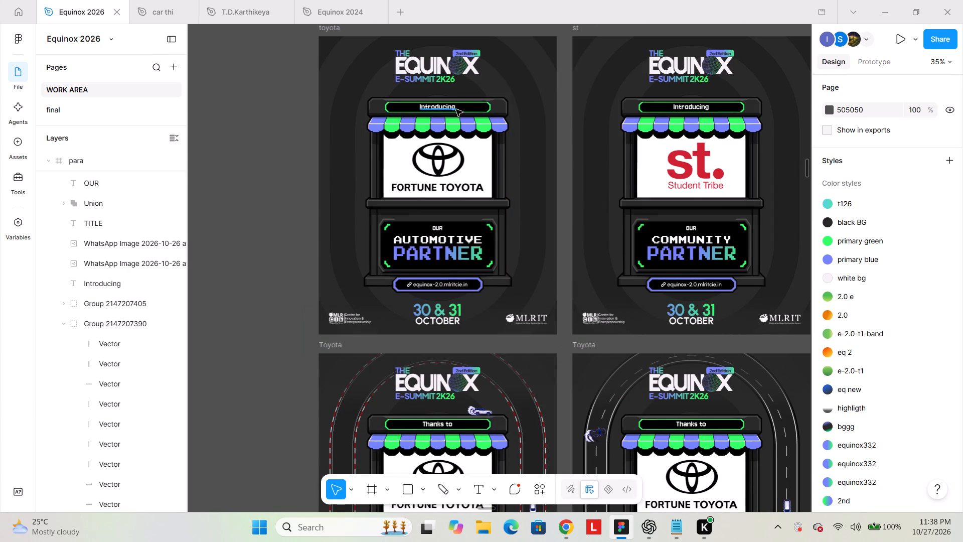
double_click(449, 108)
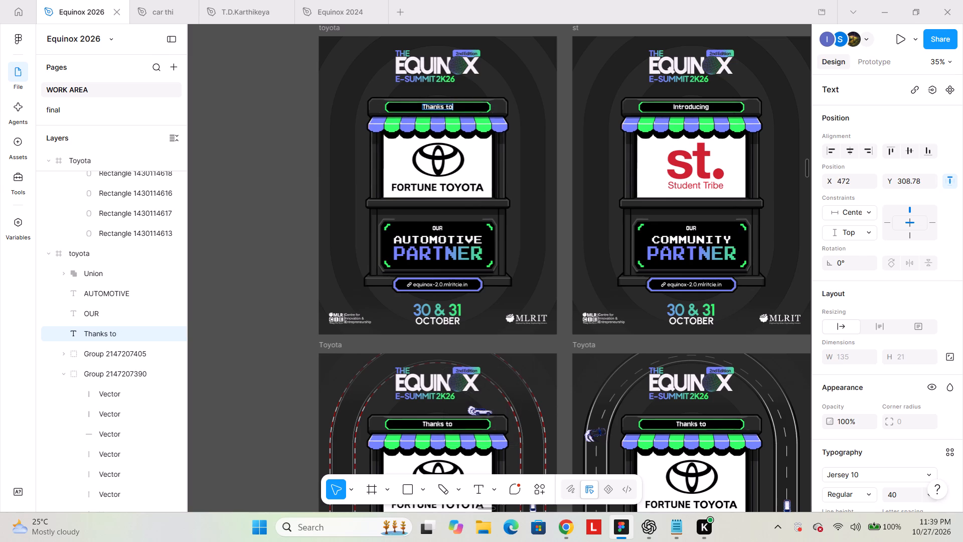
Change the "Introducing" banner text on the st poster to "Thanks to".
shift+scroll(431, 116, down, 2)
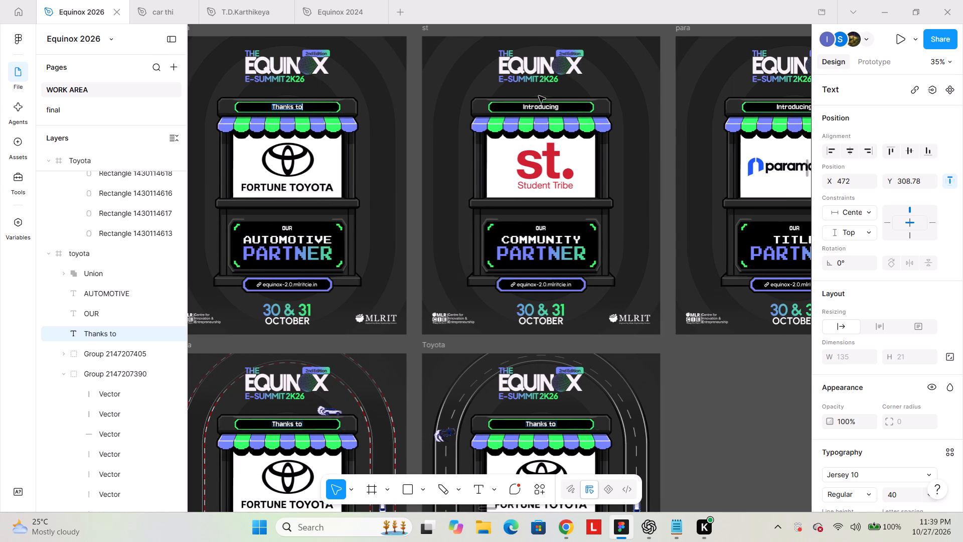
triple_click(538, 107)
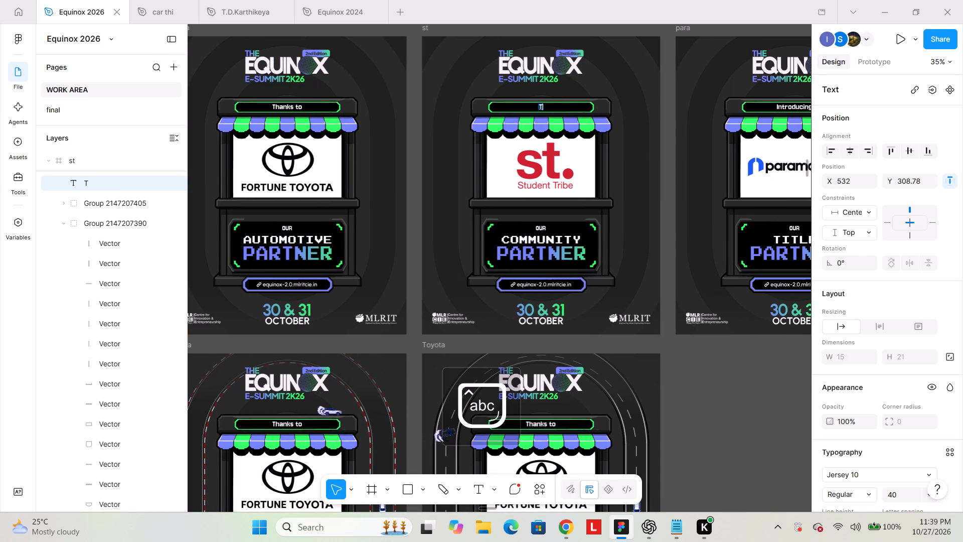
key(h)
text(ank)
text(s to)
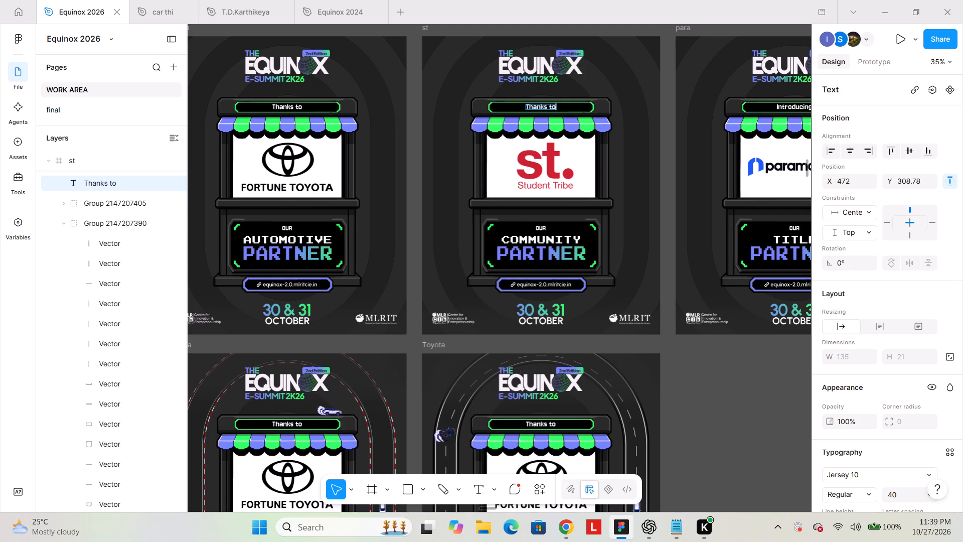
Change the "Introducing" banner texts on the para and fgp posters to "Thanks to".
shift+scroll(538, 106, down, 3)
triple_click(567, 104)
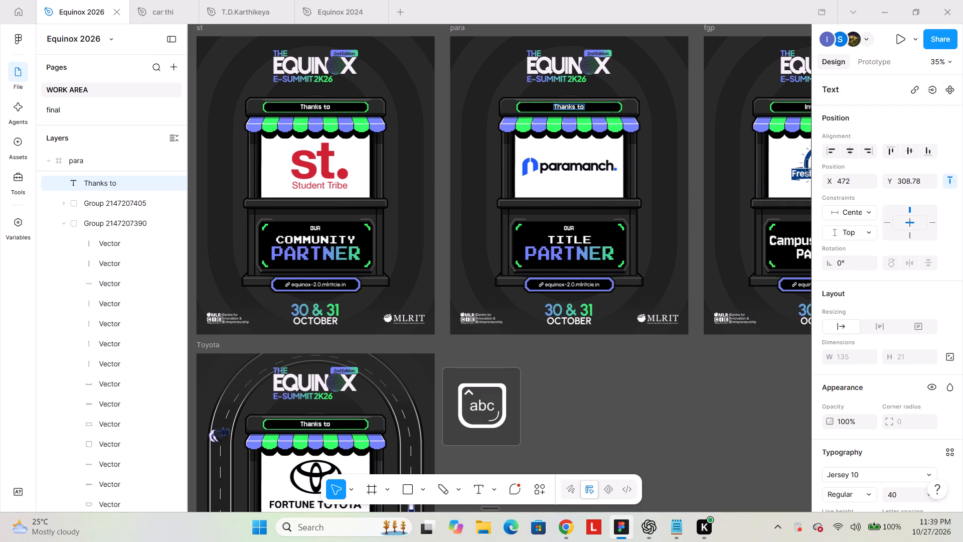
shift+scroll(567, 104, down, 3)
double_click(608, 109)
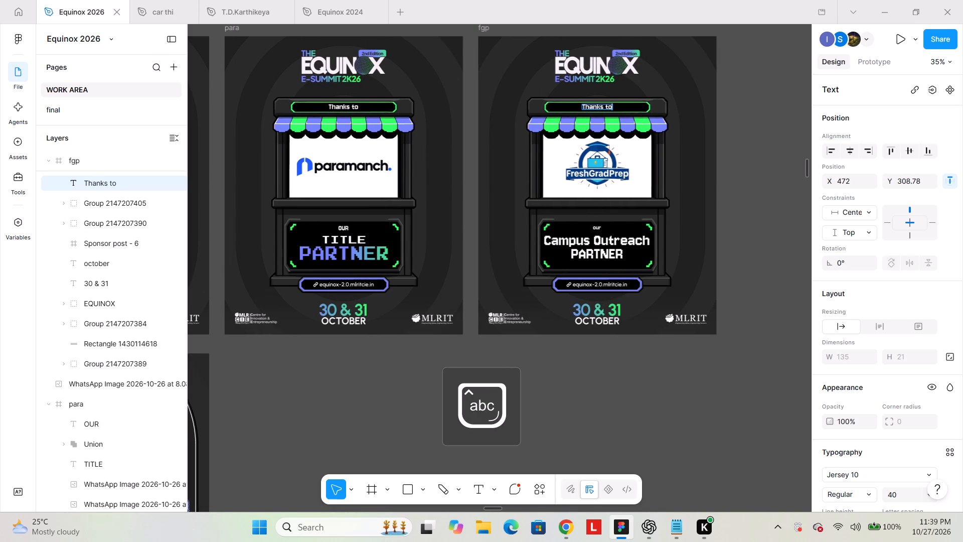
double_click(604, 424)
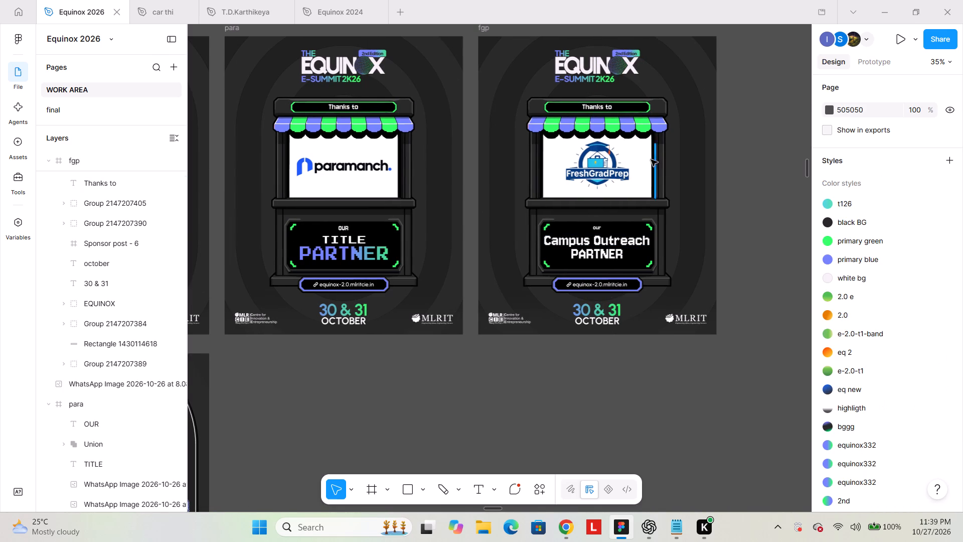
Nudge the FreshGradPrep logo slightly down in the fgp poster's white panel, to about X 336, Y 379.
ctrl+scroll(648, 156, up, 2)
click(570, 167)
ctrl+scroll(565, 163, up, 3)
shift+drag(561, 163, 560, 168)
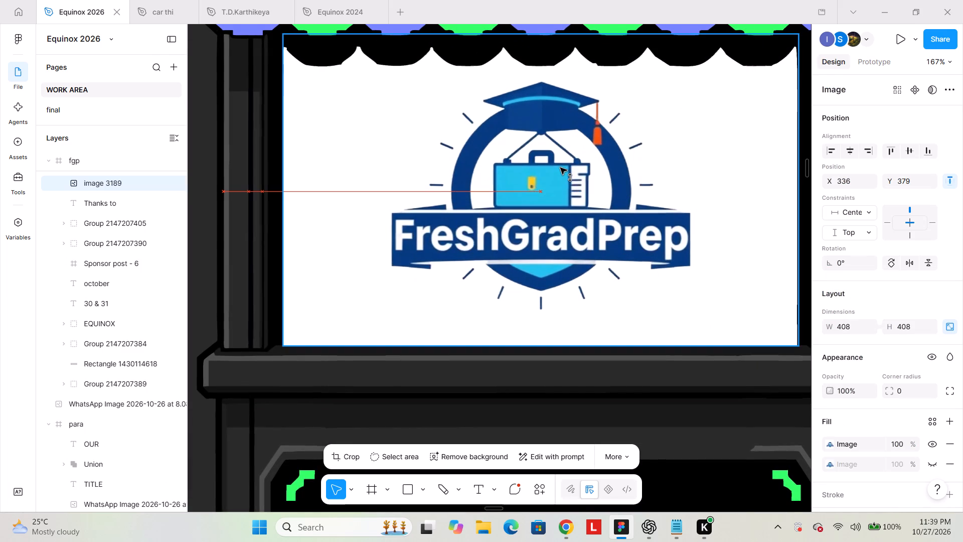
shift+drag(560, 168, 560, 168)
Examine the placement of the partner logos and sign lettering across the toyota, st, para and fgp posters.
shift+scroll(560, 168, up, 14)
ctrl+scroll(560, 168, down, 4)
shift+scroll(560, 168, up, 4)
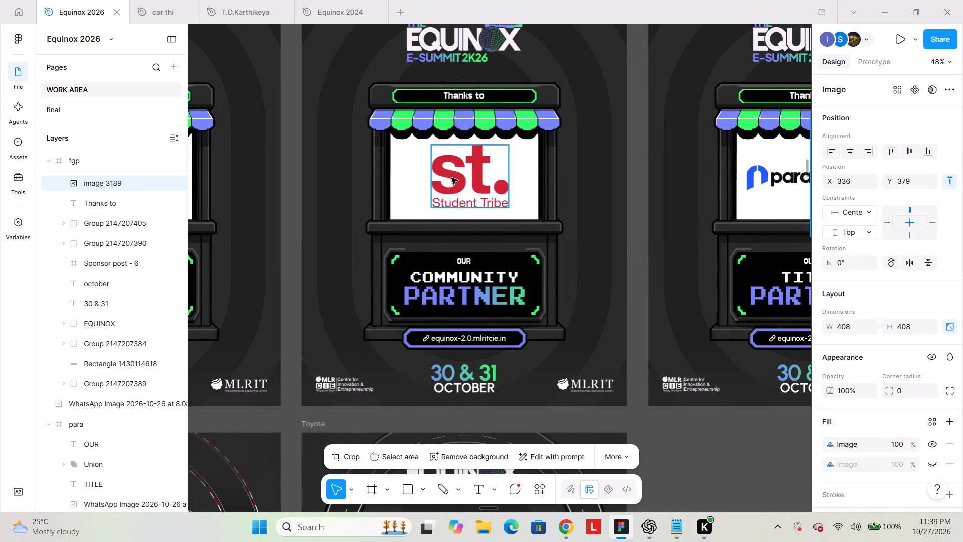
ctrl+scroll(451, 178, up, 4)
ctrl+scroll(451, 178, down, 3)
shift+scroll(451, 178, up, 4)
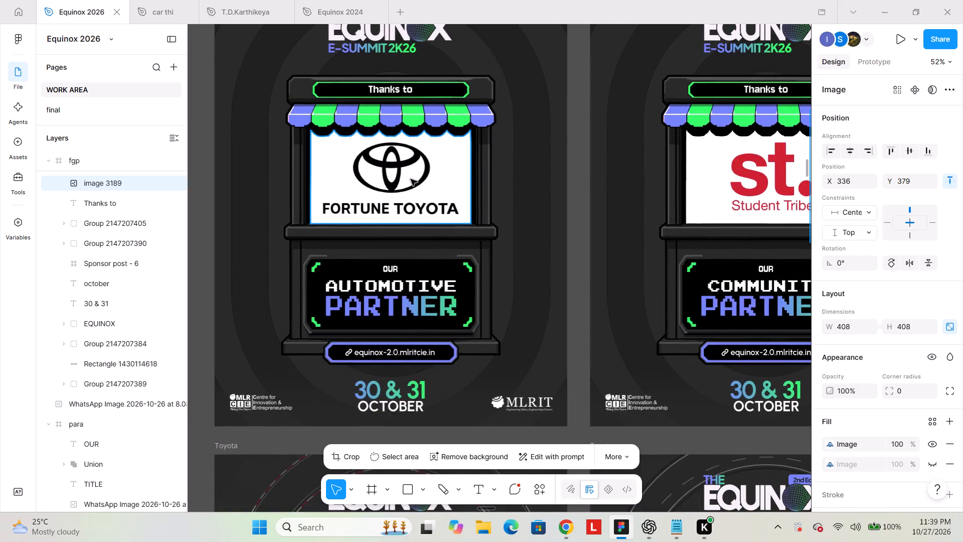
ctrl+scroll(403, 179, up, 3)
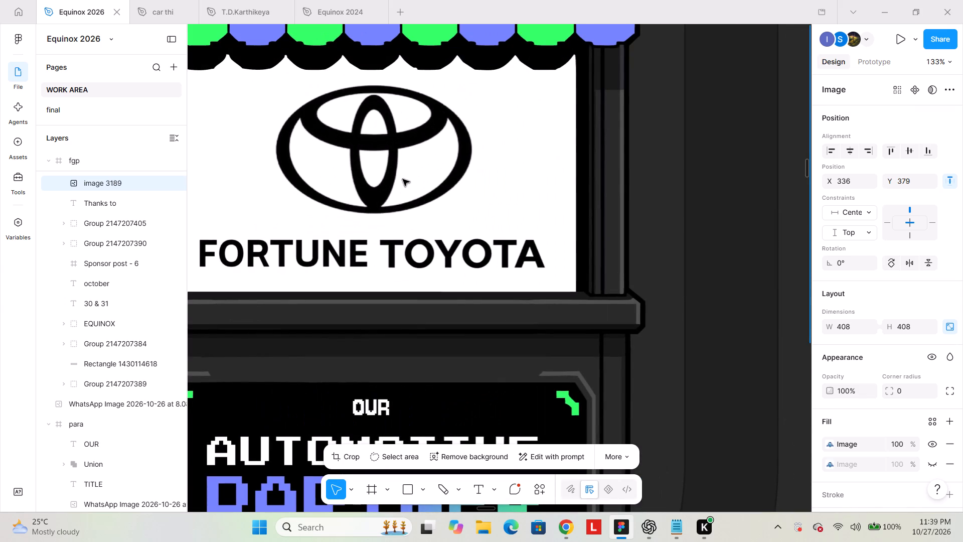
ctrl+scroll(403, 179, down, 3)
shift+scroll(403, 179, down, 7)
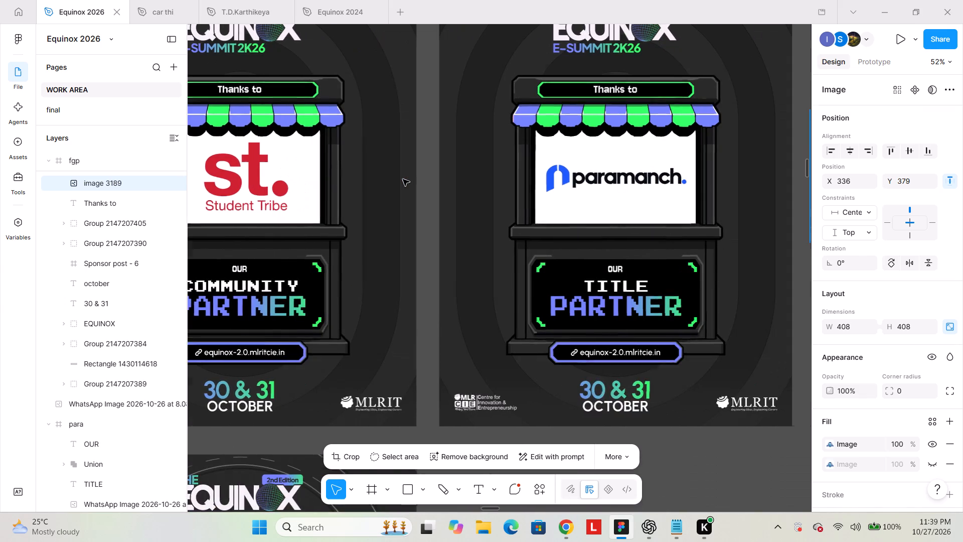
ctrl+scroll(403, 179, down, 2)
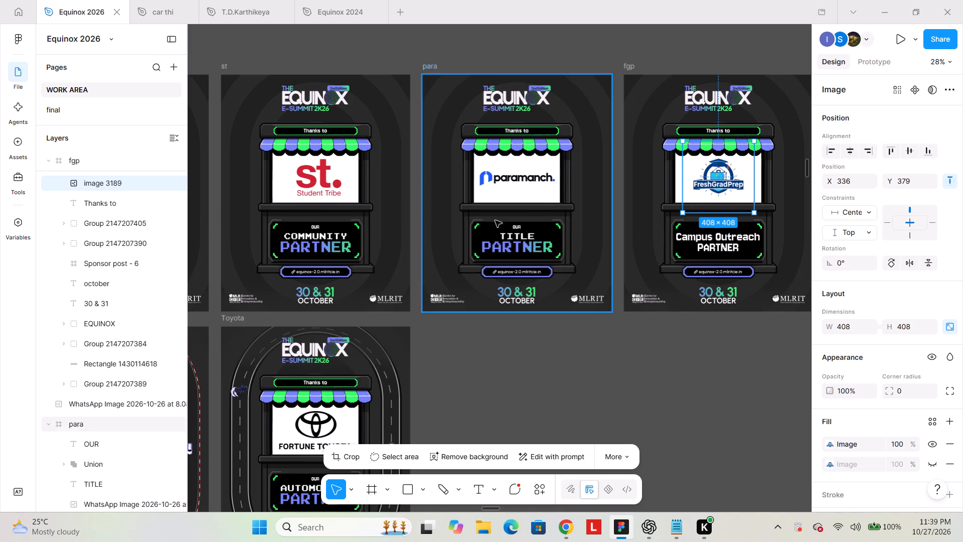
Delete the old "our", "Campus Outreach" and "PARTNER" texts from the fgp poster's sign.
click(718, 247)
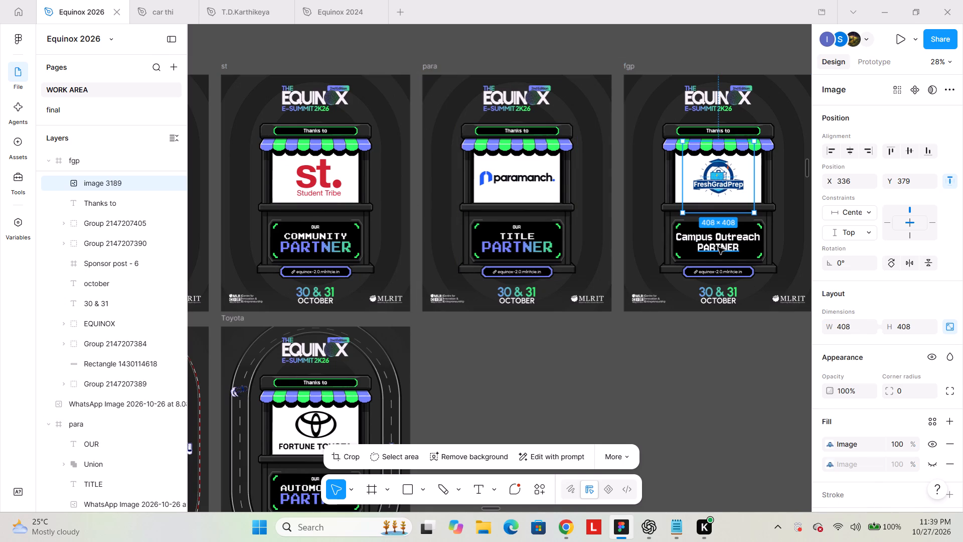
shift+click(733, 234)
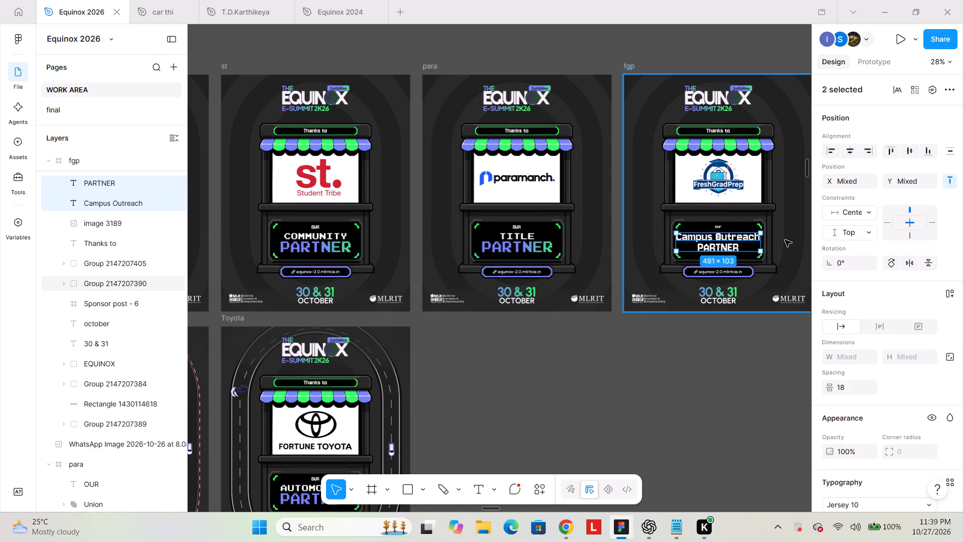
key(BackSpace)
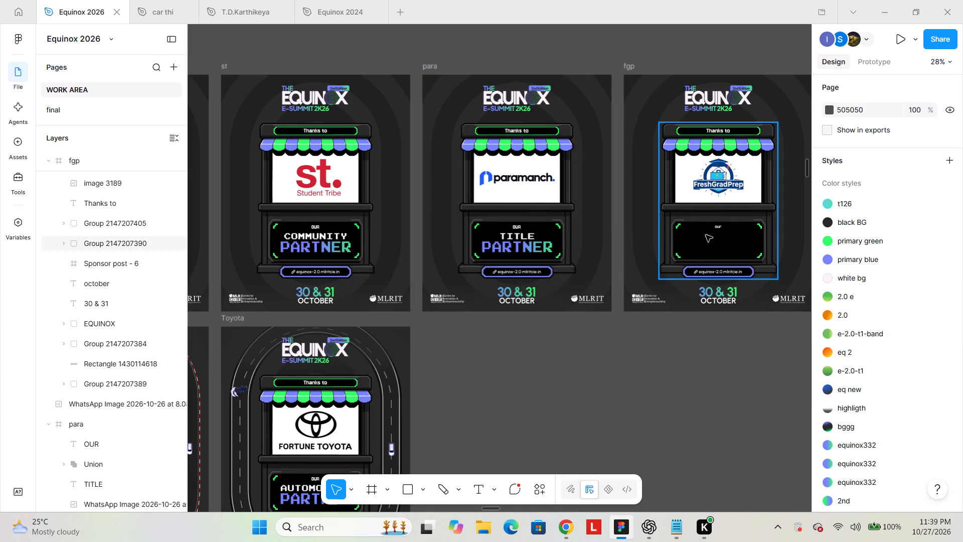
click(714, 229)
key(BackSpace)
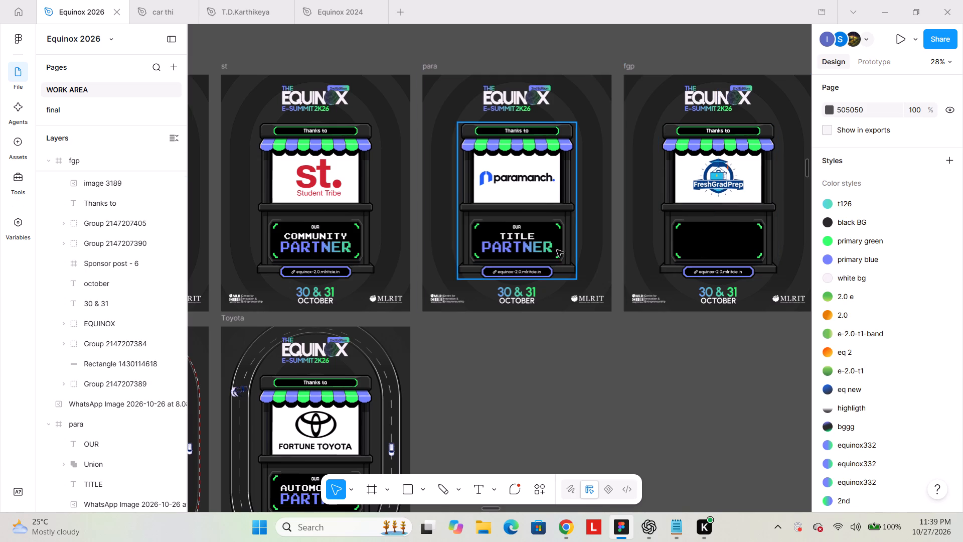
Copy the "OUR", "TITLE" and "PARTNER" lettering from the para poster and paste it into the fgp poster.
click(538, 249)
ctrl+scroll(518, 233, up, 2)
ctrl+shift+click(520, 241)
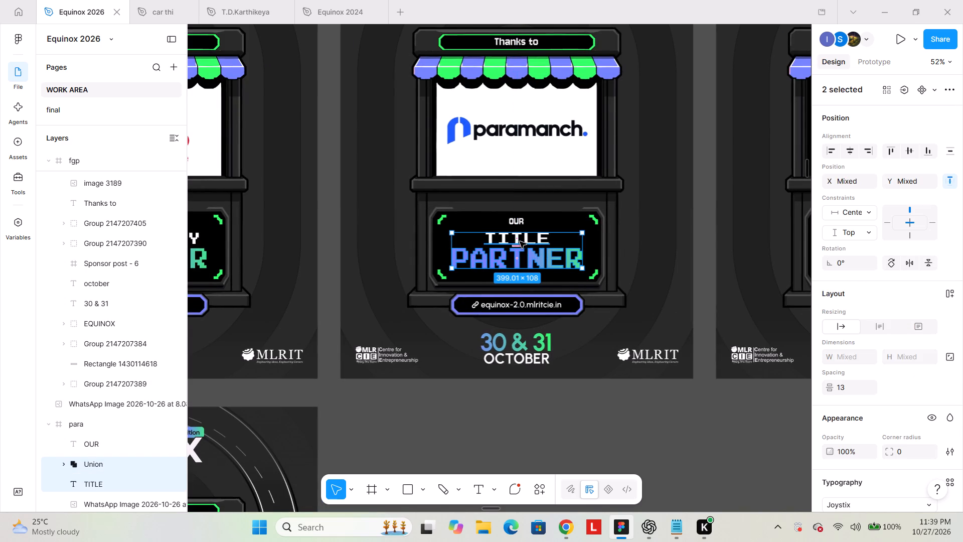
shift+click(516, 224)
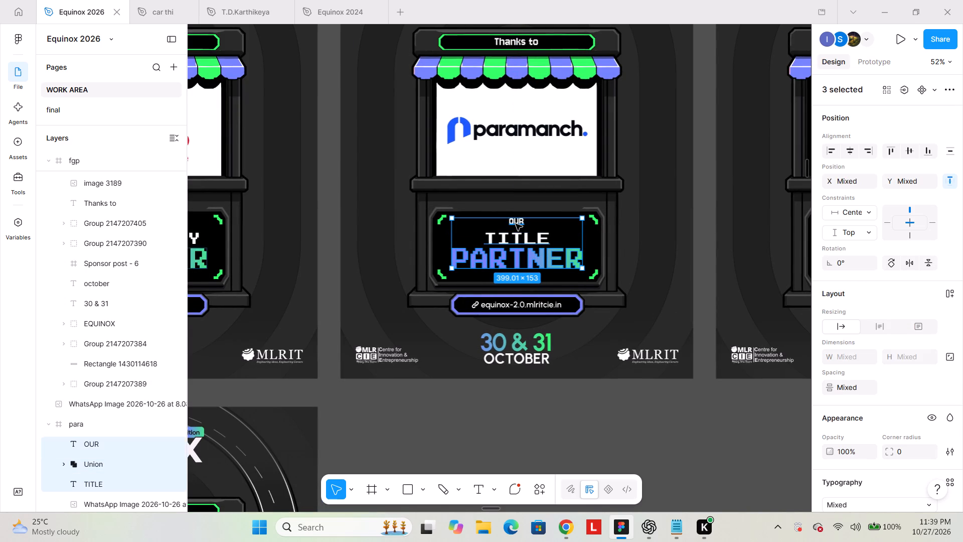
ctrl+scroll(508, 248, down, 2)
key(ctrl+c)
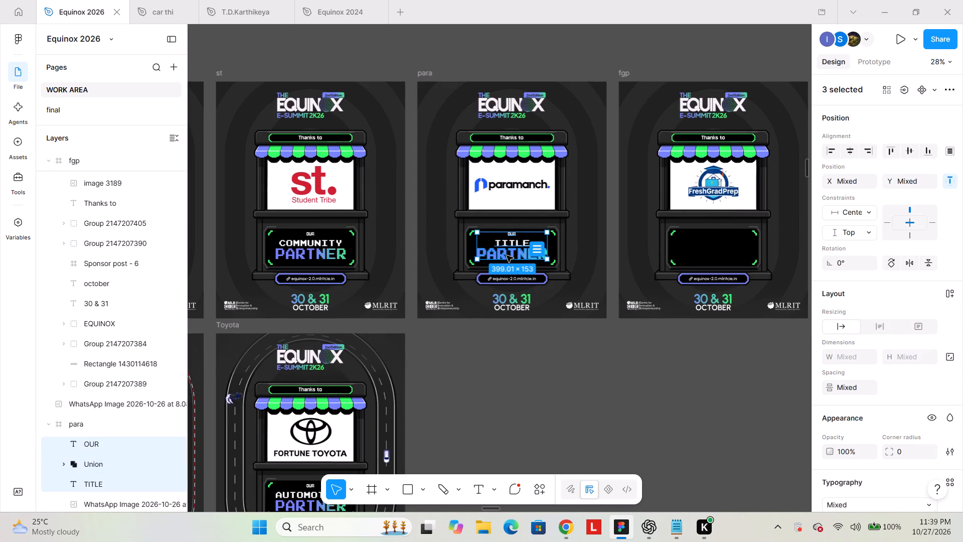
shift+scroll(507, 255, down, 1)
shift+scroll(507, 255, up, 3)
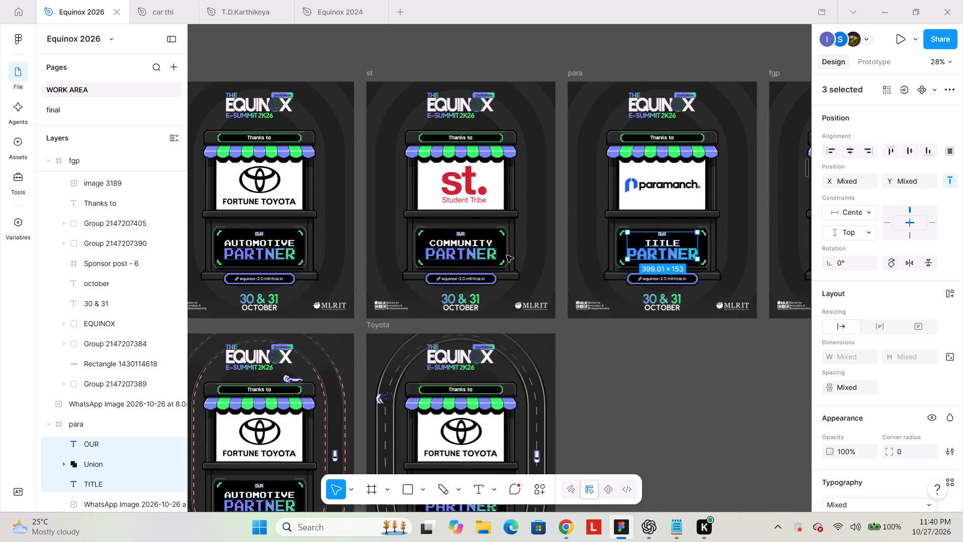
shift+scroll(507, 255, up, 3)
ctrl+scroll(447, 265, up, 4)
ctrl+scroll(447, 264, down, 3)
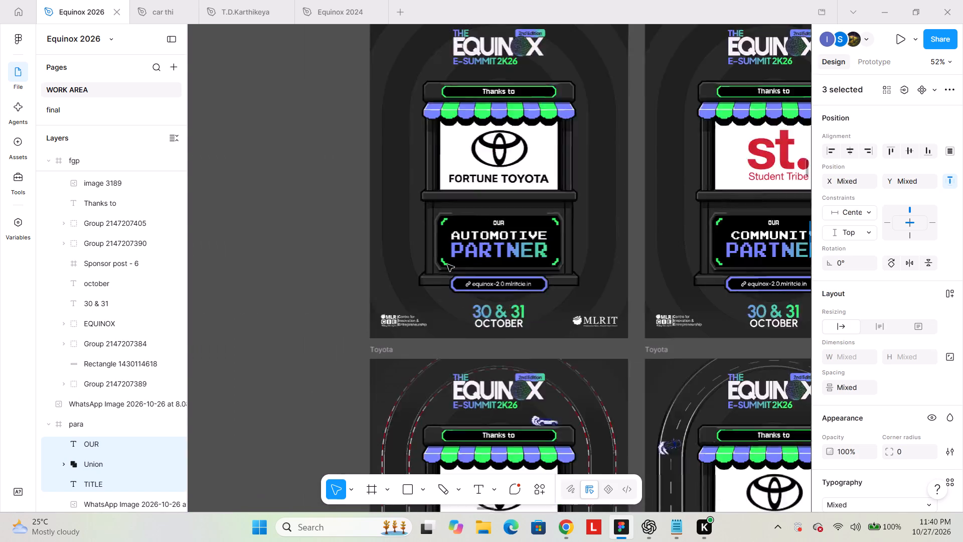
ctrl+scroll(447, 264, down, 1)
shift+scroll(447, 264, down, 8)
click(396, 76)
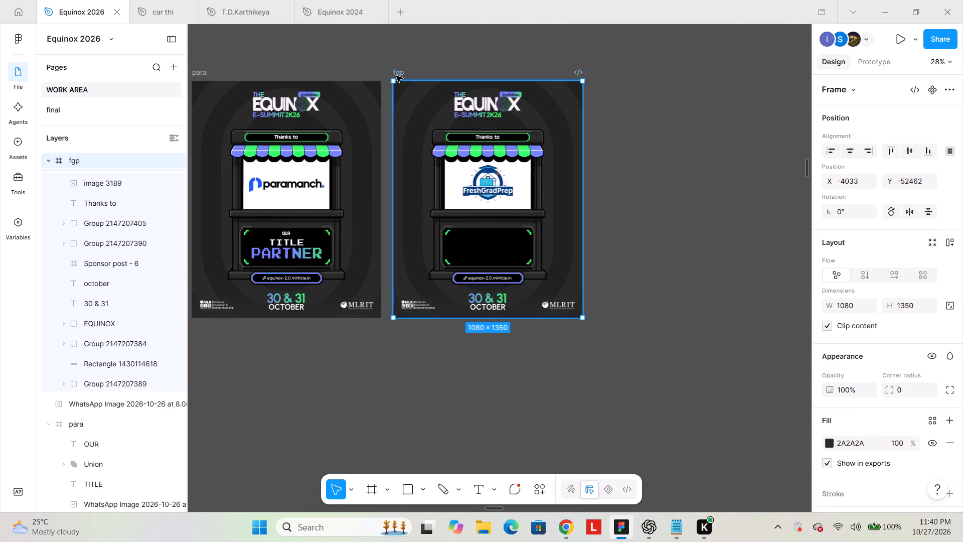
key(ctrl+v)
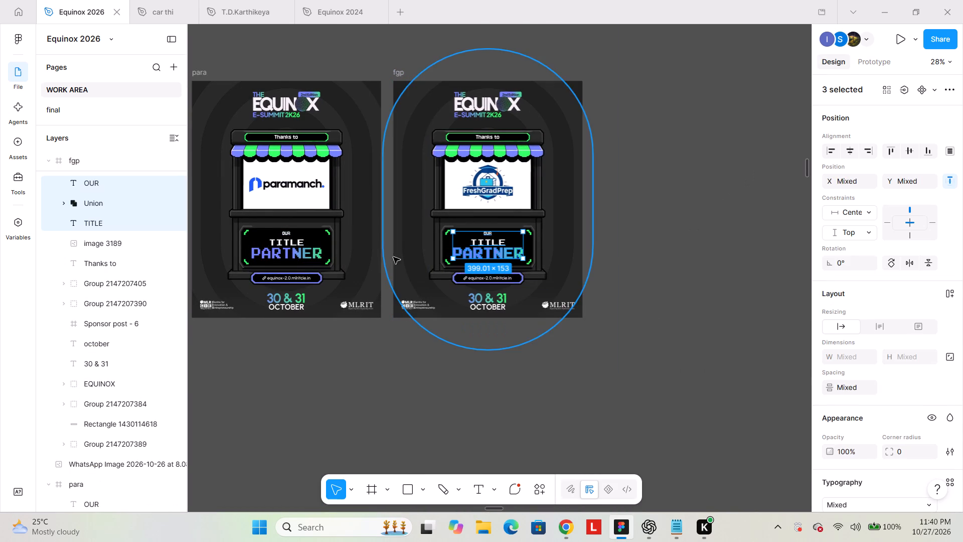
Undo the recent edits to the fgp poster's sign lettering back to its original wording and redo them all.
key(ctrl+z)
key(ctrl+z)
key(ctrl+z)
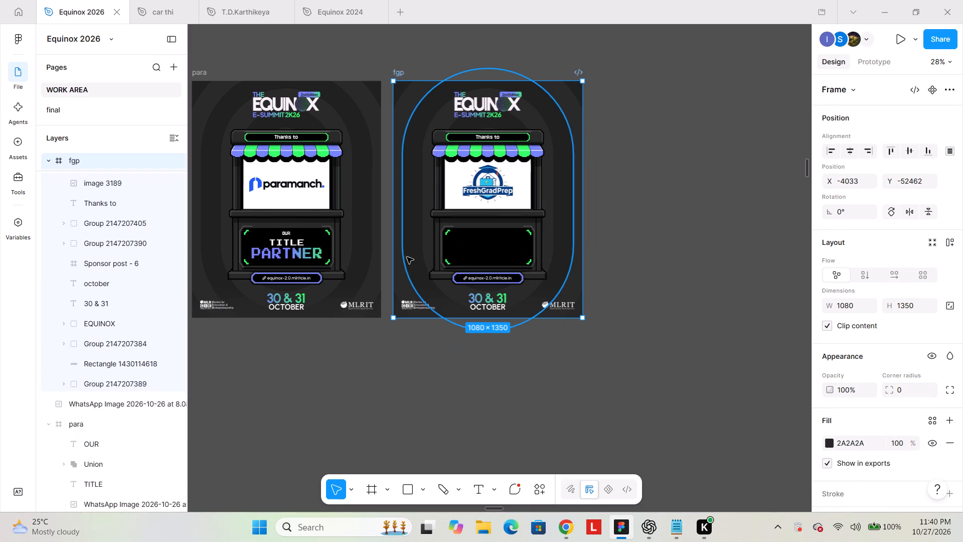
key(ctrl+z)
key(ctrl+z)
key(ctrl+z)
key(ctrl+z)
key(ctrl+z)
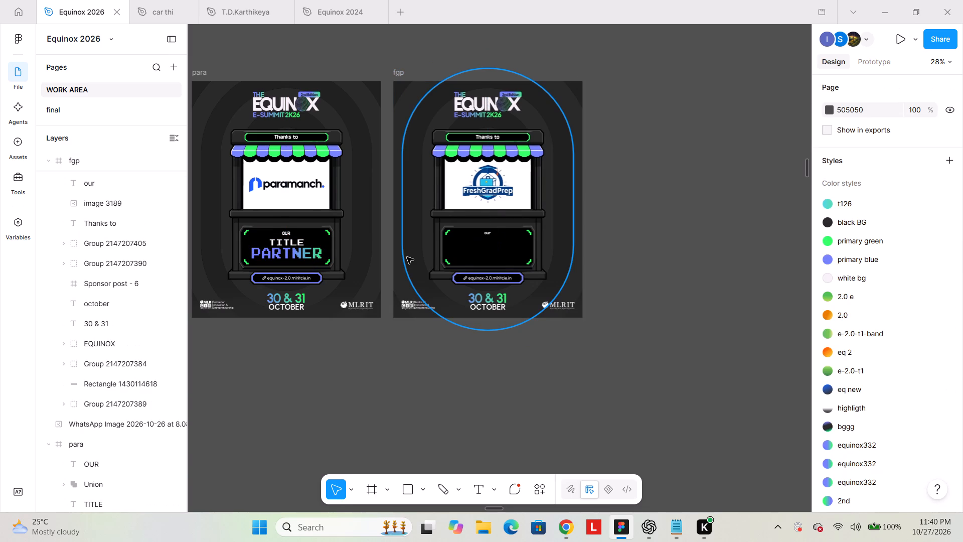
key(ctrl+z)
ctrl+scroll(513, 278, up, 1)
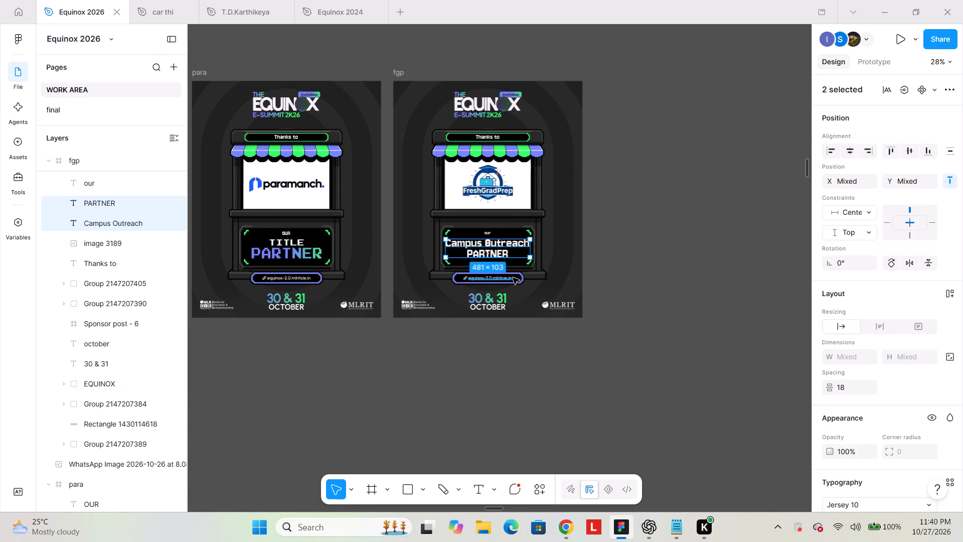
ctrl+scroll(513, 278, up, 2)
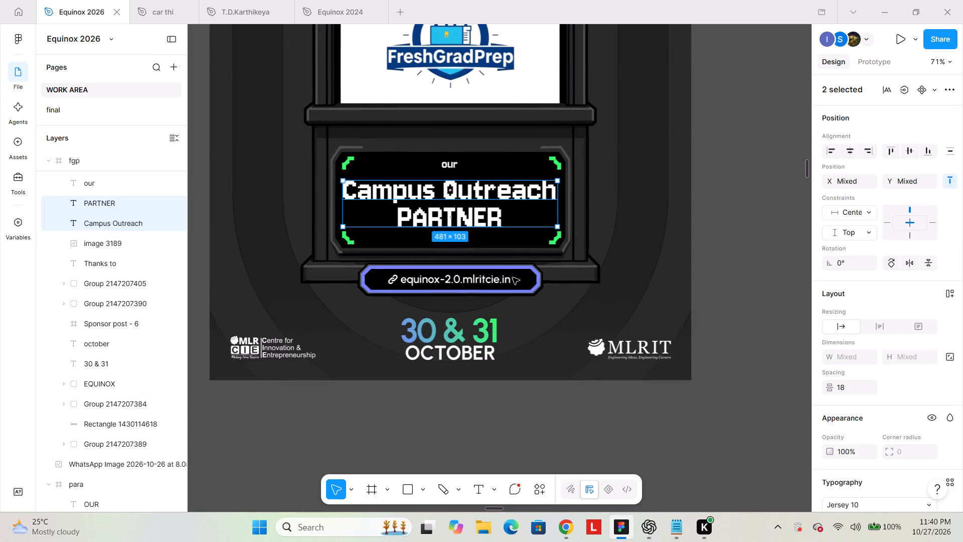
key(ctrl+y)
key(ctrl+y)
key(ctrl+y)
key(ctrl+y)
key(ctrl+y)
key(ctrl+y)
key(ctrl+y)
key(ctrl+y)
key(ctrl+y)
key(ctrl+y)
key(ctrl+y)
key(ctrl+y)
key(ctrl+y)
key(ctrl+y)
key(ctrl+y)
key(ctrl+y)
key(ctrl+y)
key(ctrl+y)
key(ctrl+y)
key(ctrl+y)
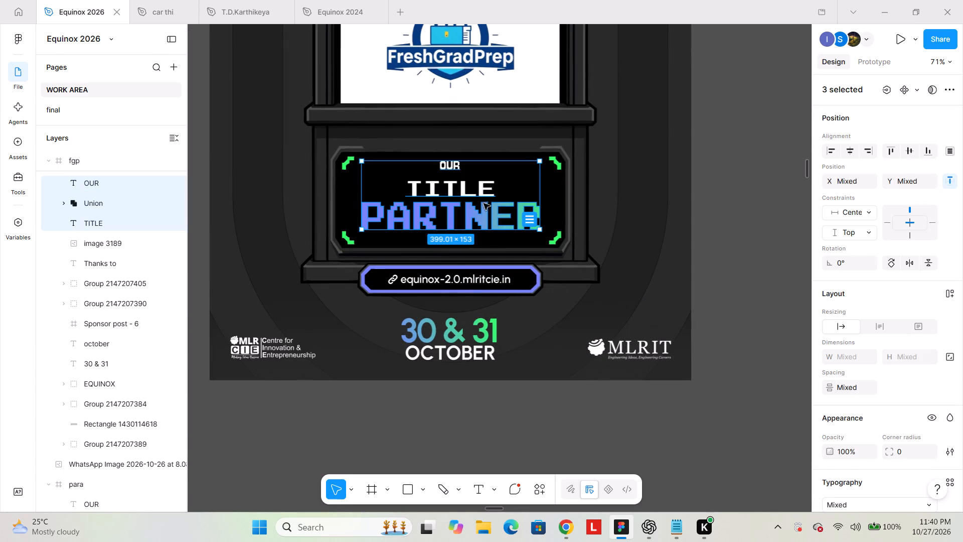
Change the "TITLE" text on the fgp poster's sign to "CAMPUS OUTREACH", split over two lines.
double_click(480, 186)
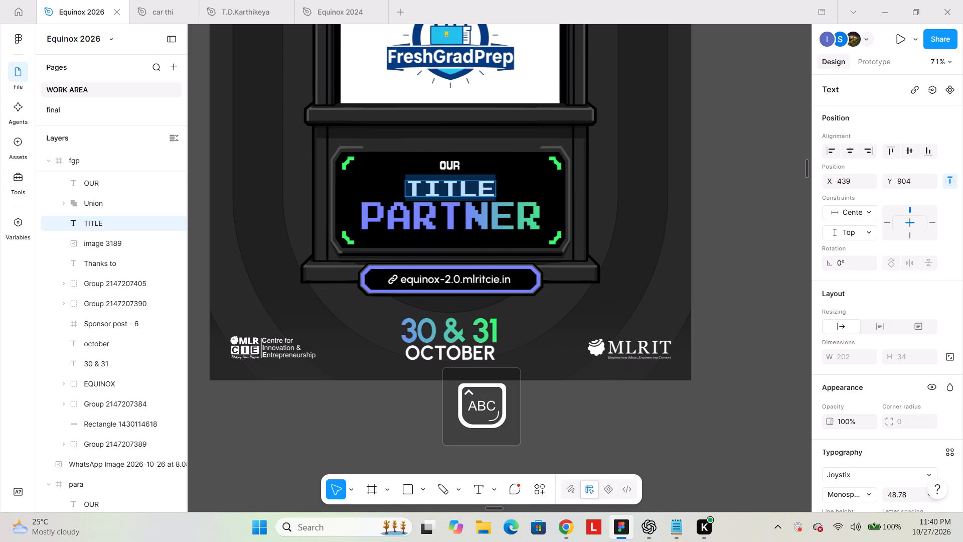
text(CAMPUN)
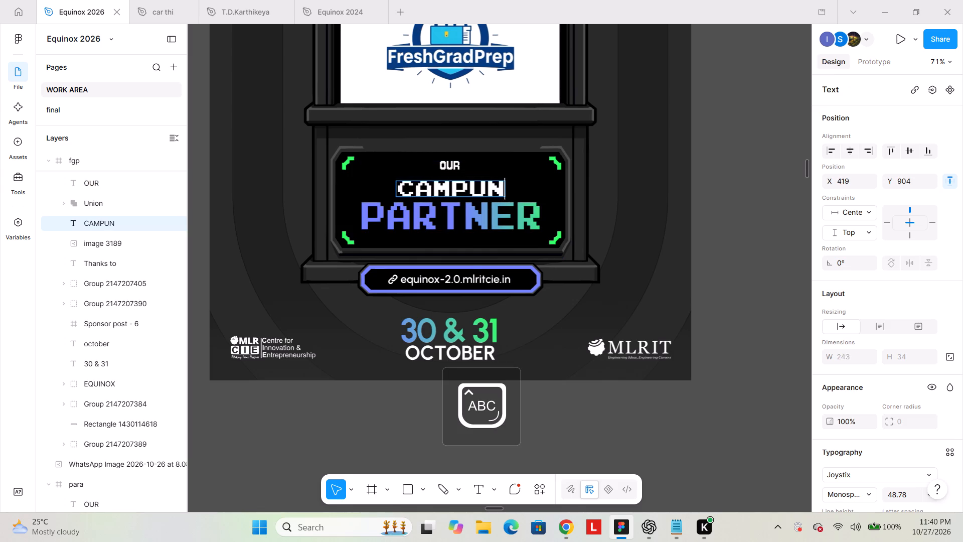
key(BackSpace)
text(S)
key(space)
text(OUTREA)
key(c)
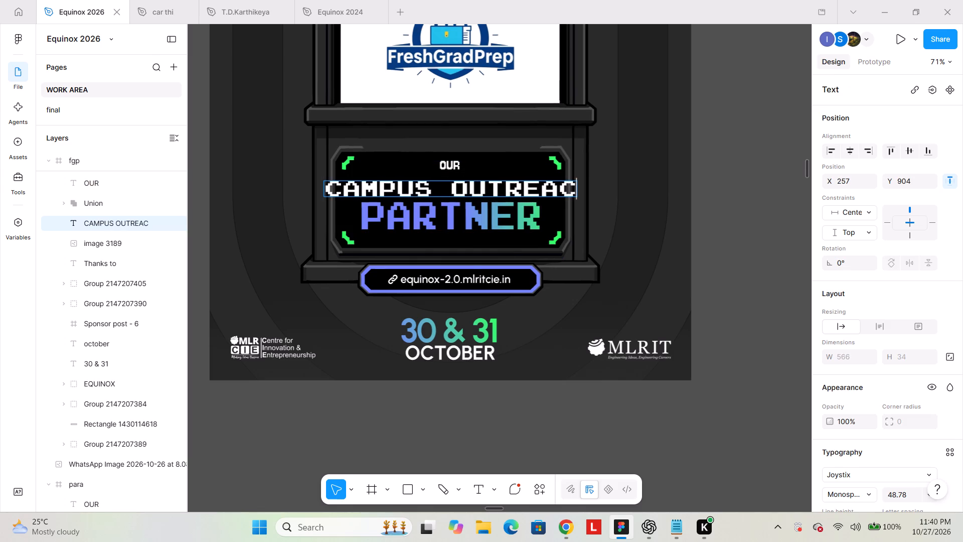
key(h)
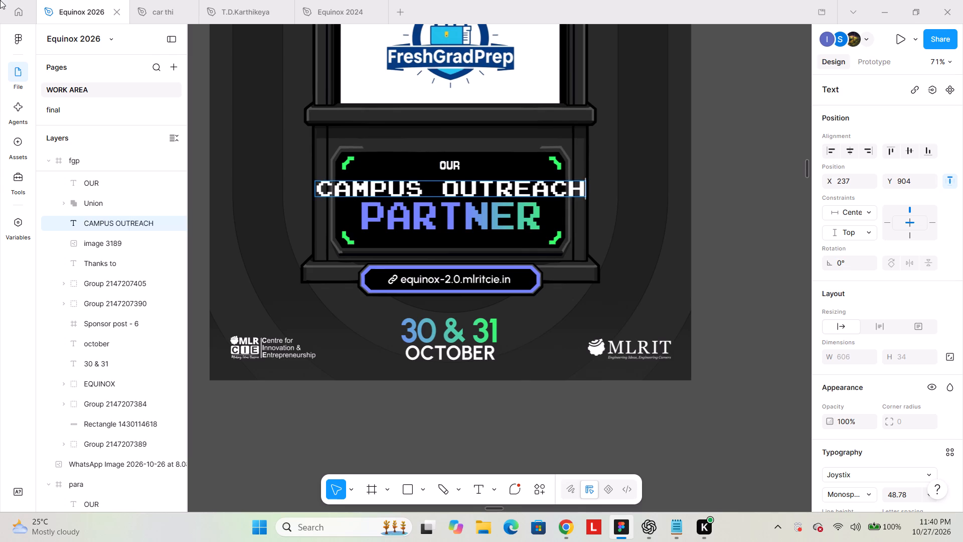
click(440, 184)
key(BackSpace)
key(Return)
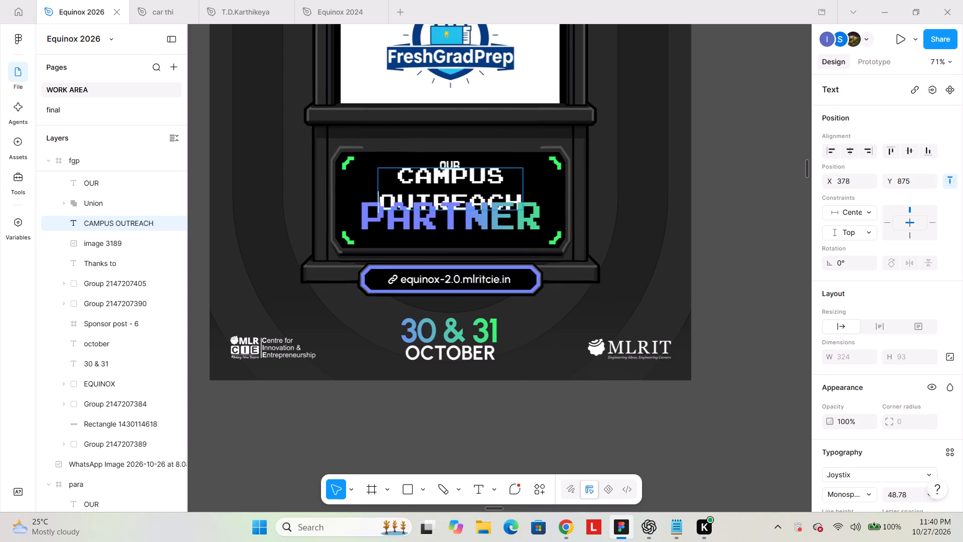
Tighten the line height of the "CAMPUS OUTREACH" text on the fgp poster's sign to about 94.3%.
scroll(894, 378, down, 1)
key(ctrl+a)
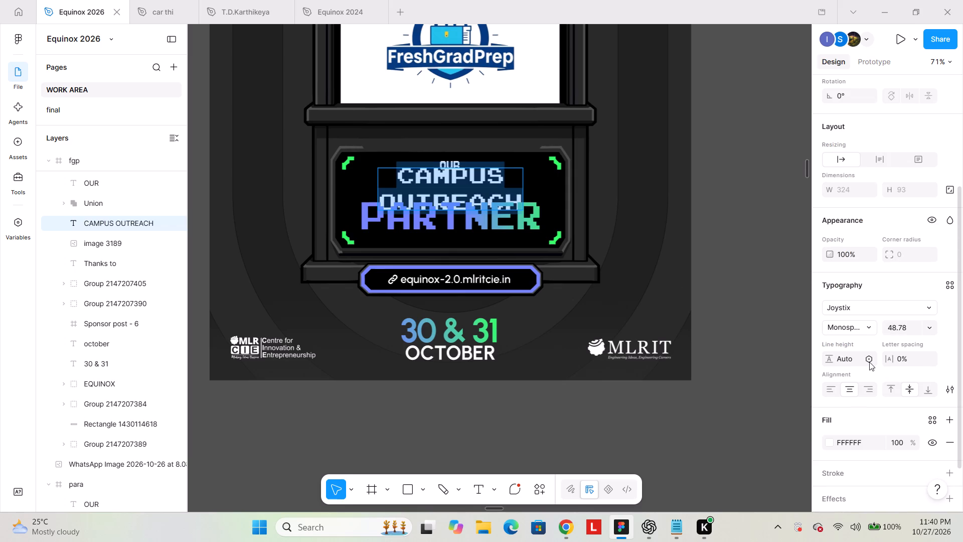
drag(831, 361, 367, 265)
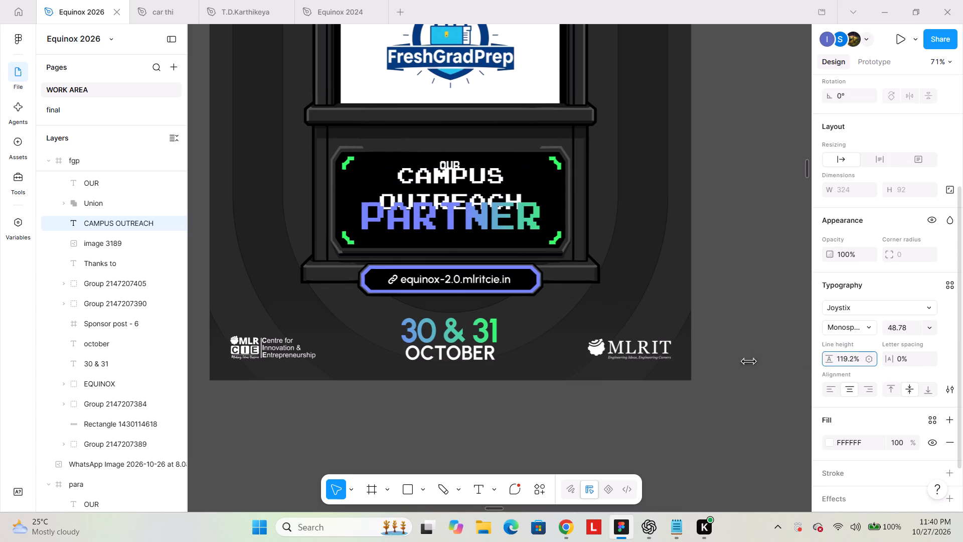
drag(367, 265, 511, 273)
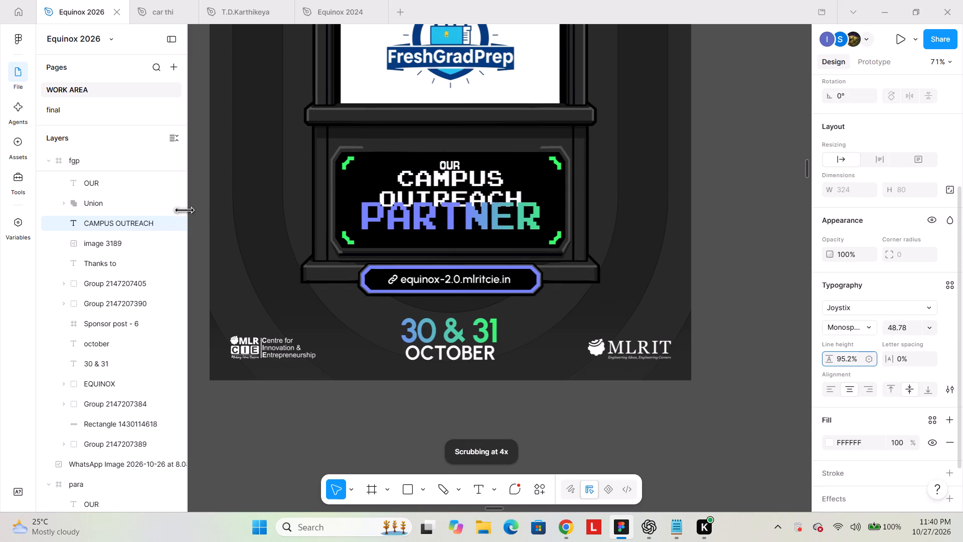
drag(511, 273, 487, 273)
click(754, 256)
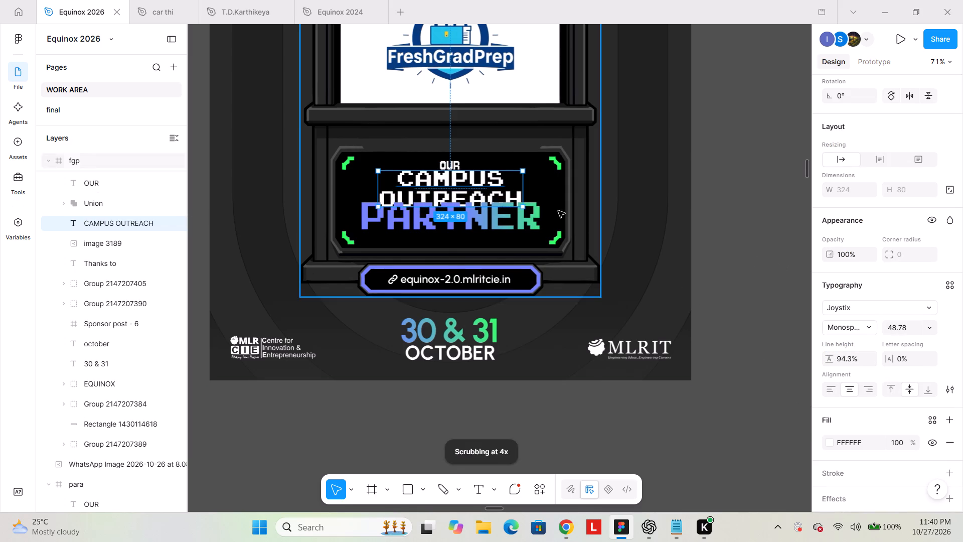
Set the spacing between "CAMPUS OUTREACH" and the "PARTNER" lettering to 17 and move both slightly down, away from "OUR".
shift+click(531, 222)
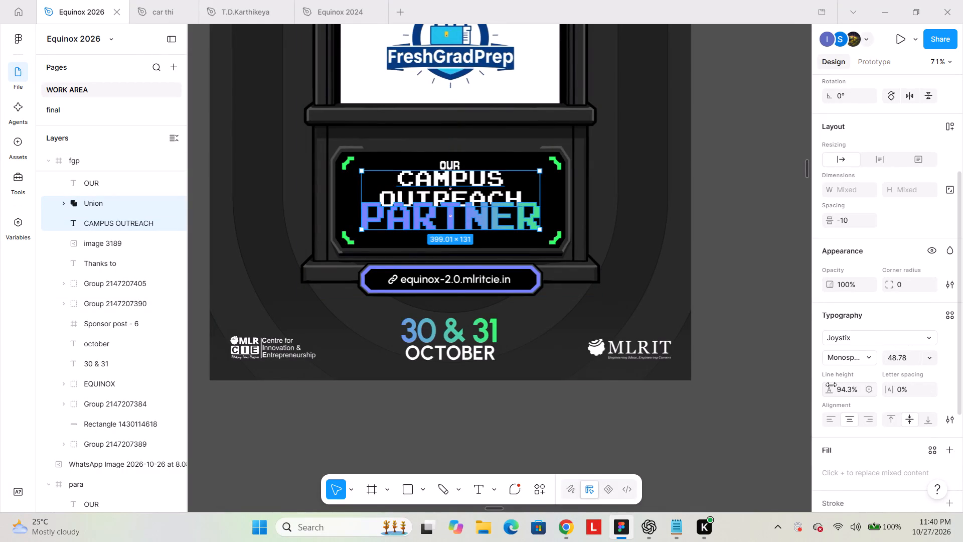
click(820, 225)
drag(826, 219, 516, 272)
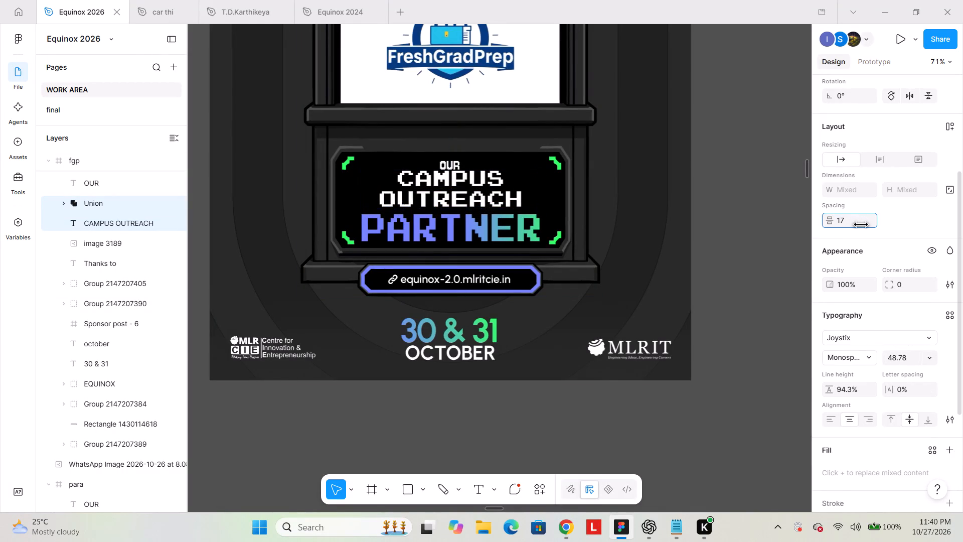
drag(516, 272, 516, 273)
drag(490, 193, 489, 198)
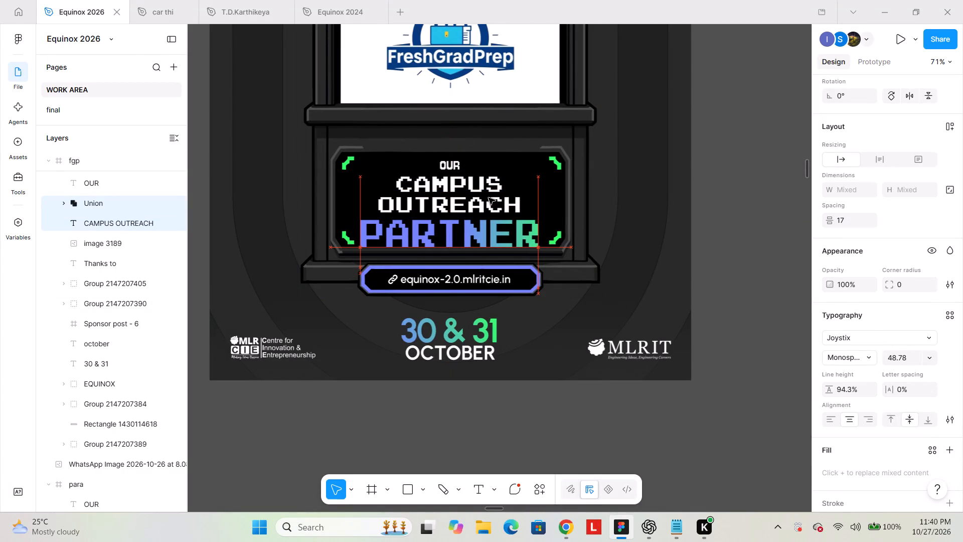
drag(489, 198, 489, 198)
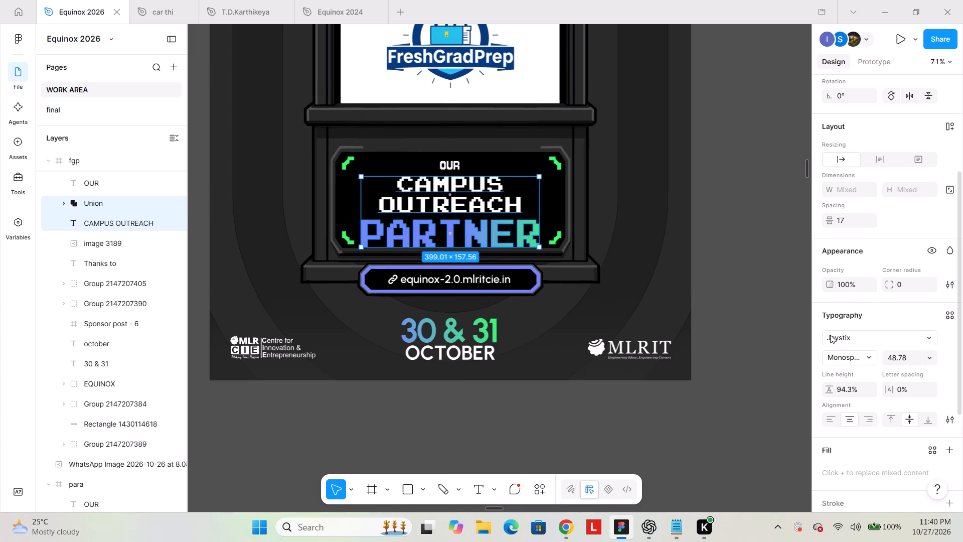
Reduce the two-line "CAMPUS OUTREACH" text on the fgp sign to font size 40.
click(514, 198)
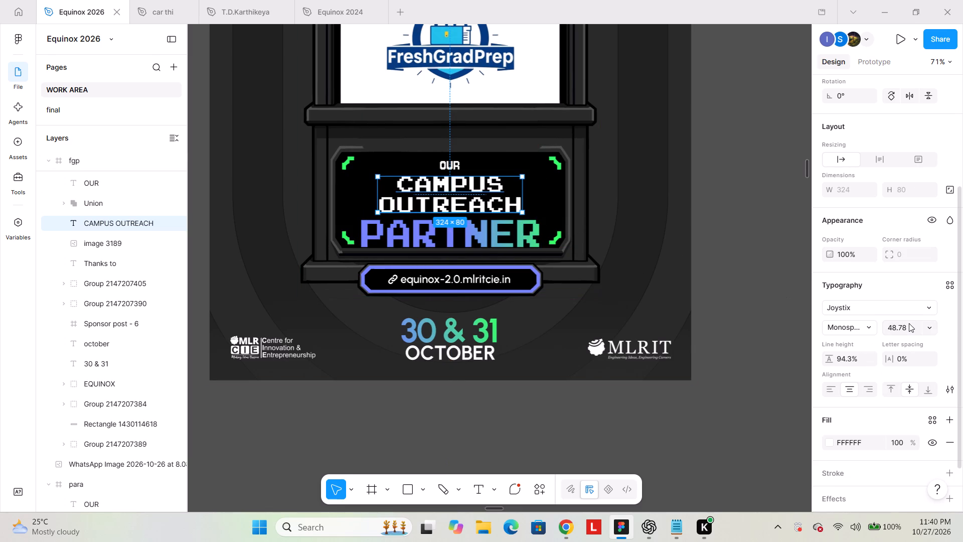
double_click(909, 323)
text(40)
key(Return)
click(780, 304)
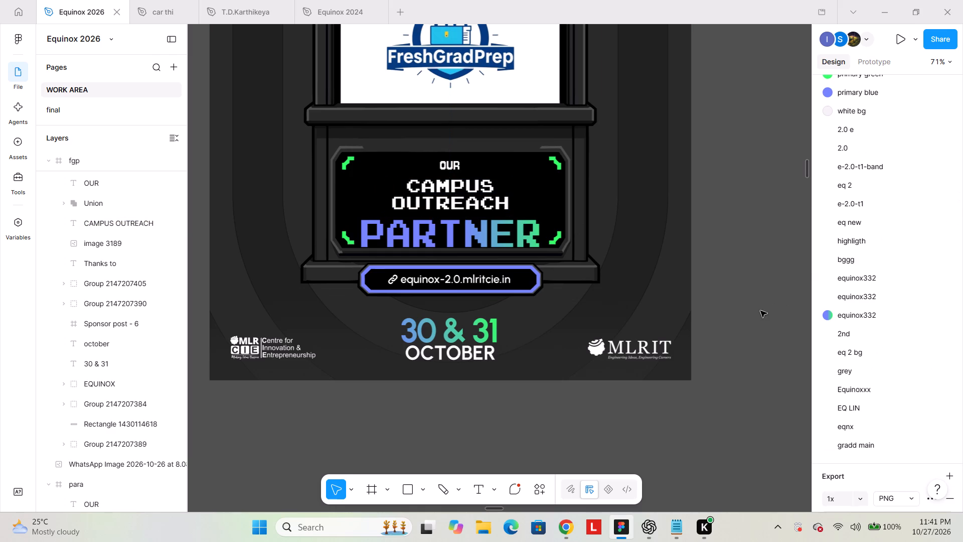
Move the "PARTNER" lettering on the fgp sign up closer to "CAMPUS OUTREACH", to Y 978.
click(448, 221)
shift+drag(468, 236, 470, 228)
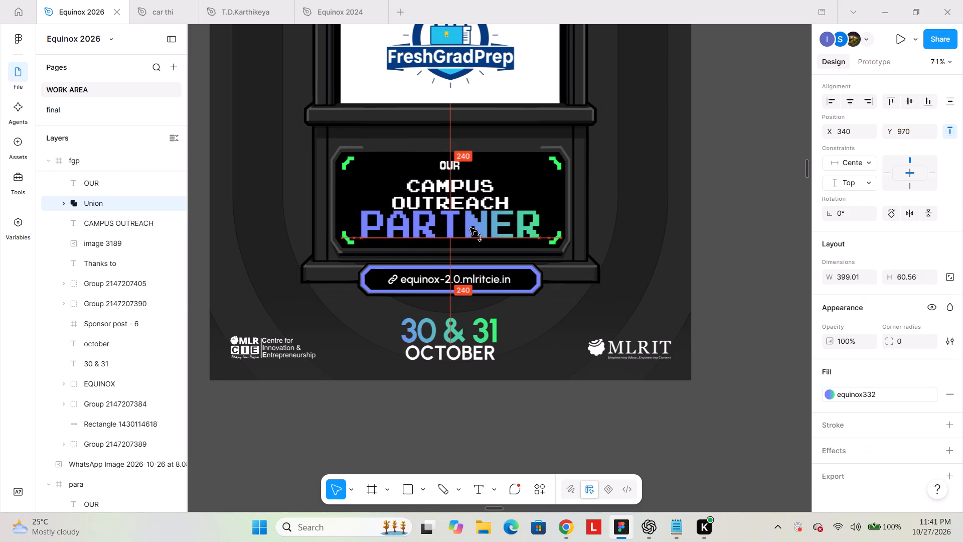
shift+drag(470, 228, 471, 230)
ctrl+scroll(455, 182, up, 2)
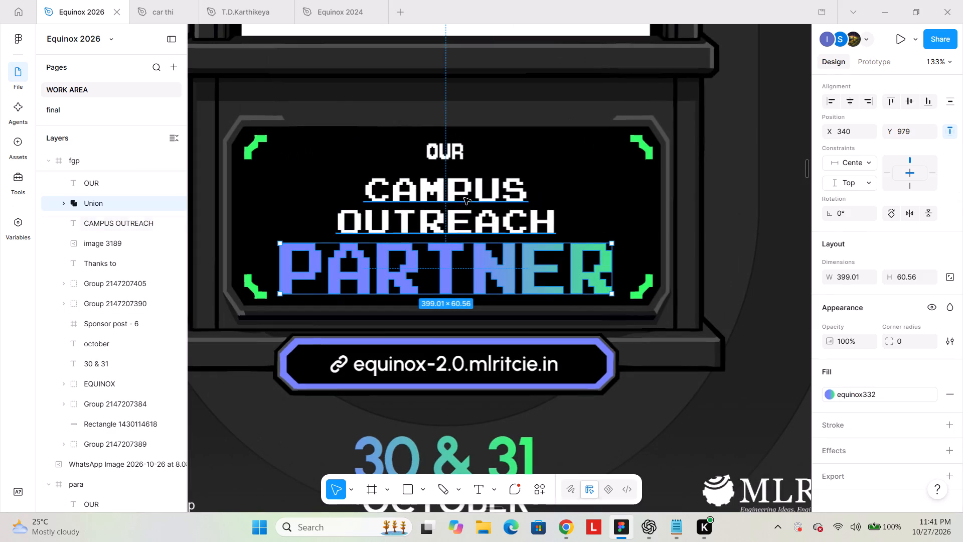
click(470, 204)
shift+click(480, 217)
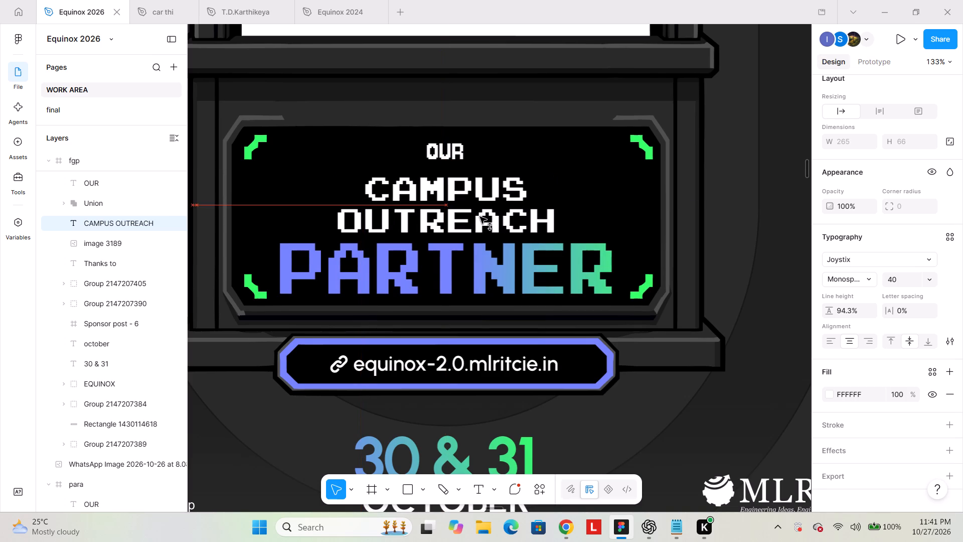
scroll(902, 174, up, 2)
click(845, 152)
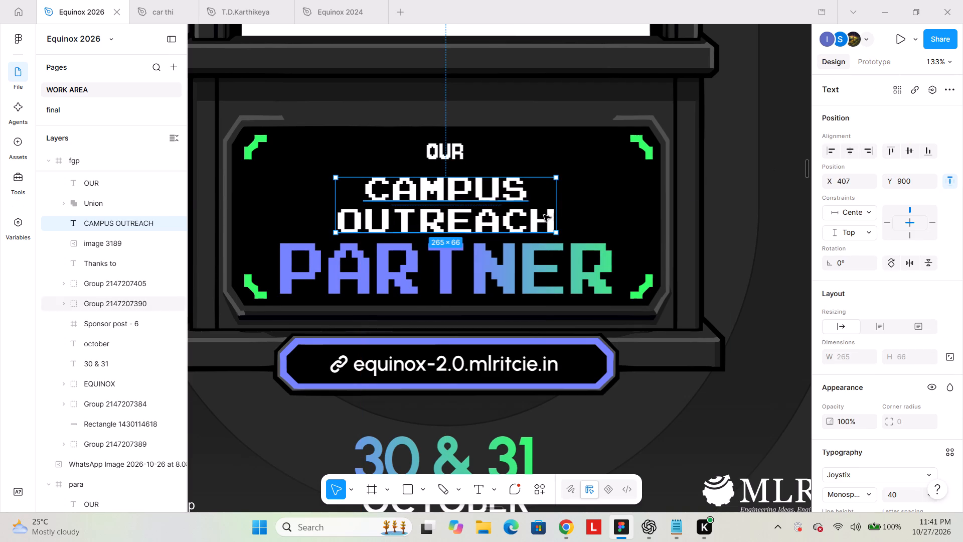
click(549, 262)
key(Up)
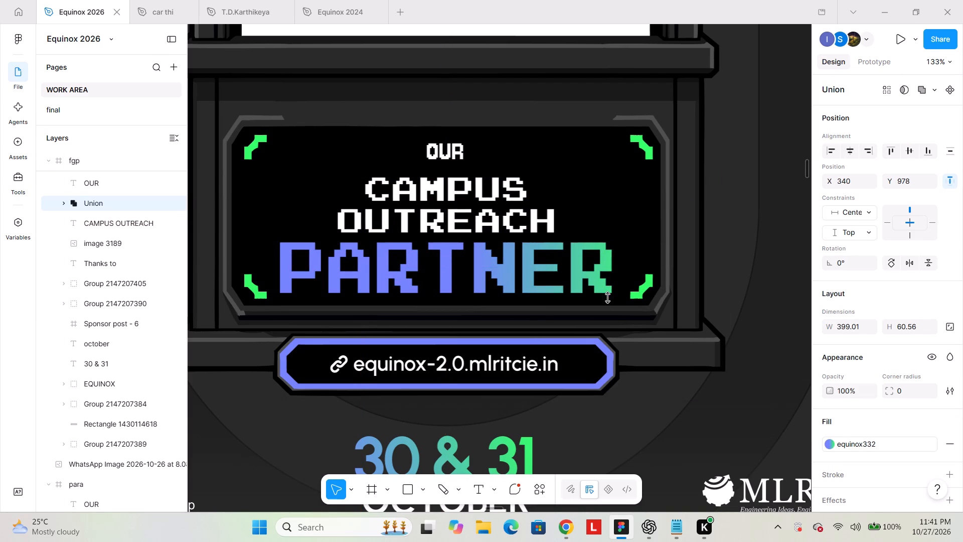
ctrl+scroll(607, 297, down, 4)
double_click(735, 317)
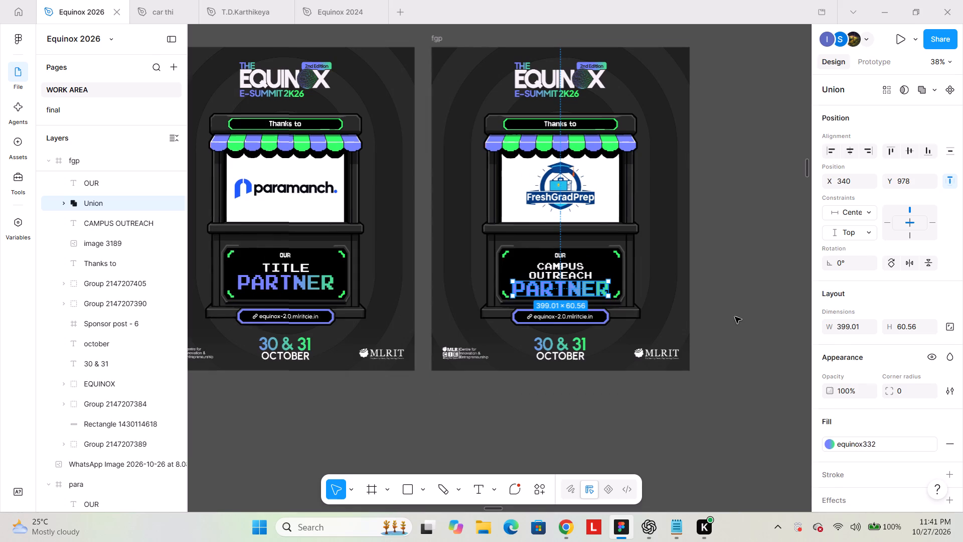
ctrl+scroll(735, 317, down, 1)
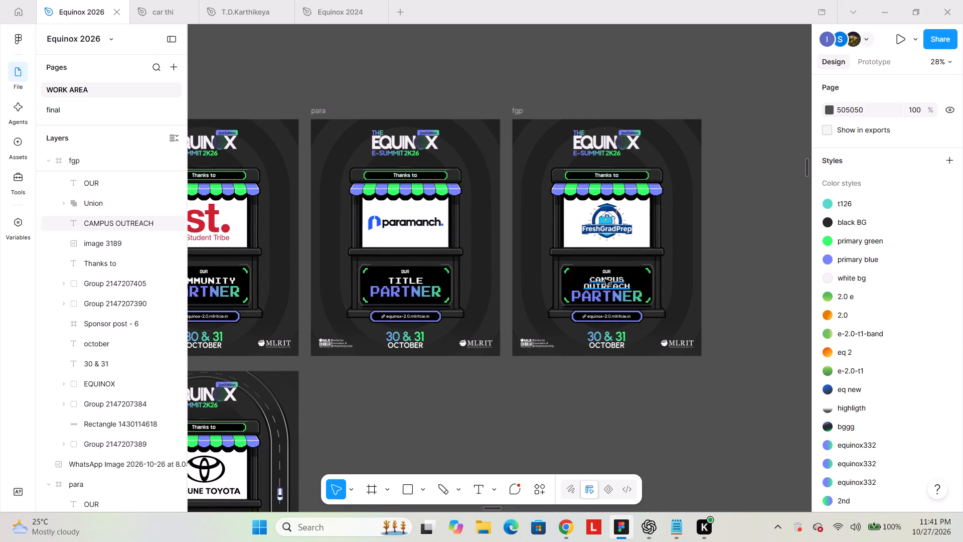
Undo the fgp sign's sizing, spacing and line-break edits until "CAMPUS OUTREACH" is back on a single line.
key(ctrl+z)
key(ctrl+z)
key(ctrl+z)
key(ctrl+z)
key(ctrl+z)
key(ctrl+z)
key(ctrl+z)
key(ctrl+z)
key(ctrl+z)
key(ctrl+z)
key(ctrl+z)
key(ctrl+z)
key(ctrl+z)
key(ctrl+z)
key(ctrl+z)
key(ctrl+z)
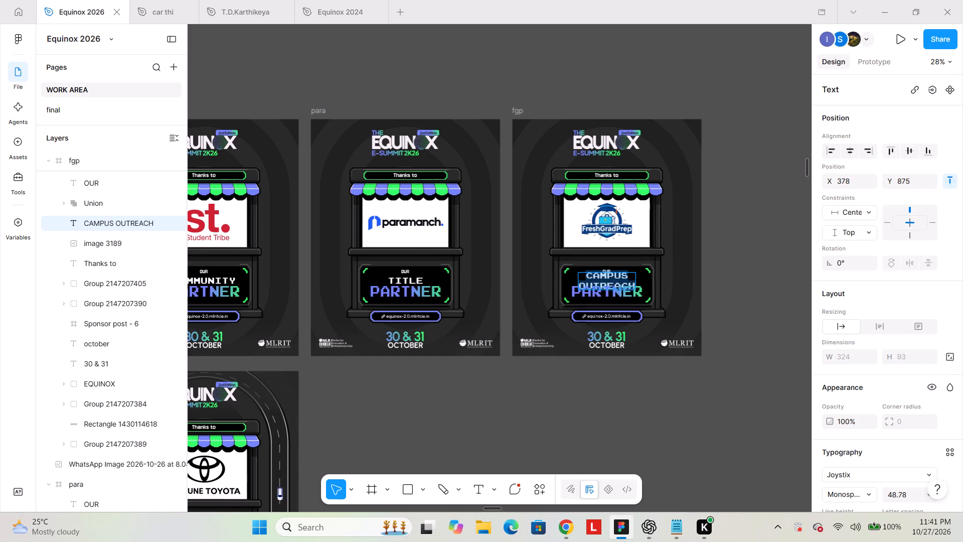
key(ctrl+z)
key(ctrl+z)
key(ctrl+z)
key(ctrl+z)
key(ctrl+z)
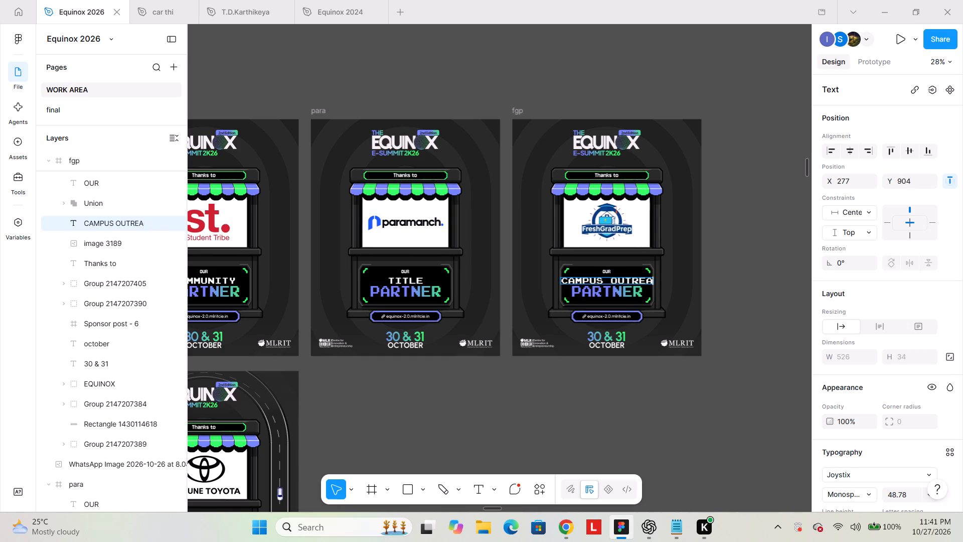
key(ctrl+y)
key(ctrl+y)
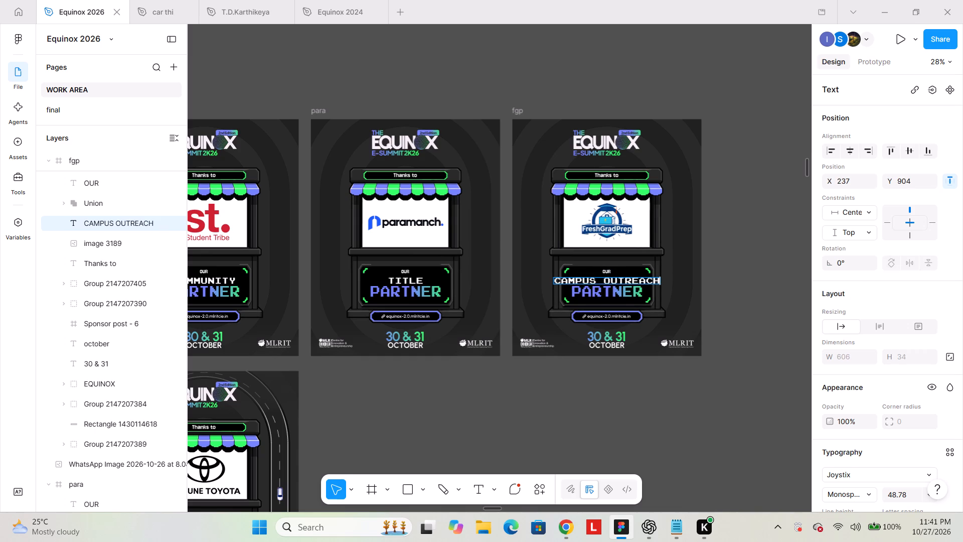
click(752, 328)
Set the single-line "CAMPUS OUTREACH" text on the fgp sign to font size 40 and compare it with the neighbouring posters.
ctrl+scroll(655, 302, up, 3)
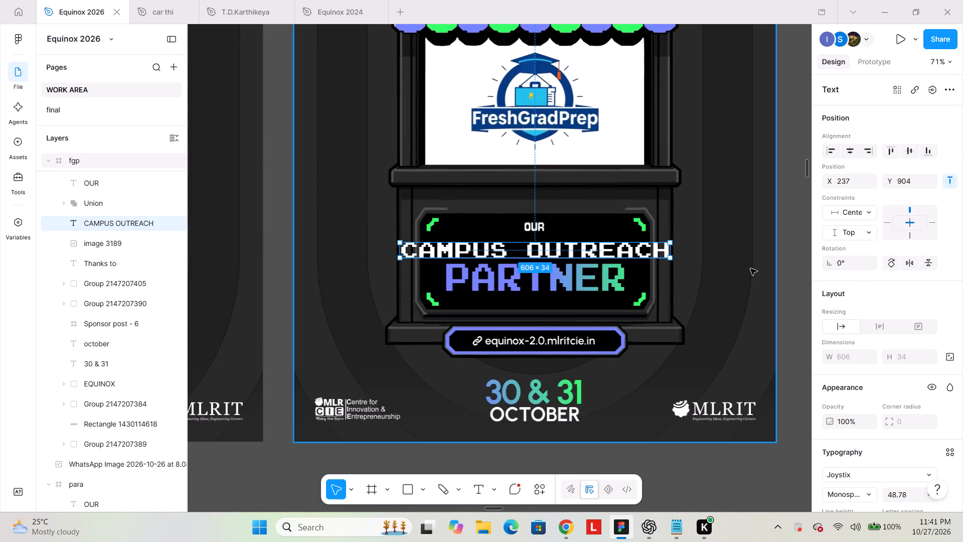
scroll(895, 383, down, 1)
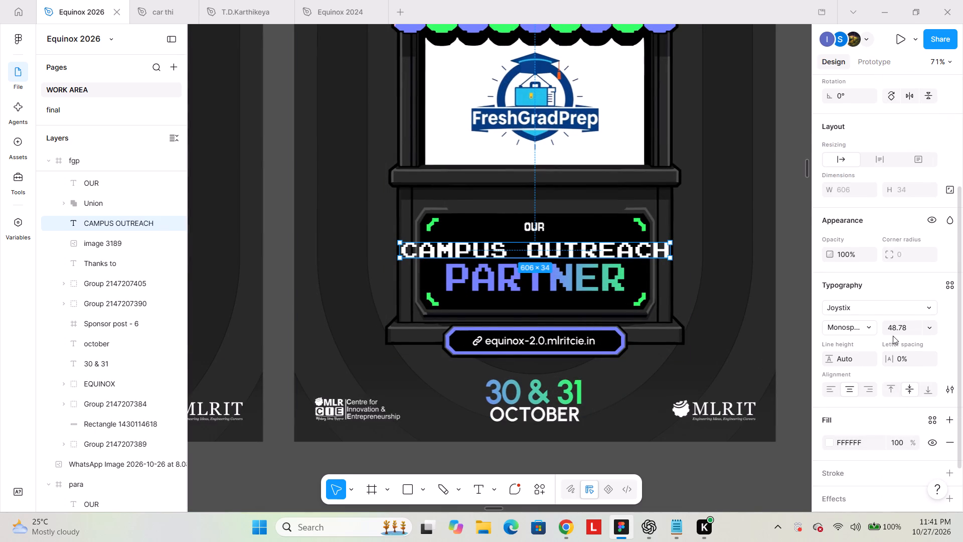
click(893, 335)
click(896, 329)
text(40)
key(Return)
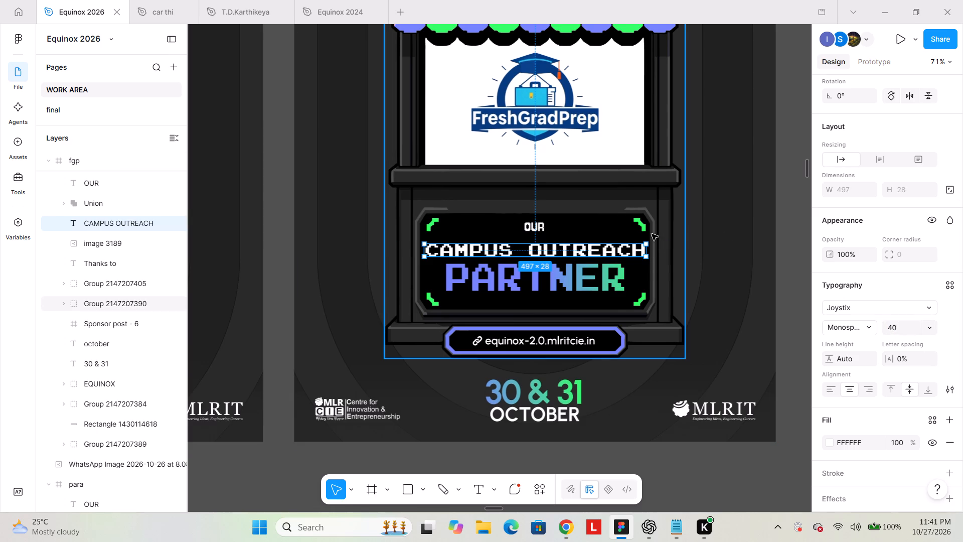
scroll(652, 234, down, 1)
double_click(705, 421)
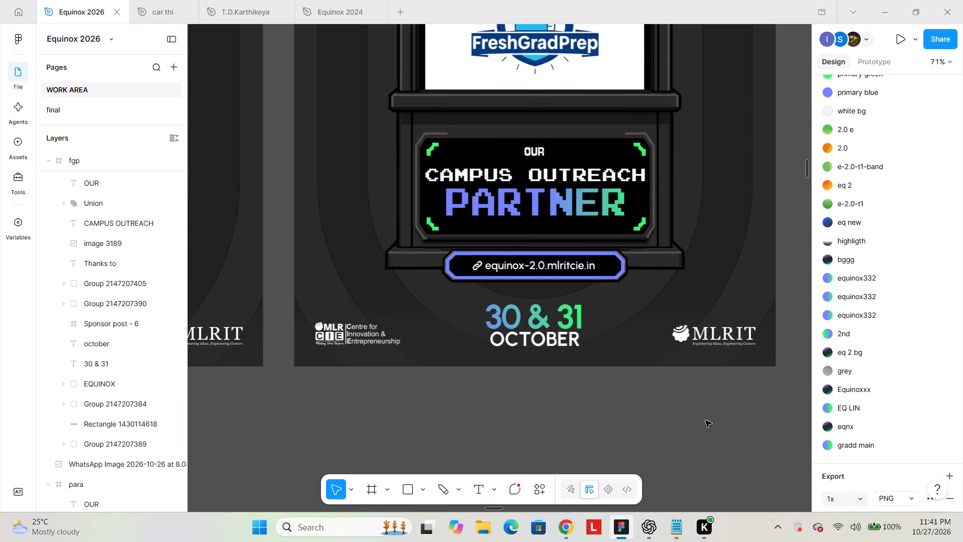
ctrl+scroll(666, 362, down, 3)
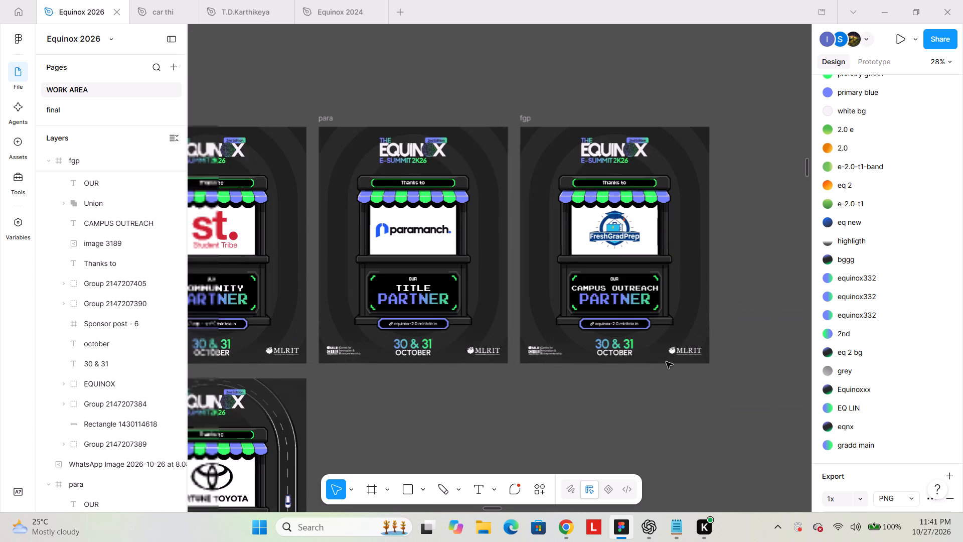
Reduce the "CAMPUS OUTREACH" text on the fgp sign to font size 36.
ctrl+scroll(666, 362, up, 2)
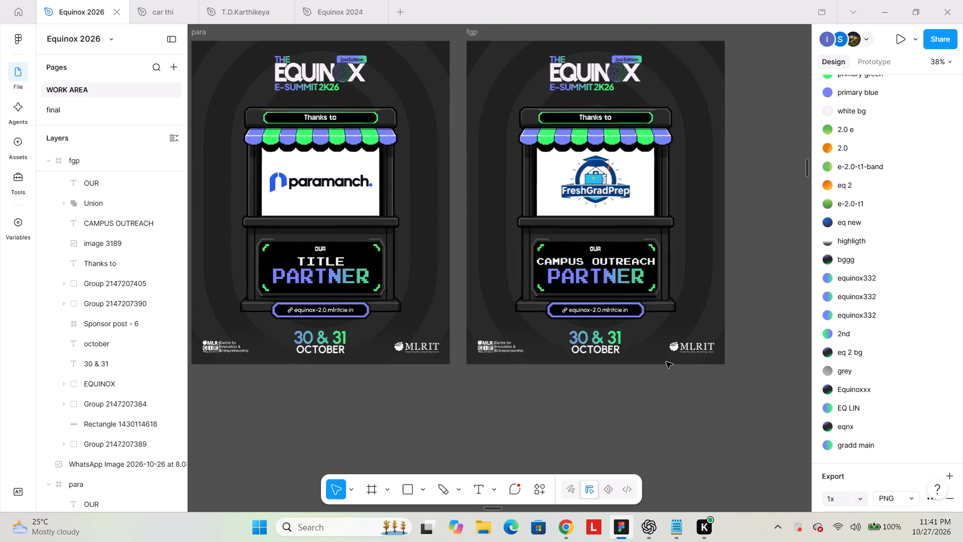
ctrl+scroll(666, 362, up, 1)
double_click(594, 177)
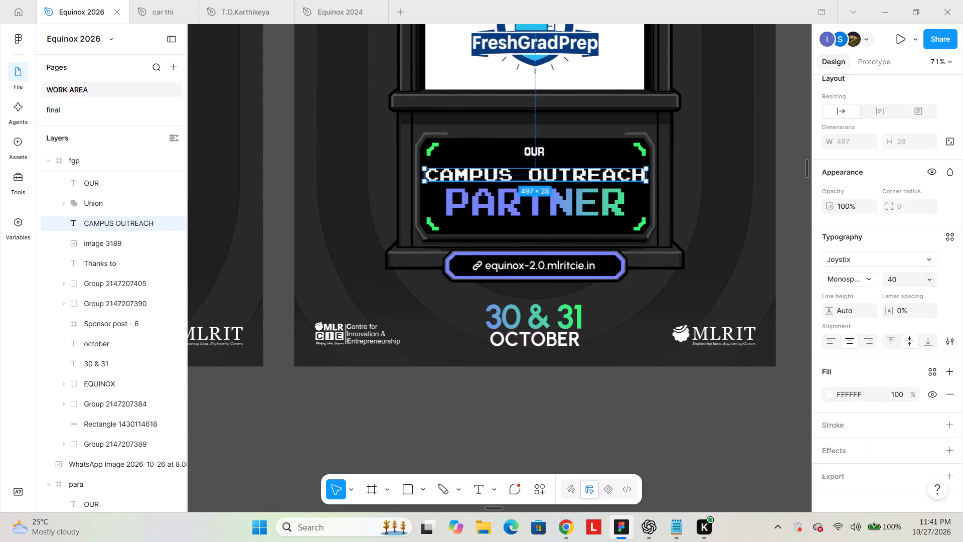
click(893, 278)
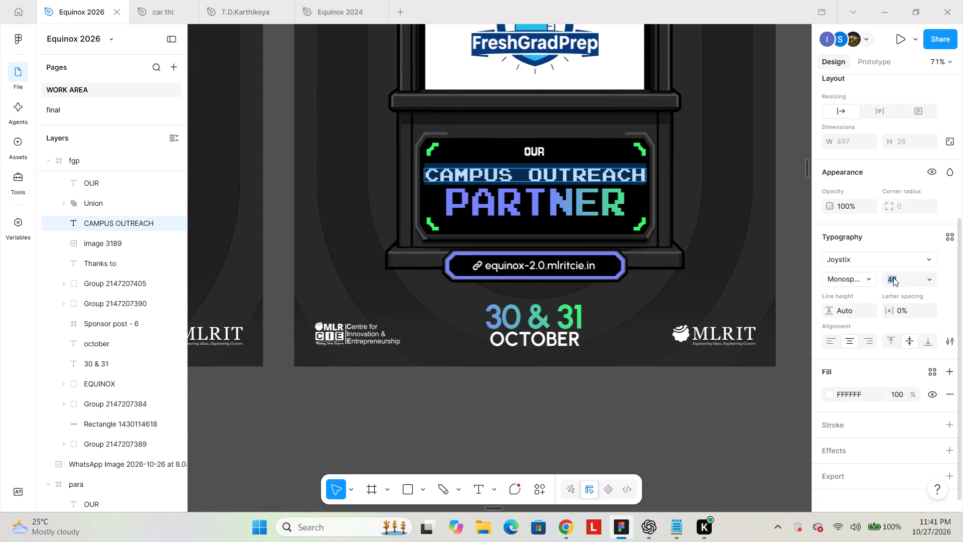
key(3)
key(6)
key(Return)
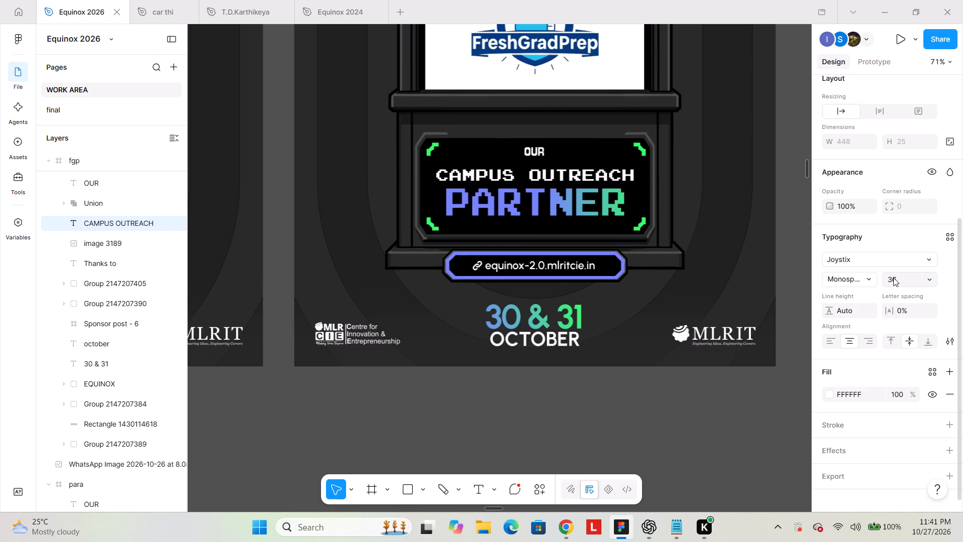
click(893, 278)
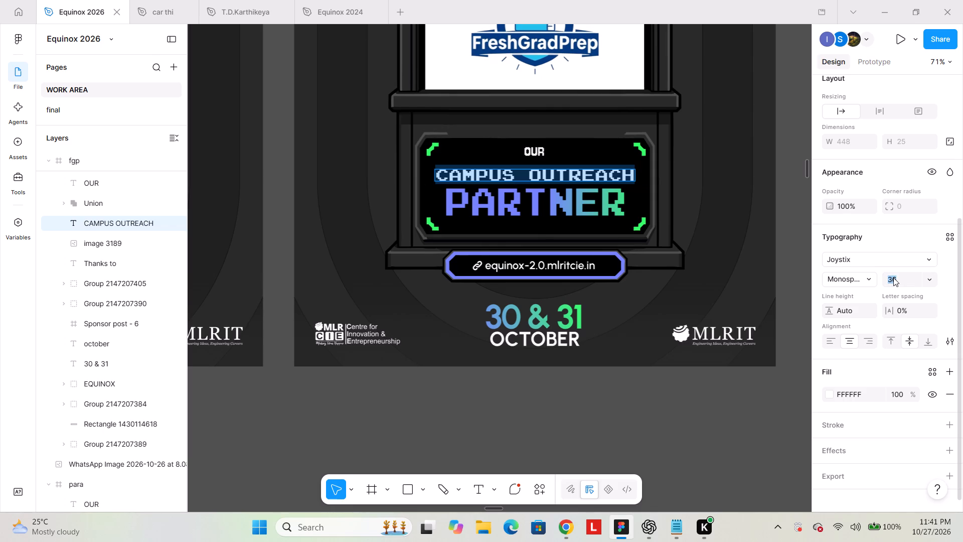
double_click(722, 408)
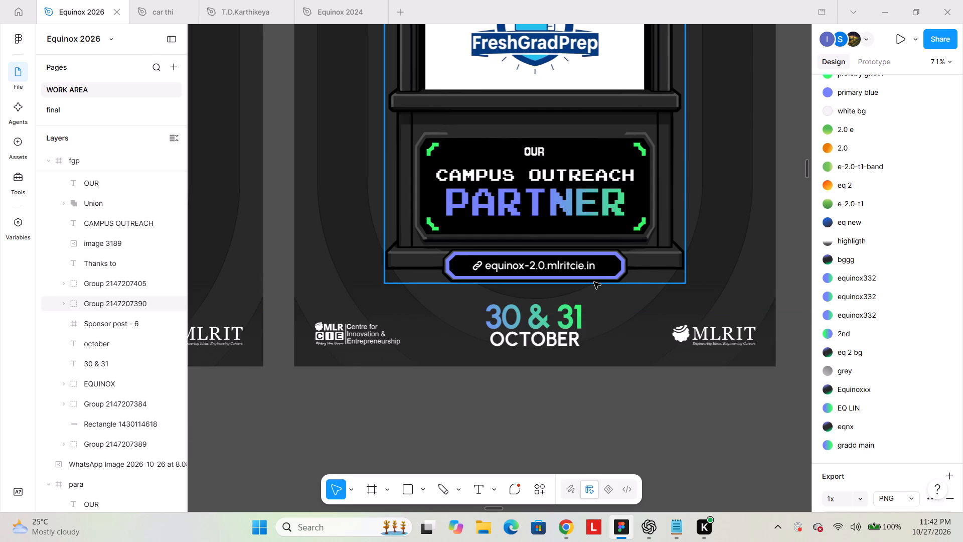
Replace the space in "CAMPUS OUTREACH" with a line break so the words stack on two lines, and select the whole text.
double_click(534, 167)
click(532, 170)
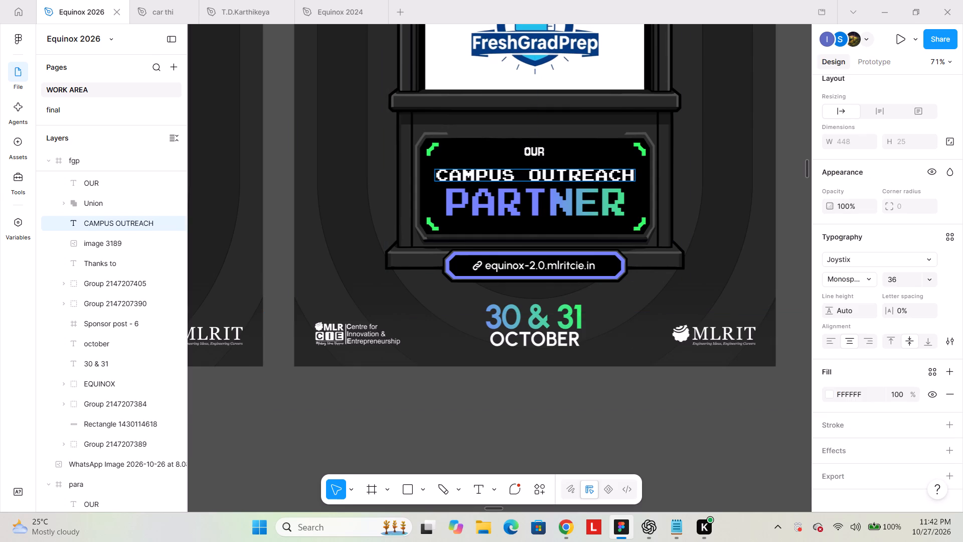
key(BackSpace)
key(Return)
key(ctrl+a)
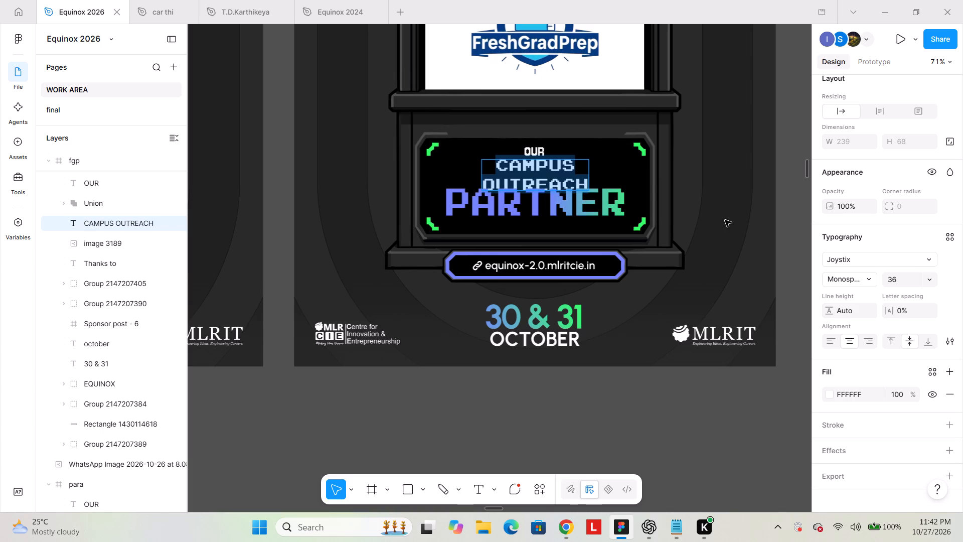
Tighten the line height of the two-line "CAMPUS OUTREACH" text on the fgp sign to 96.9%.
drag(828, 307, 316, 258)
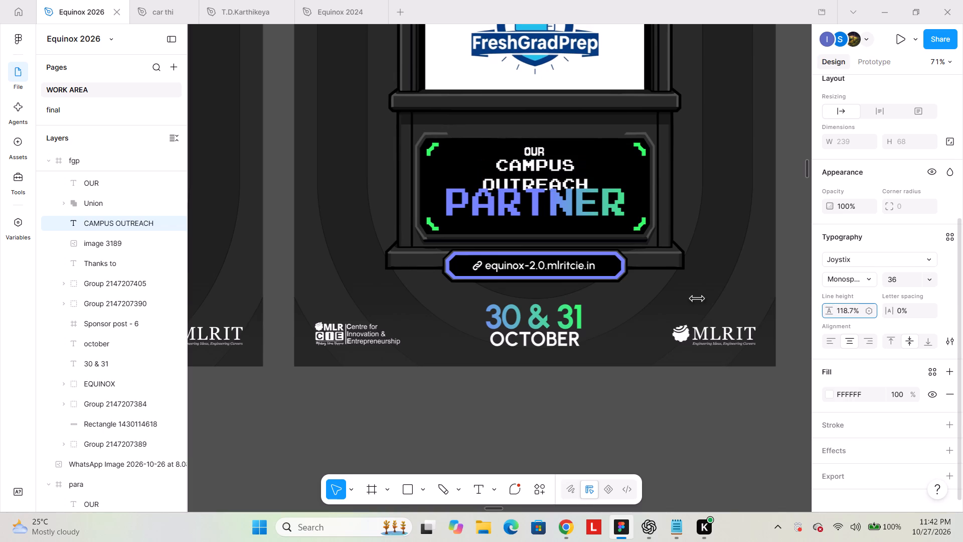
drag(316, 258, 171, 253)
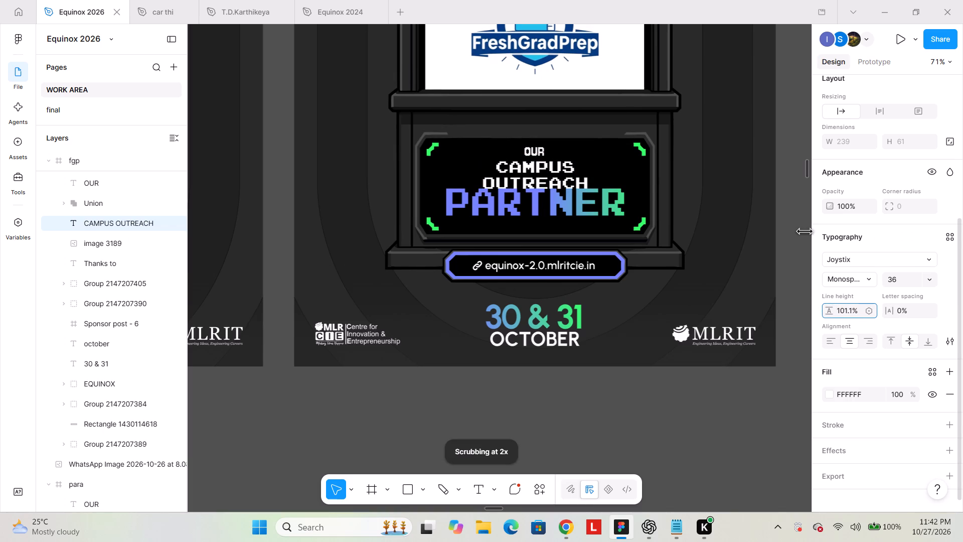
drag(171, 253, 285, 267)
click(635, 388)
Move the "PARTNER" lettering on the fgp sign down to Y 964, leaving a 13 px gap below "CAMPUS OUTREACH".
ctrl+scroll(548, 200, up, 2)
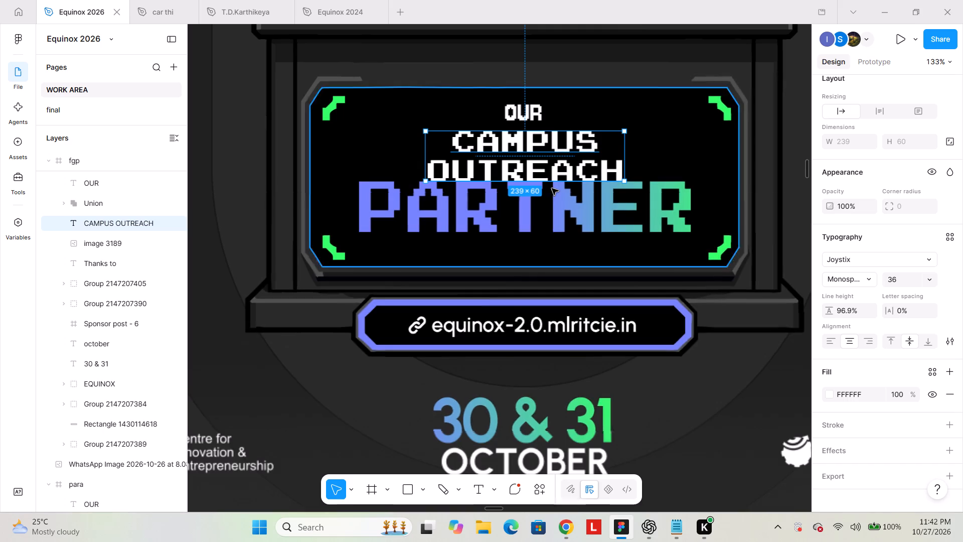
scroll(553, 188, up, 1)
ctrl+scroll(581, 245, up, 1)
shift+click(581, 293)
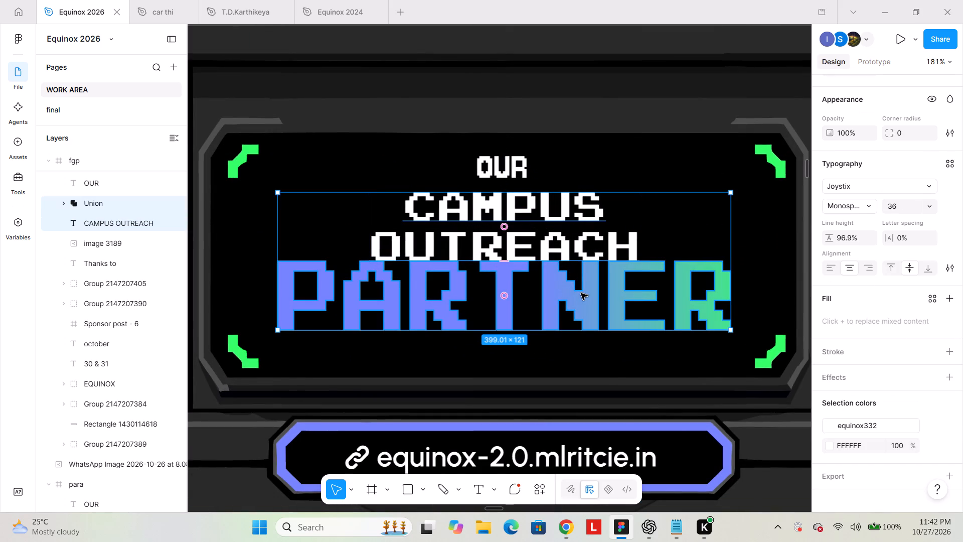
click(584, 284)
shift+drag(584, 284, 586, 298)
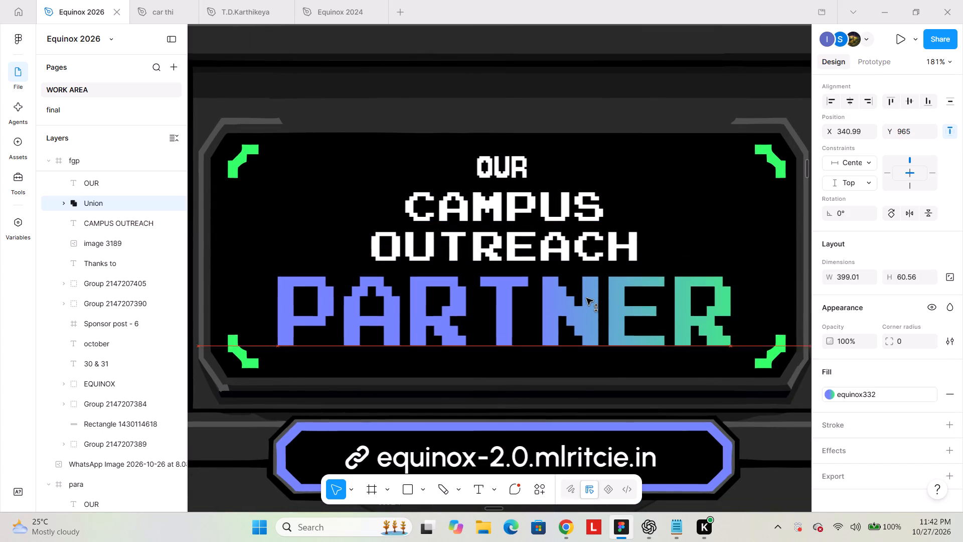
shift+drag(586, 298, 586, 297)
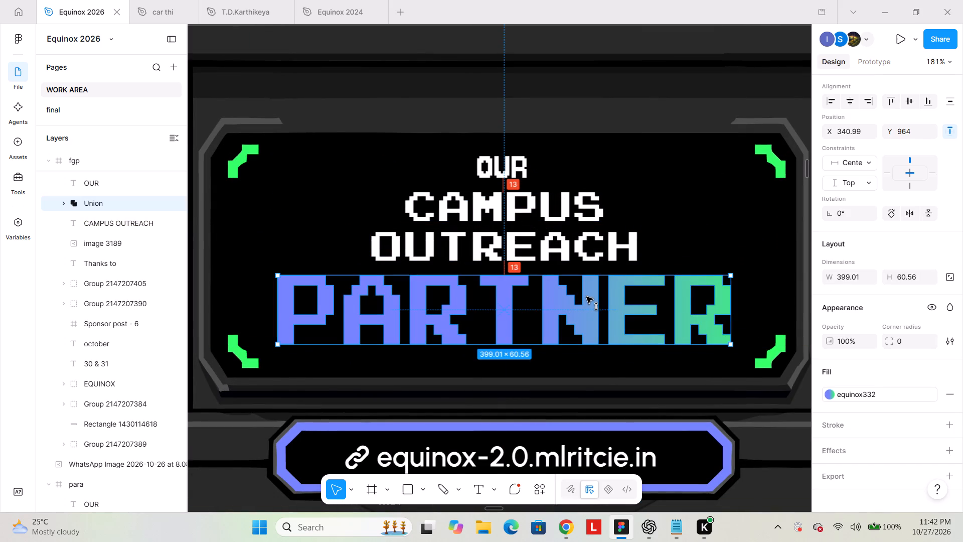
shift+drag(586, 297, 592, 298)
Deselect the lettering and compare the fgp poster's sign layout with the neighbouring para, st and Toyota partner posters.
ctrl+scroll(589, 291, down, 5)
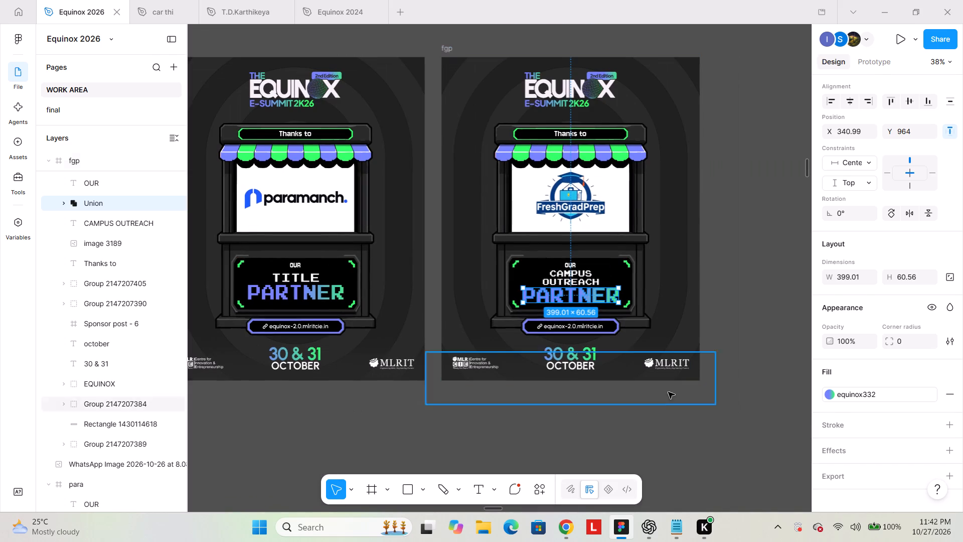
double_click(685, 416)
shift+scroll(685, 416, up, 4)
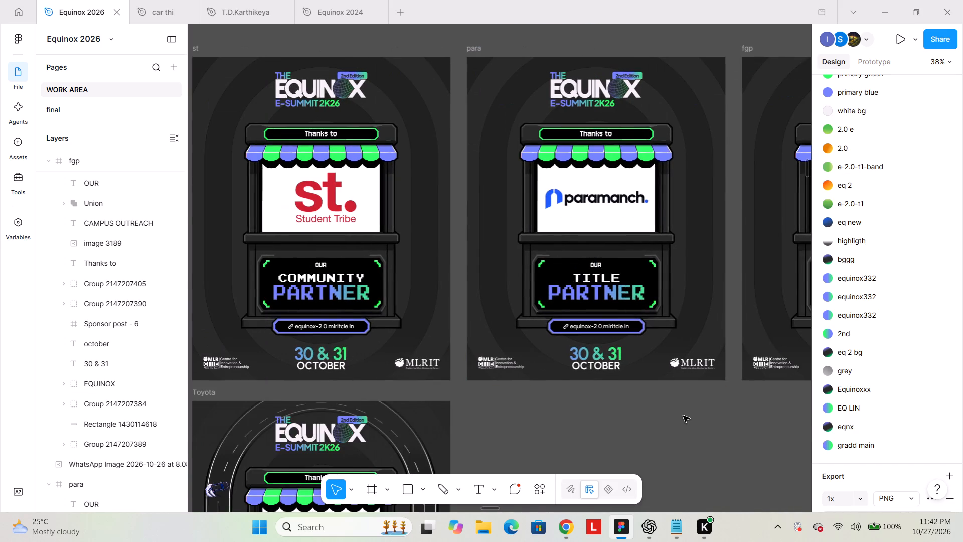
shift+scroll(683, 416, up, 3)
shift+scroll(683, 416, down, 6)
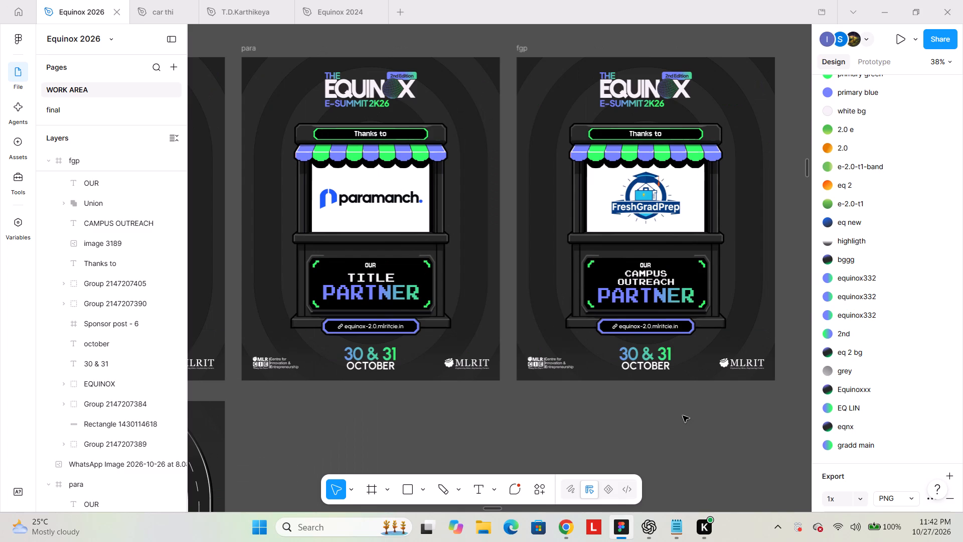
ctrl+scroll(683, 415, down, 2)
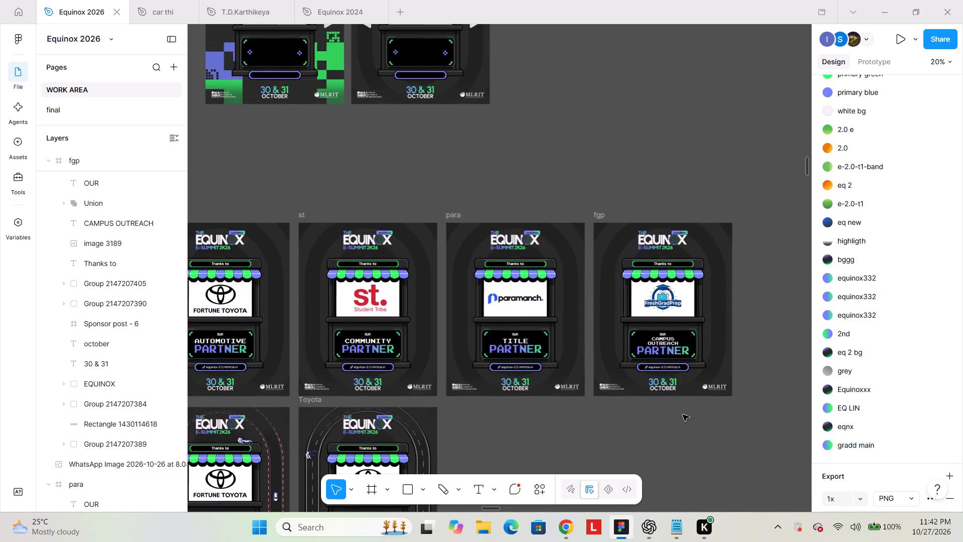
ctrl+scroll(683, 415, up, 2)
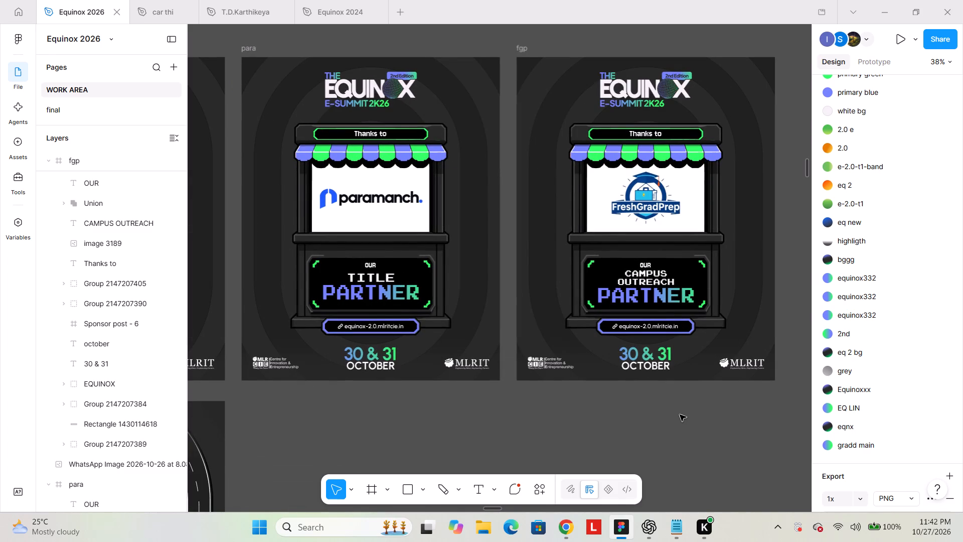
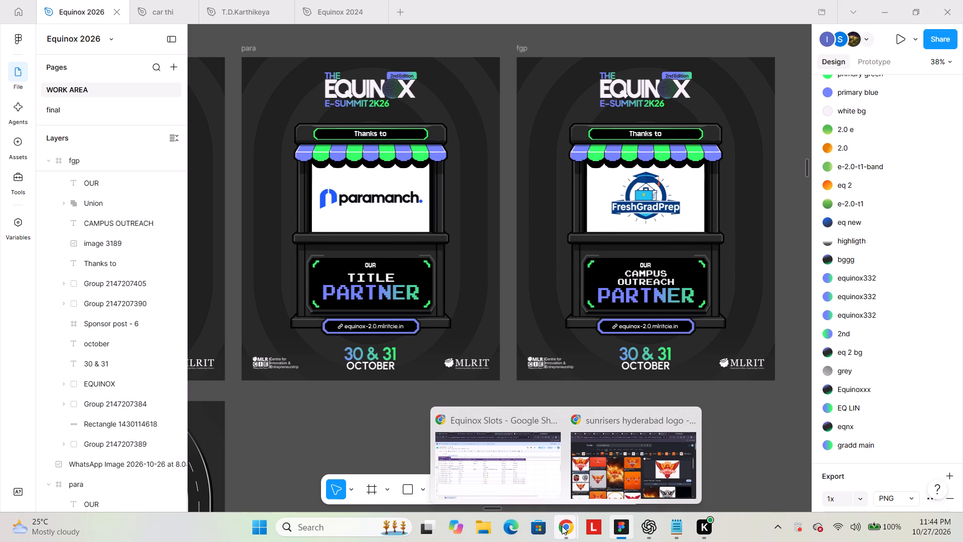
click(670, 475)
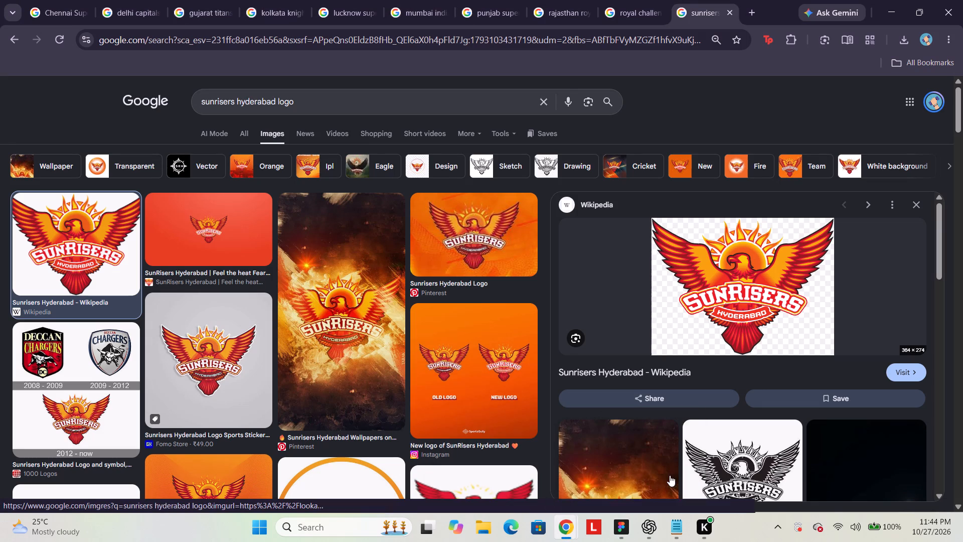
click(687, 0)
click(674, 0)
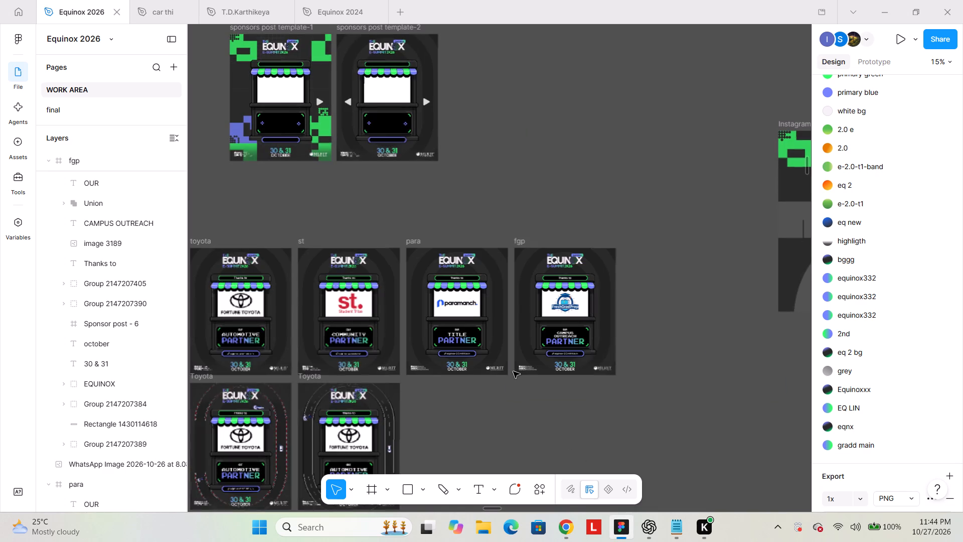
scroll(513, 371, down, 1)
ctrl+scroll(513, 371, down, 1)
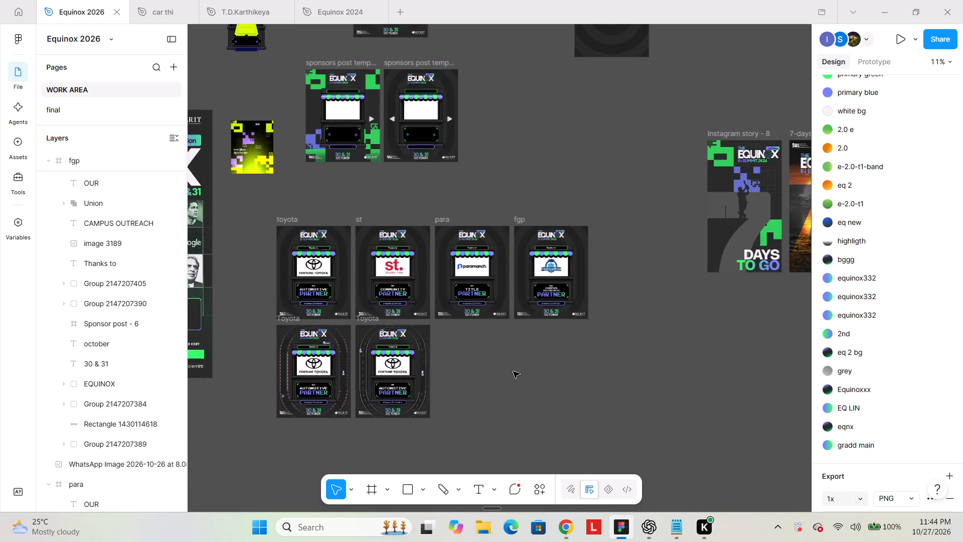
scroll(423, 399, down, 1)
ctrl+scroll(362, 336, up, 1)
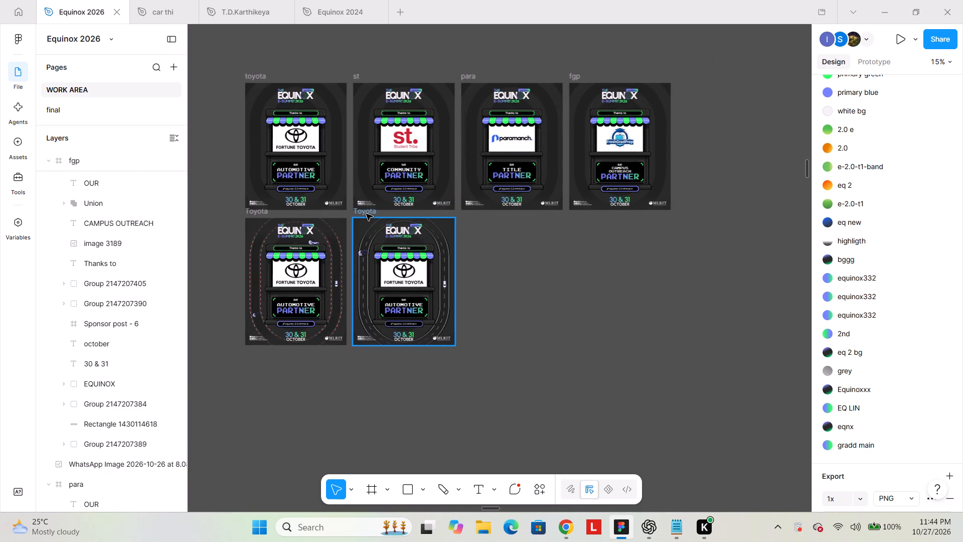
drag(366, 214, 259, 353)
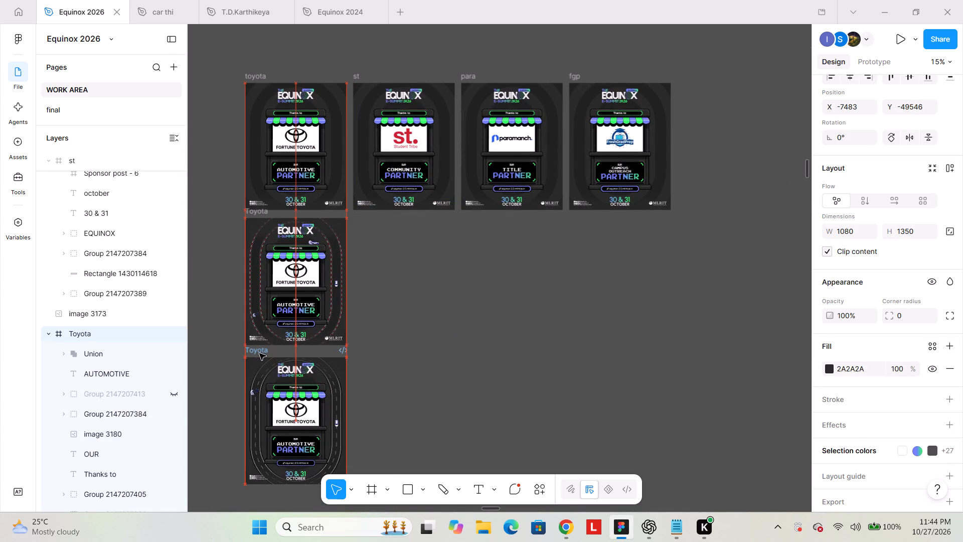
drag(259, 353, 260, 348)
click(354, 353)
click(383, 345)
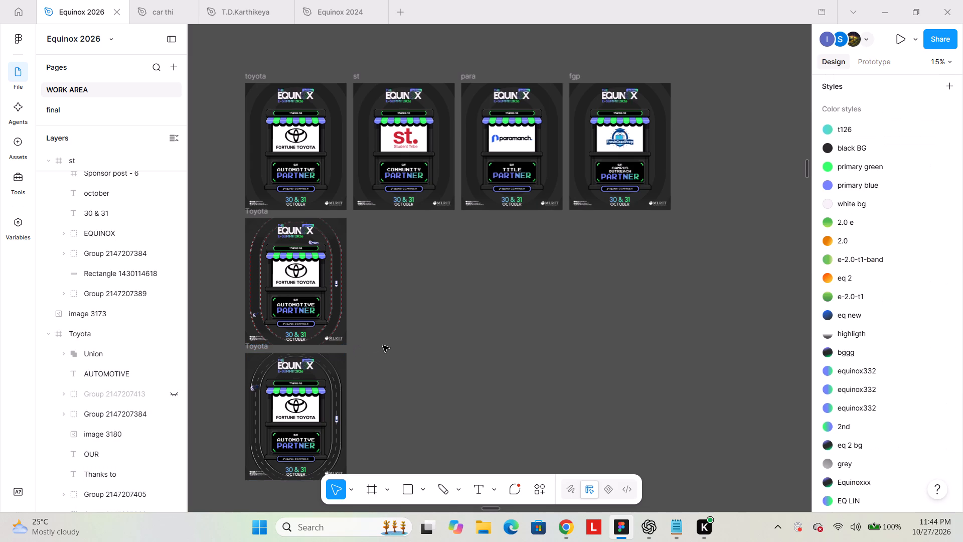
Duplicate the st, para and fgp posters together into the row directly below the originals, beside the upper Toyota variant.
ctrl+scroll(383, 345, down, 1)
click(629, 168)
drag(612, 154, 612, 160)
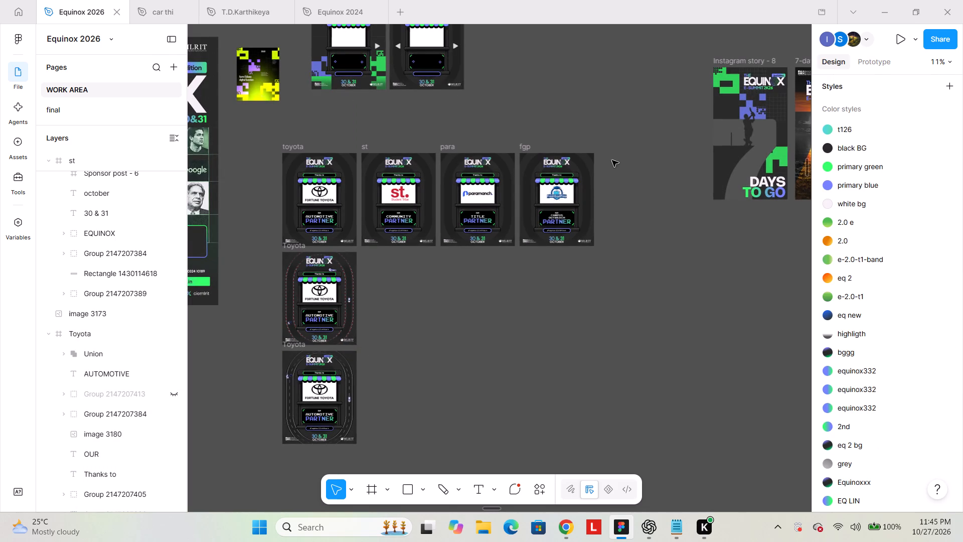
drag(612, 160, 356, 296)
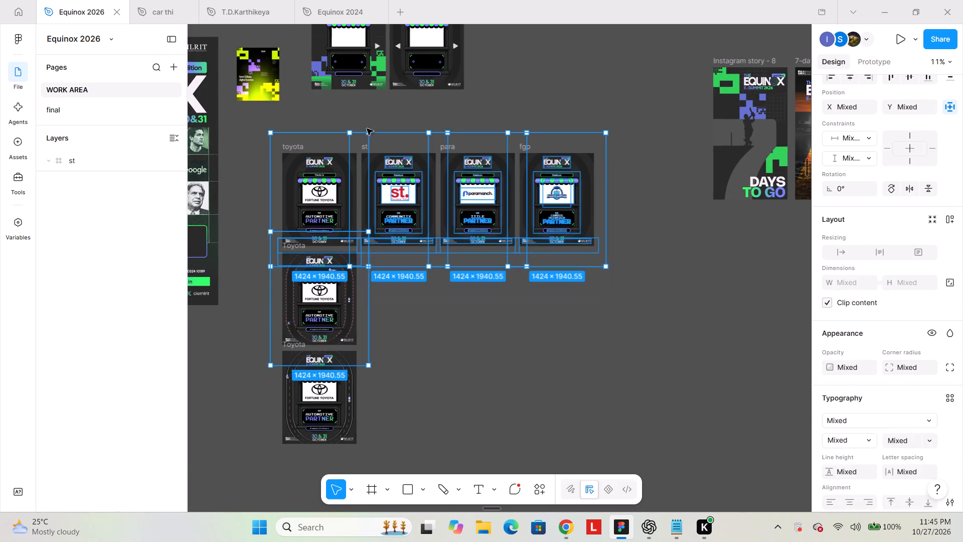
click(374, 109)
drag(359, 121, 621, 268)
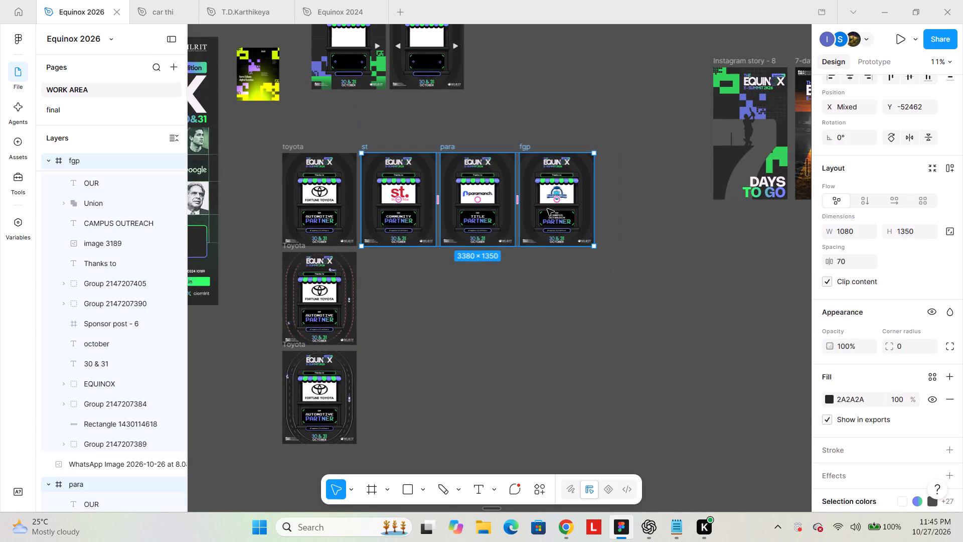
alt+shift+drag(530, 174, 527, 274)
click(638, 278)
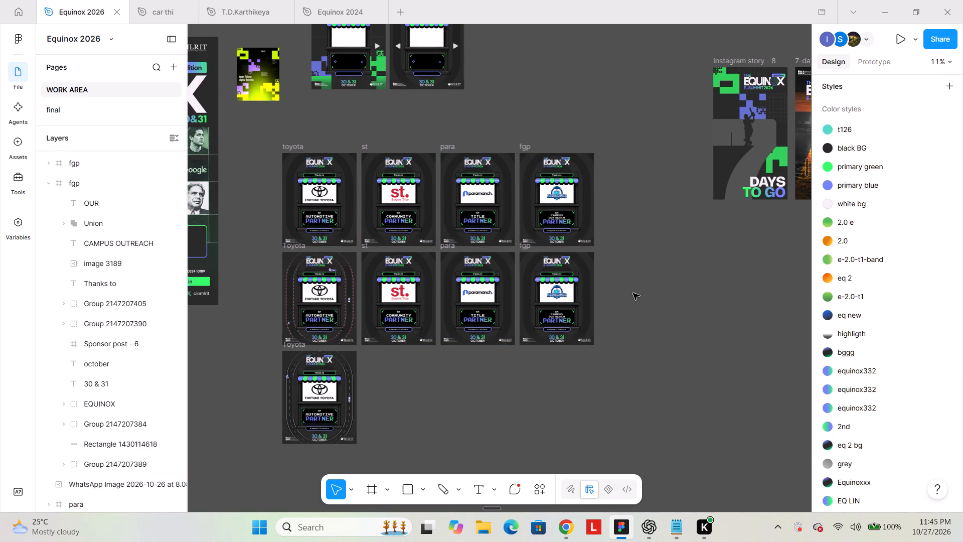
Examine the "7-days to go" story and the neighbouring countdown stories next to the partner posters.
scroll(633, 293, up, 1)
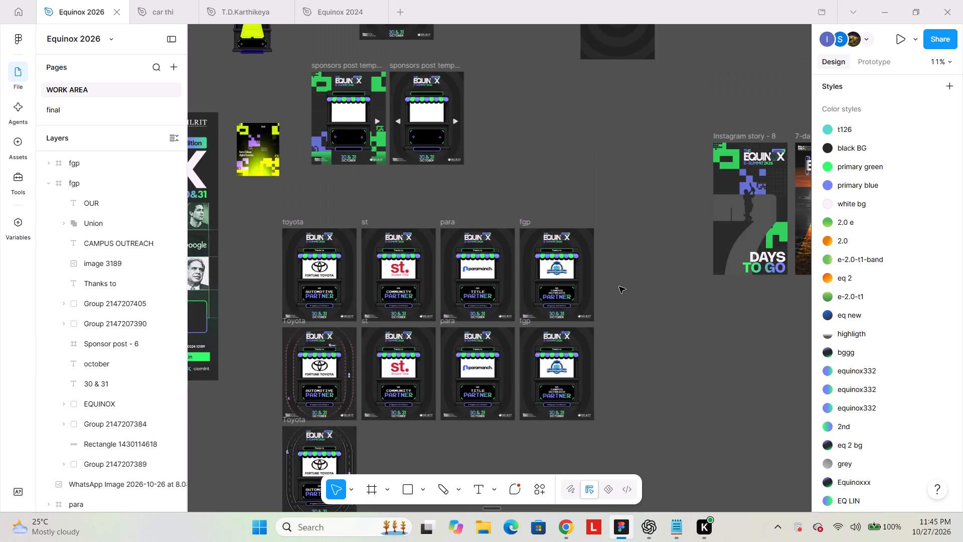
ctrl+scroll(619, 287, down, 2)
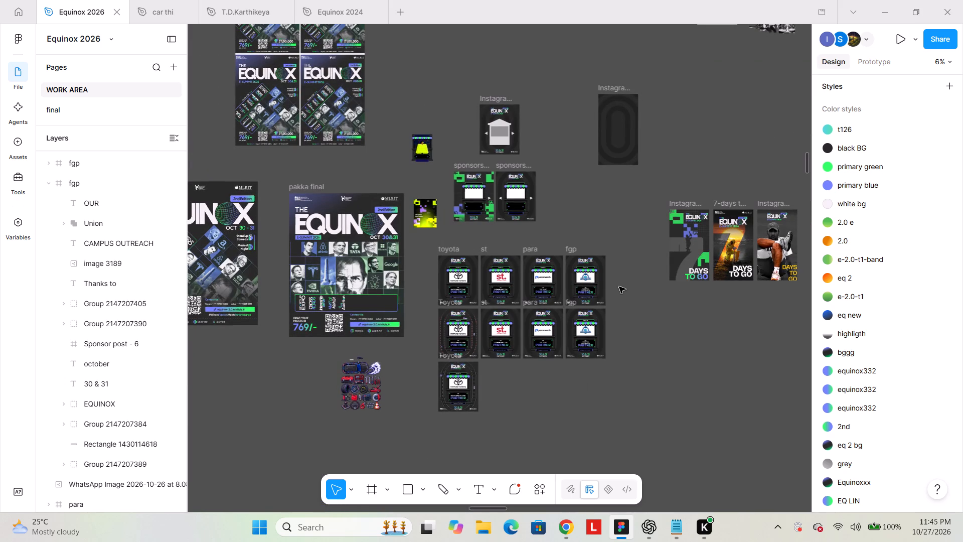
shift+scroll(657, 240, down, 1)
ctrl+scroll(675, 249, up, 6)
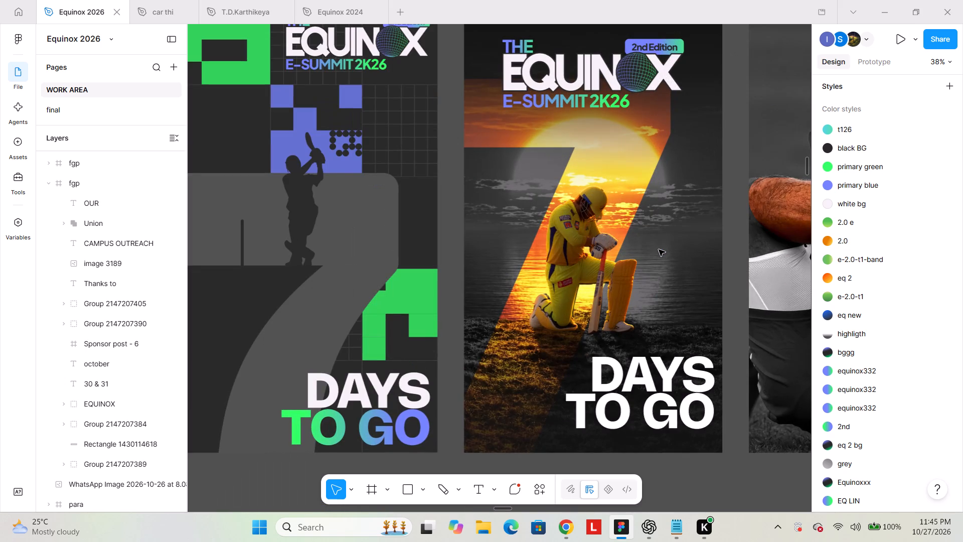
ctrl+scroll(659, 249, down, 1)
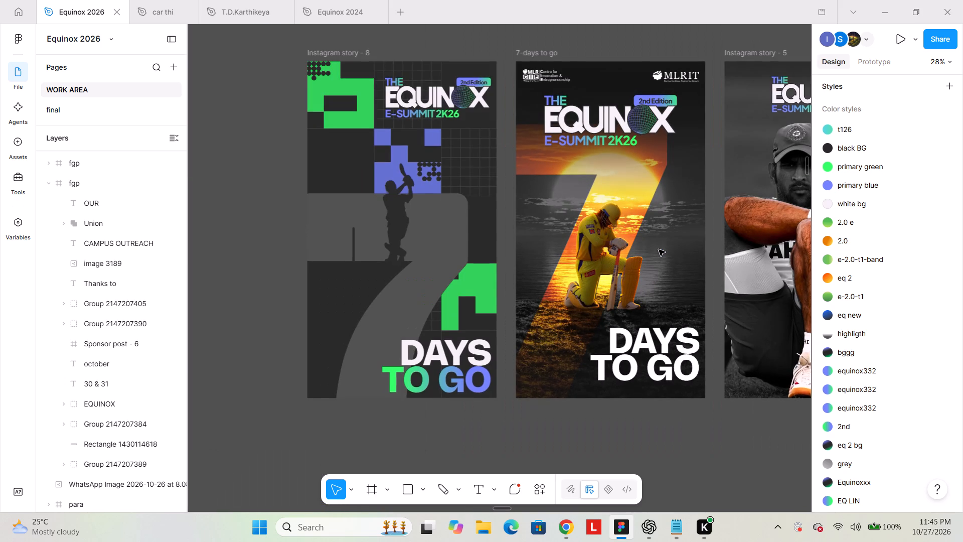
ctrl+scroll(659, 249, down, 4)
scroll(659, 249, down, 2)
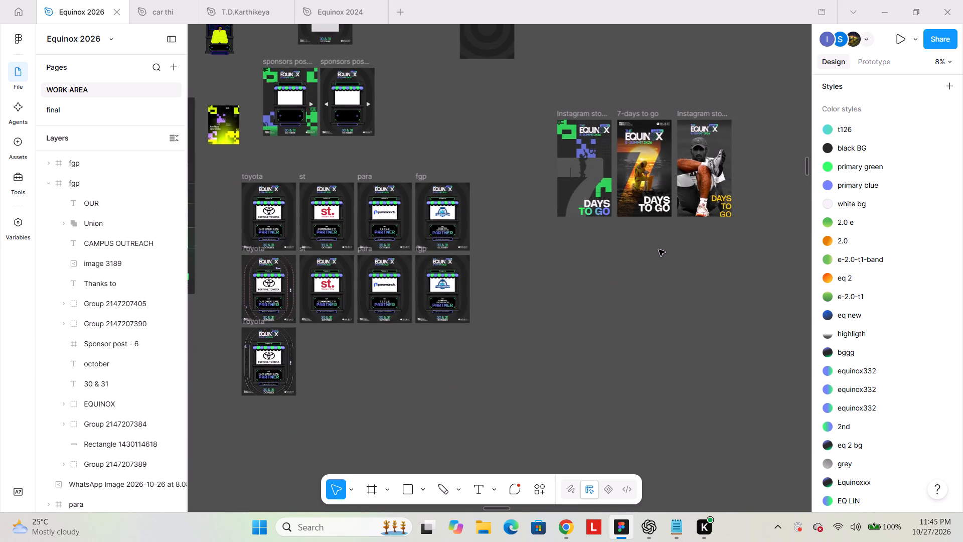
Paste the copied iOS image, resize it to 283 × 283, and place it in the Brand Battles logos - 1 frame at about X 86, Y 110.
scroll(659, 249, down, 1)
ctrl+scroll(659, 249, down, 1)
scroll(659, 250, down, 1)
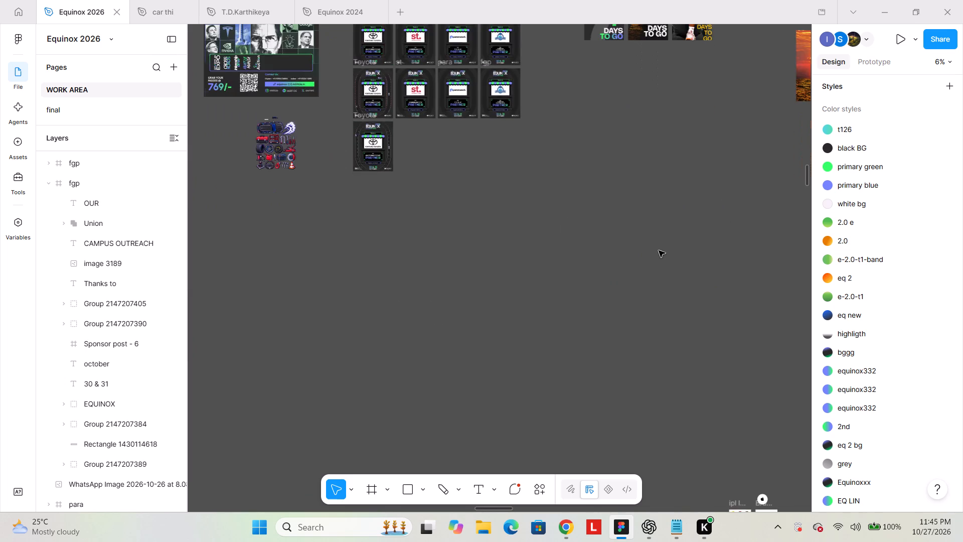
scroll(659, 250, down, 4)
shift+scroll(626, 243, down, 1)
shift+scroll(626, 243, up, 1)
shift+scroll(626, 243, down, 2)
ctrl+scroll(628, 242, up, 4)
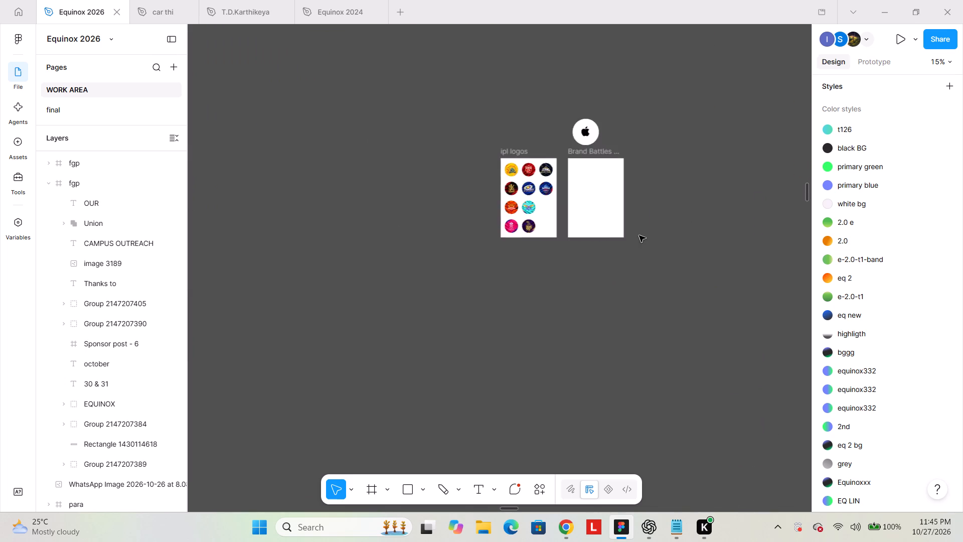
ctrl+scroll(639, 235, up, 2)
key(ctrl+v)
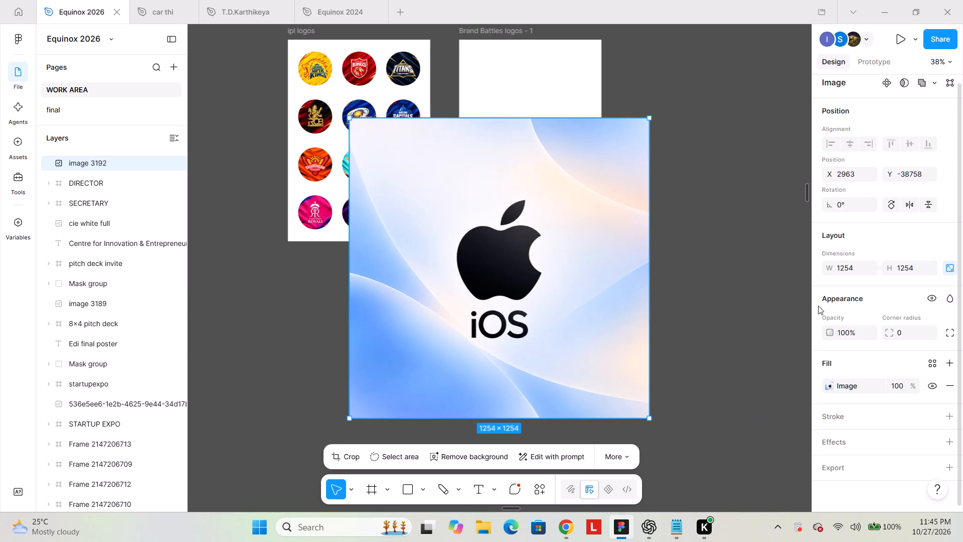
click(842, 264)
text(283)
key(Return)
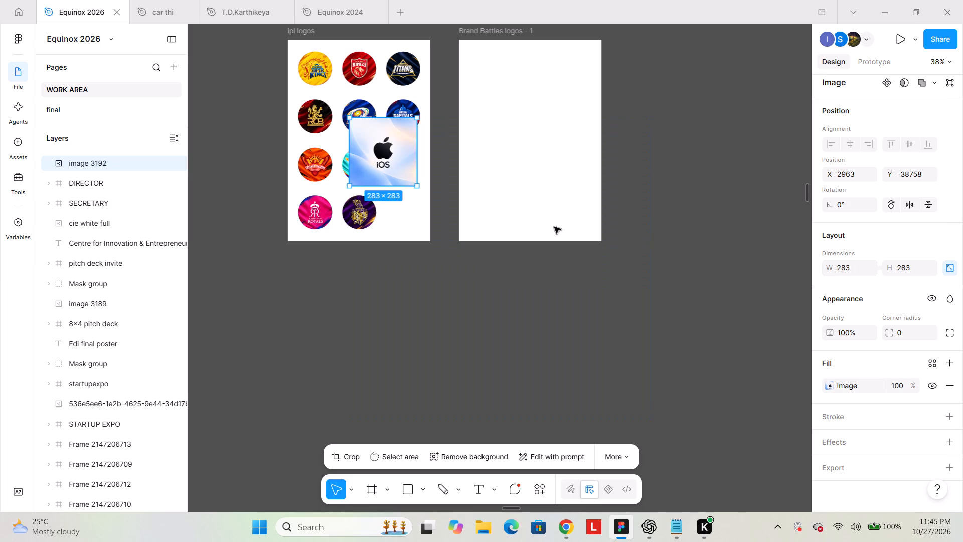
drag(407, 140, 537, 87)
scroll(537, 87, up, 2)
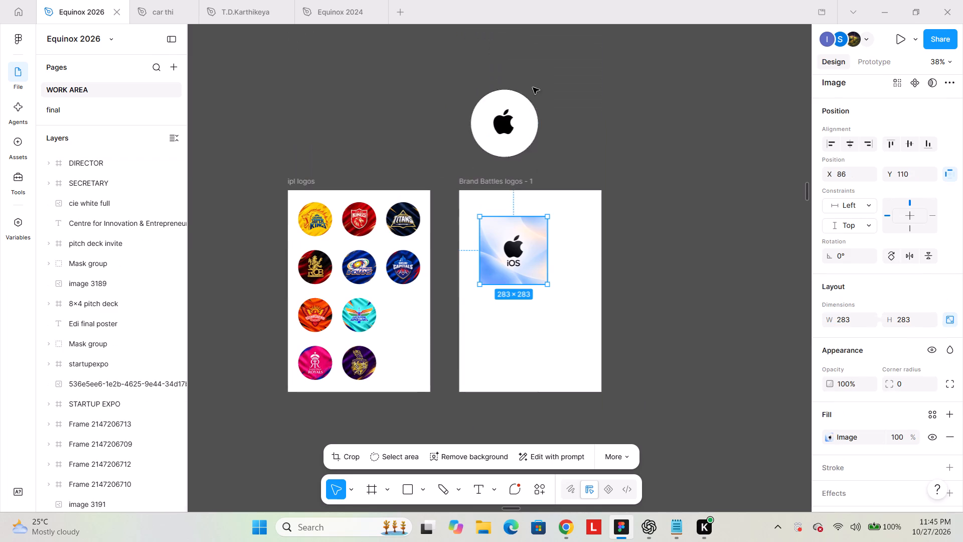
Check the styling of the round Apple logo above the frame and give the iOS image the same corner radius of 250.
click(509, 110)
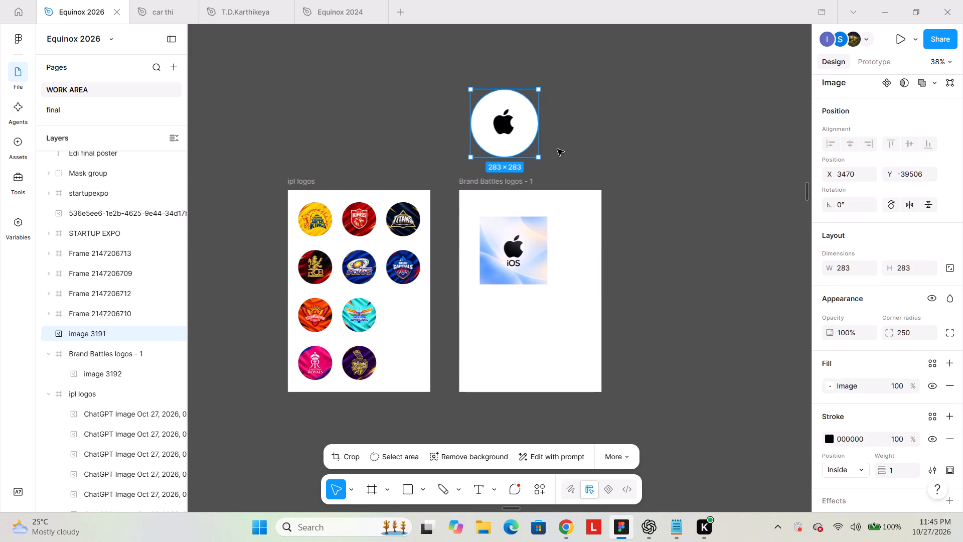
click(556, 247)
click(546, 243)
click(484, 121)
click(551, 281)
click(540, 268)
click(908, 322)
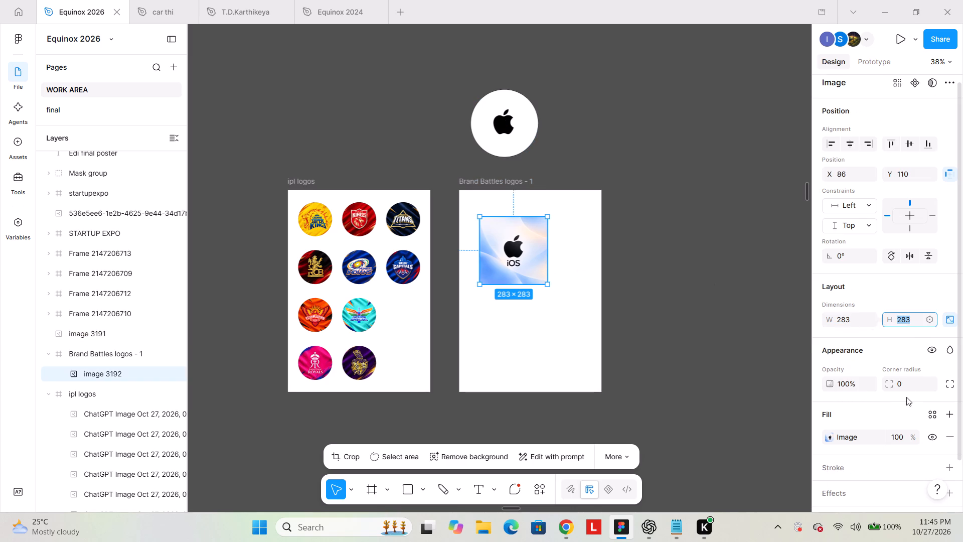
click(899, 386)
text(250)
key(Return)
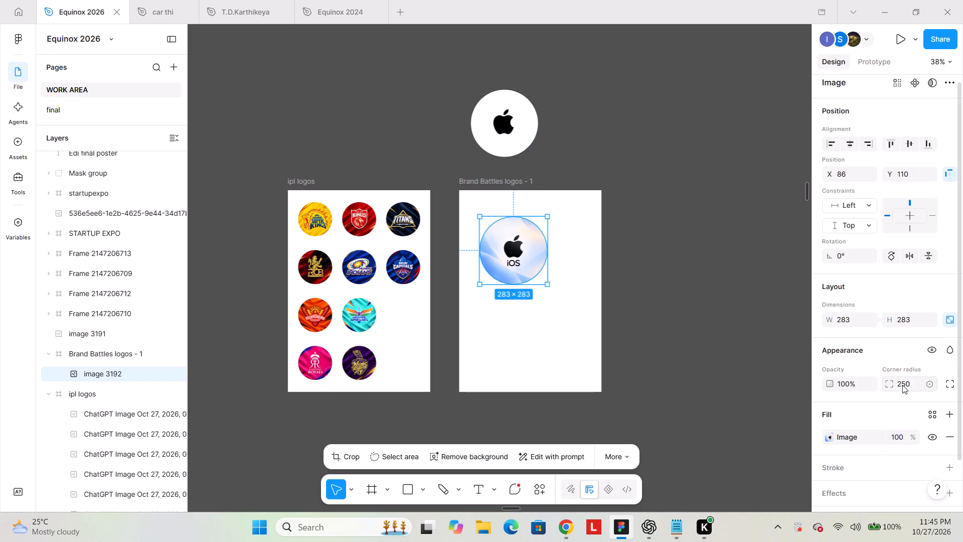
Move the round iOS logo nearer the frame's top-left corner, to about X 68, Y 53.
click(646, 222)
ctrl+scroll(513, 252, up, 4)
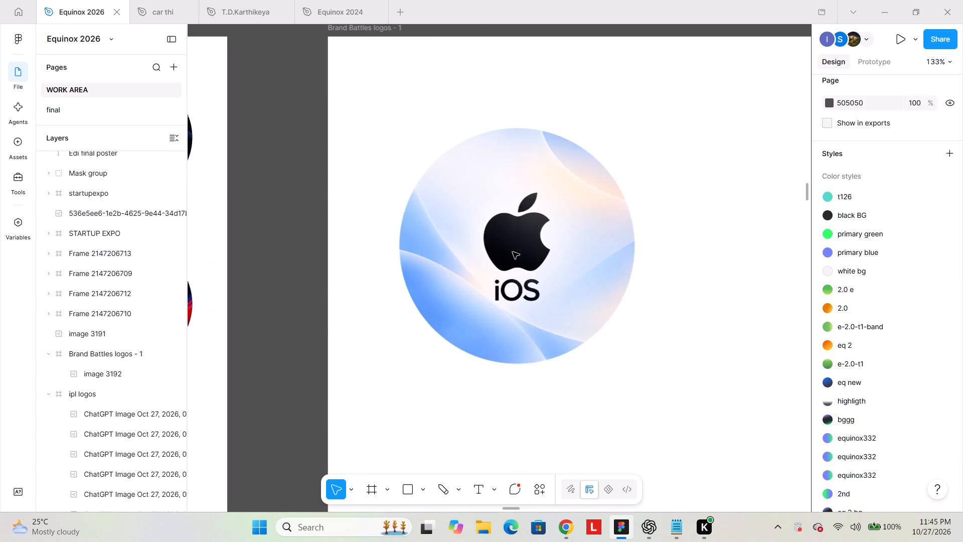
scroll(523, 346, up, 1)
drag(539, 369, 496, 342)
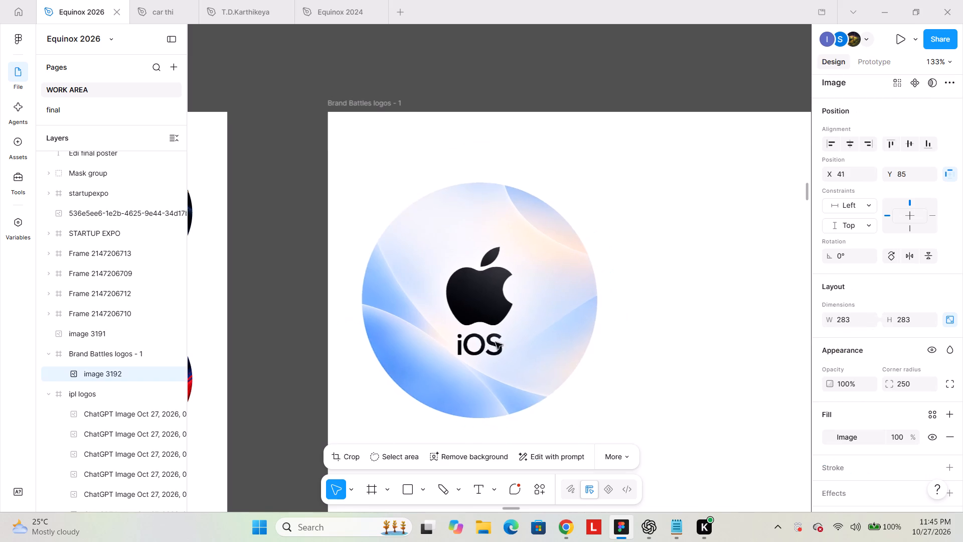
drag(496, 342, 524, 321)
Add a black (000000) inside stroke with a weight of 0.5 to the round iOS logo.
click(849, 465)
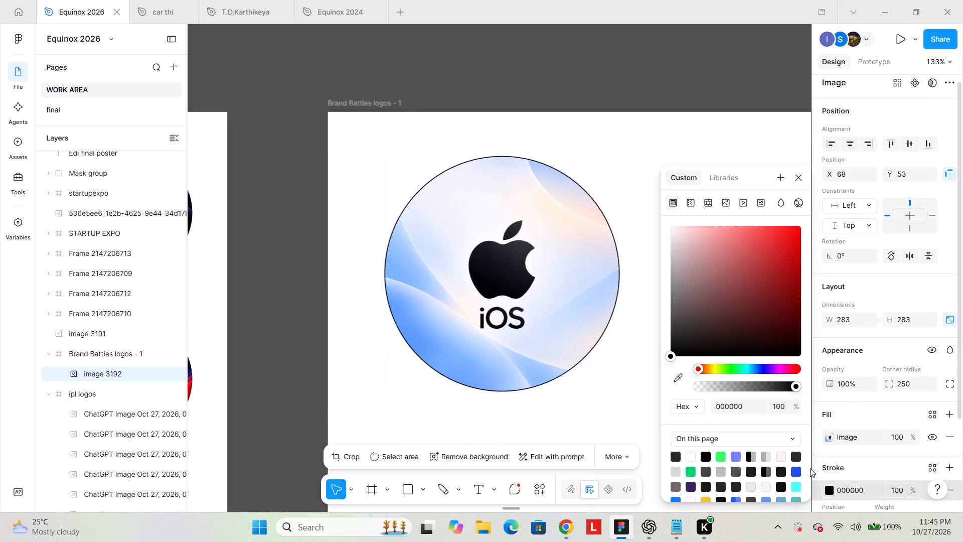
scroll(910, 498, down, 1)
drag(887, 407, 481, 267)
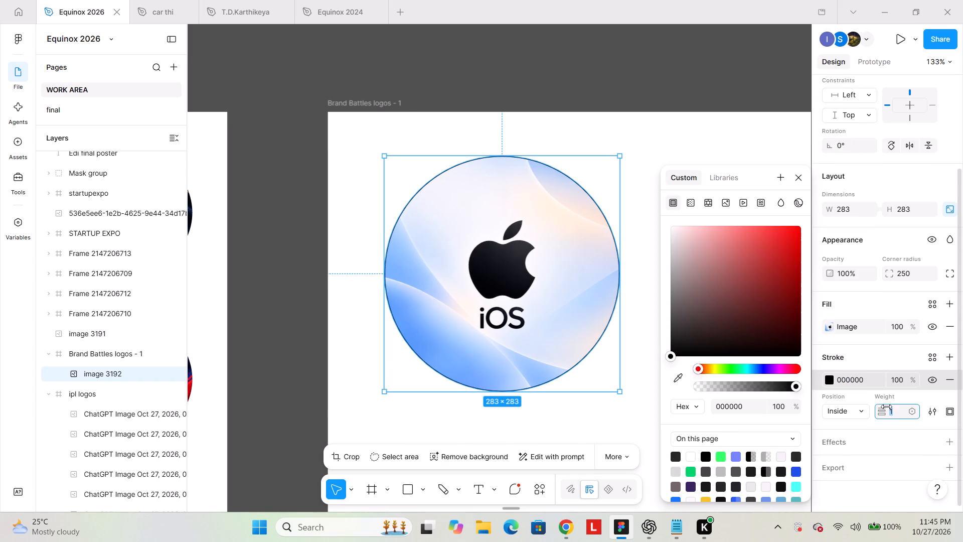
text(0.5)
key(Return)
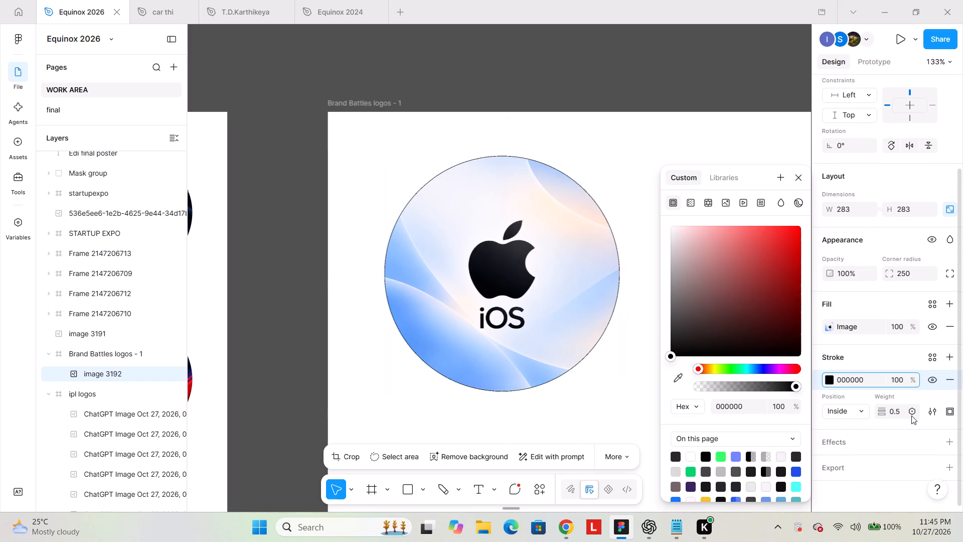
click(295, 218)
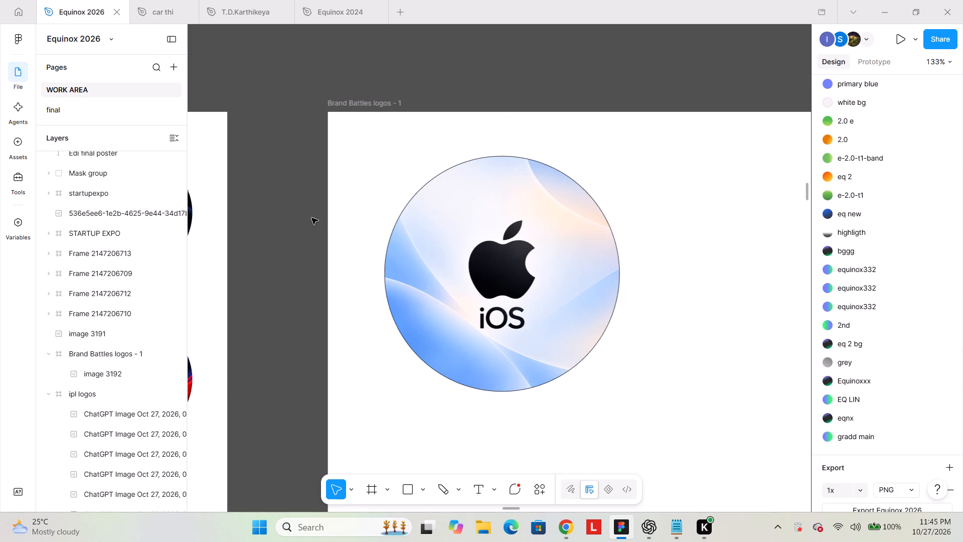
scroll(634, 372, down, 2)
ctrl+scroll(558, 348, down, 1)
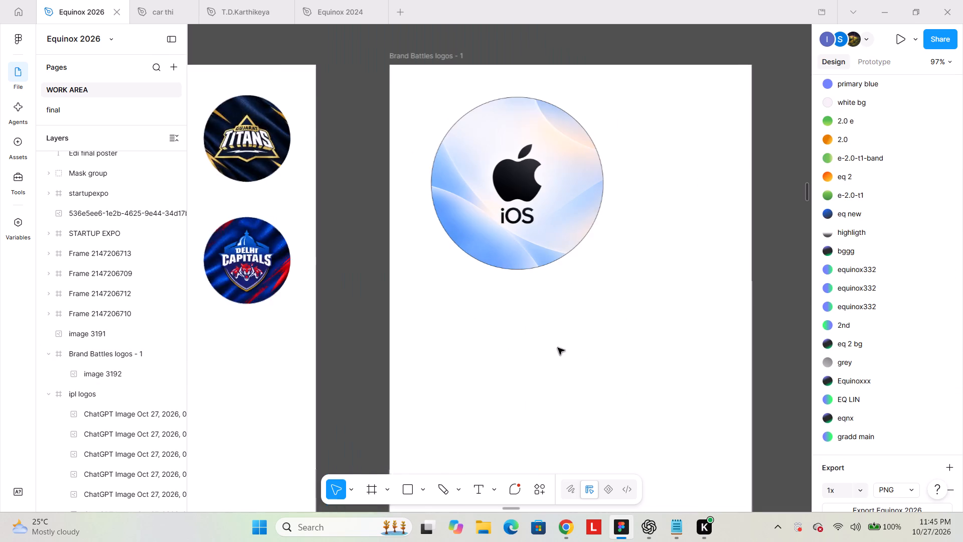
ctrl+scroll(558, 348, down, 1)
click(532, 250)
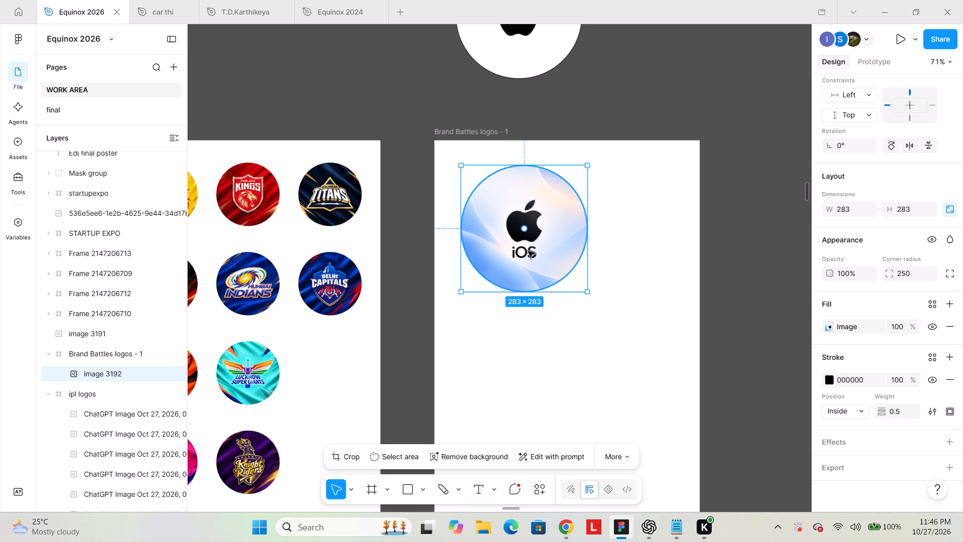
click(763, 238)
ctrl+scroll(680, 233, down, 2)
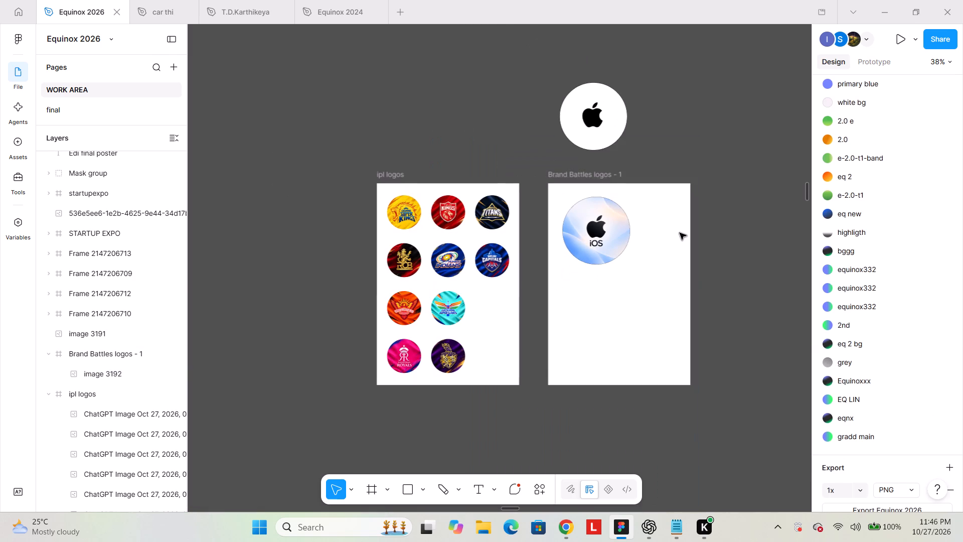
key(alt+Tab)
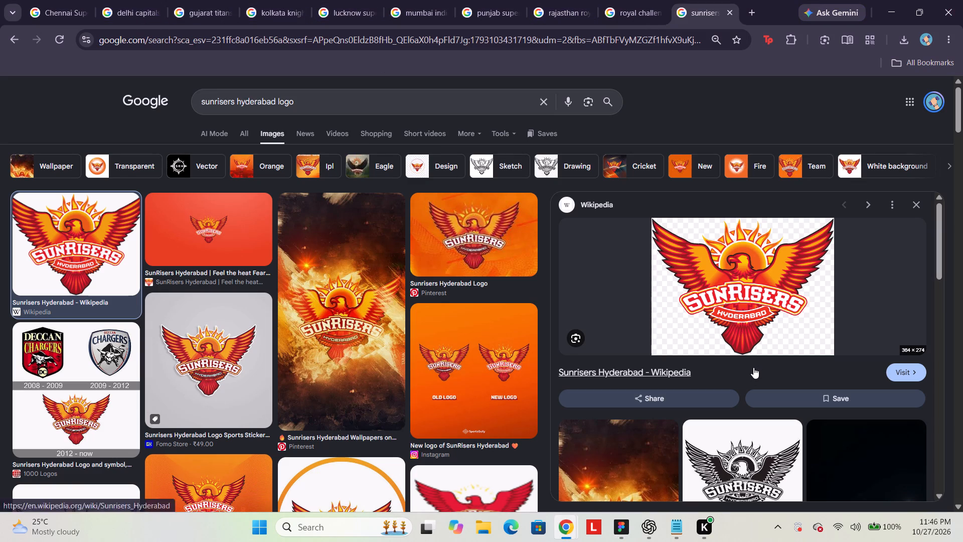
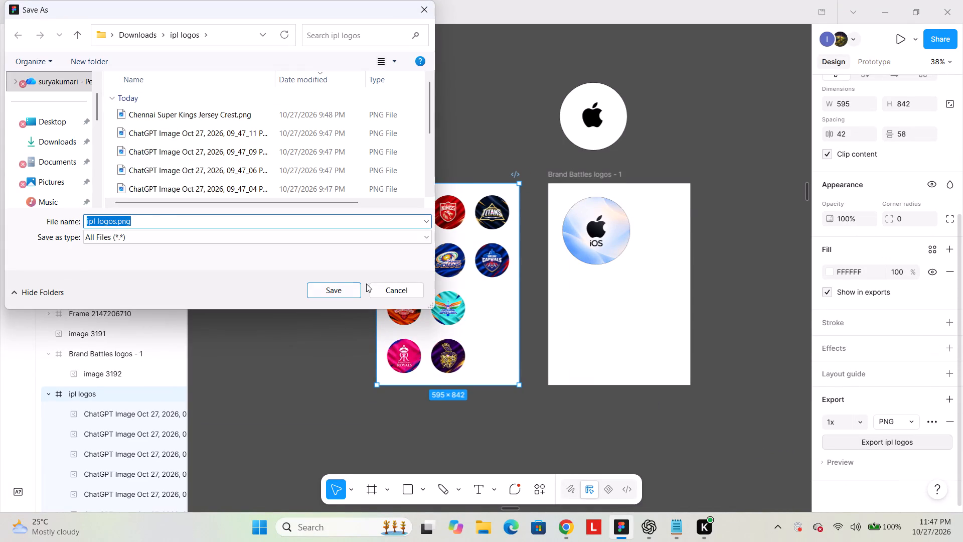
Cancel the pending save and export the ipl logos frame again as a 2x PNG into the ipl logos folder in Downloads.
click(402, 292)
click(873, 419)
click(868, 418)
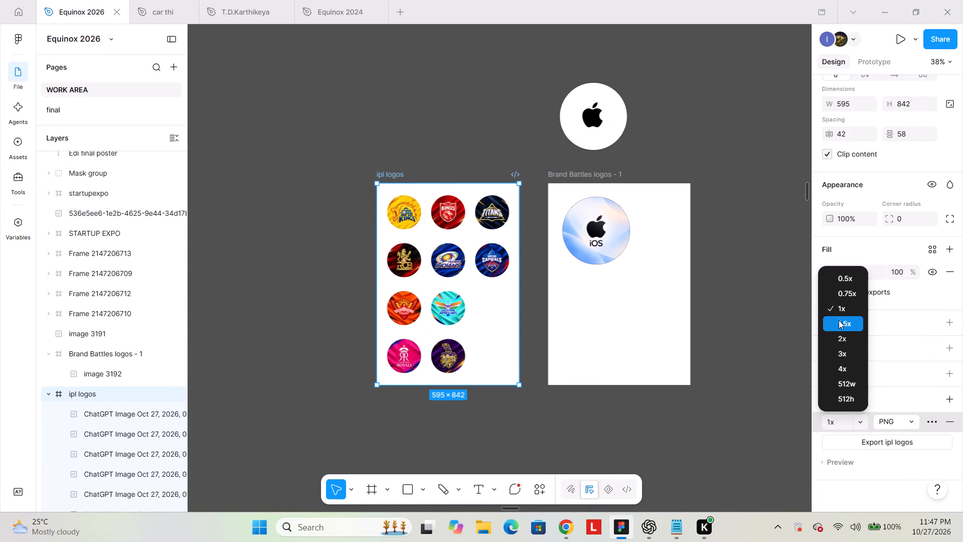
click(846, 339)
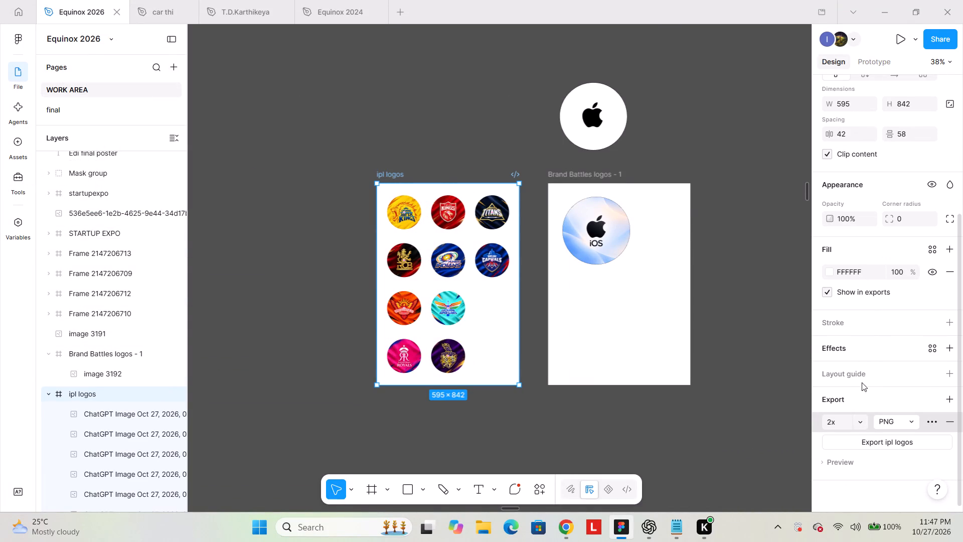
click(872, 445)
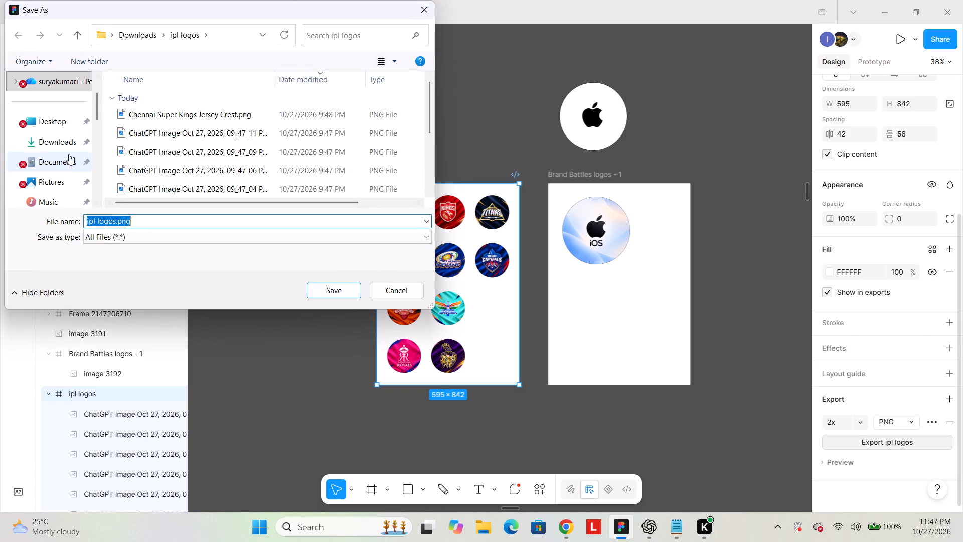
click(56, 141)
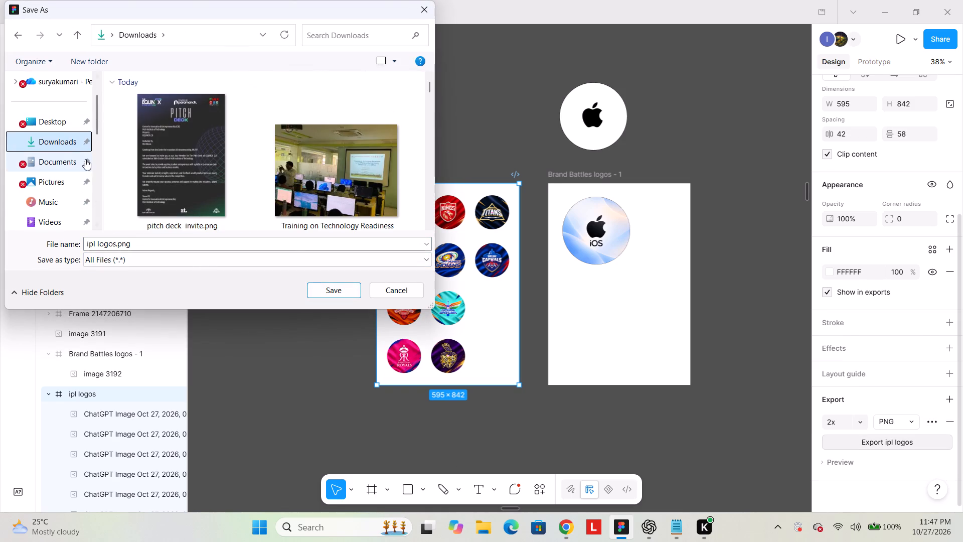
scroll(83, 163, down, 2)
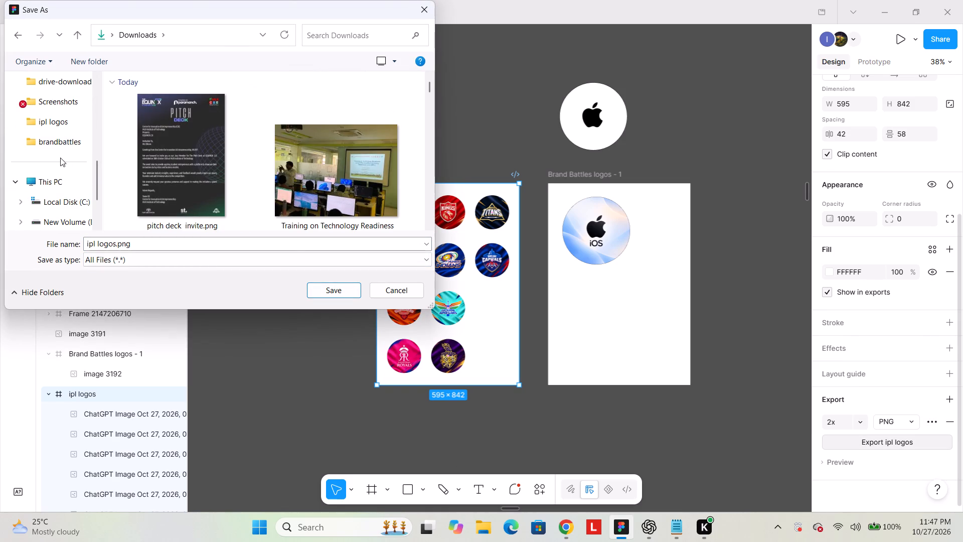
scroll(213, 148, down, 2)
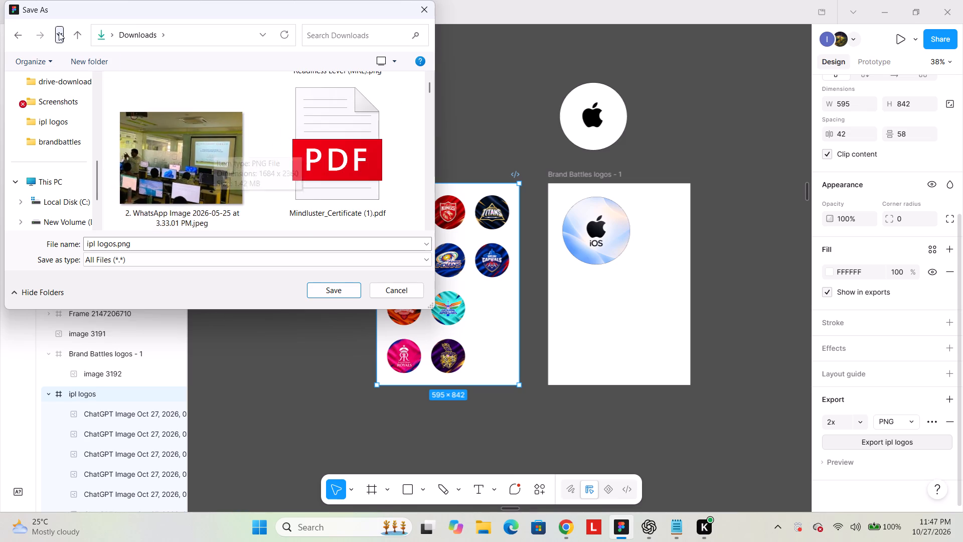
click(22, 31)
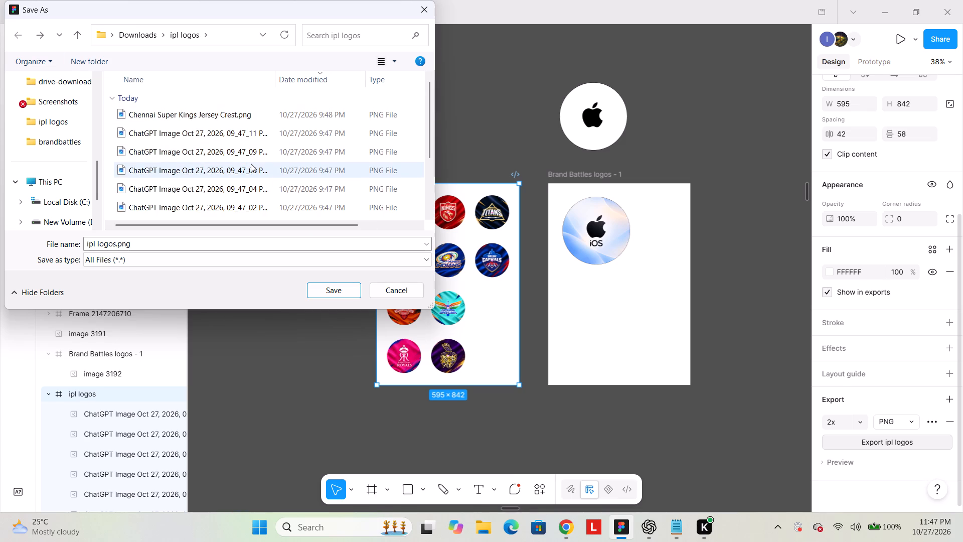
scroll(251, 164, down, 3)
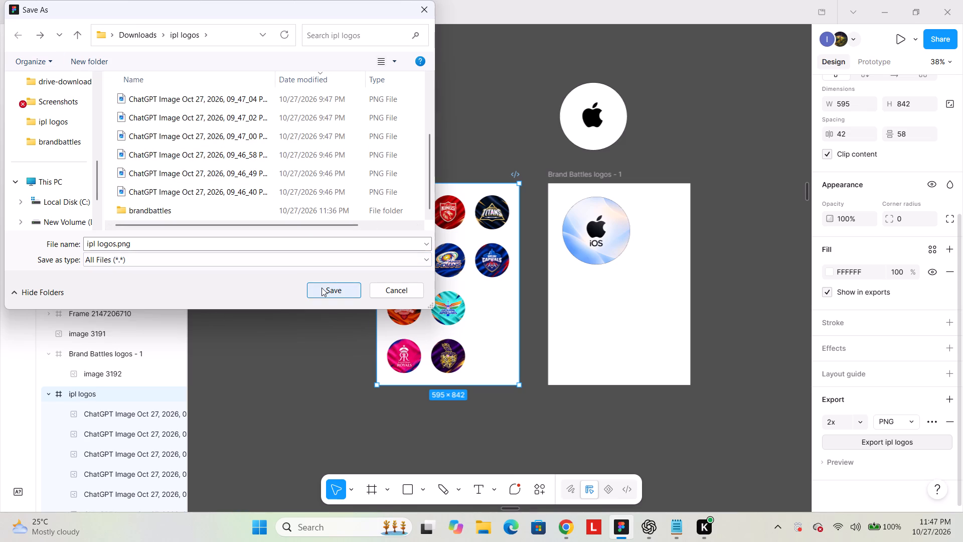
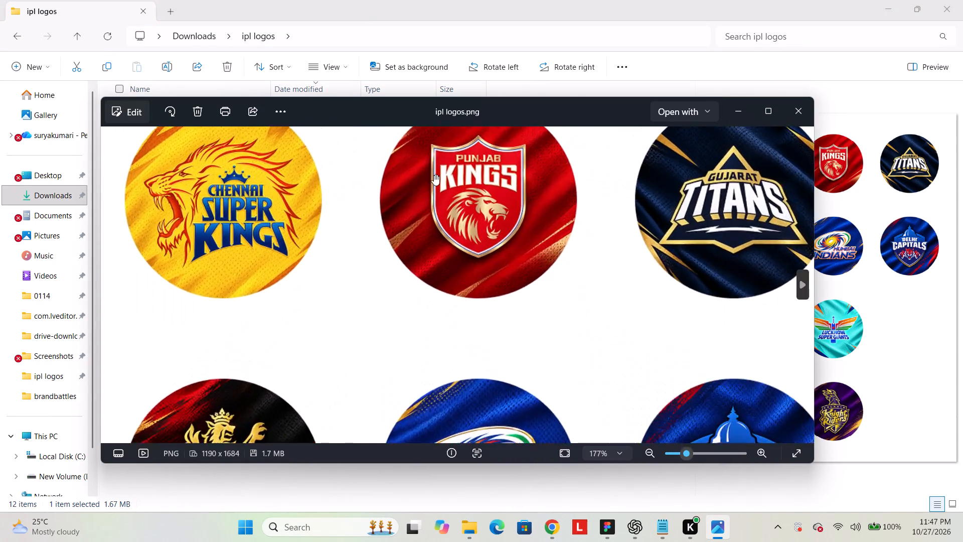
Examine the sharpness of the Punjab Kings logo in the exported ipl logos.png at different magnifications, and close the image viewer.
scroll(434, 175, up, 5)
scroll(543, 183, up, 9)
scroll(543, 183, down, 1)
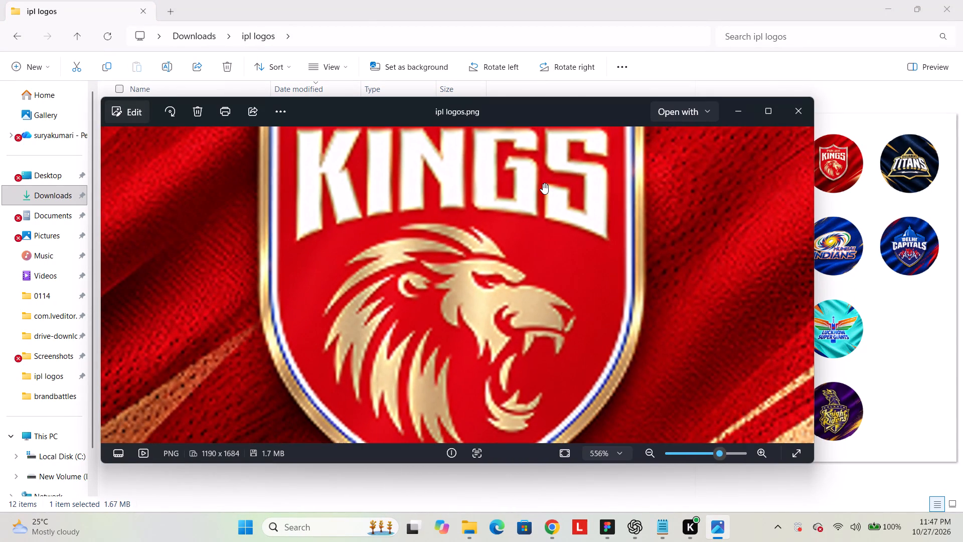
ctrl+scroll(543, 183, down, 3)
scroll(543, 183, down, 2)
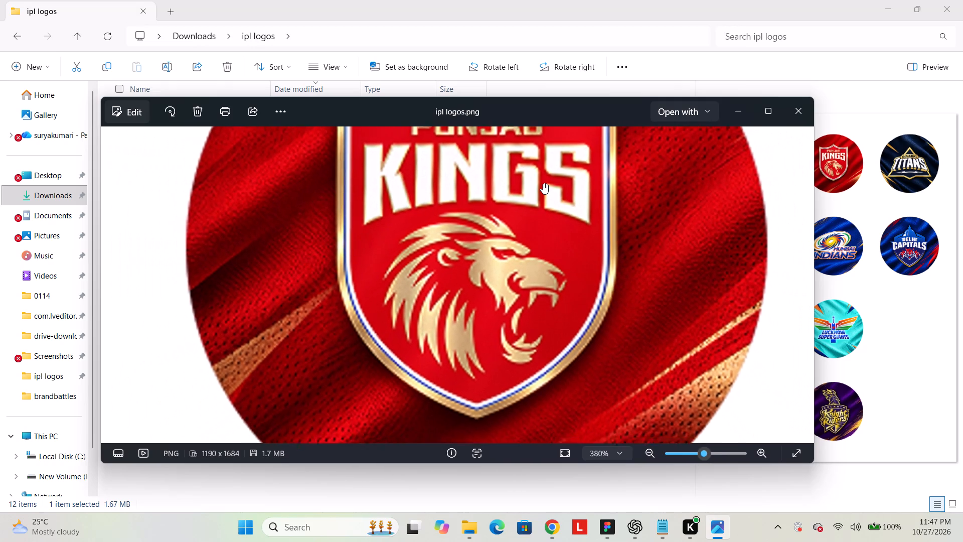
scroll(543, 183, down, 6)
scroll(549, 220, up, 1)
shift+scroll(555, 240, up, 2)
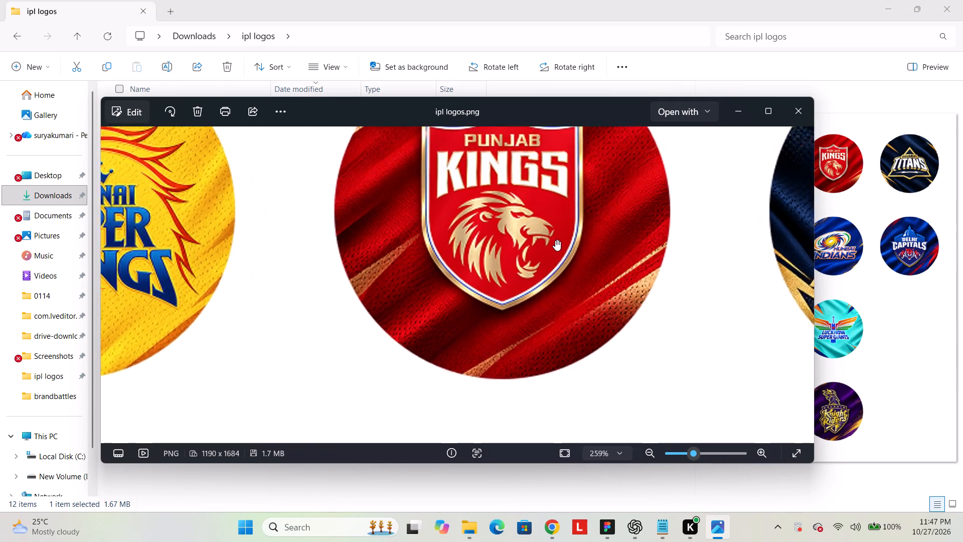
shift+scroll(555, 240, down, 8)
click(812, 110)
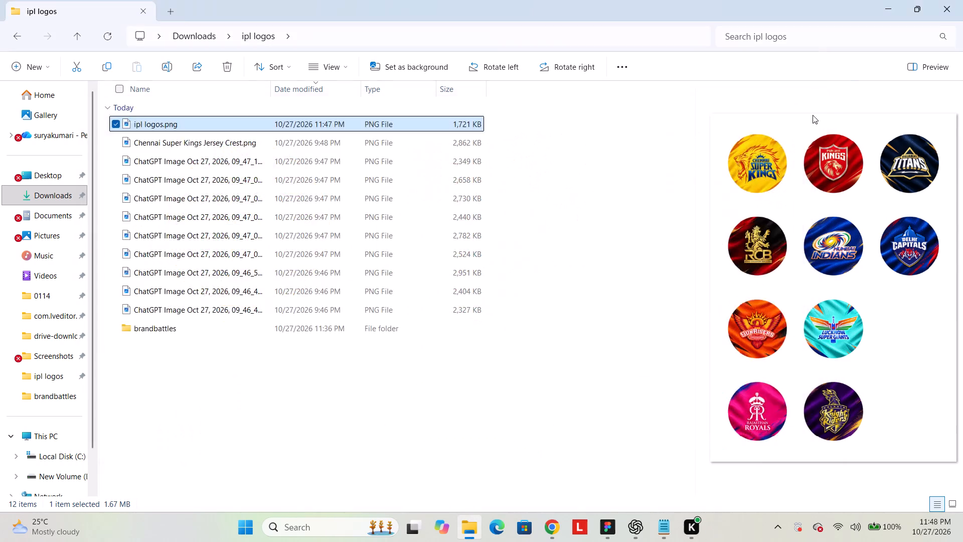
Switch to Figma, set the ipl logos export scale to 5x, change the format to PDF, and save ipl logos.pdf in the ipl logos folder.
key(alt+Tab)
key(alt+Tab)
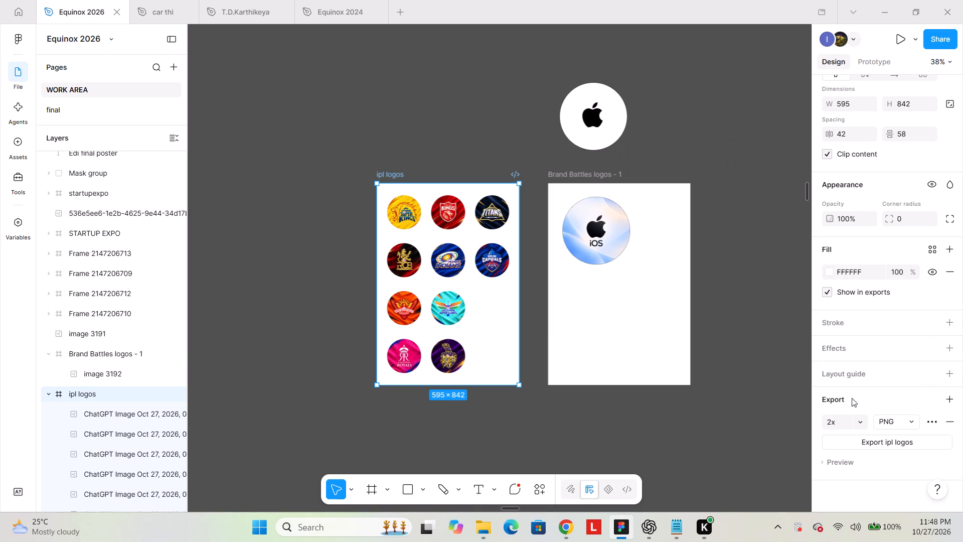
click(841, 426)
click(841, 426)
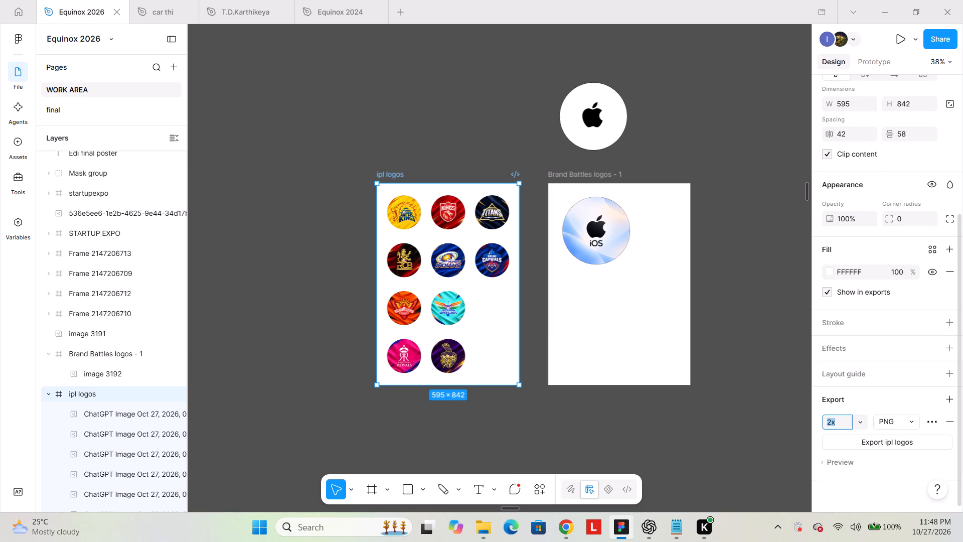
key(5)
click(908, 428)
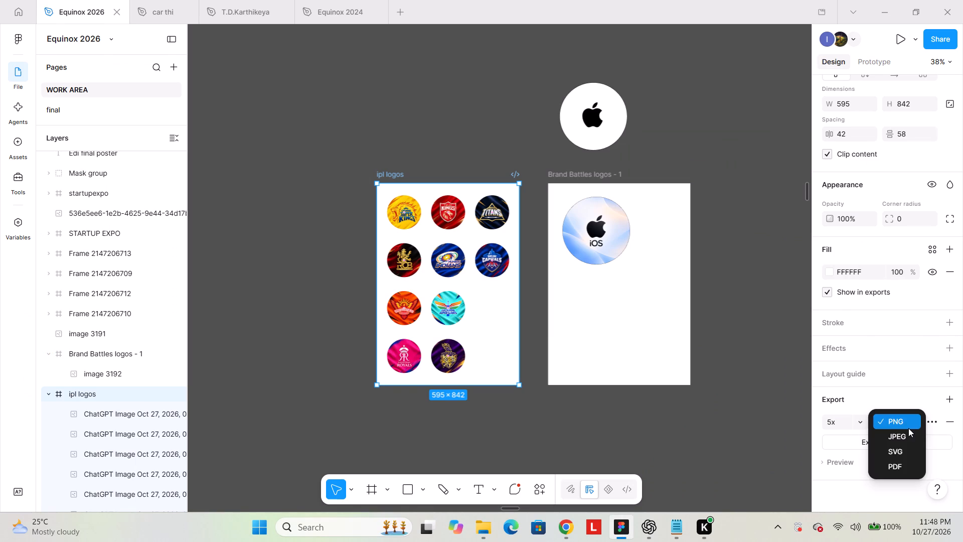
click(889, 463)
click(878, 446)
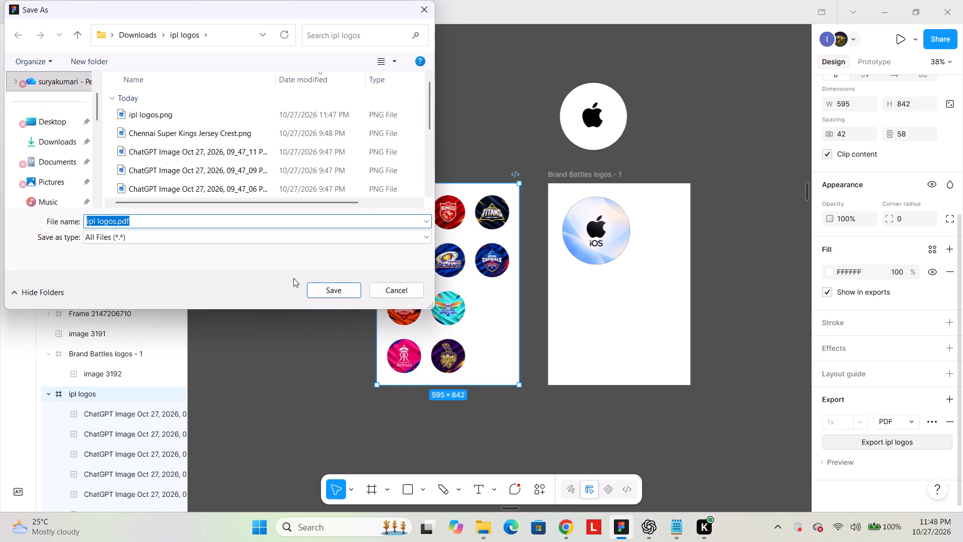
click(319, 293)
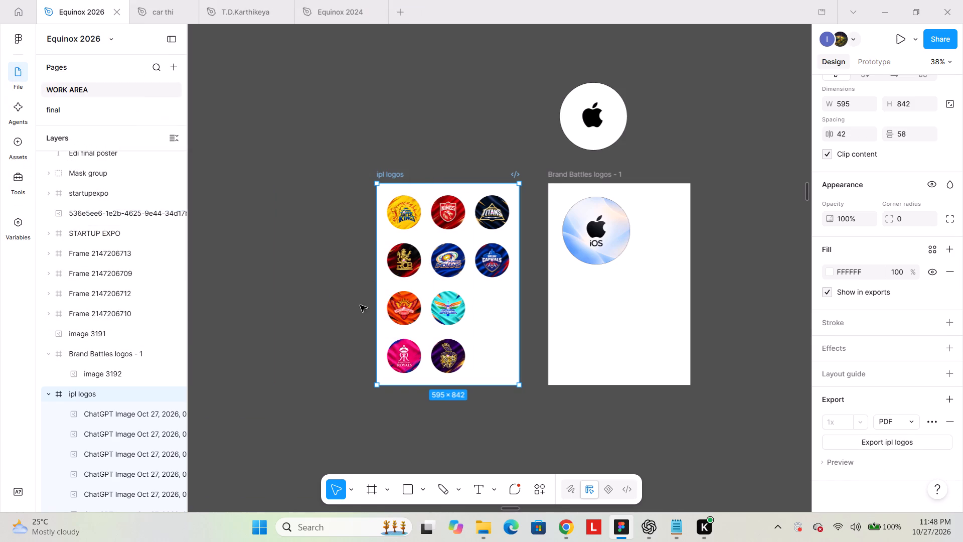
Open ipl logos.pdf from the ipl logos folder in Edge and examine the team logos' sharpness up close and the sheet's layout.
click(484, 522)
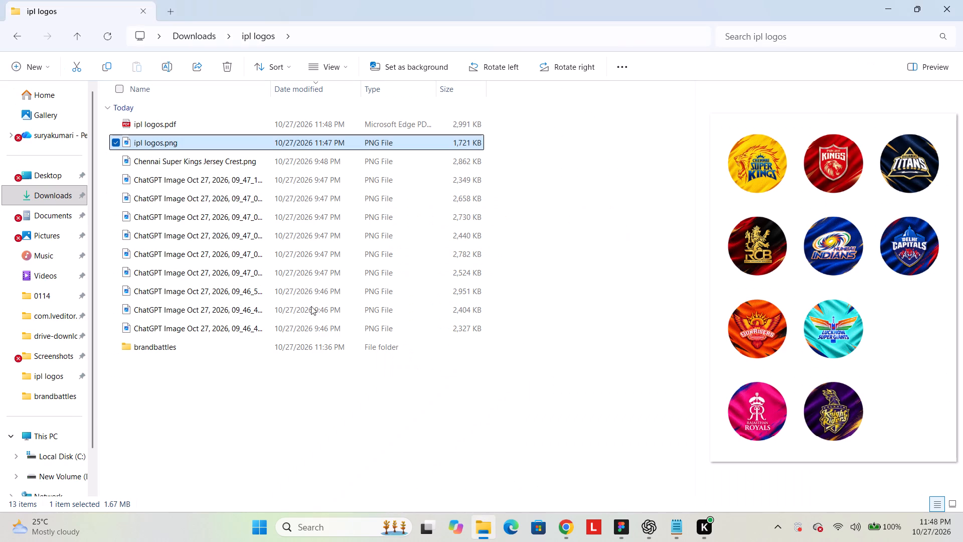
double_click(189, 129)
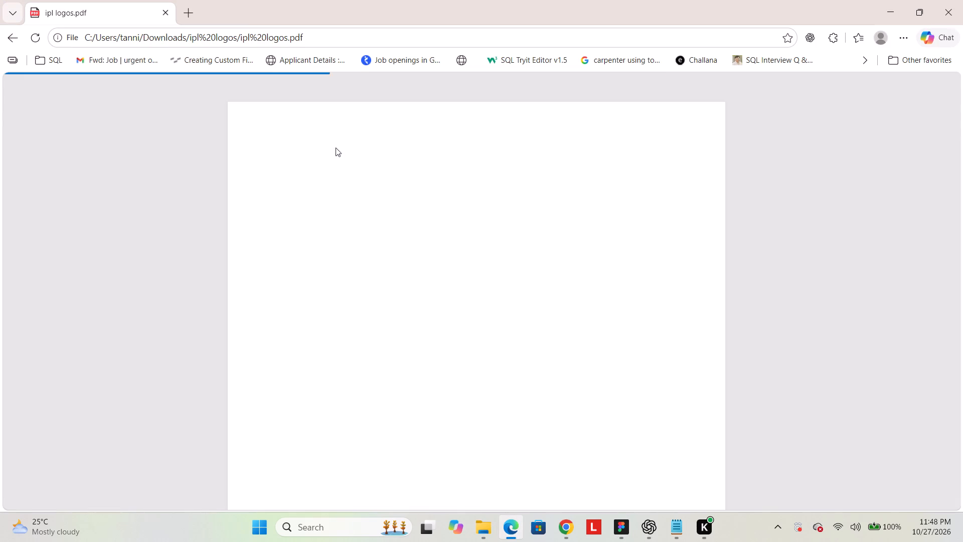
scroll(336, 148, up, 5)
scroll(409, 191, up, 3)
ctrl+scroll(486, 199, up, 6)
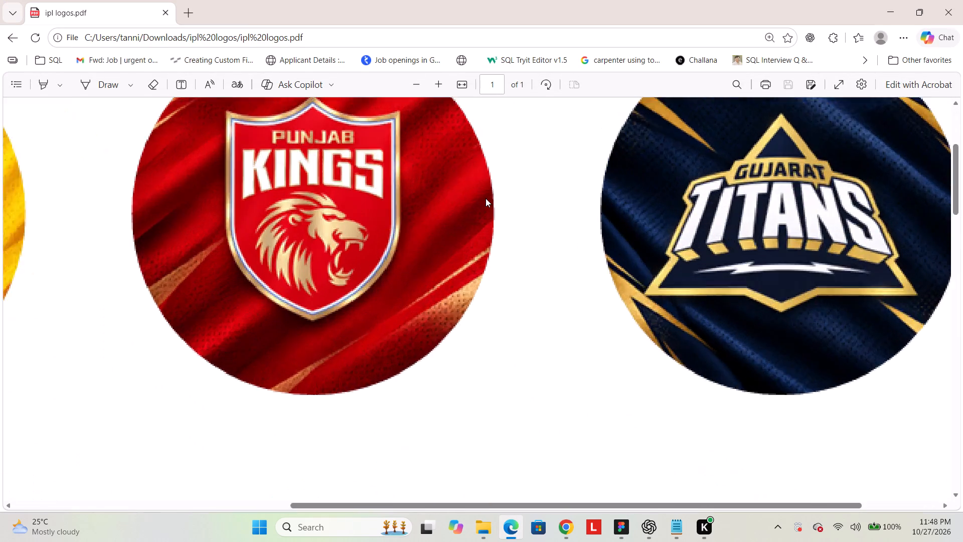
ctrl+scroll(486, 198, up, 2)
ctrl+scroll(486, 198, down, 3)
ctrl+scroll(75, 176, up, 3)
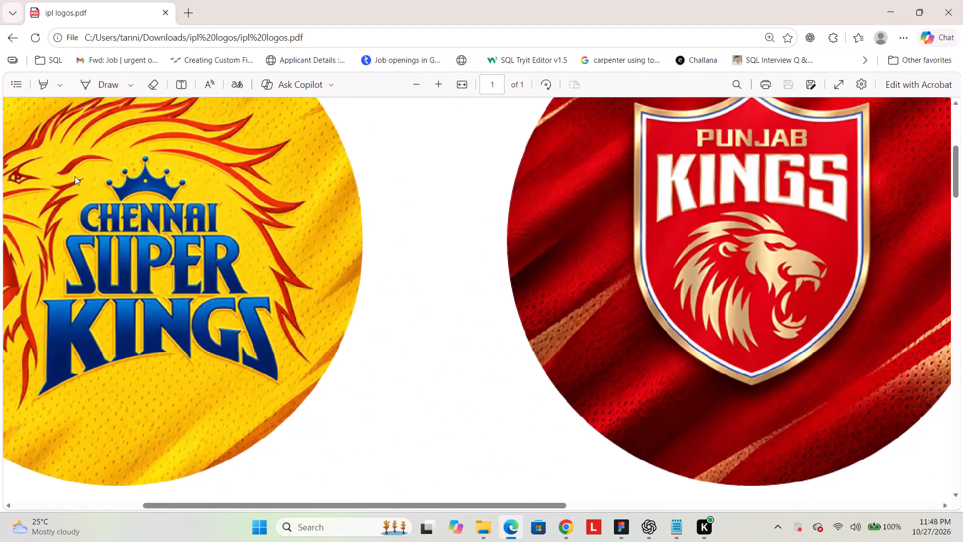
ctrl+scroll(573, 210, up, 3)
shift+scroll(603, 212, down, 3)
ctrl+scroll(385, 168, up, 4)
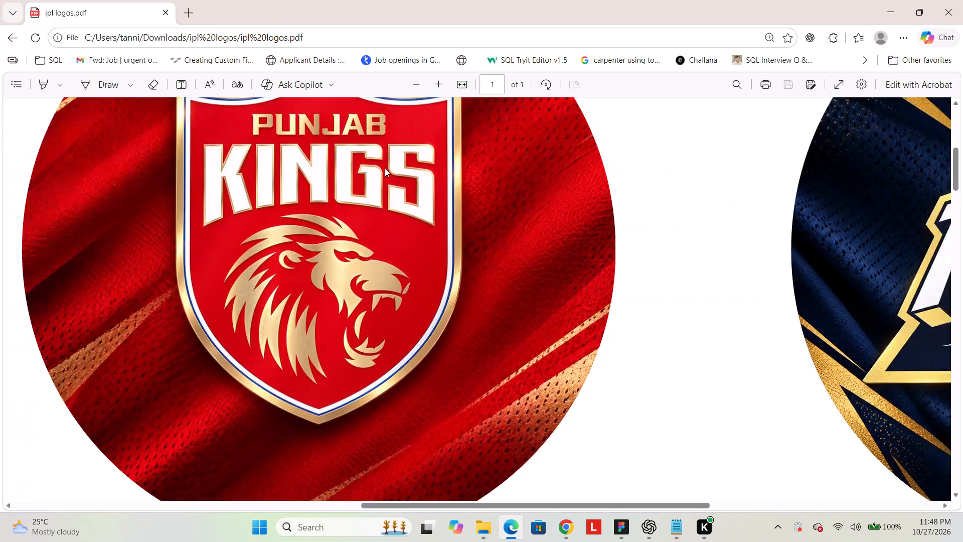
shift+scroll(412, 194, down, 3)
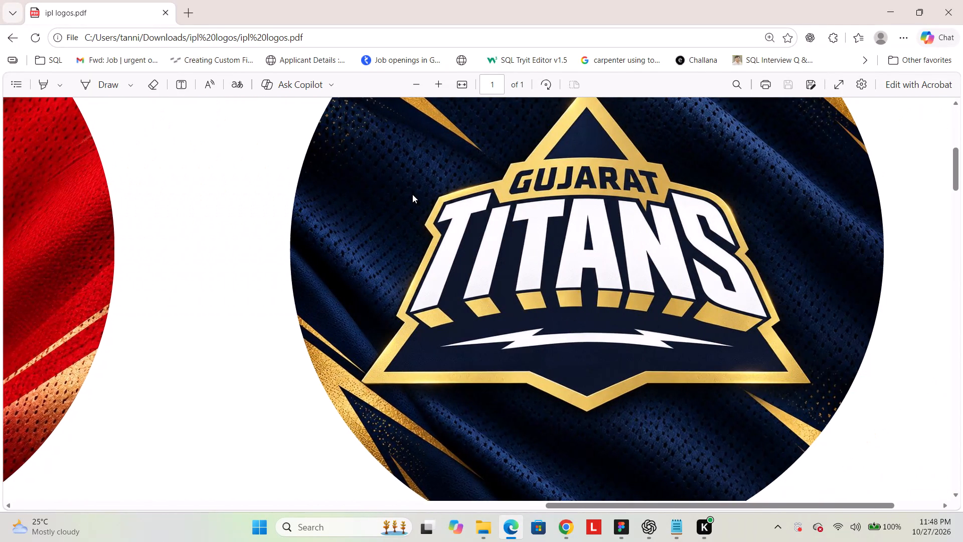
shift+scroll(412, 194, up, 7)
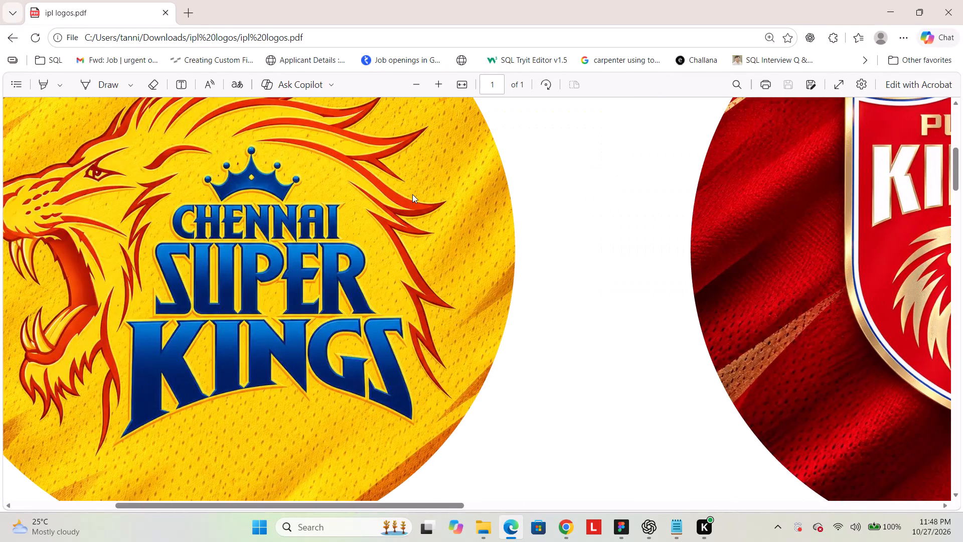
shift+scroll(412, 194, up, 1)
scroll(412, 194, down, 5)
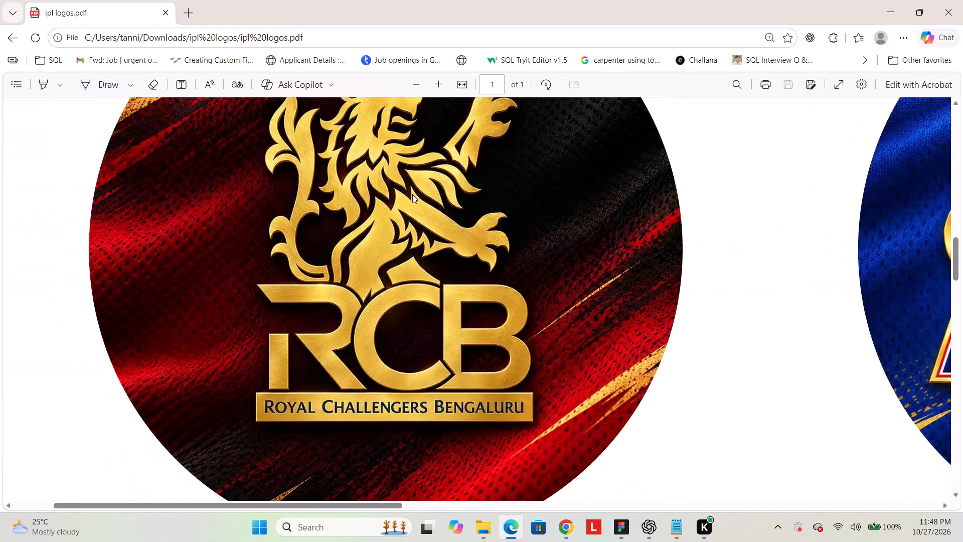
shift+scroll(412, 194, down, 3)
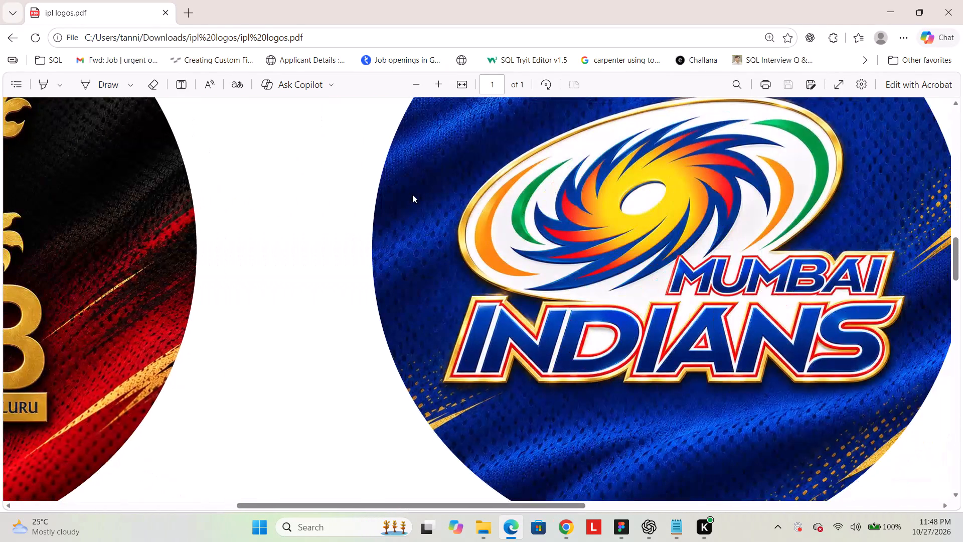
ctrl+scroll(412, 194, down, 6)
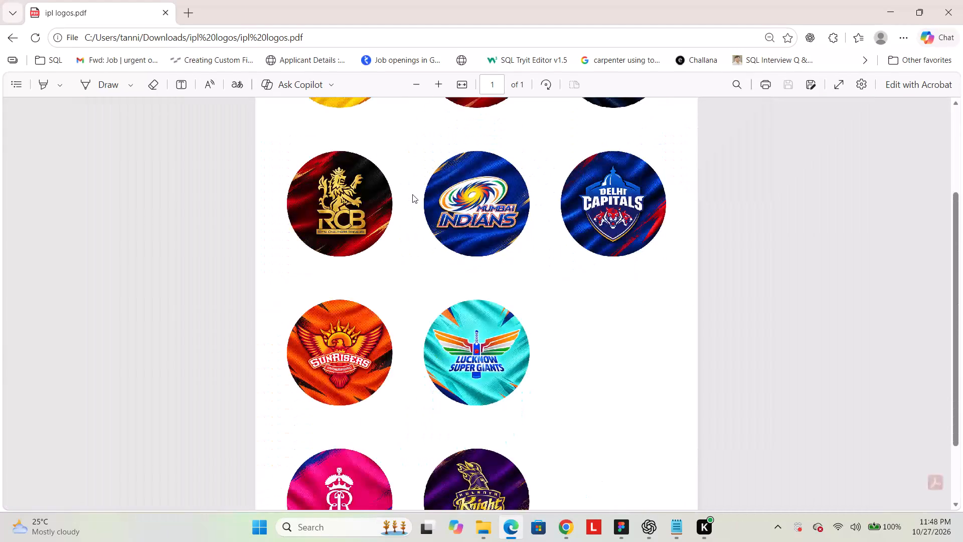
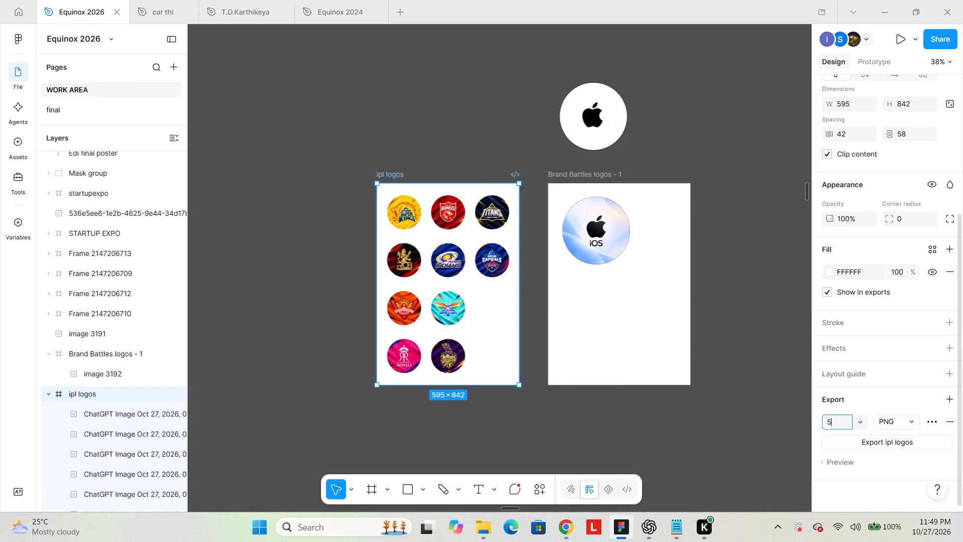
Export the ipl logos frame as PNG at 5x, replacing the existing ipl logos.png in the ipl logos folder.
key(Return)
click(874, 430)
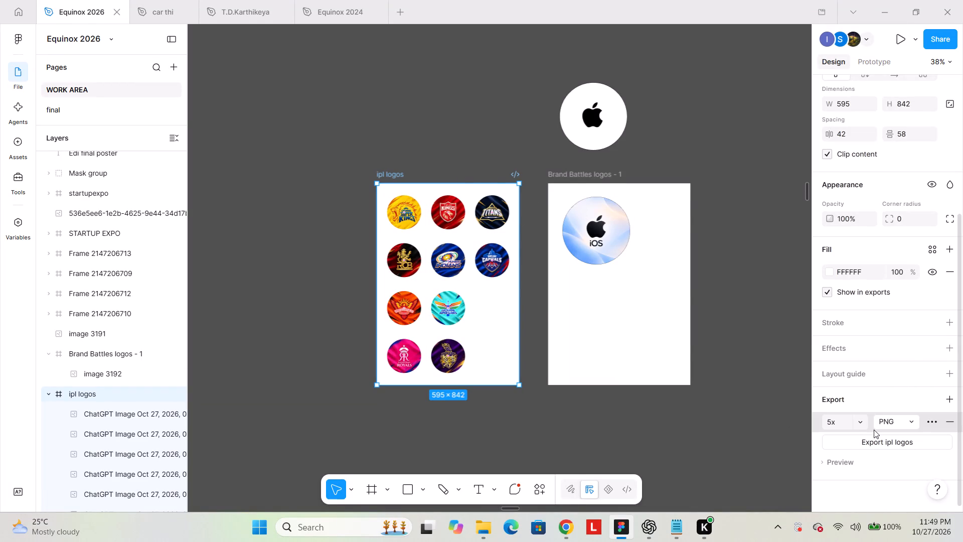
click(881, 442)
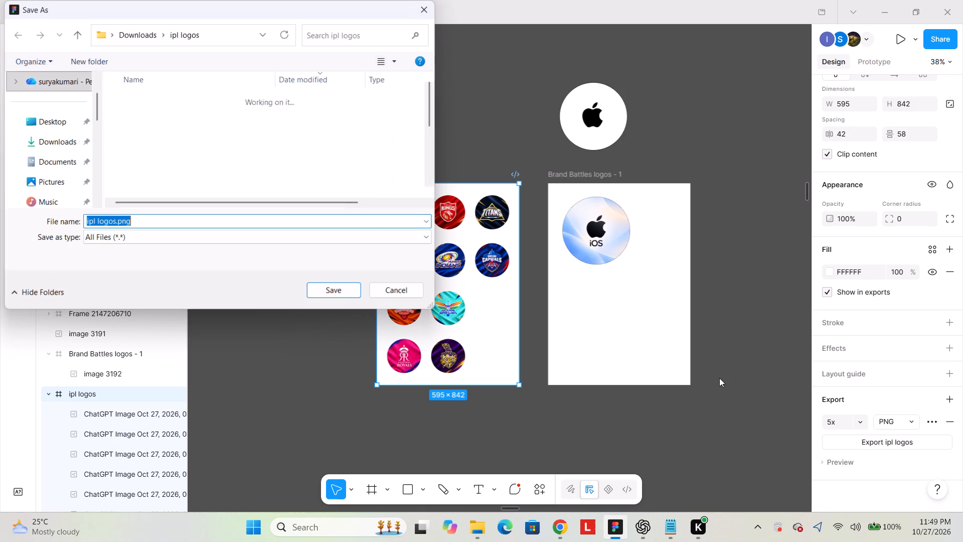
click(320, 292)
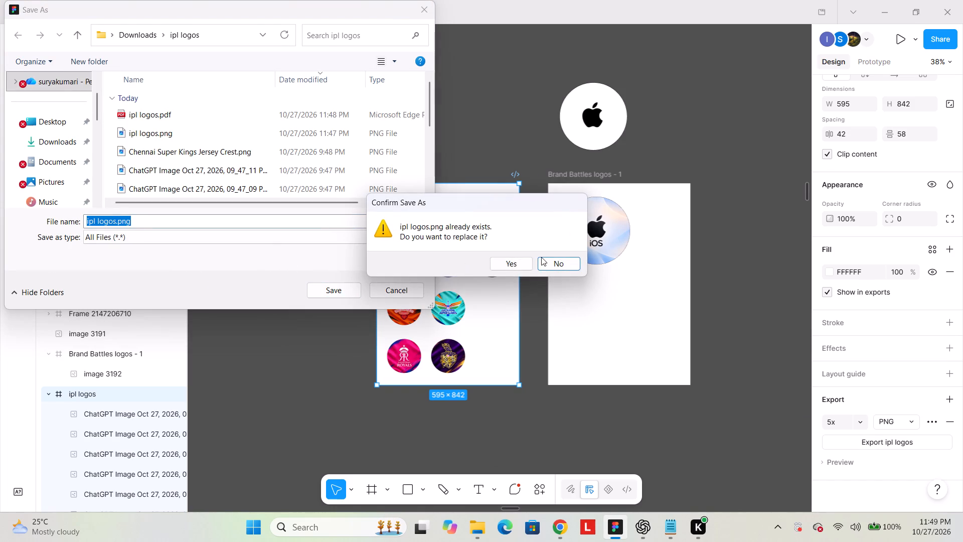
click(510, 261)
Switch to File Explorer, refresh the ipl logos folder, open the new ipl logos.png, and examine the Punjab Kings logo's sharpness up close.
click(487, 525)
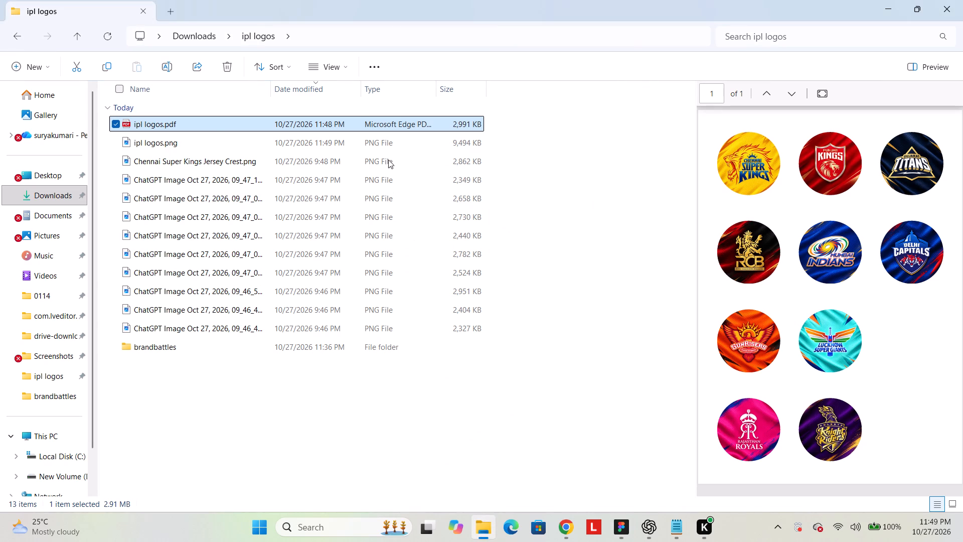
click(108, 31)
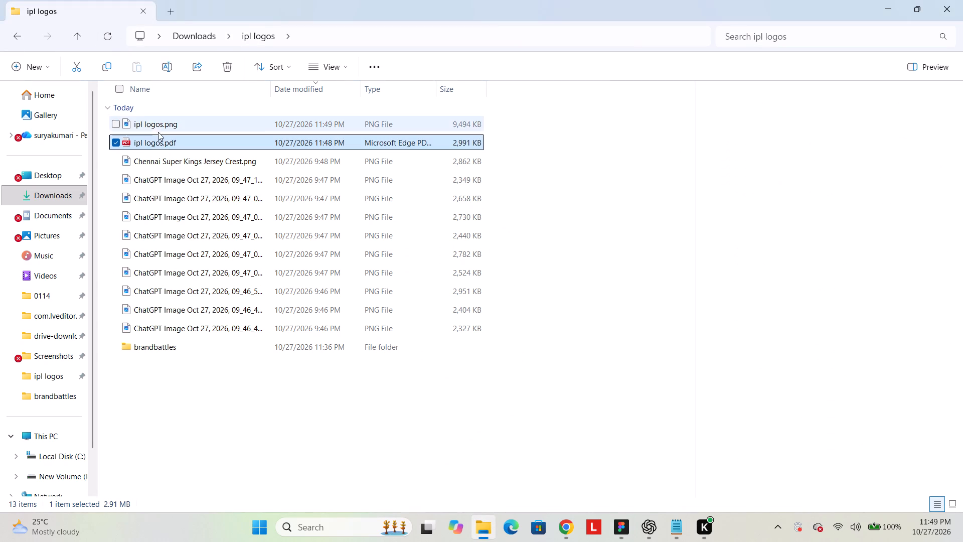
click(158, 132)
double_click(152, 127)
scroll(426, 171, up, 2)
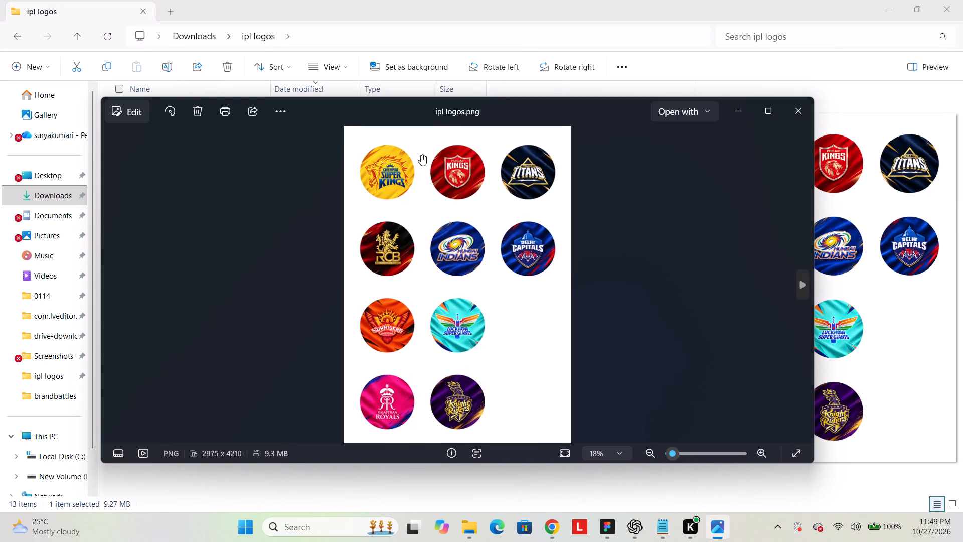
scroll(421, 155, up, 7)
scroll(349, 159, up, 12)
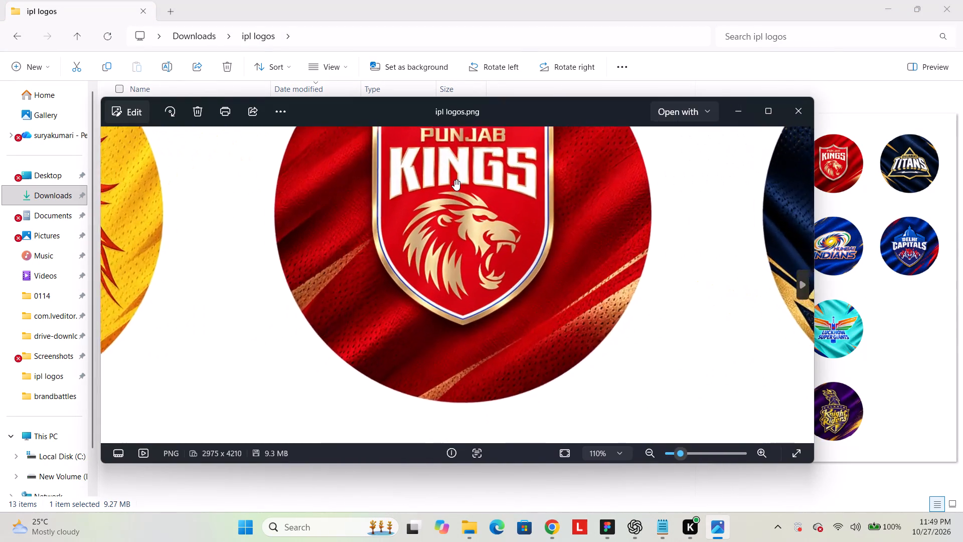
scroll(454, 180, up, 12)
drag(454, 180, 504, 261)
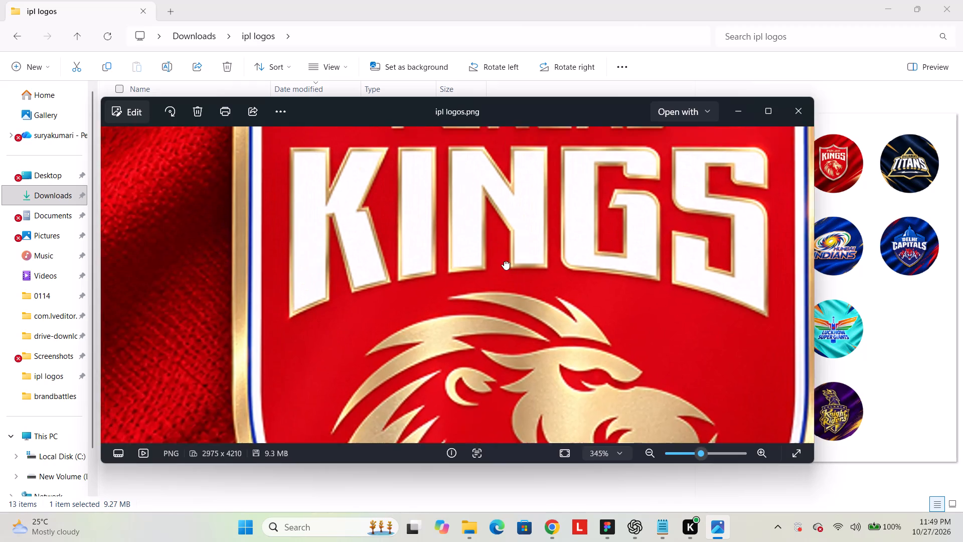
drag(504, 261, 524, 303)
scroll(508, 266, up, 7)
drag(276, 262, 760, 275)
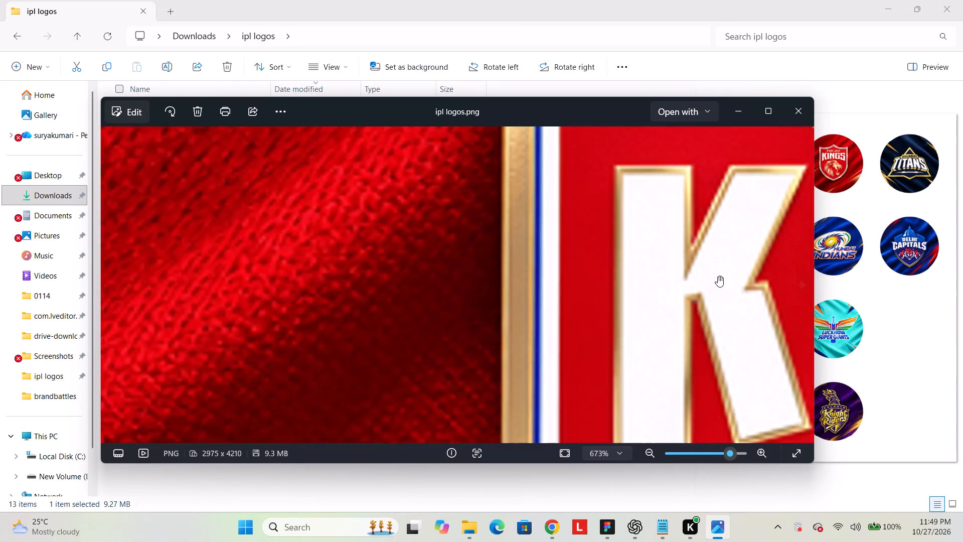
scroll(443, 259, down, 12)
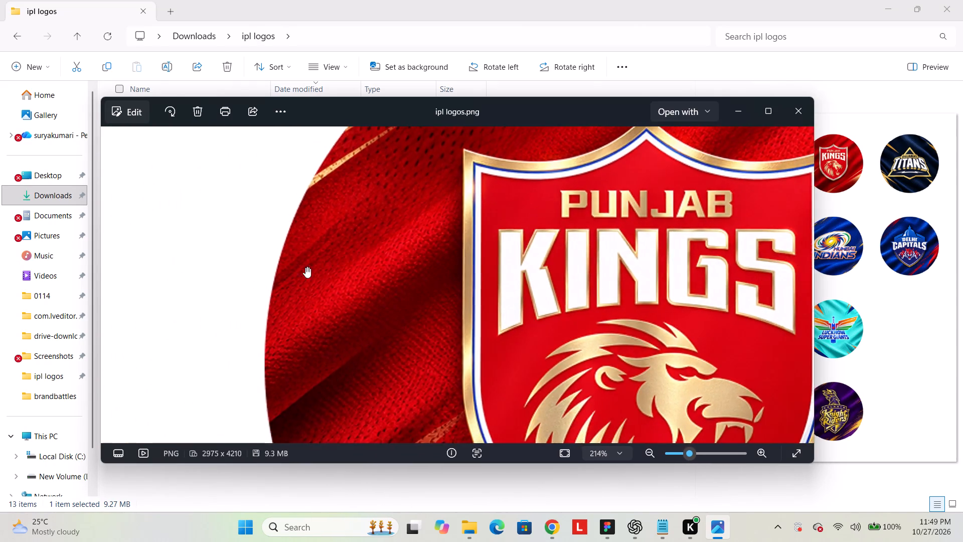
Examine the Chennai Super Kings logo's sharpness at different magnifications, and look over the second row of team logos.
drag(305, 267, 691, 267)
drag(344, 292, 504, 287)
scroll(464, 262, down, 2)
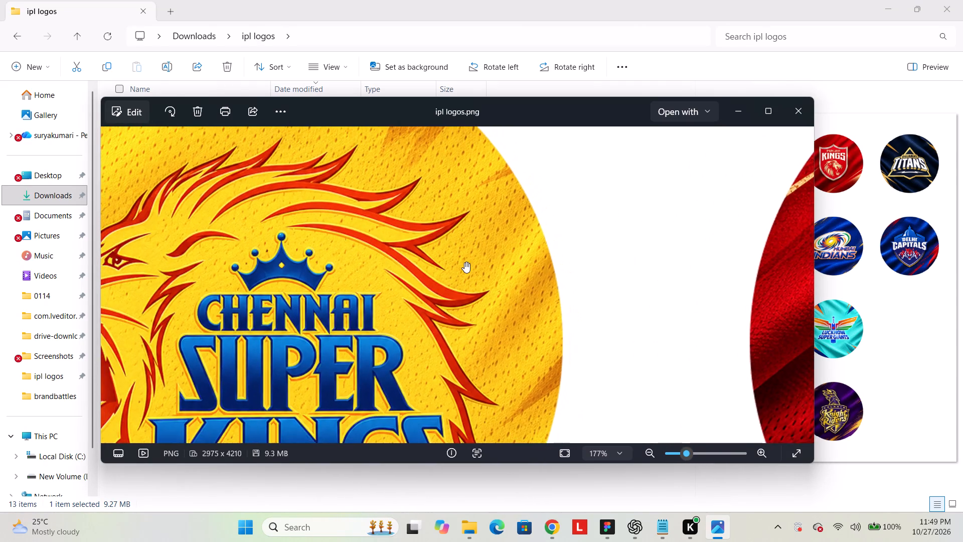
scroll(464, 262, down, 2)
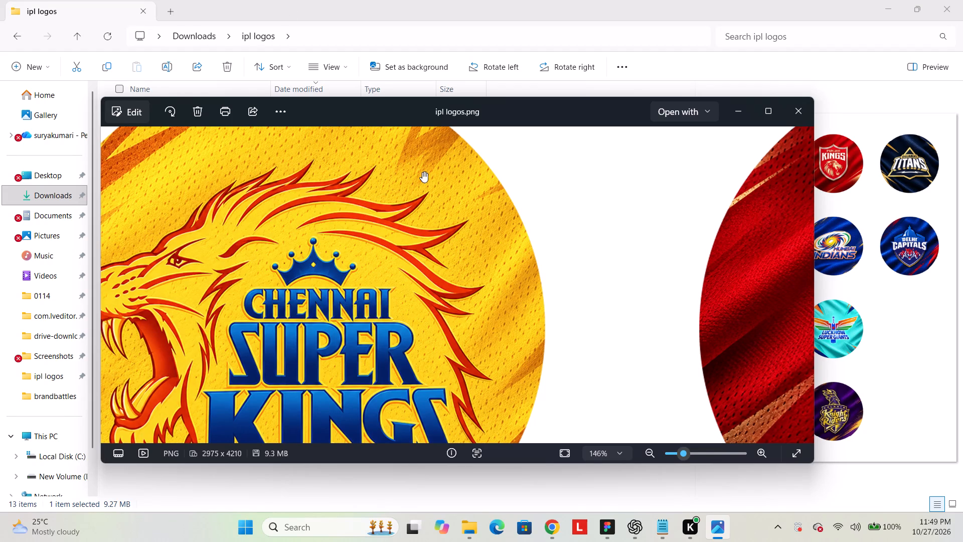
scroll(415, 297, down, 3)
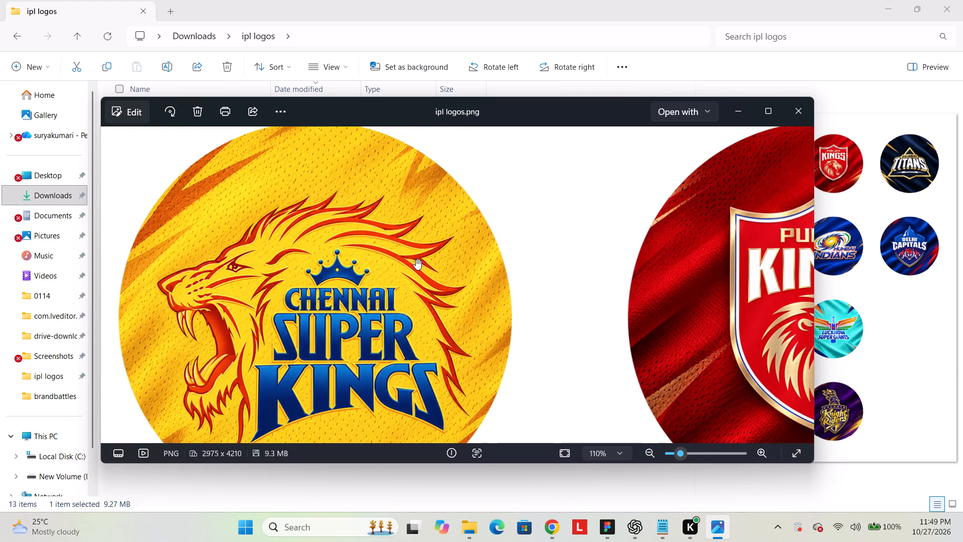
scroll(416, 259, down, 1)
scroll(184, 258, up, 8)
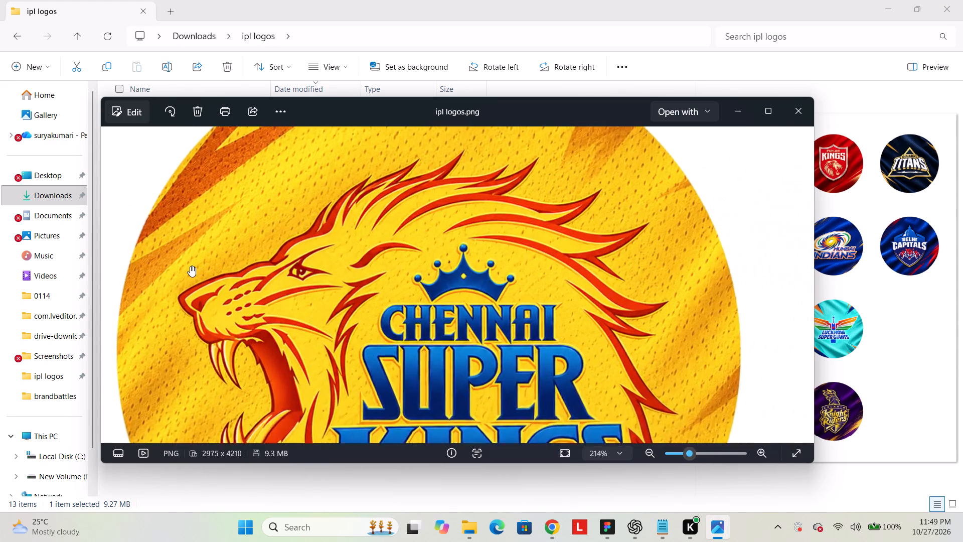
scroll(190, 266, down, 14)
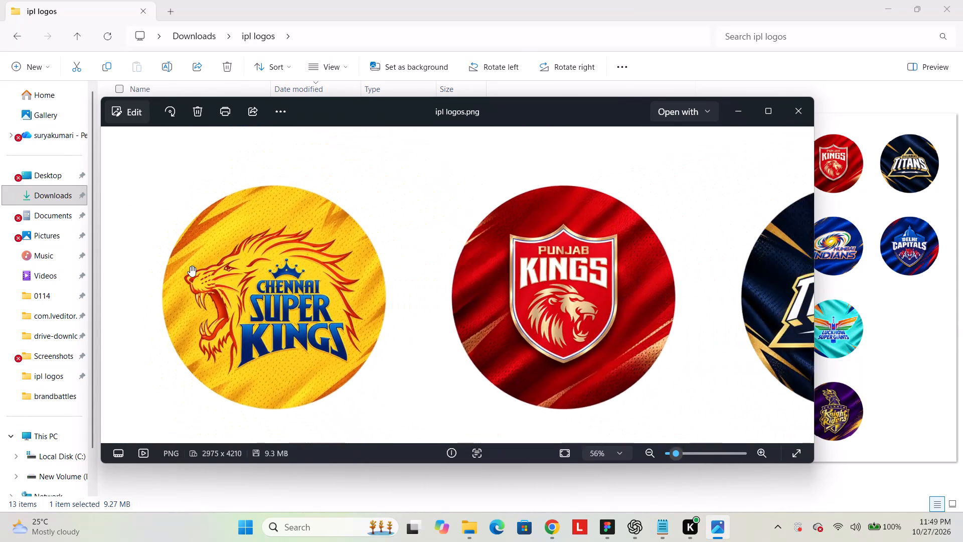
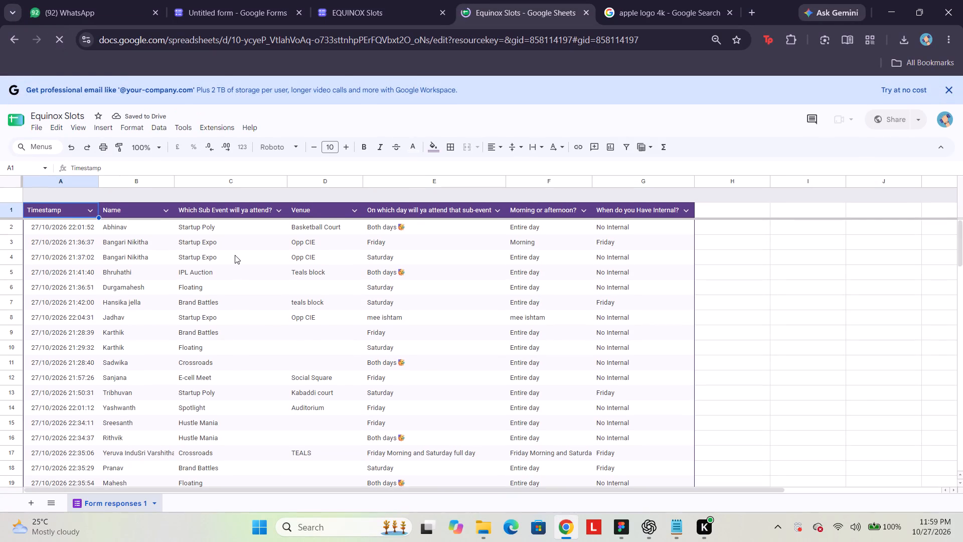
Switch to the Equinox Slots sheet in Chrome and look through the form responses down to the last row.
scroll(235, 255, down, 3)
scroll(235, 255, up, 4)
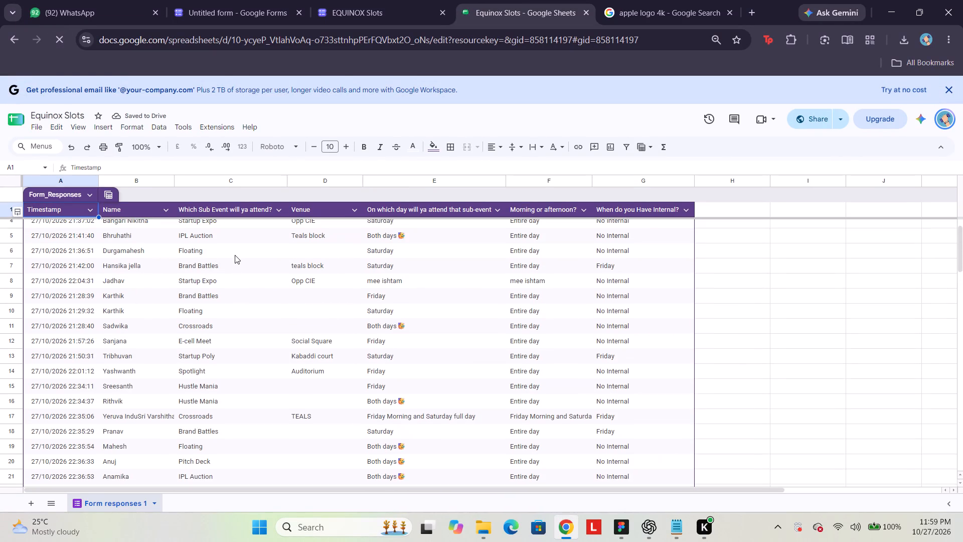
scroll(235, 255, up, 4)
scroll(235, 255, down, 1)
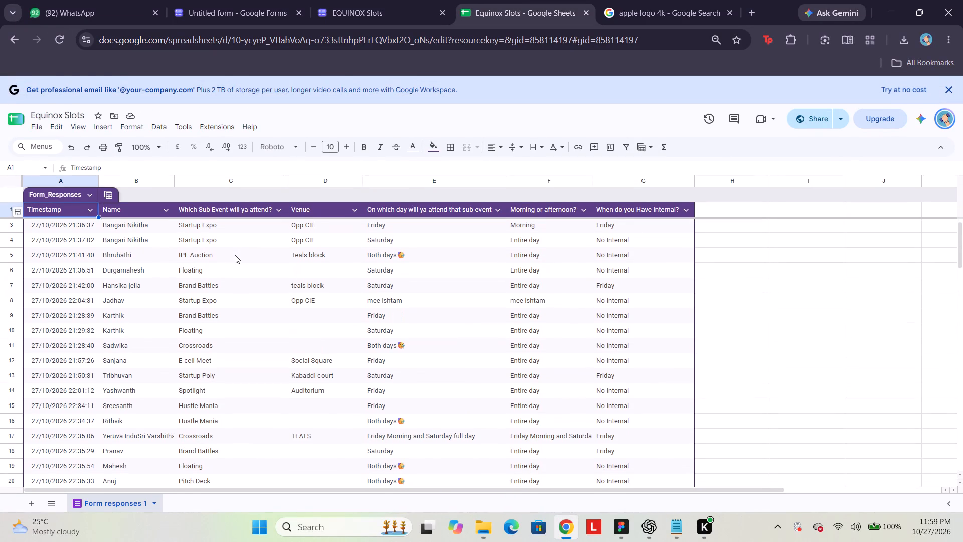
scroll(235, 255, down, 2)
click(170, 209)
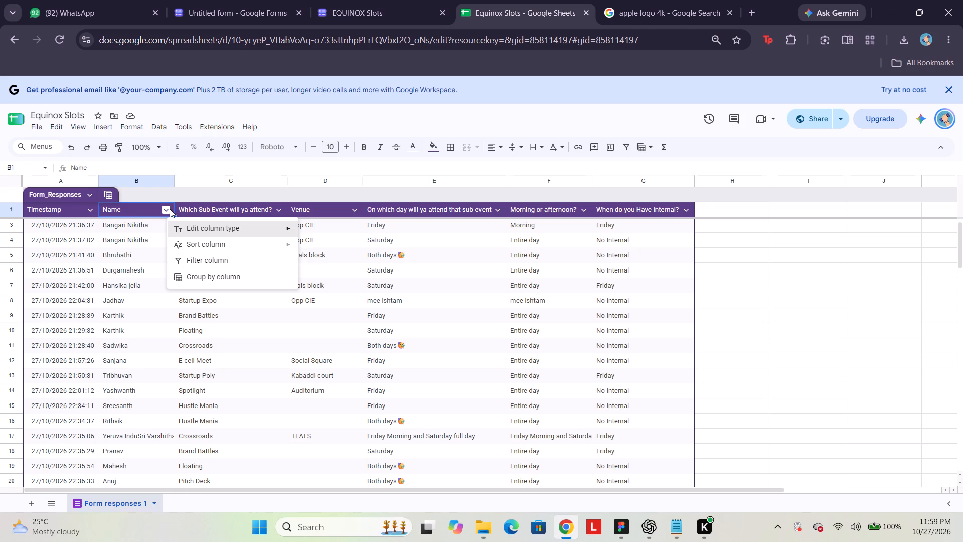
scroll(461, 394, down, 2)
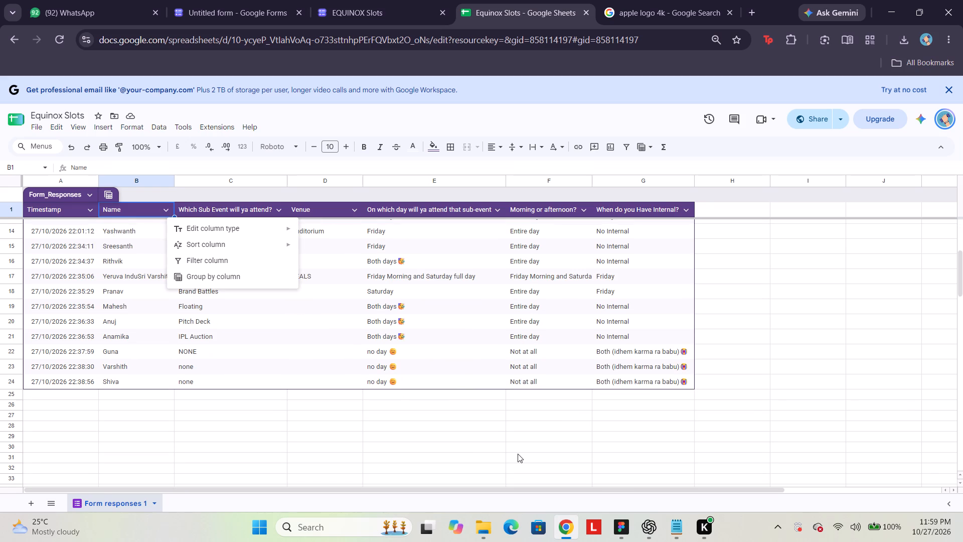
click(518, 454)
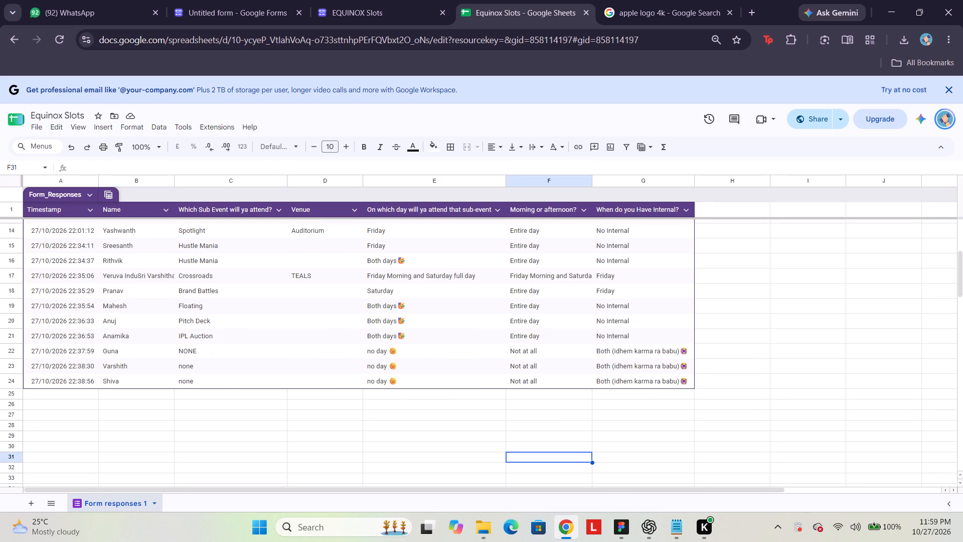
Capture a screenshot snip of the last three response rows, 22 to 24, across all table columns.
key(shift+super+s)
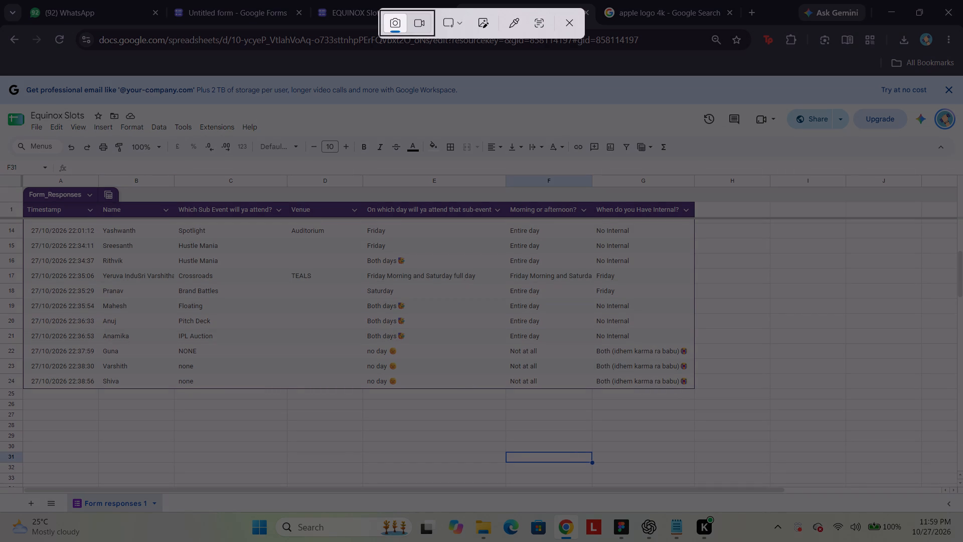
drag(28, 345, 255, 434)
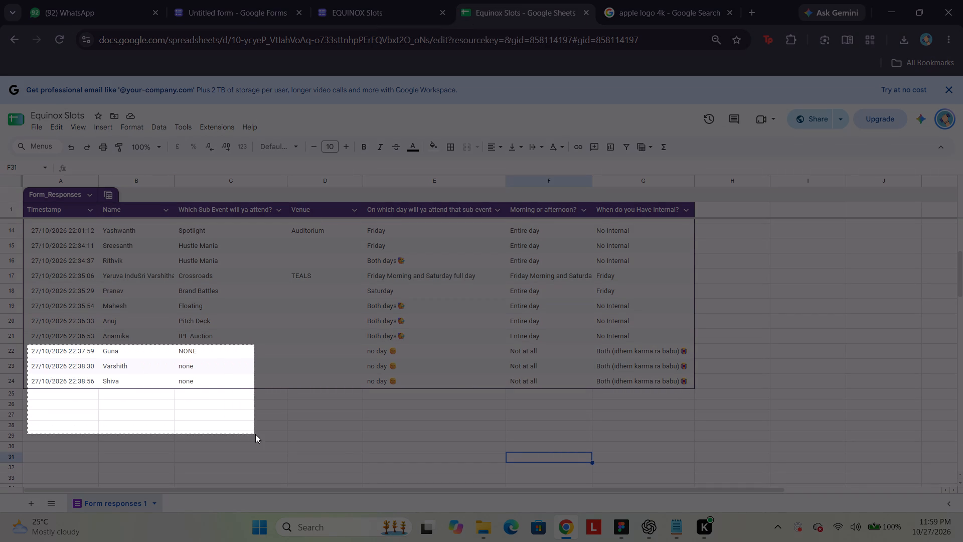
drag(255, 434, 694, 387)
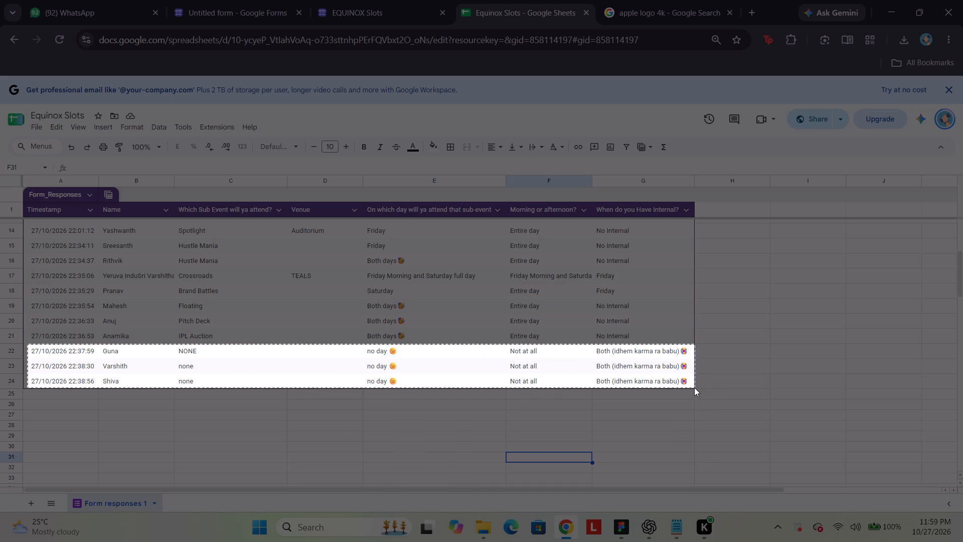
drag(694, 387, 691, 385)
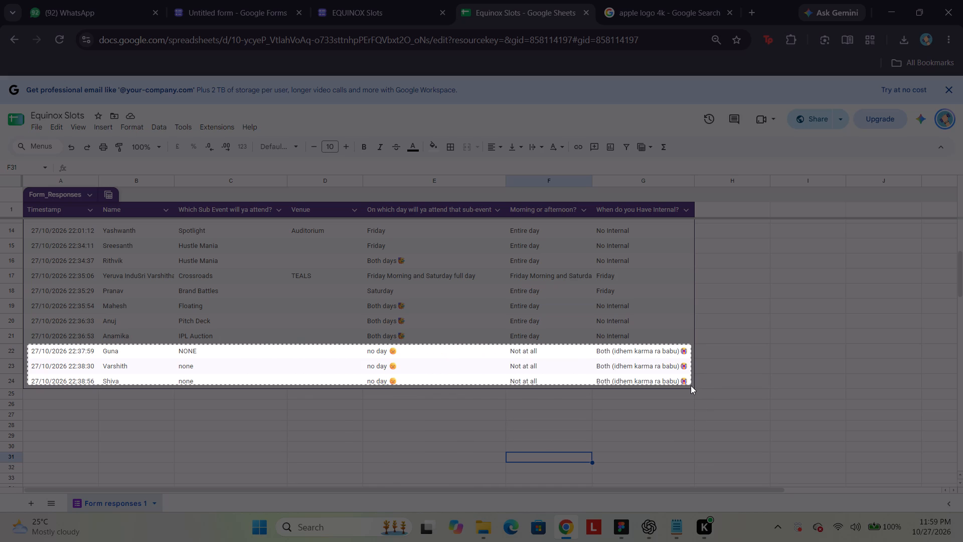
drag(691, 385, 691, 387)
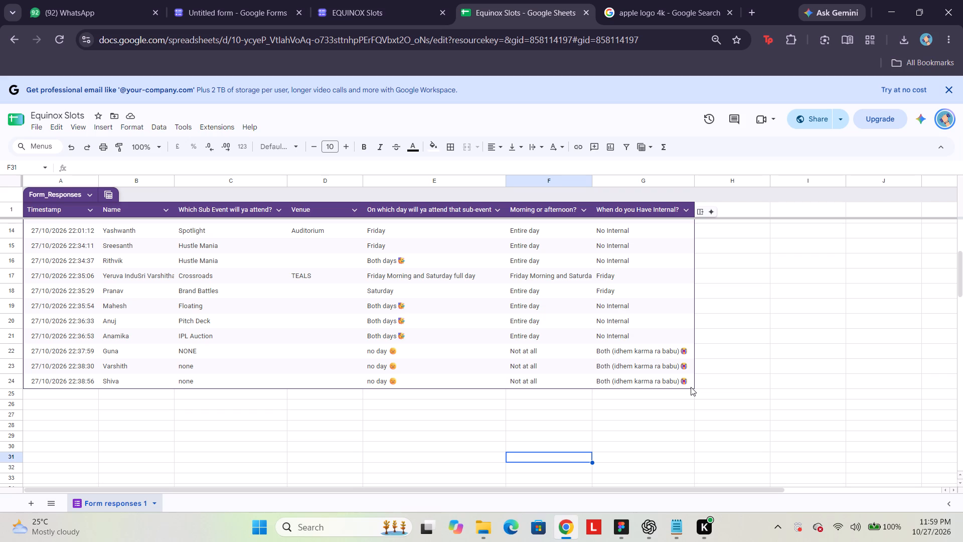
Review the sub-event, venue, day and internal answers across all rows of the Form_Responses table.
scroll(863, 356, up, 5)
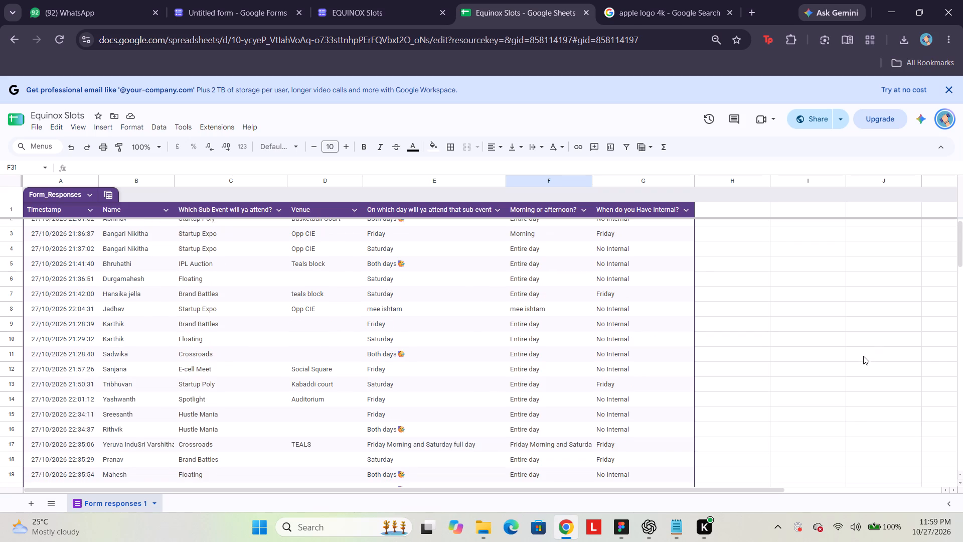
scroll(863, 356, up, 1)
scroll(863, 356, down, 1)
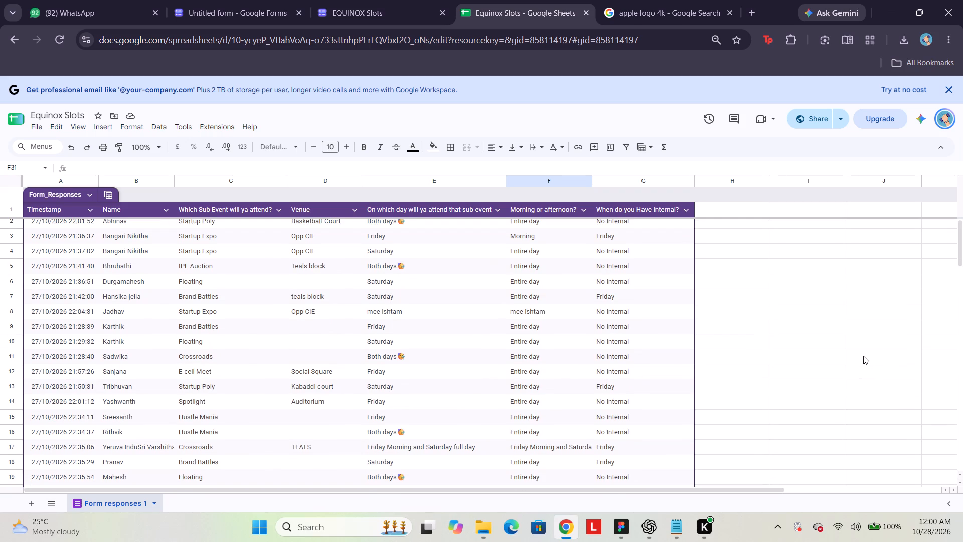
scroll(863, 356, down, 1)
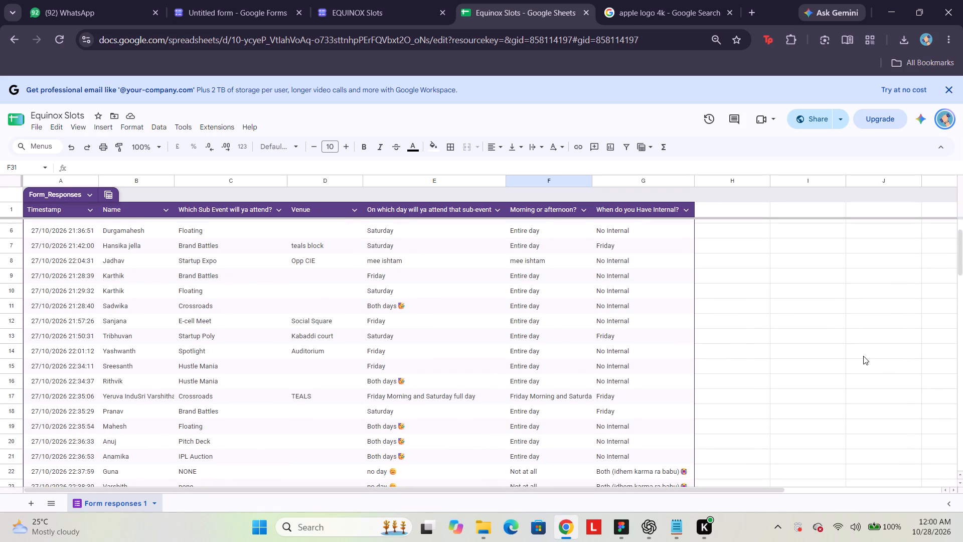
scroll(863, 356, down, 1)
scroll(863, 356, up, 1)
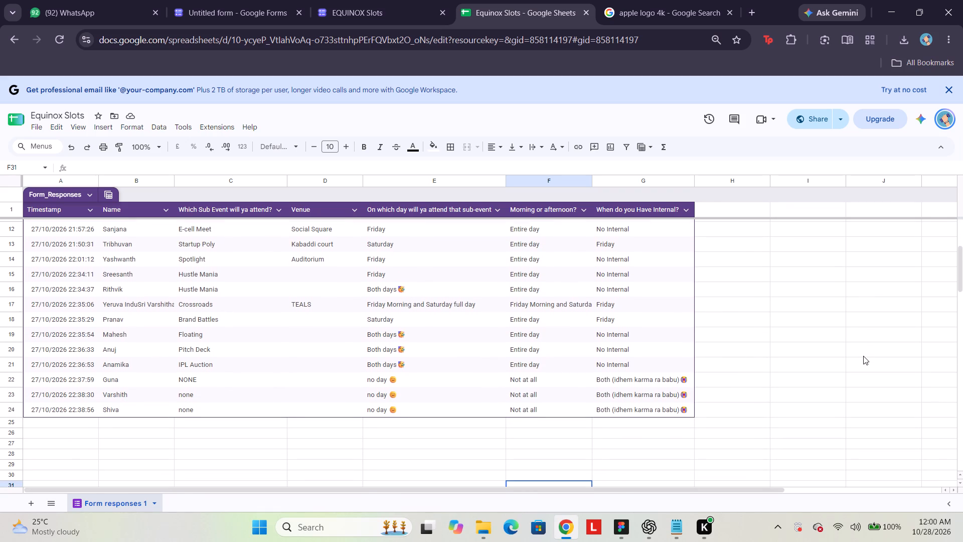
scroll(863, 356, up, 2)
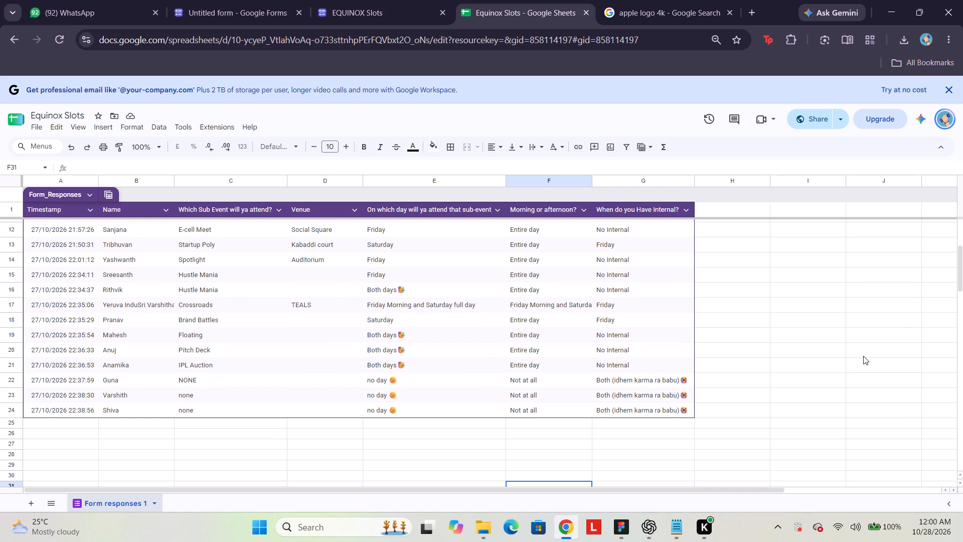
scroll(863, 356, up, 1)
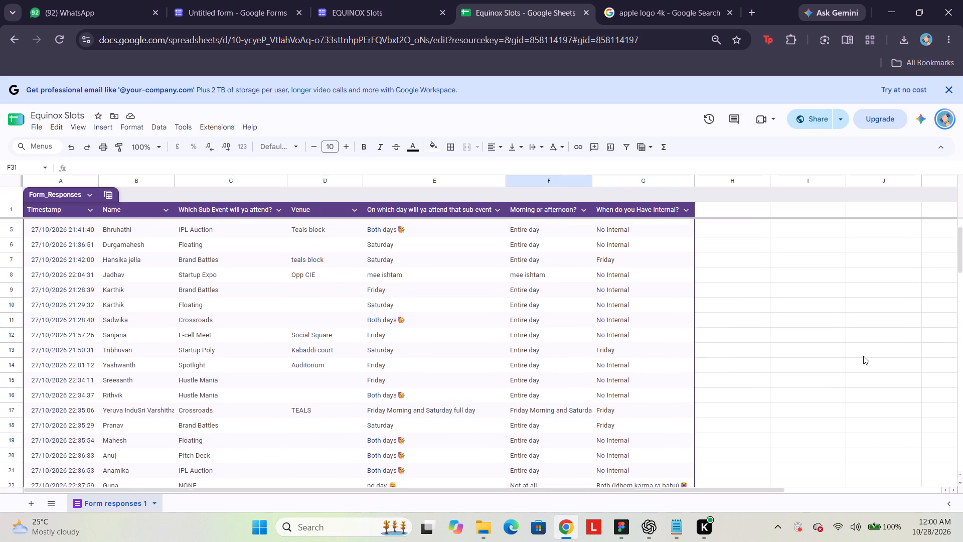
scroll(863, 356, up, 5)
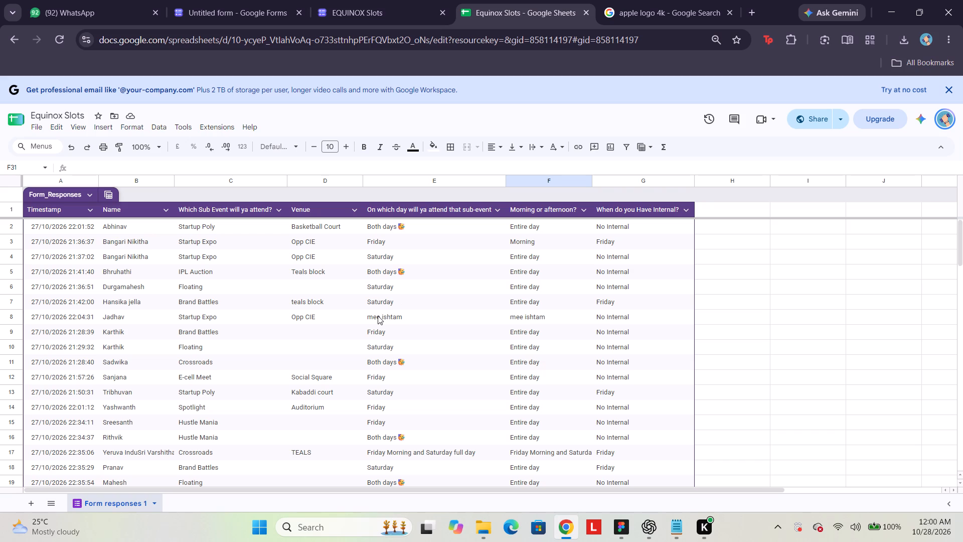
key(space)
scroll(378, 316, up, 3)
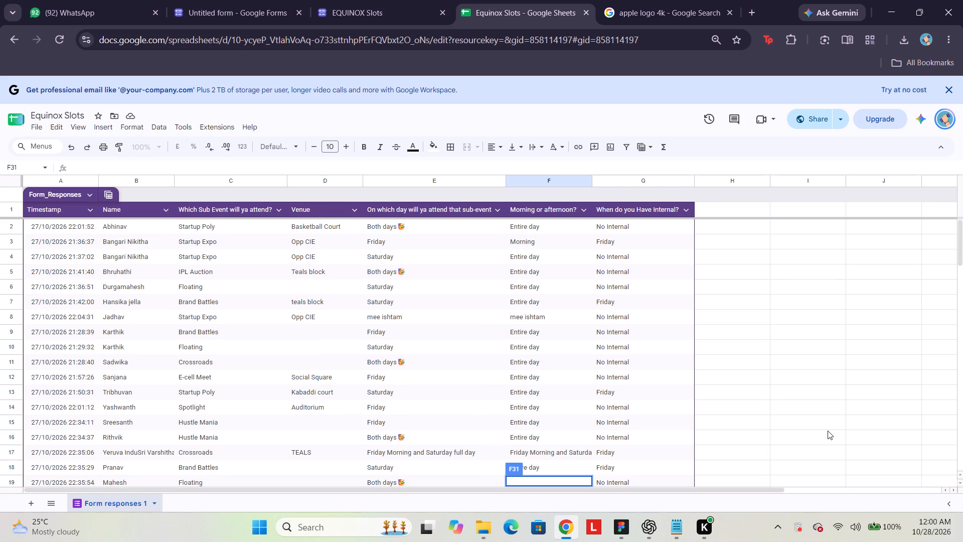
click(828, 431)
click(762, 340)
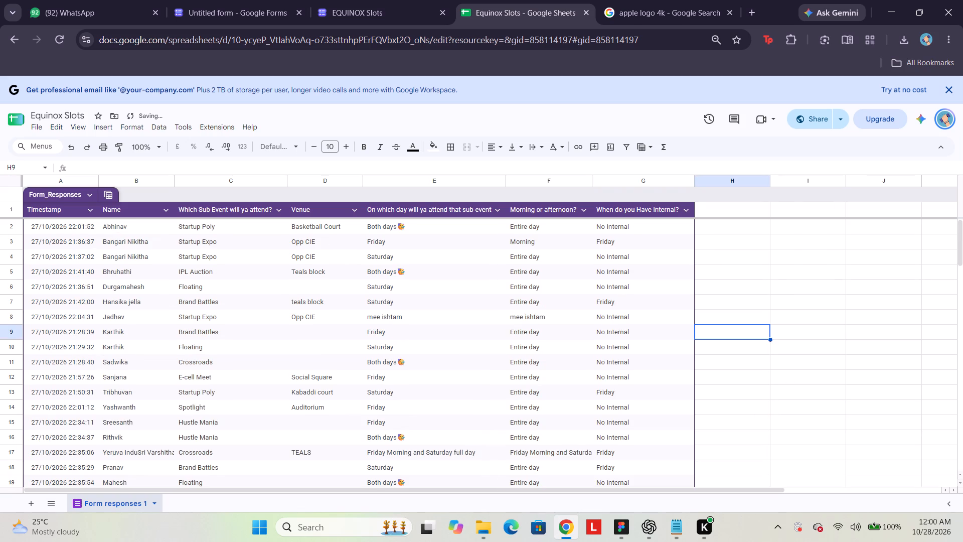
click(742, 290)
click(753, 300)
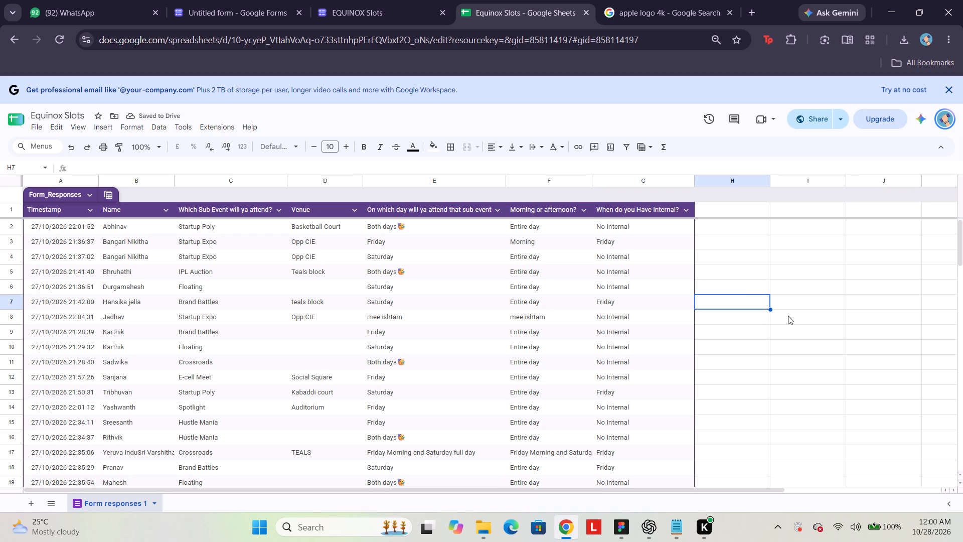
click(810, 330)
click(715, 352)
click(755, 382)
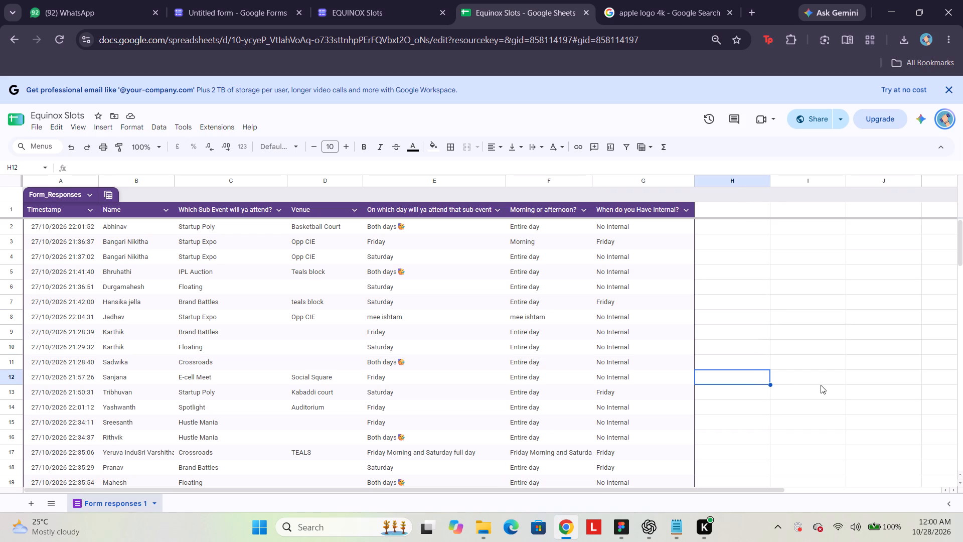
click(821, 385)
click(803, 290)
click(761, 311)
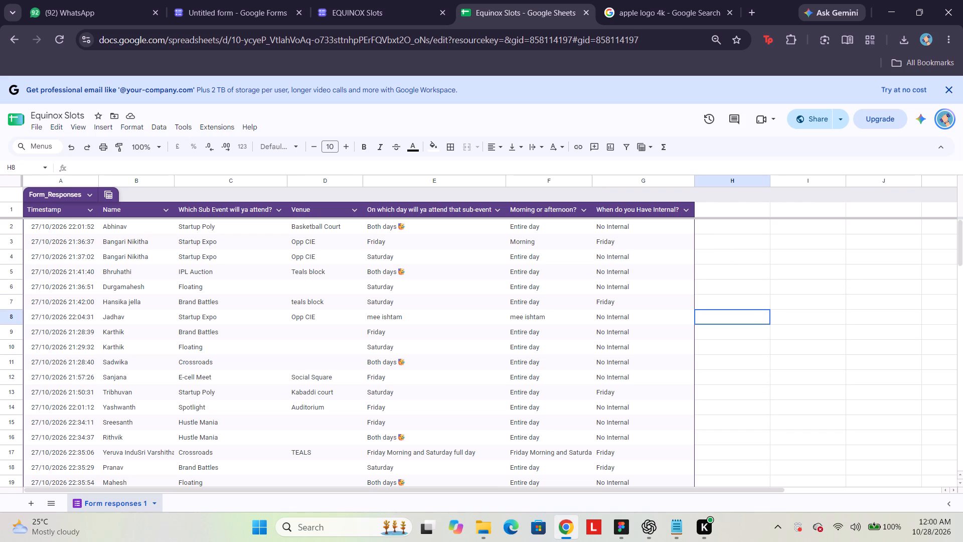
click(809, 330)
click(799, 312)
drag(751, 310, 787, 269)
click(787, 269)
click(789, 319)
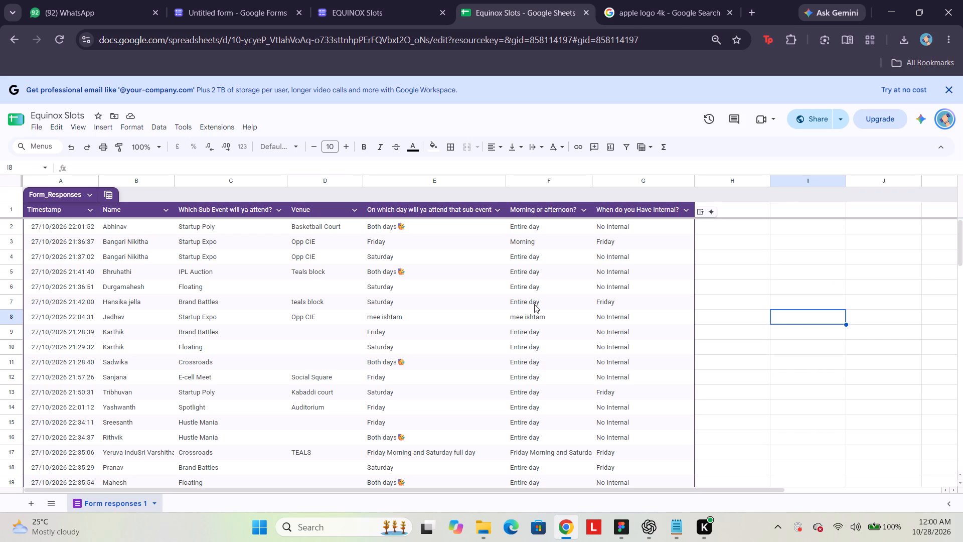
Copy the "Both days" answer with its emoji from cell E5 and replace the text in E8 with it.
triple_click(390, 317)
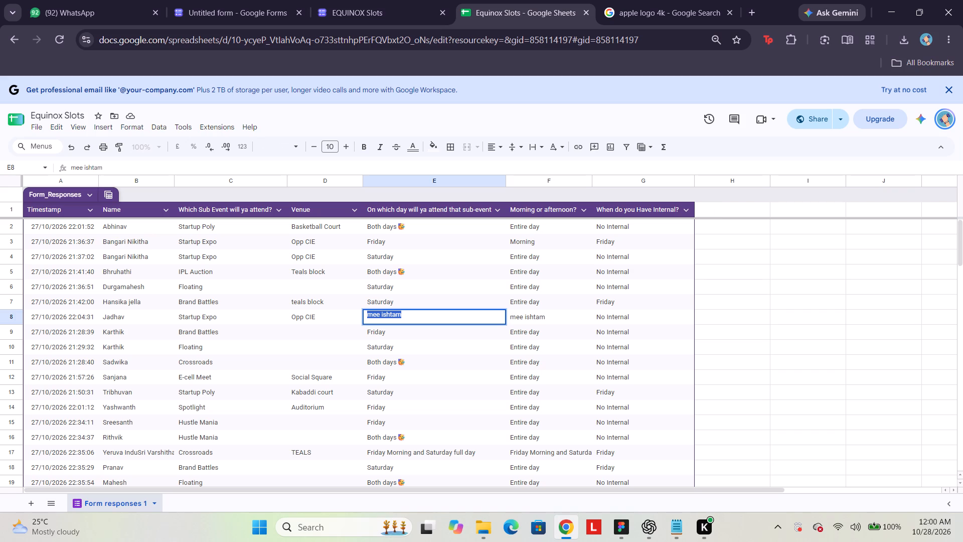
triple_click(418, 271)
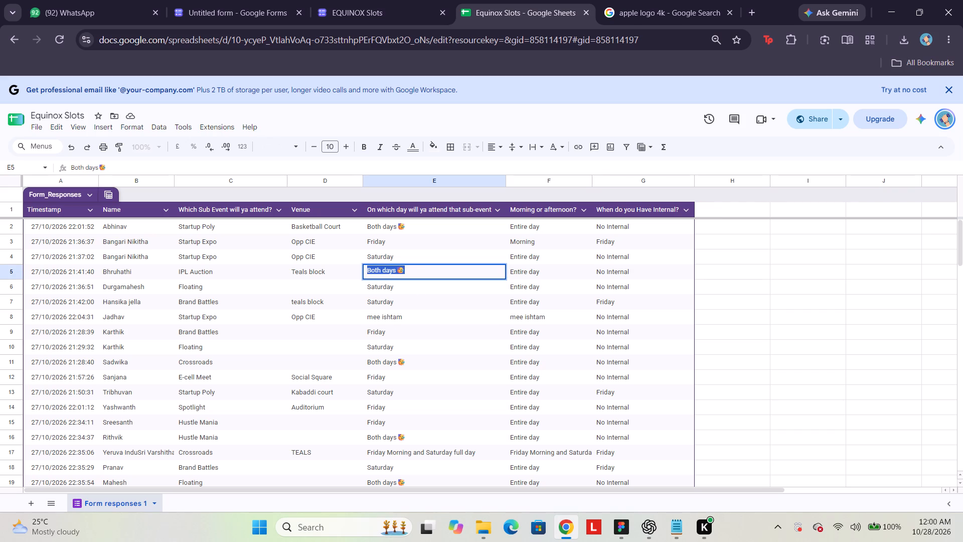
key(ctrl+c)
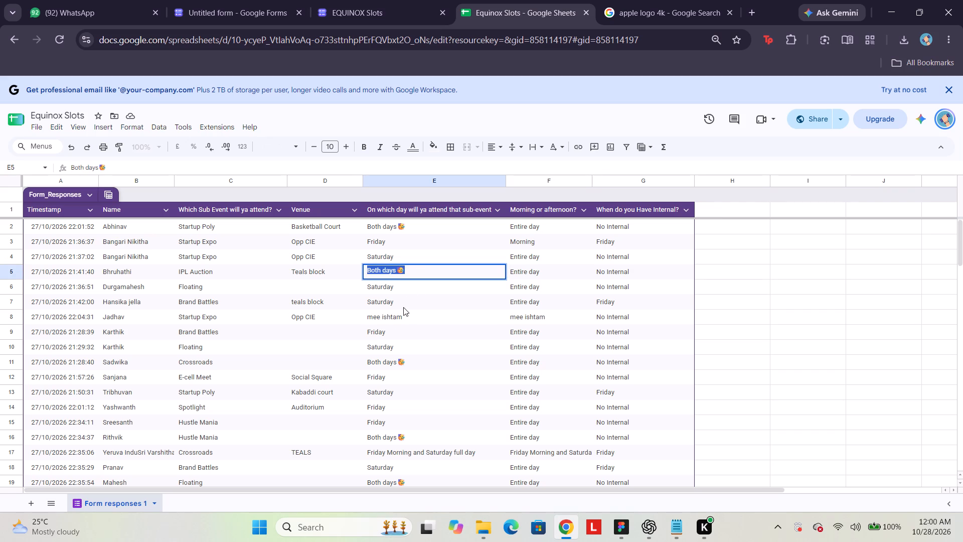
double_click(404, 318)
triple_click(404, 318)
click(404, 318)
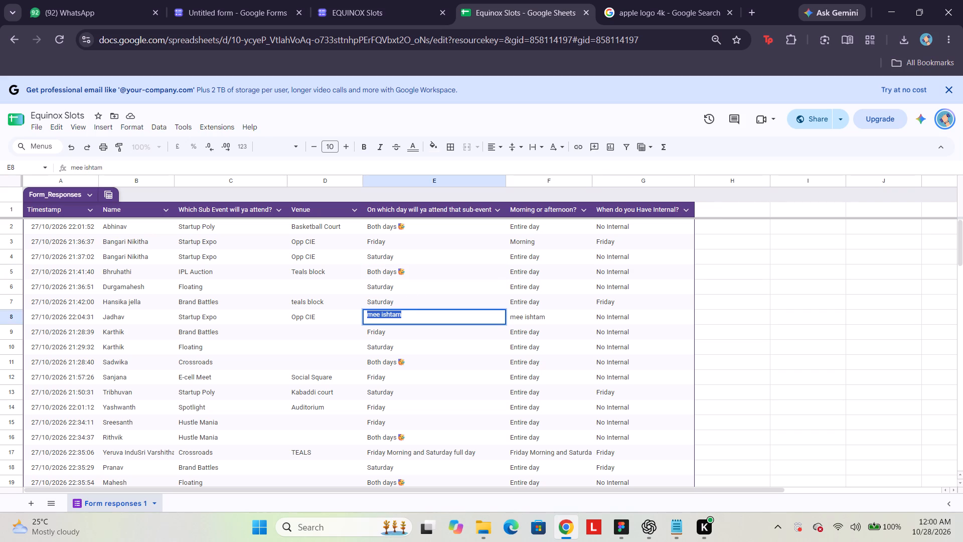
key(ctrl+v)
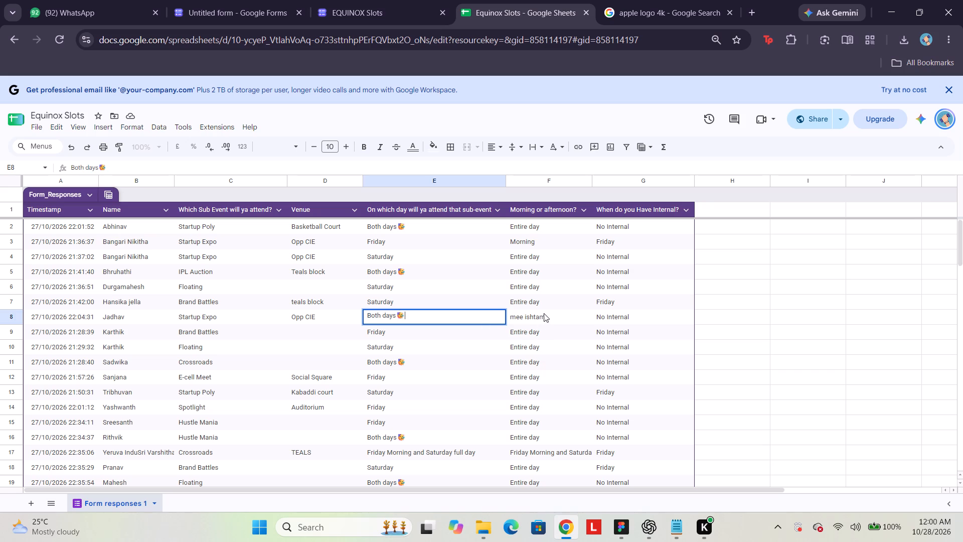
Replace the "Morning or afternoon?" answer in cell F8 with "Entire day".
triple_click(544, 313)
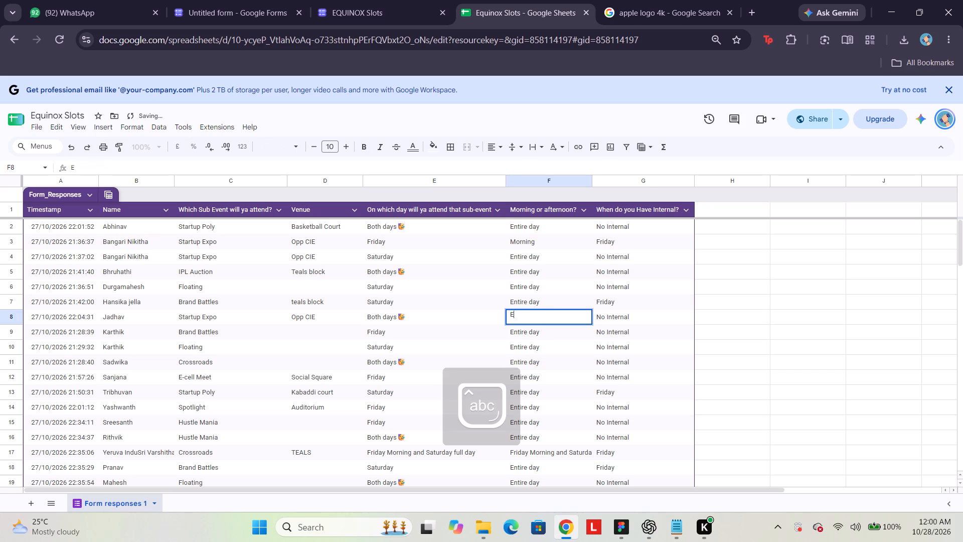
key(n)
key(Return)
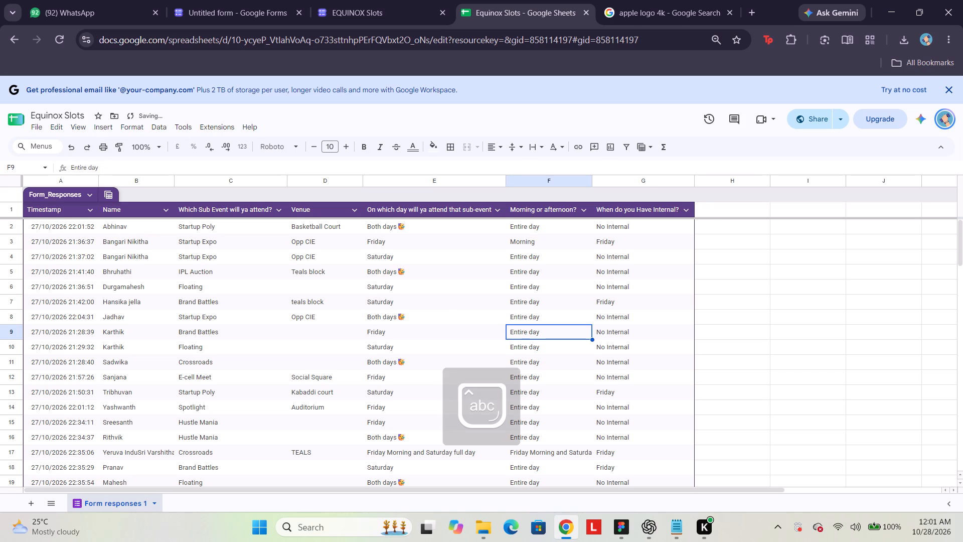
click(723, 335)
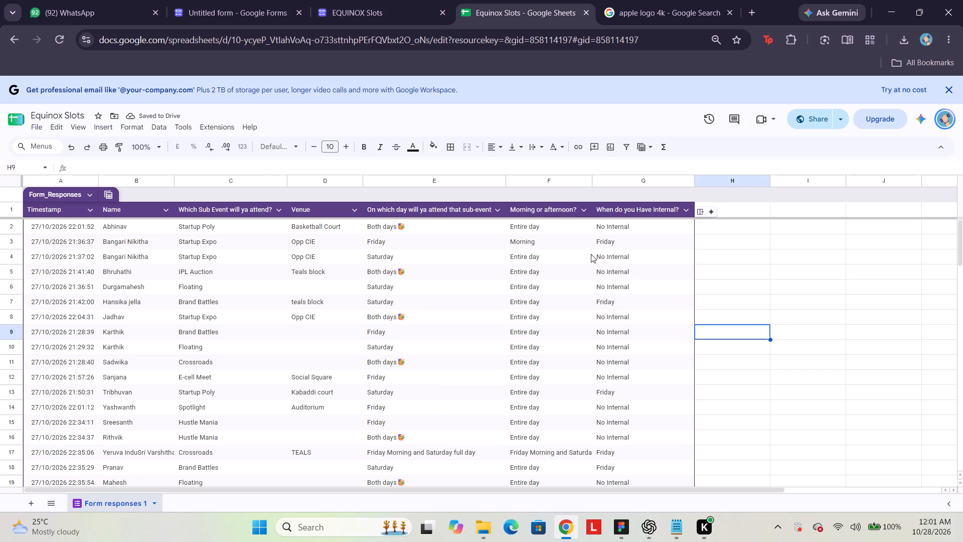
Sort the responses table A to Z by the "On which day will ya attend that sub-event" column.
click(503, 211)
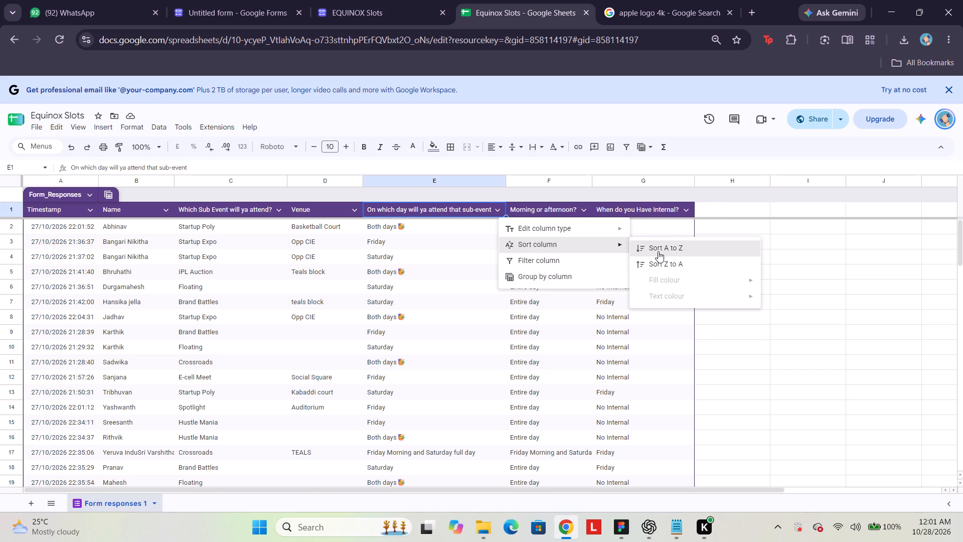
click(658, 251)
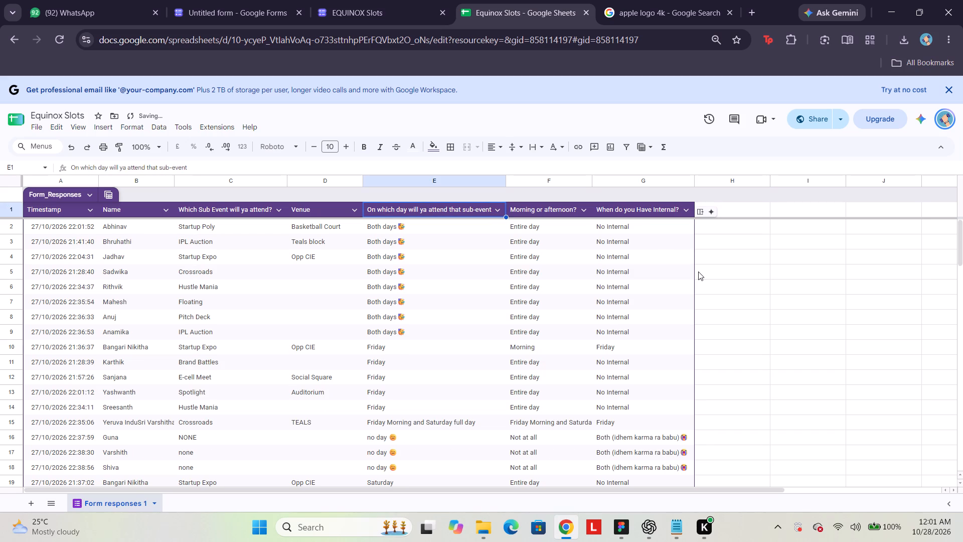
scroll(698, 272, down, 1)
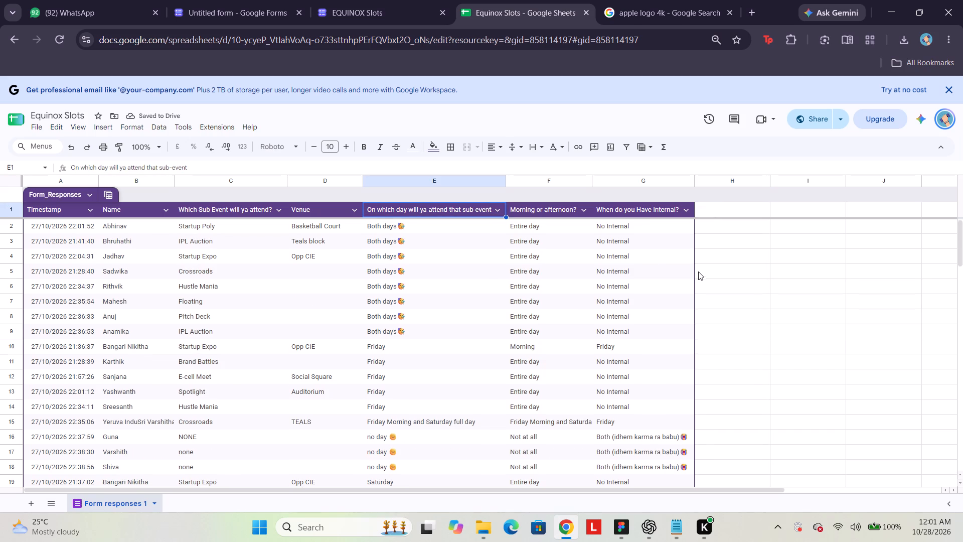
Check the sorted responses down to the last row, and start another response in the EQUINOX Slots form.
scroll(698, 272, down, 2)
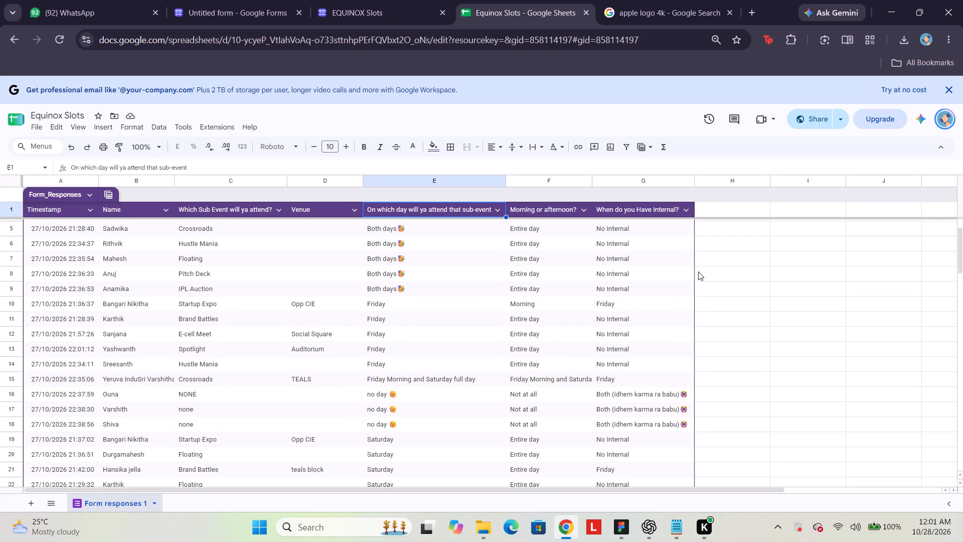
scroll(698, 272, down, 1)
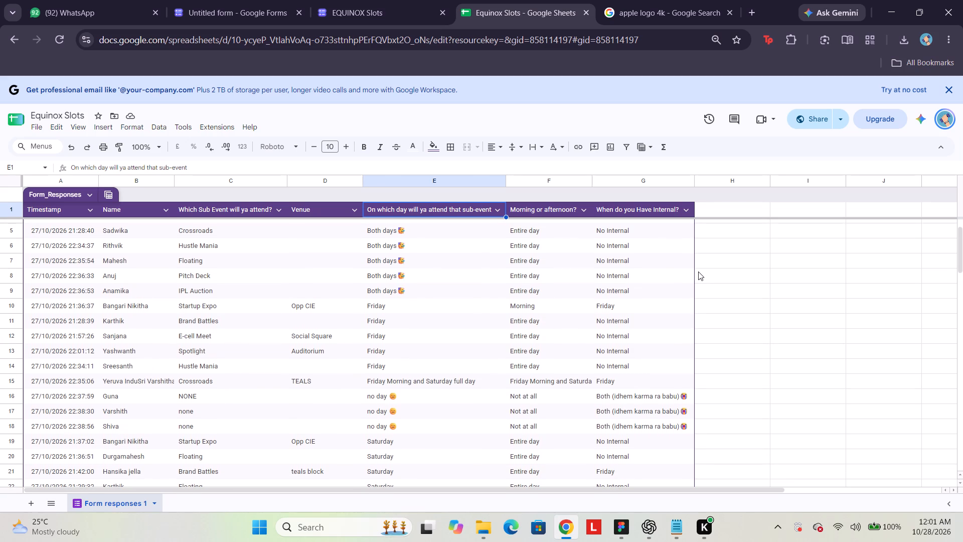
scroll(698, 272, down, 3)
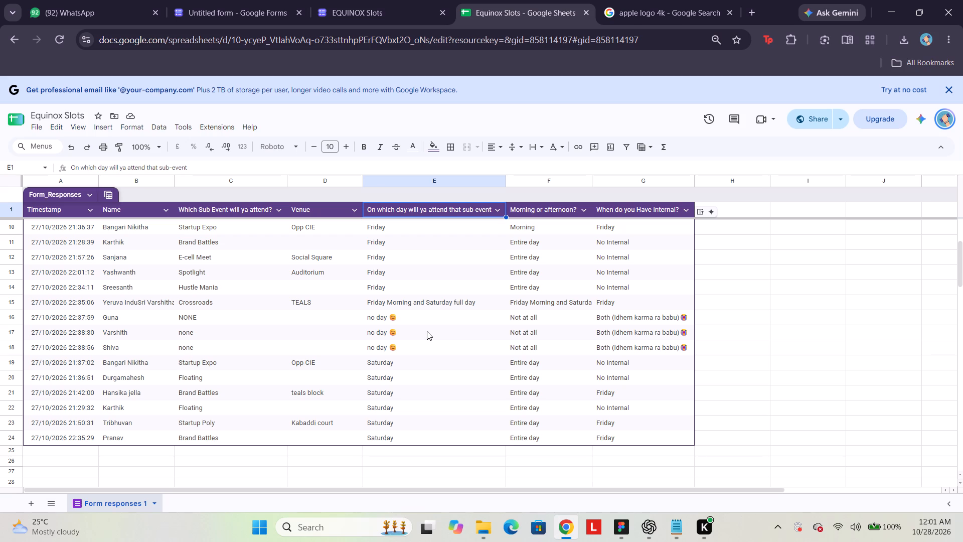
click(439, 0)
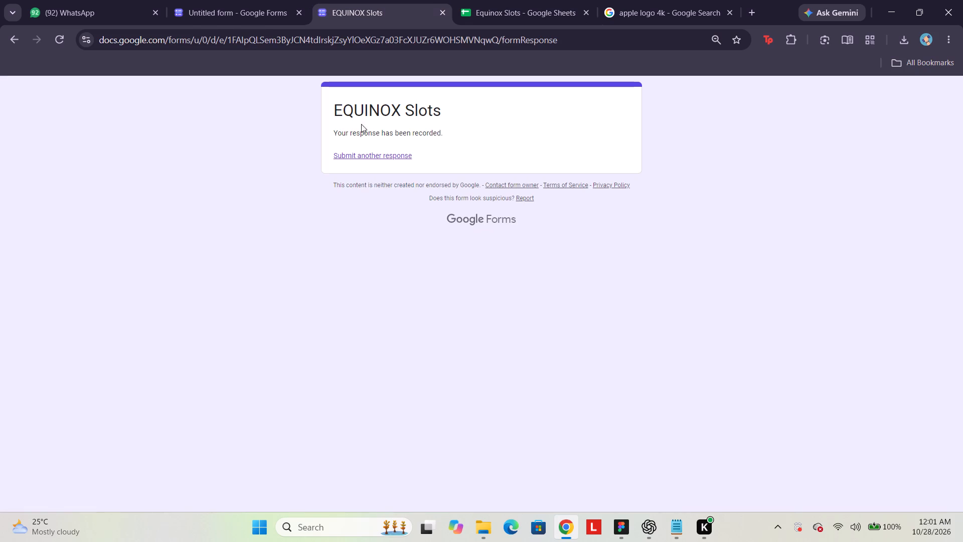
click(350, 156)
Copy the volunteer's name from cell B15 of the responses sheet into the Name field of the new form response.
click(552, 0)
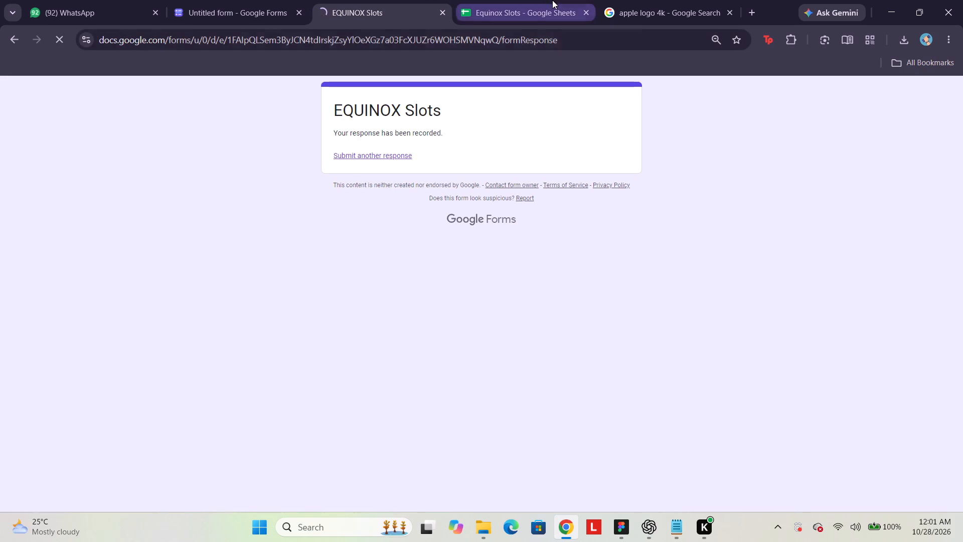
click(153, 296)
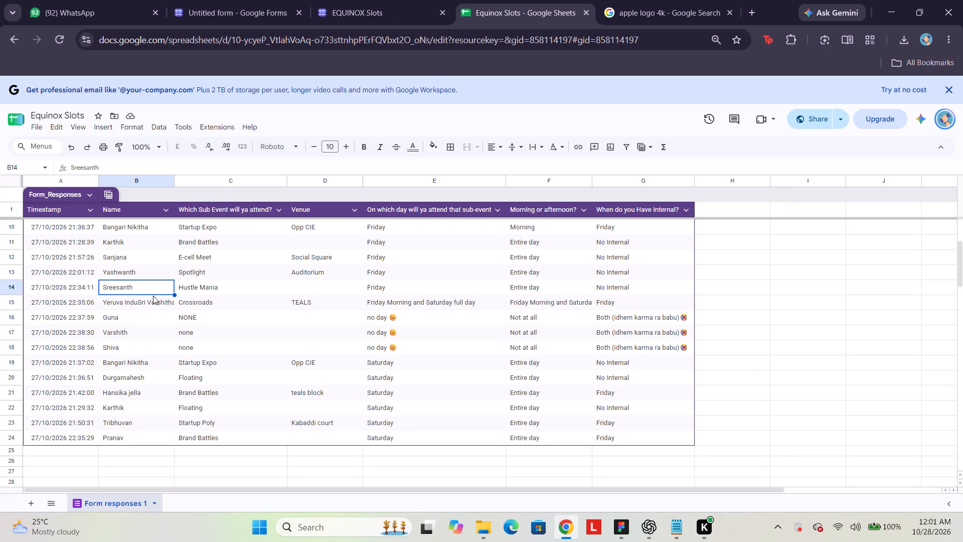
triple_click(147, 305)
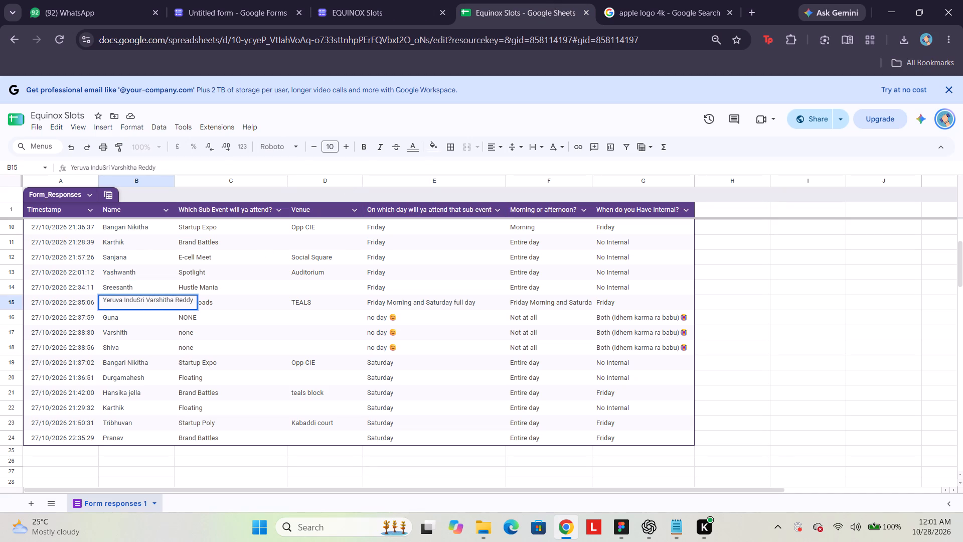
triple_click(149, 303)
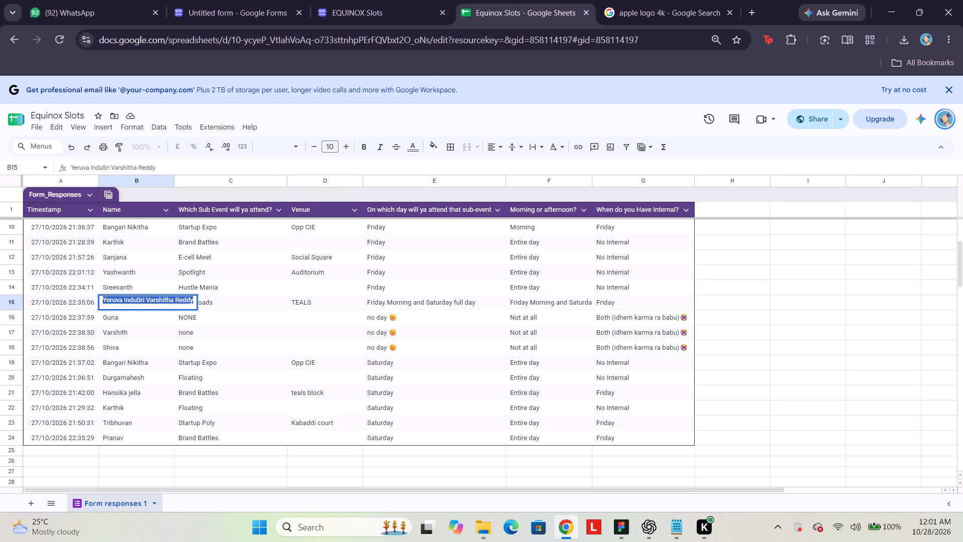
key(ctrl+c)
click(605, 363)
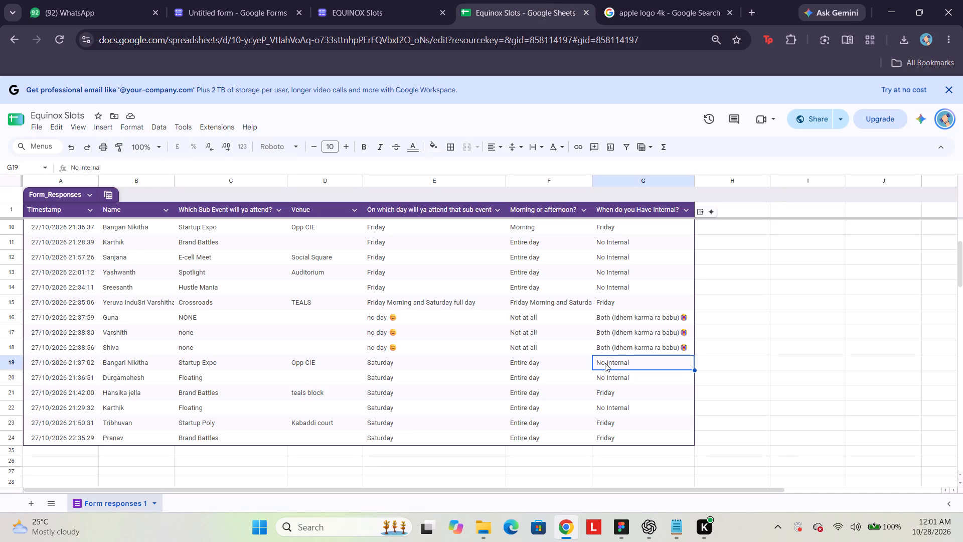
click(346, 0)
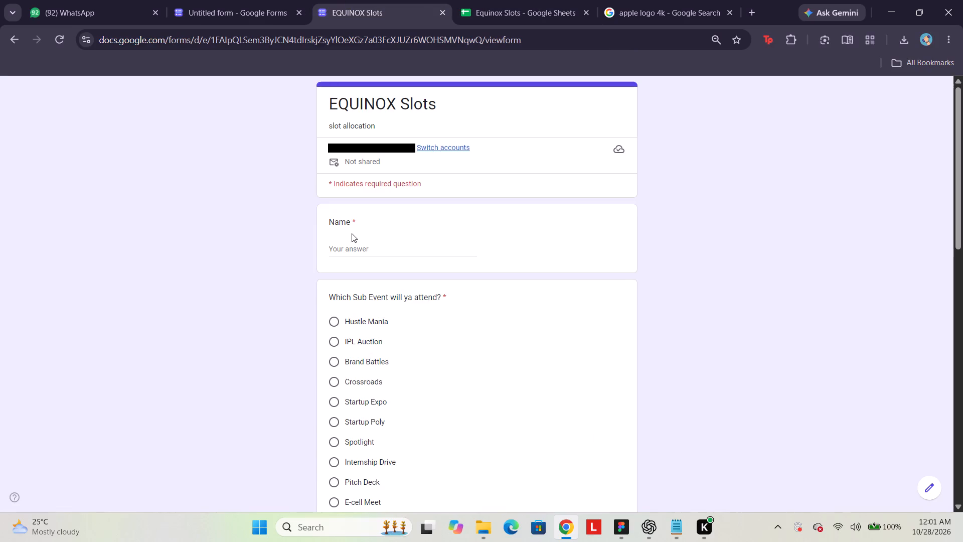
click(353, 237)
drag(351, 243, 351, 247)
click(351, 247)
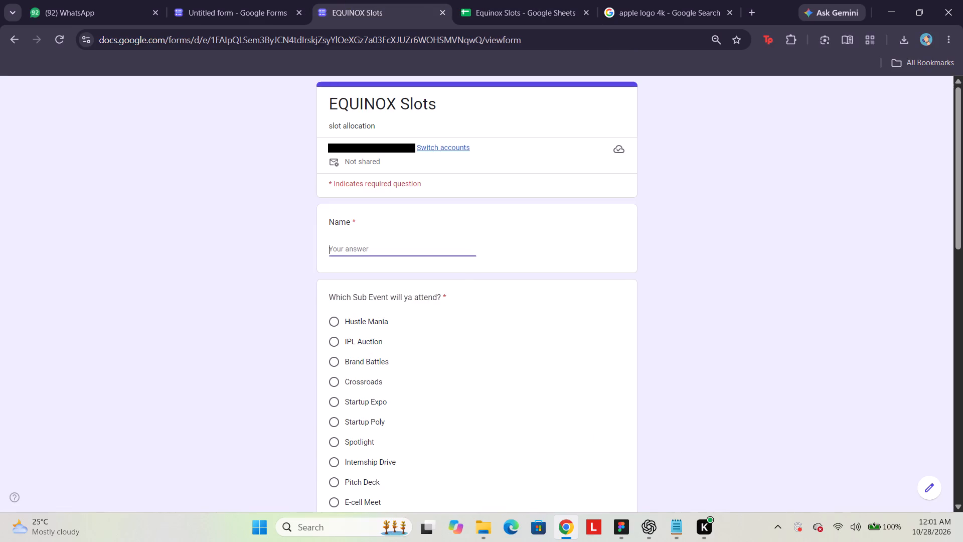
key(ctrl+v)
Answer the form with Crossroads as the sub-event and TEALS as the venue, matching row 15 of the sheet.
click(488, 0)
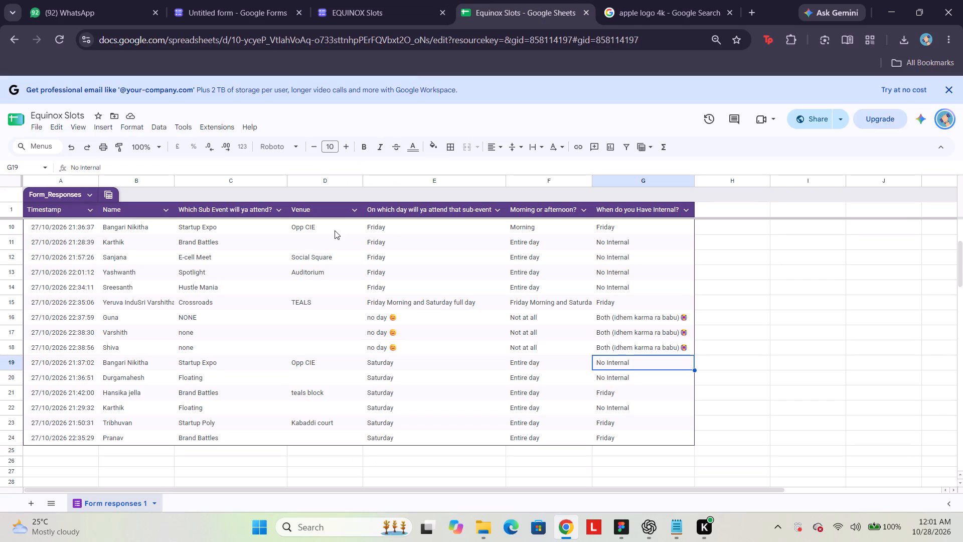
click(343, 6)
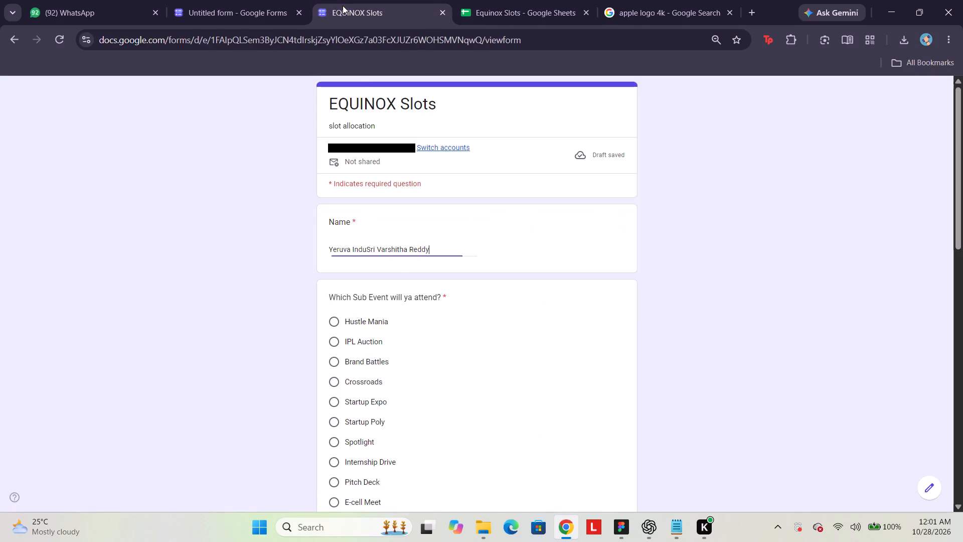
click(331, 381)
scroll(331, 381, down, 5)
click(355, 392)
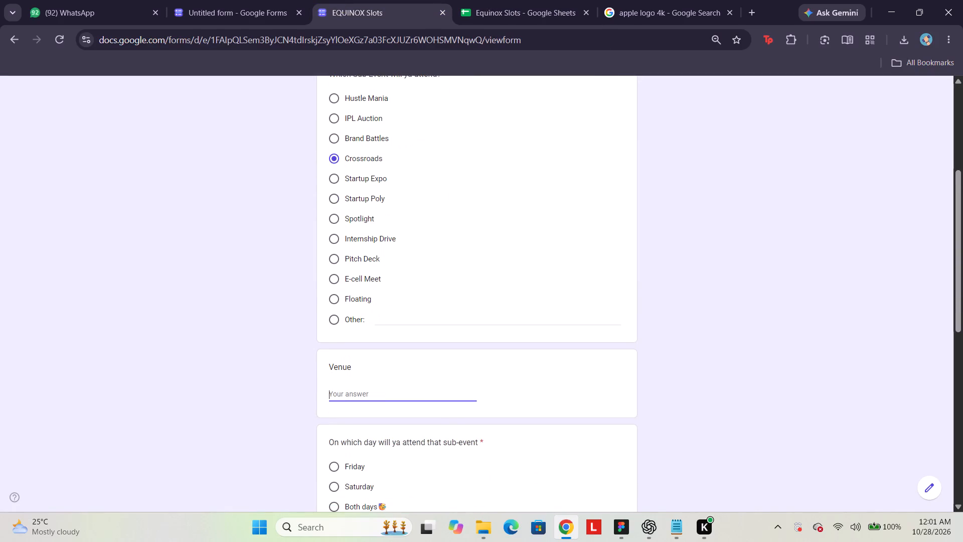
key(t)
text(EALS)
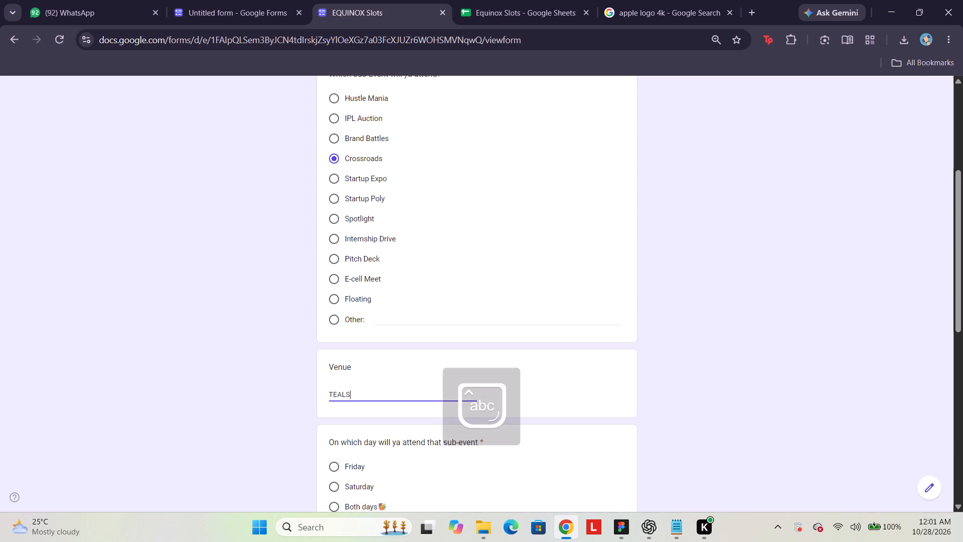
Answer "Both days" for the sub-event attendance day and return to row 15 of the responses sheet.
scroll(355, 392, down, 3)
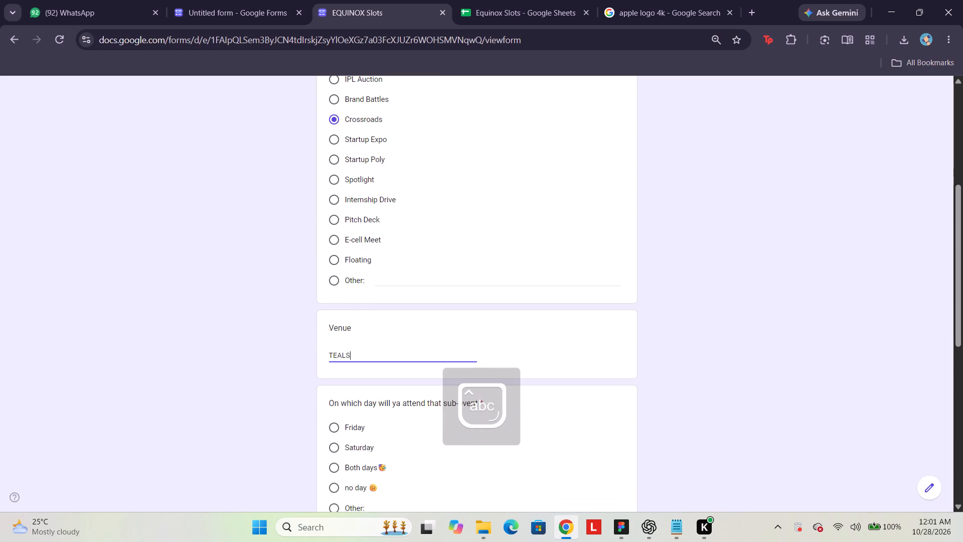
scroll(355, 392, down, 3)
scroll(355, 392, up, 1)
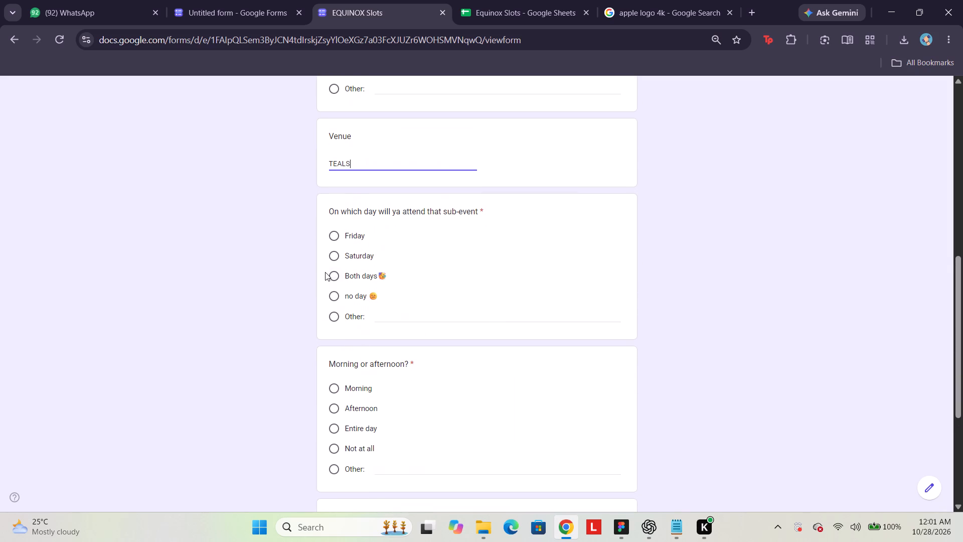
click(331, 274)
click(513, 0)
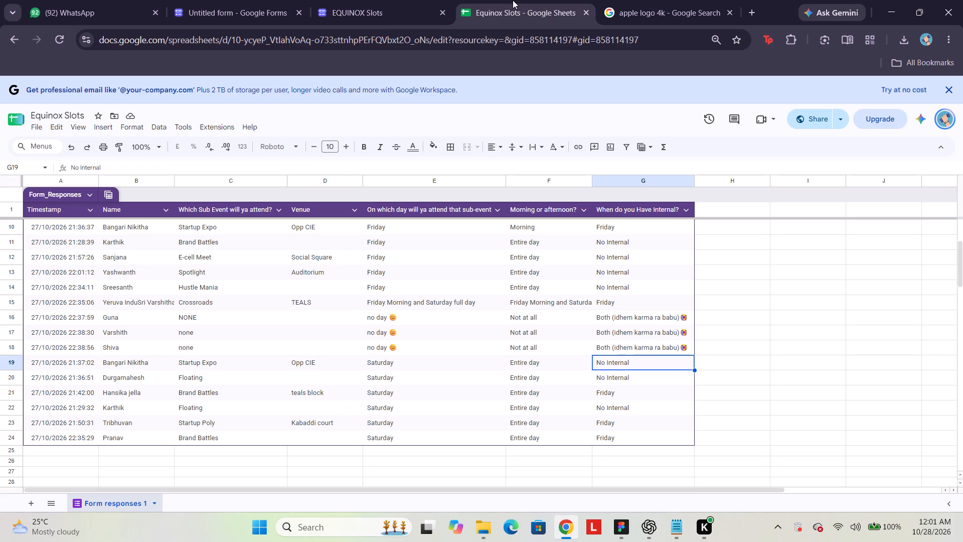
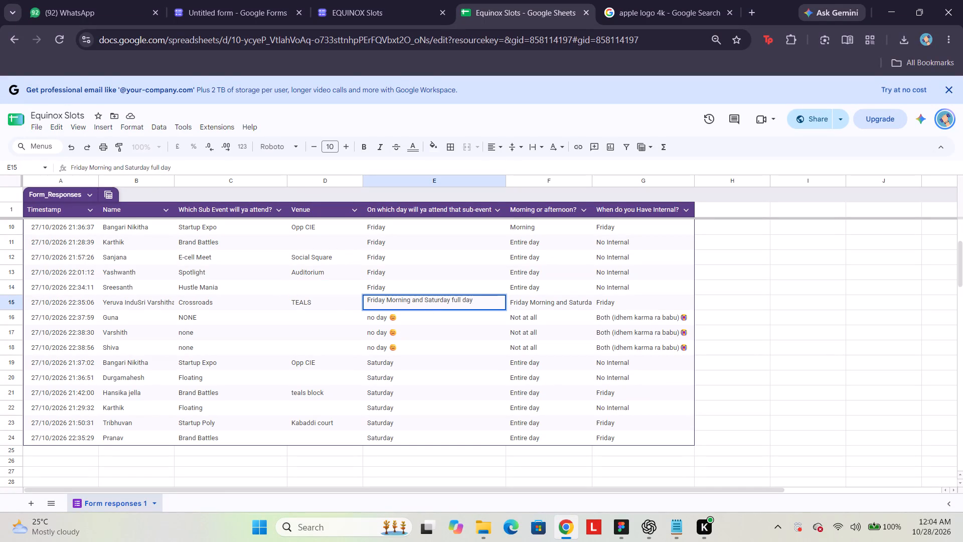
Set the sub-event attendance day in cell E15 of the responses sheet to Saturday.
drag(477, 301, 376, 297)
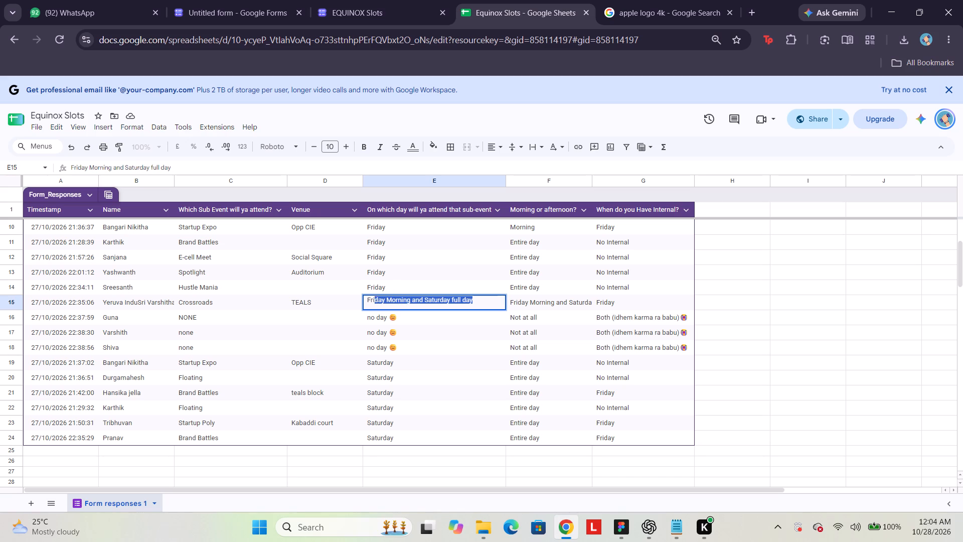
drag(376, 297, 364, 297)
text(aturday)
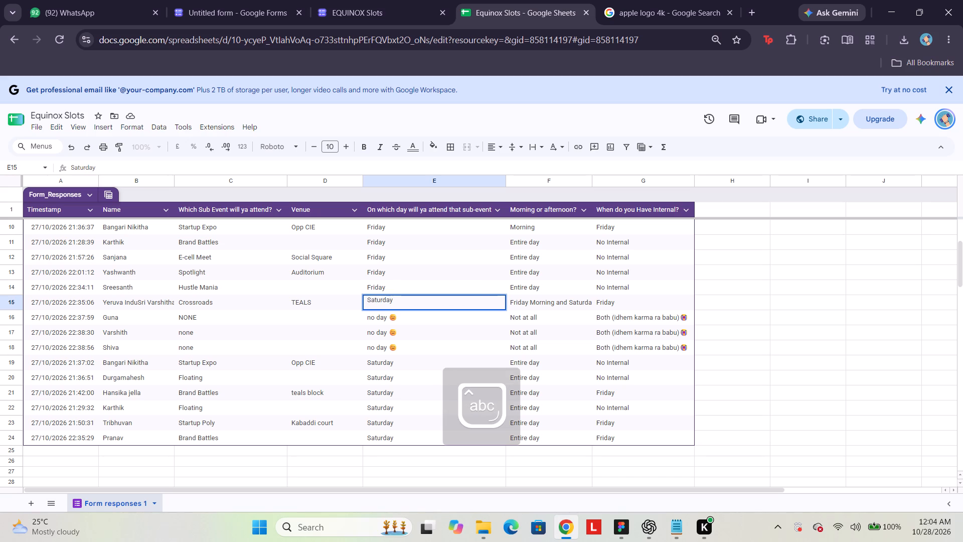
key(equal)
key(BackSpace)
key(BackSpace)
key(BackSpace)
key(BackSpace)
key(BackSpace)
key(BackSpace)
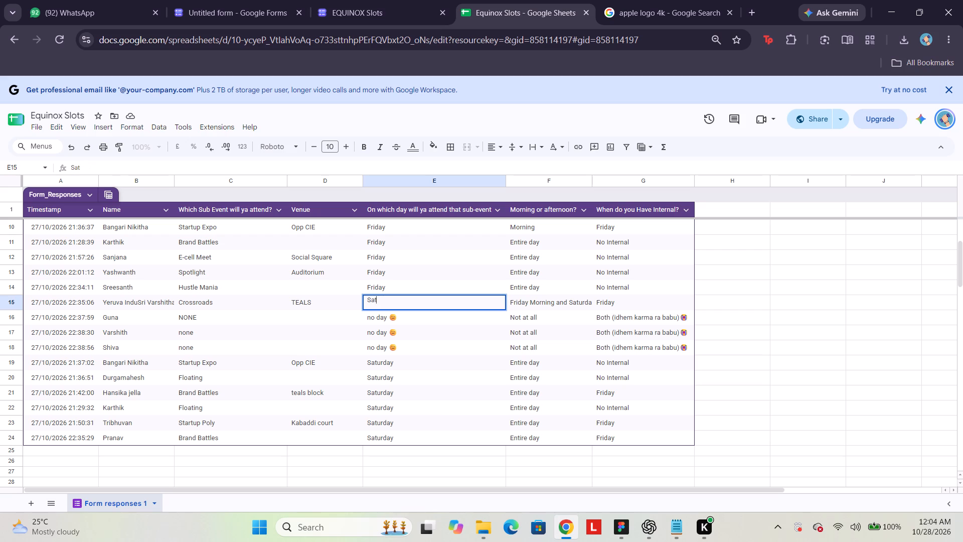
key(BackSpace)
text(tu)
key(Return)
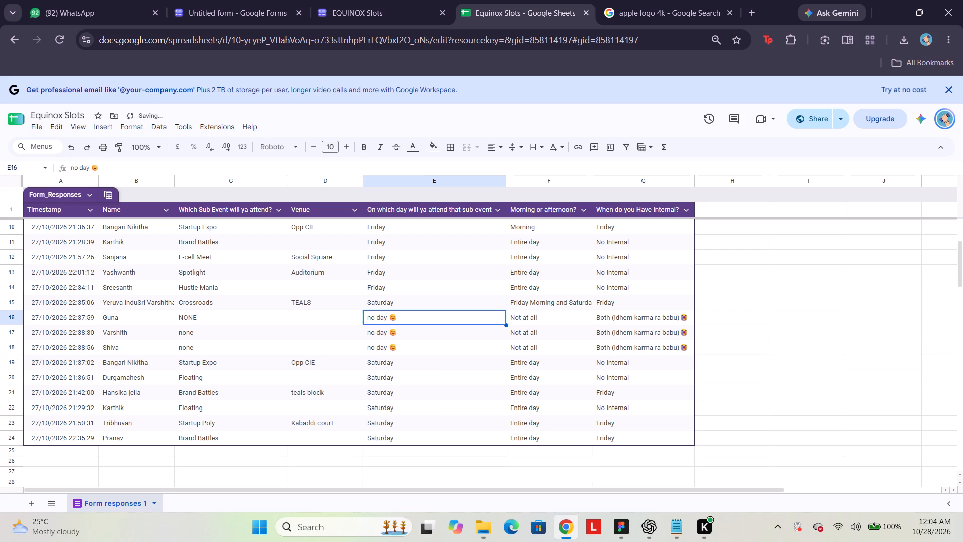
Set the "Morning or afternoon?" answer in cell F15 to Entire day.
triple_click(565, 298)
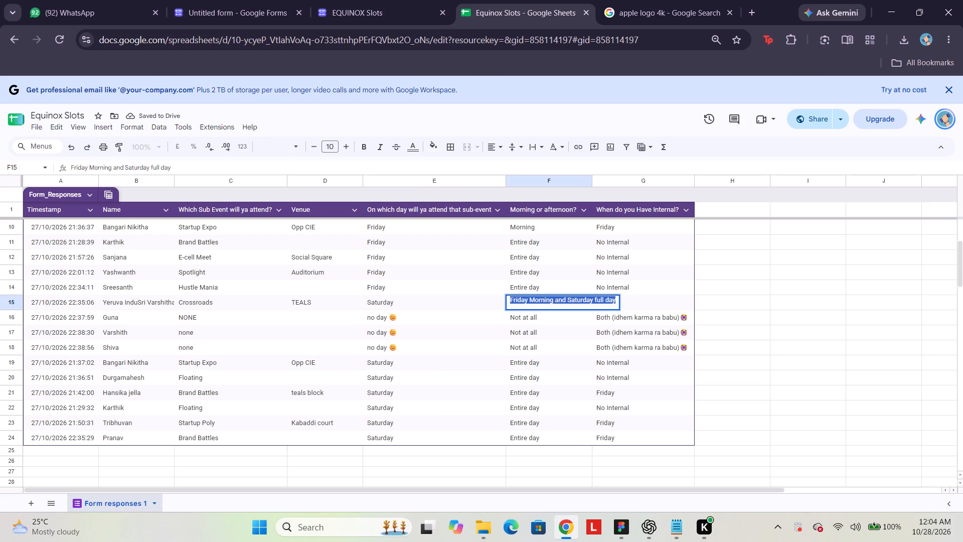
text(ntir)
key(Return)
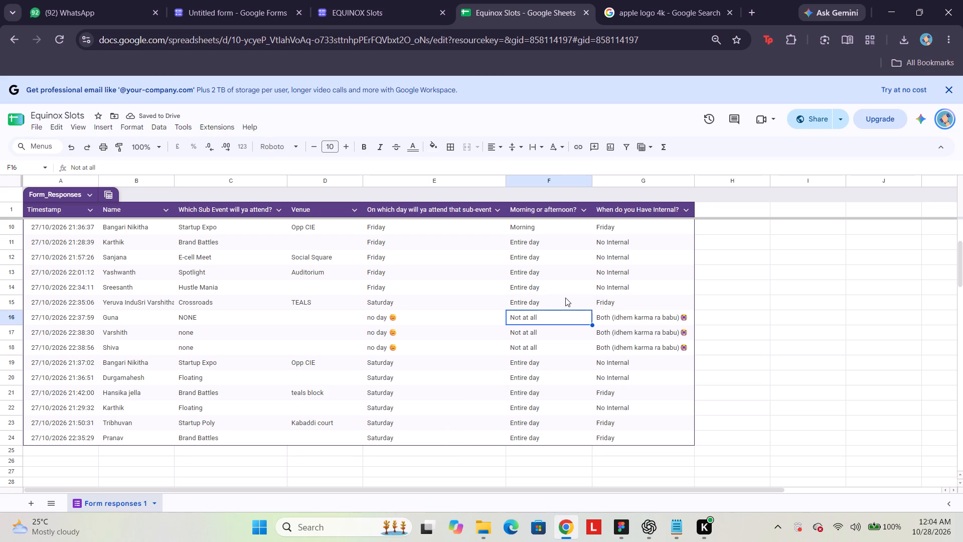
Review the internal date in row 15 and check the attendance answers across the whole response table.
click(601, 298)
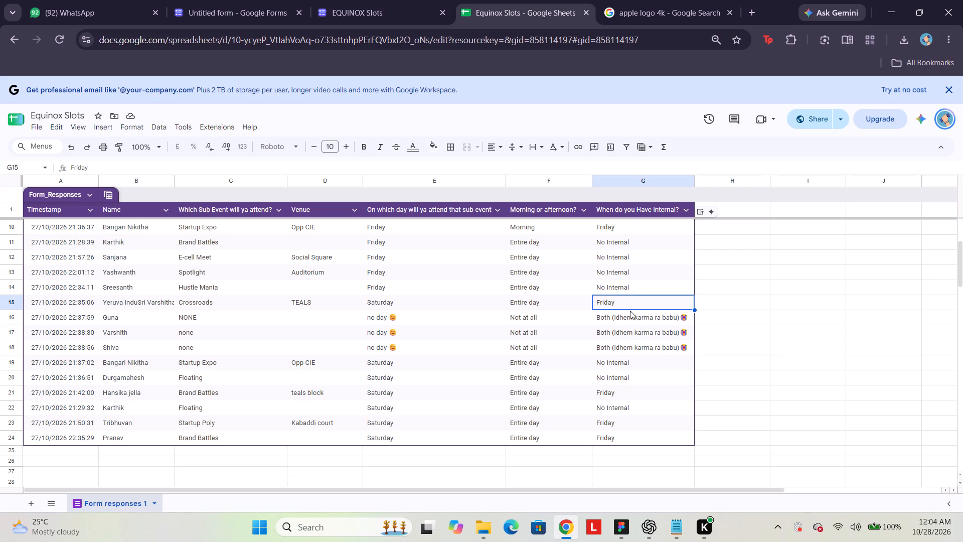
scroll(630, 311, up, 5)
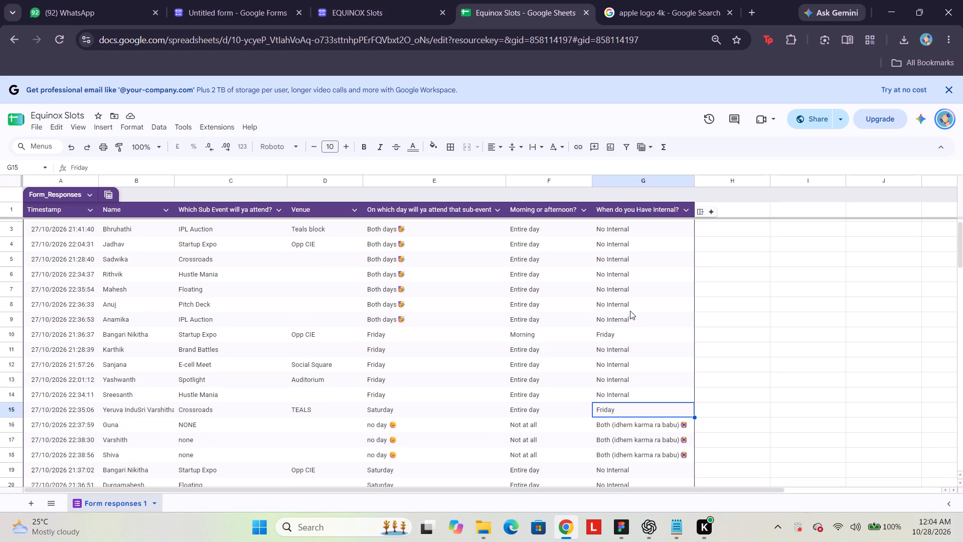
scroll(630, 311, up, 1)
scroll(630, 311, down, 4)
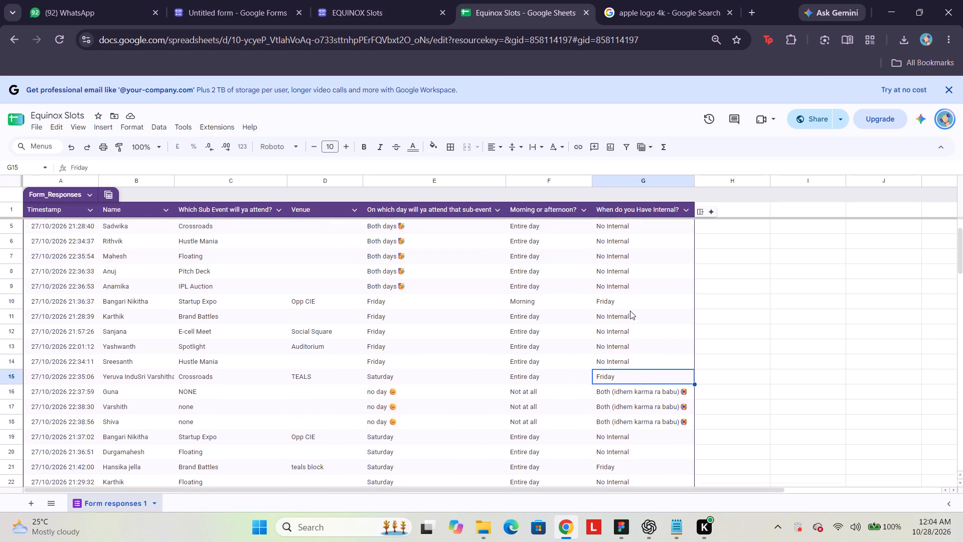
scroll(630, 311, up, 6)
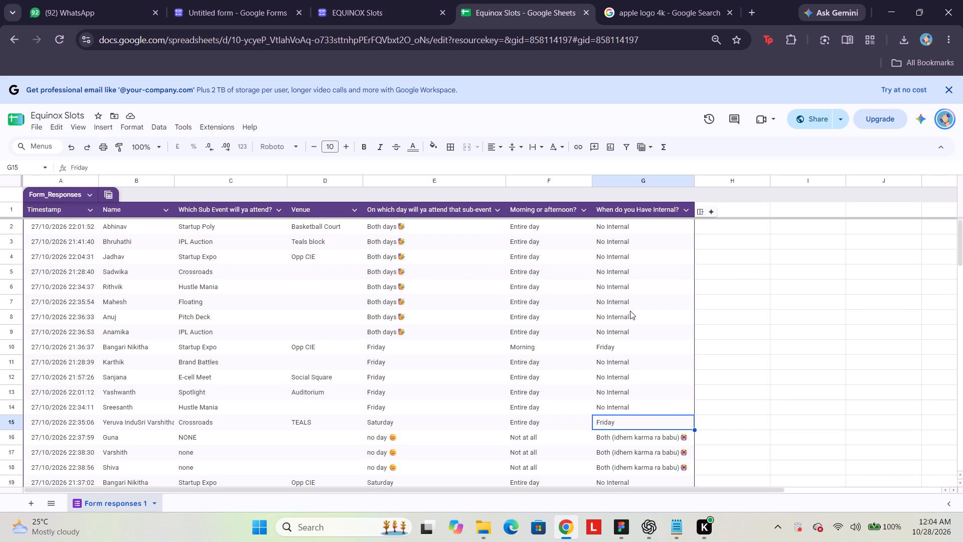
scroll(630, 311, down, 5)
scroll(630, 311, up, 7)
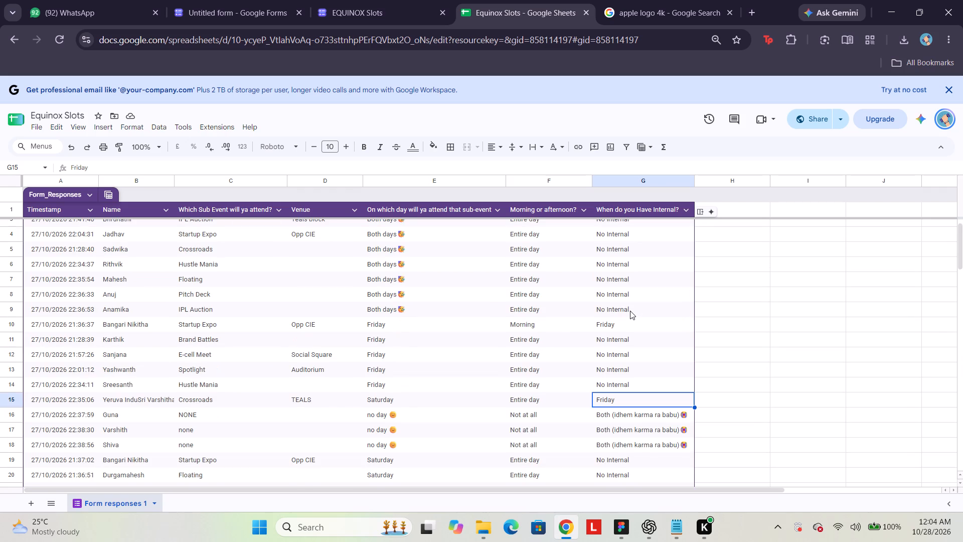
scroll(630, 311, up, 1)
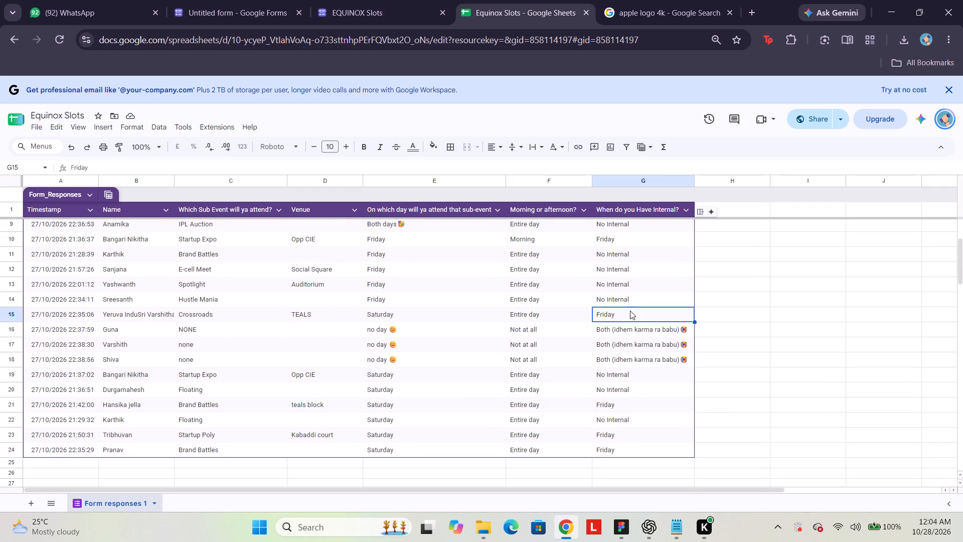
scroll(630, 311, up, 1)
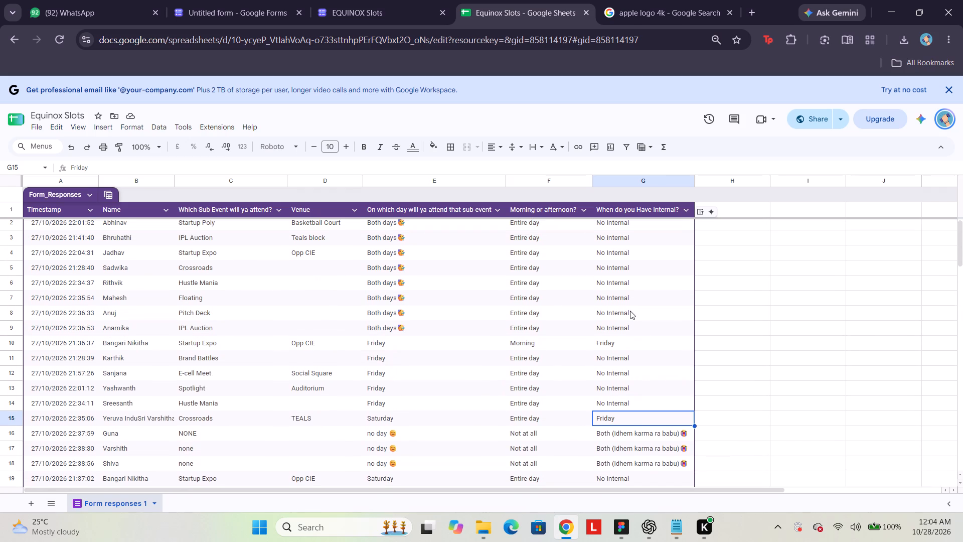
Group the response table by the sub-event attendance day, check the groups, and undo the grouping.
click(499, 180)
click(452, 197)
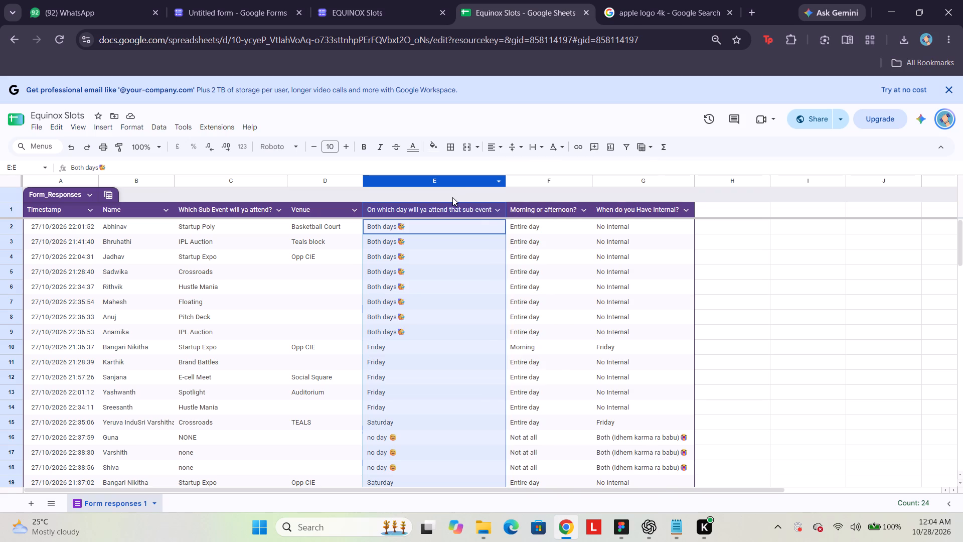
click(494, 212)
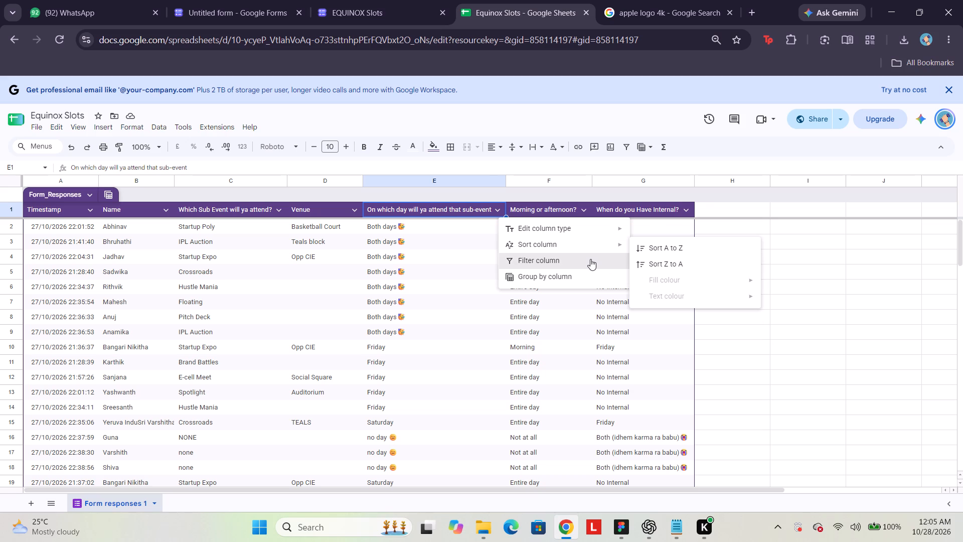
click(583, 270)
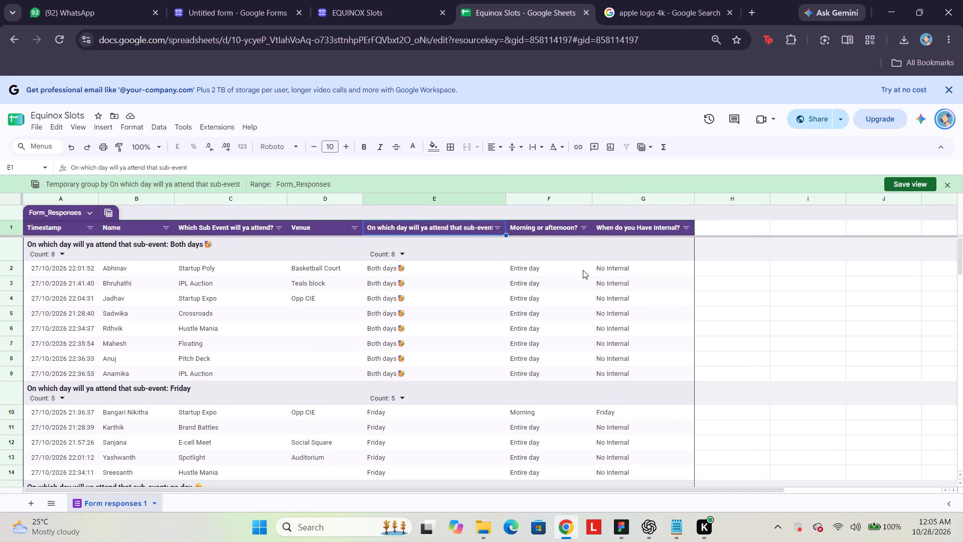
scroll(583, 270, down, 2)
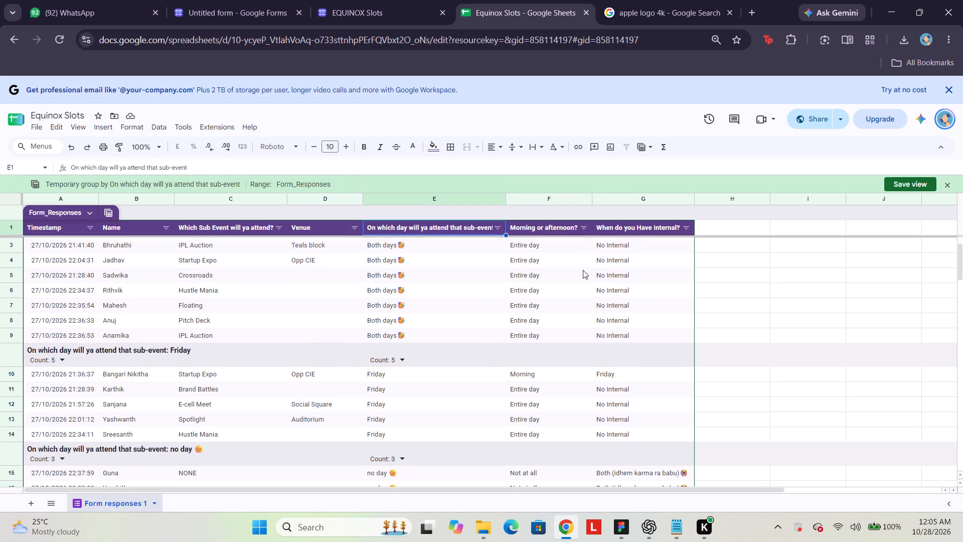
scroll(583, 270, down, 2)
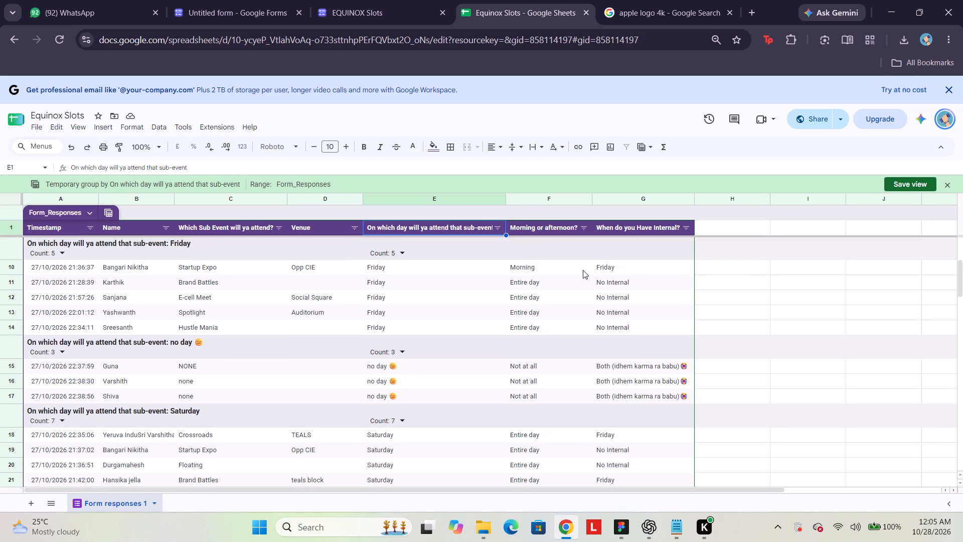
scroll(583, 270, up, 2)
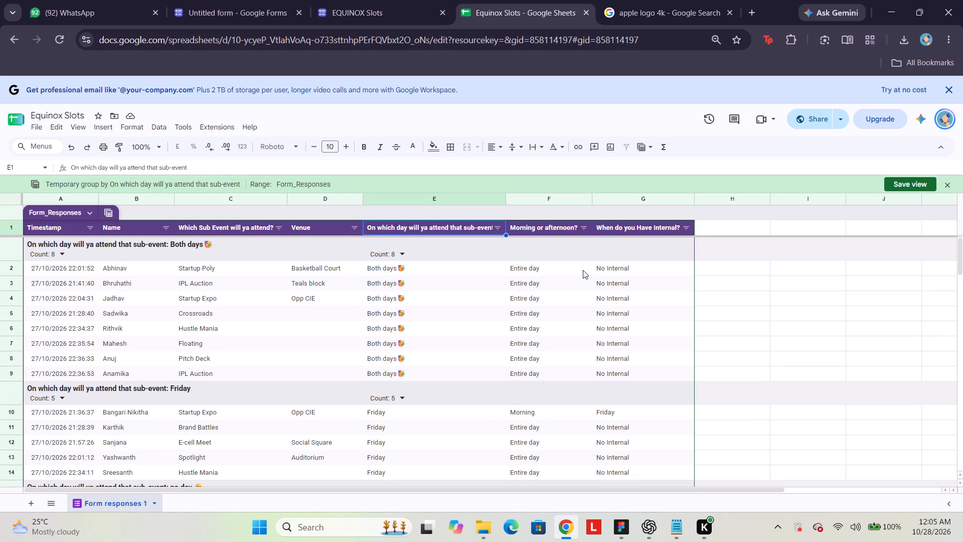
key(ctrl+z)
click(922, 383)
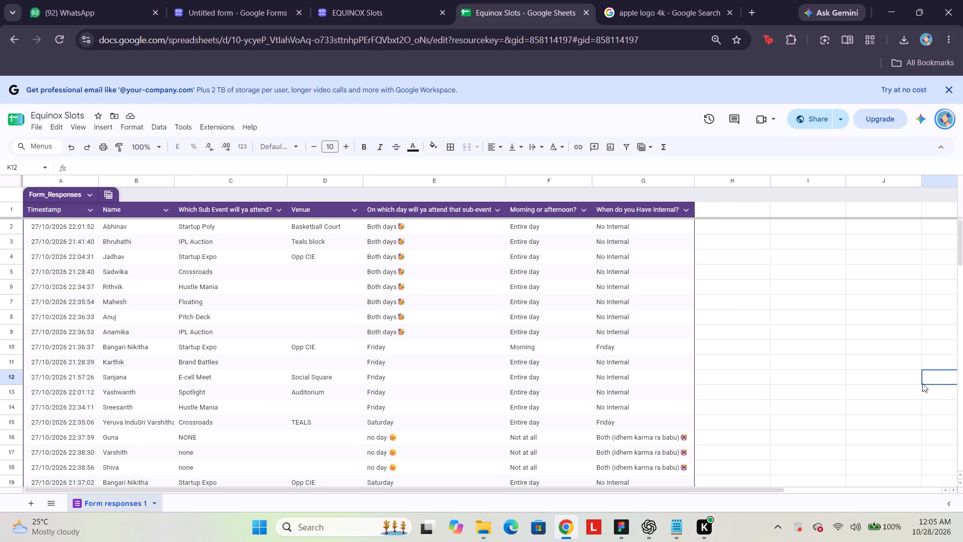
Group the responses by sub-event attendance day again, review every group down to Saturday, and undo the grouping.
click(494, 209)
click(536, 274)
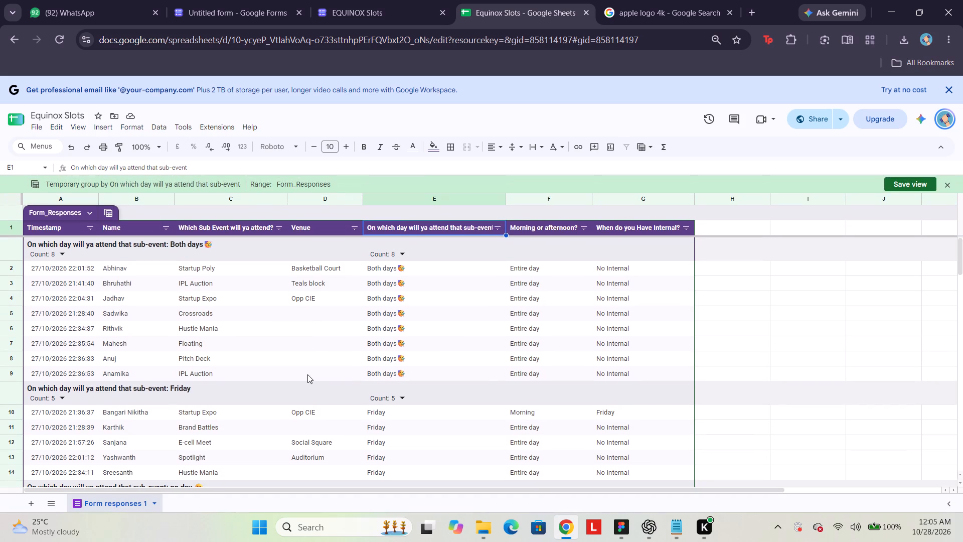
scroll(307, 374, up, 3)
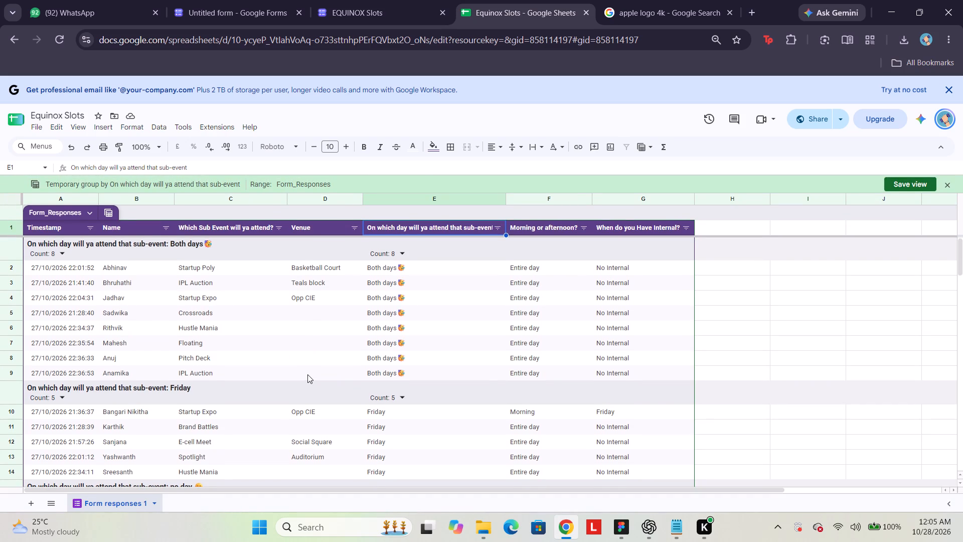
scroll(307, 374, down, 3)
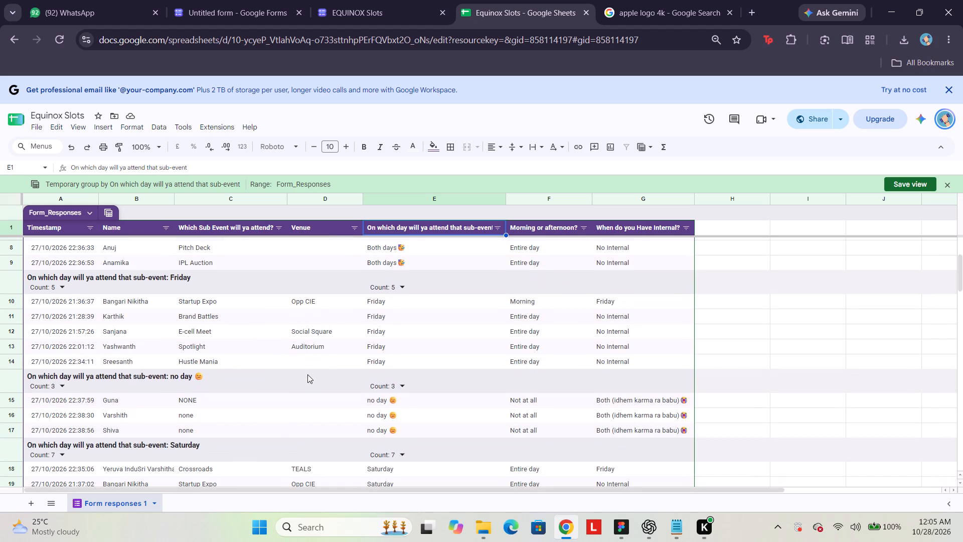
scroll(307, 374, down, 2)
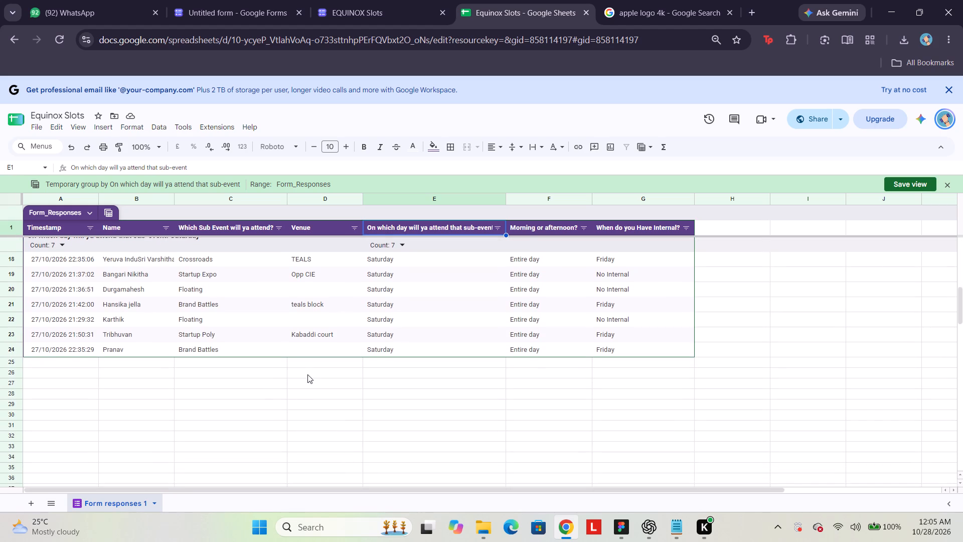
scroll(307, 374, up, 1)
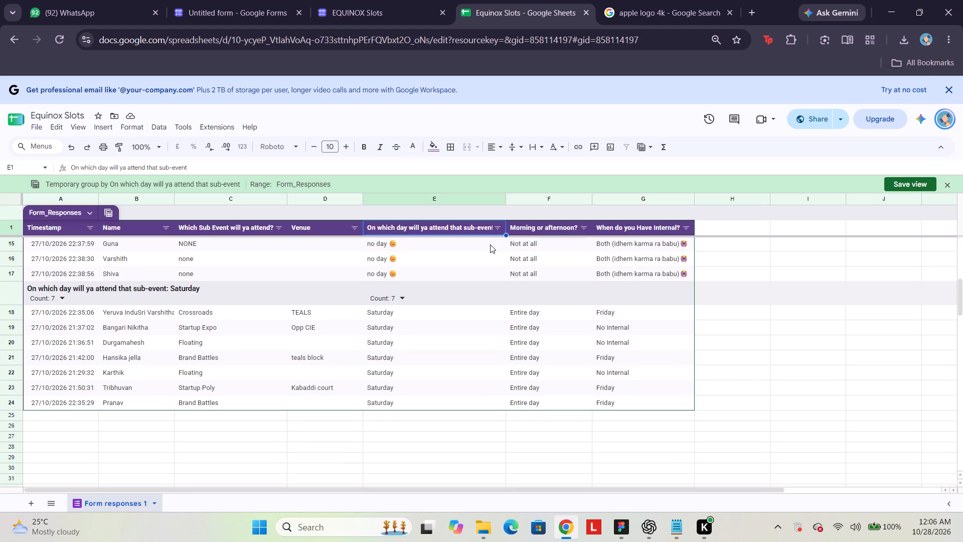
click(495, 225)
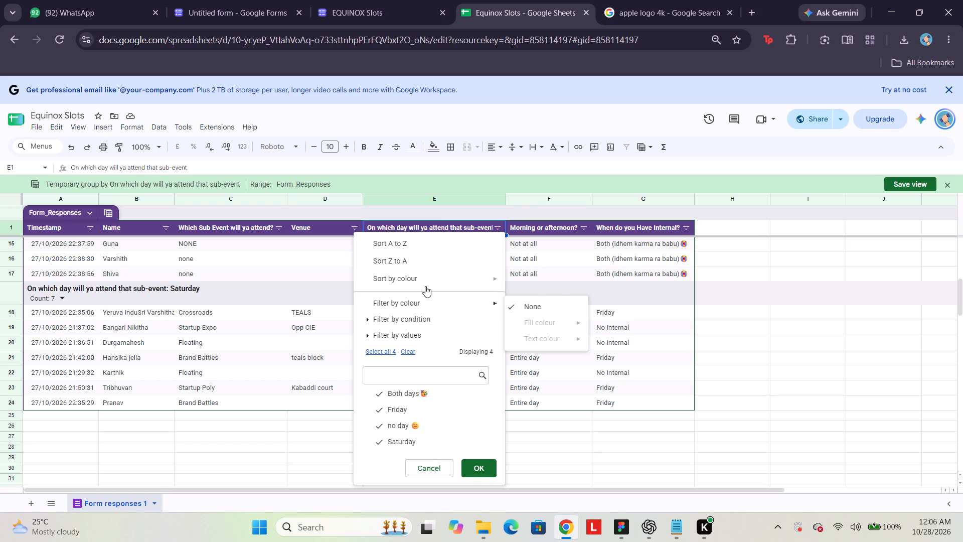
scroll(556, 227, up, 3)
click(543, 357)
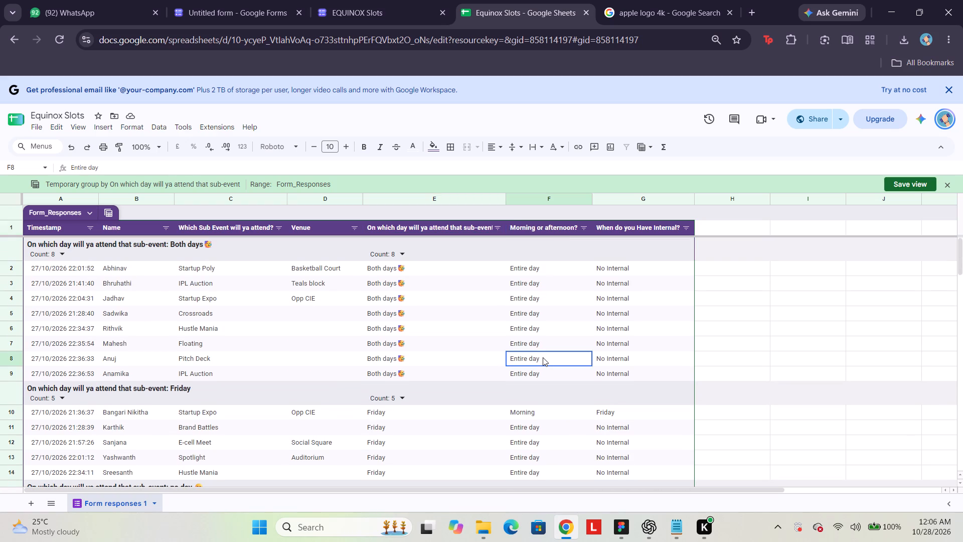
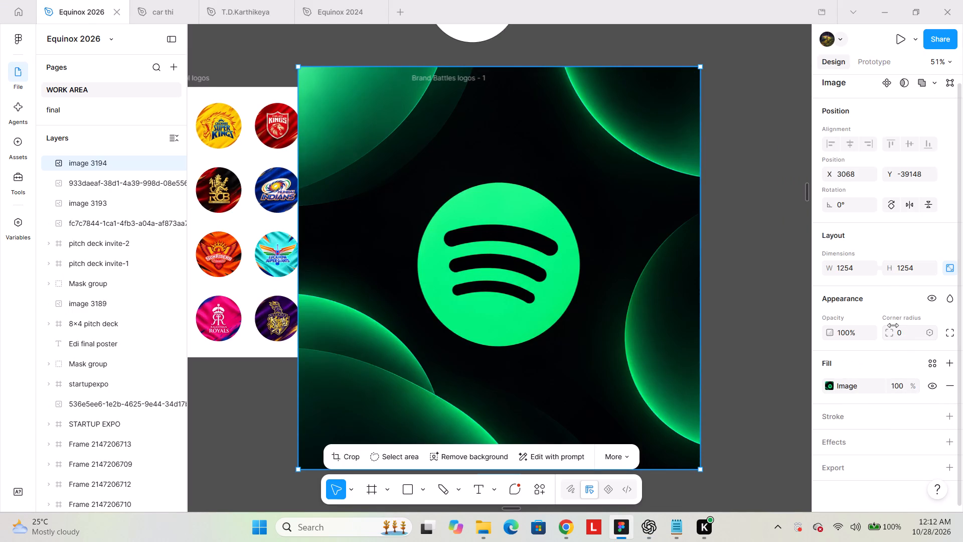
Resize the pasted Spotify image to 283 × 283 and round it into a circle with a corner radius of 280.
click(848, 266)
text(283)
key(Return)
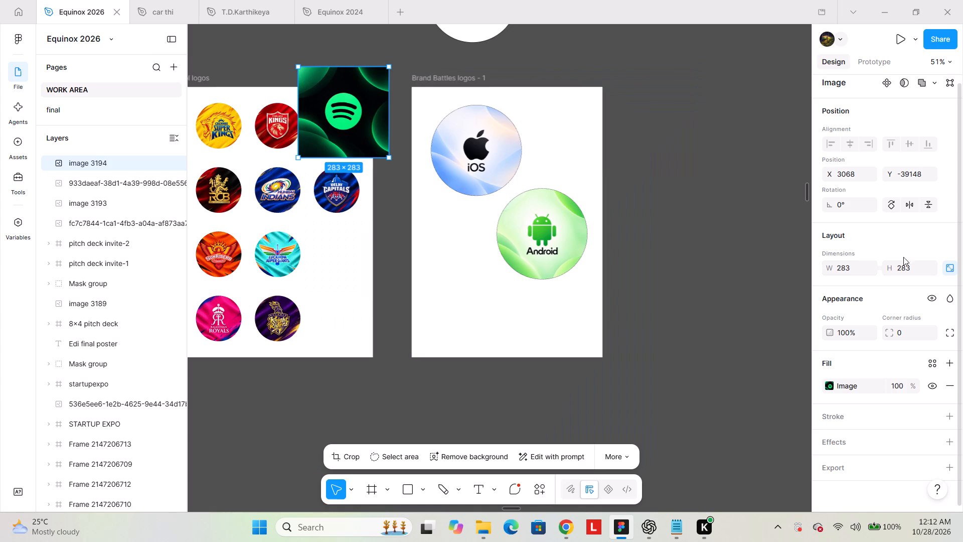
click(909, 333)
text(280)
key(Return)
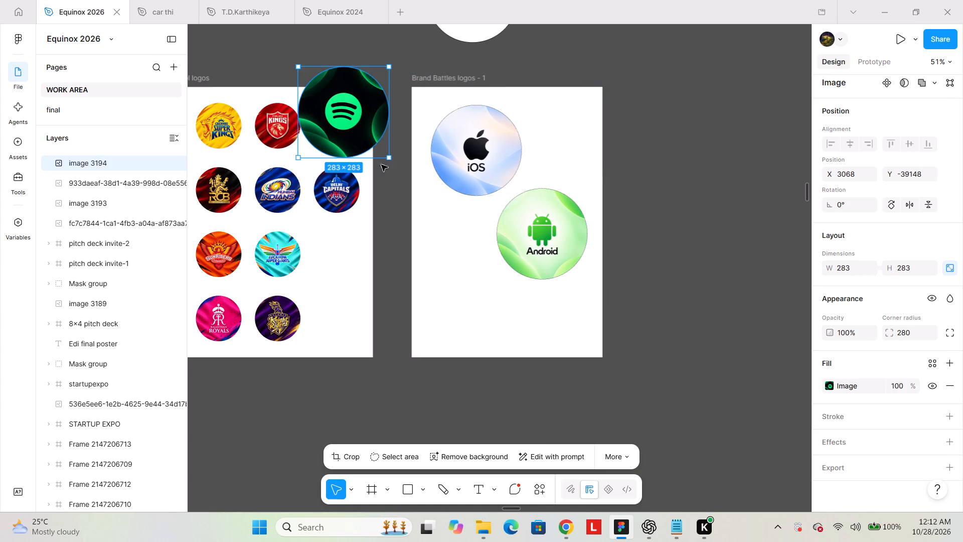
Move the round Spotify logo into Brand Battles logos - 1 at about X 41, Y 525, below the iOS logo.
drag(324, 117, 443, 298)
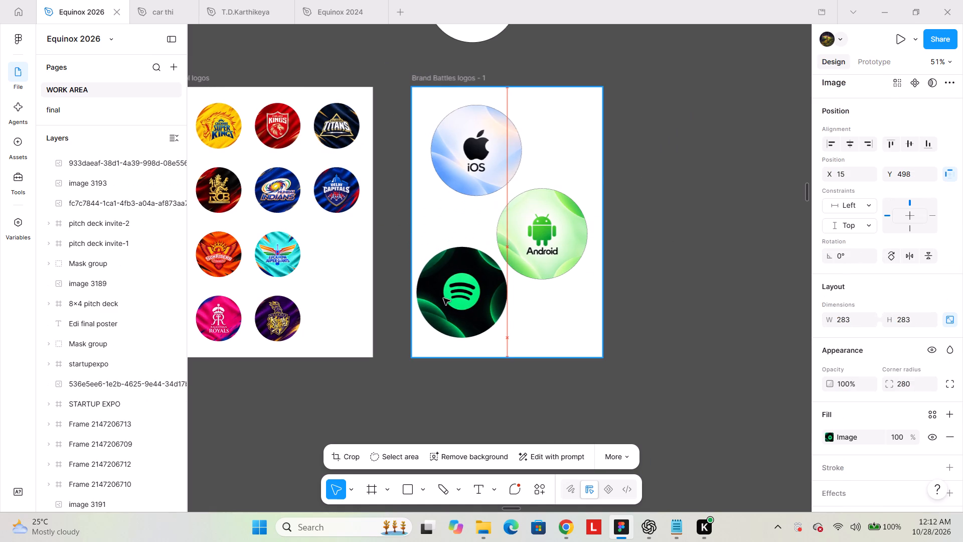
drag(443, 298, 451, 306)
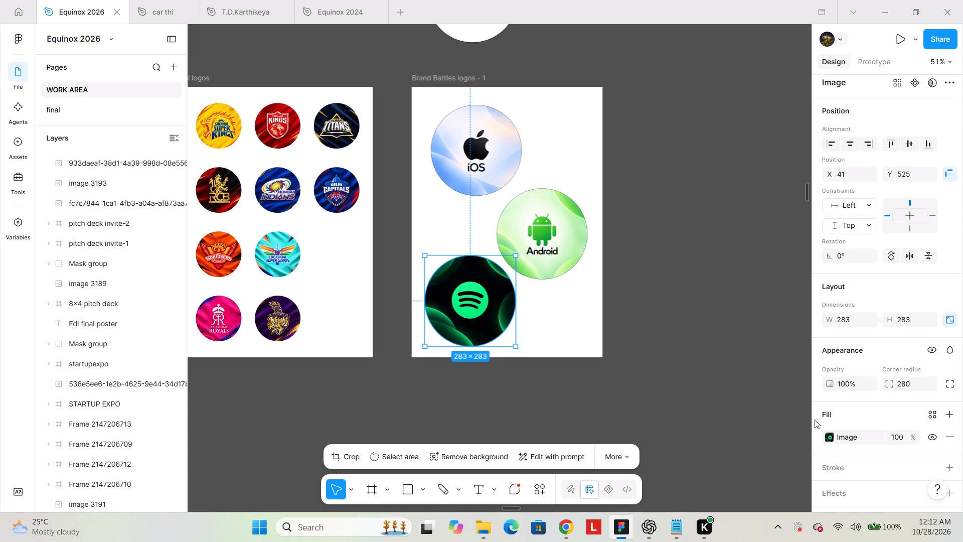
Add a black (000000) inside stroke with a weight of 0.5 to the Spotify logo.
click(853, 471)
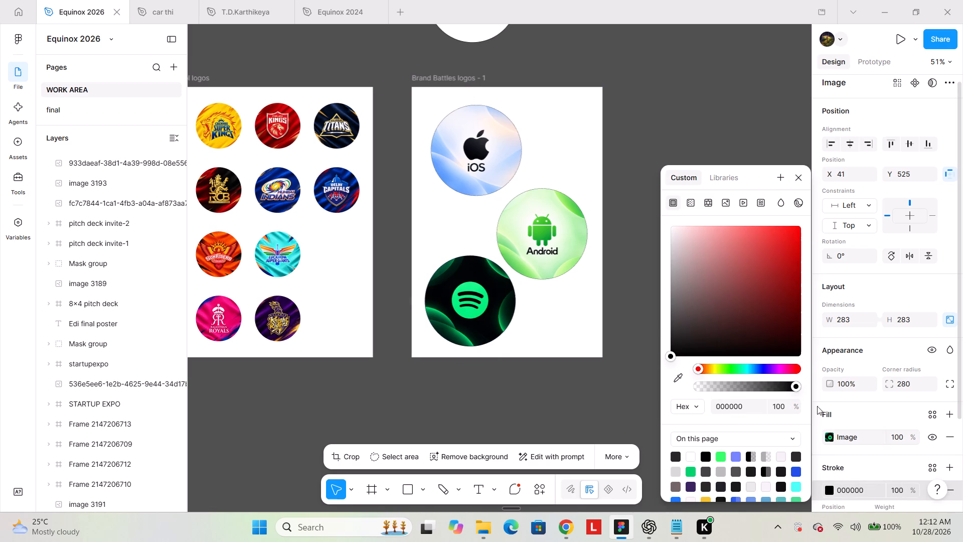
scroll(858, 405, down, 1)
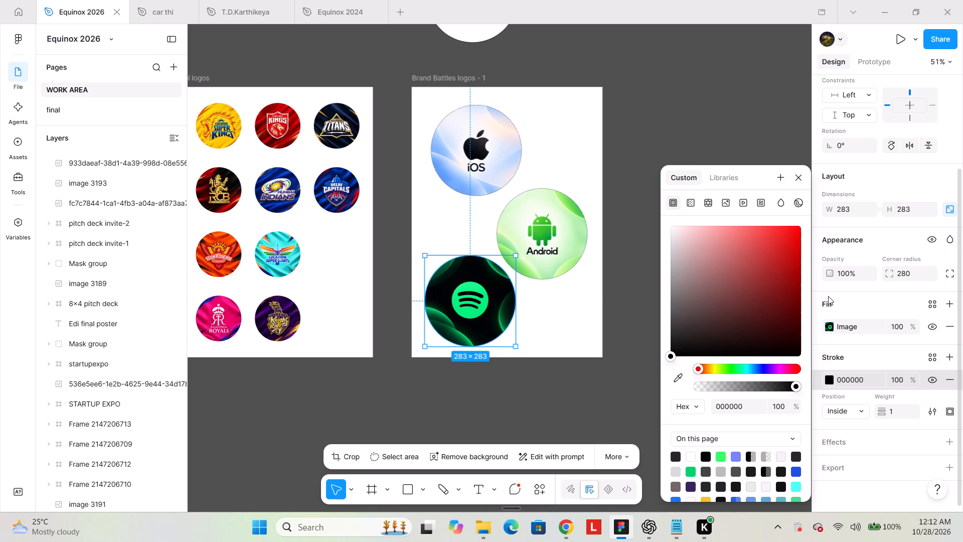
click(896, 412)
text(0.5)
key(Return)
ctrl+scroll(449, 279, up, 3)
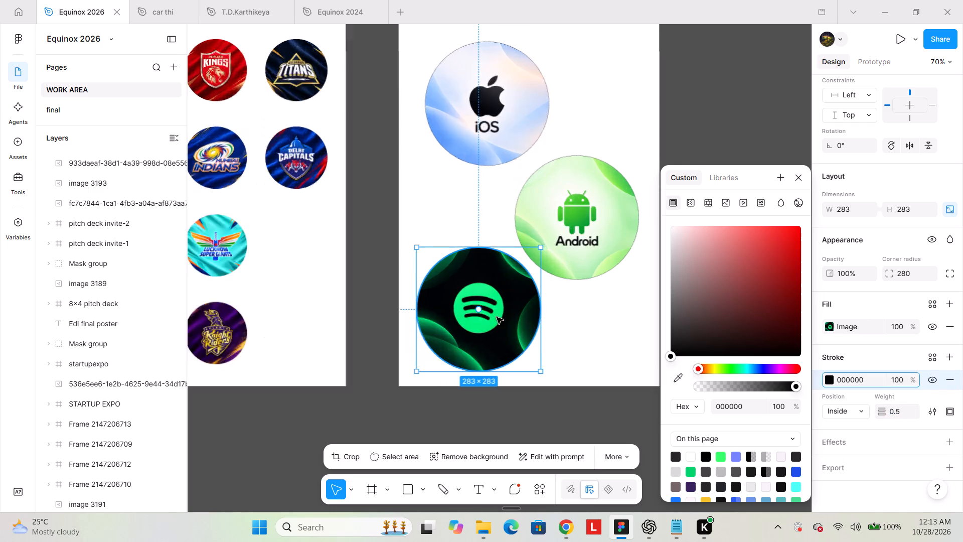
ctrl+scroll(497, 317, up, 2)
click(406, 27)
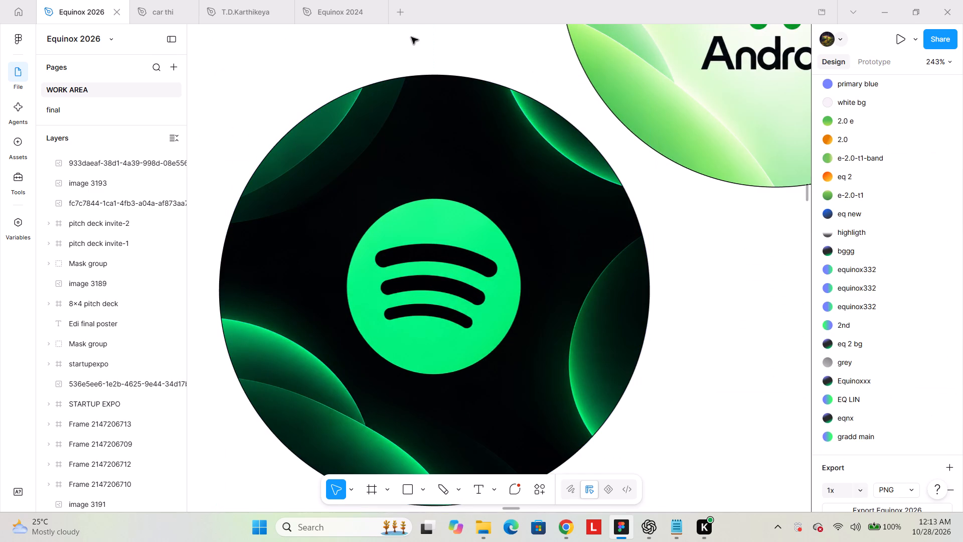
ctrl+scroll(411, 37, down, 2)
scroll(435, 107, up, 2)
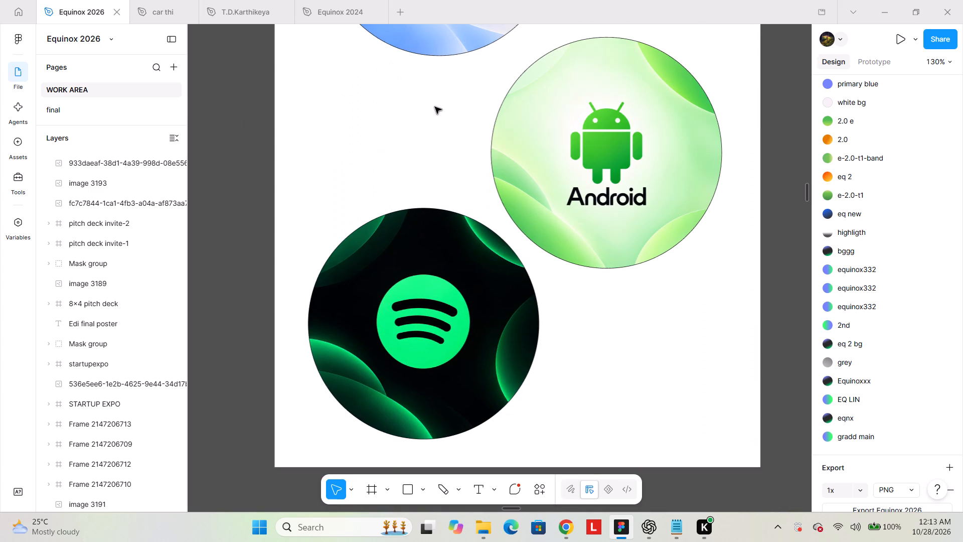
ctrl+scroll(435, 107, down, 1)
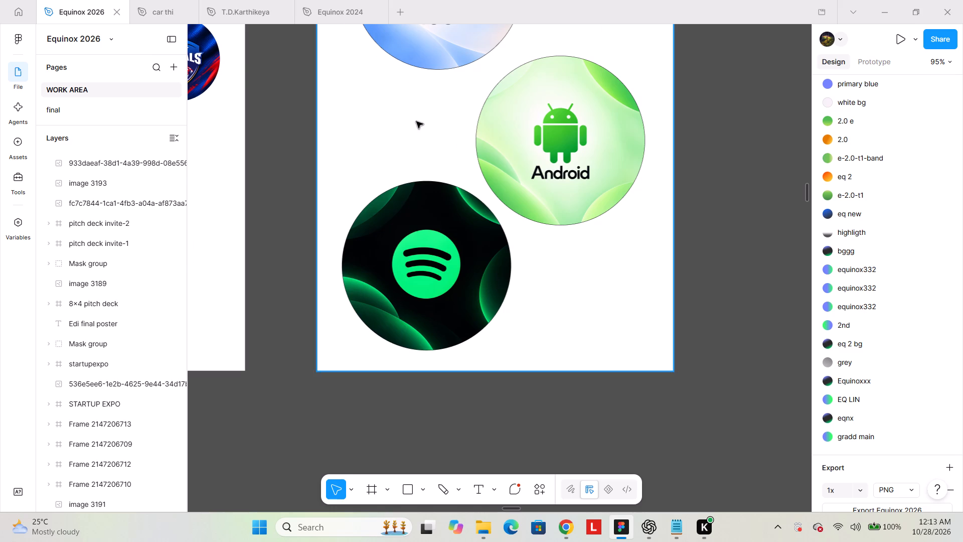
ctrl+scroll(416, 121, down, 1)
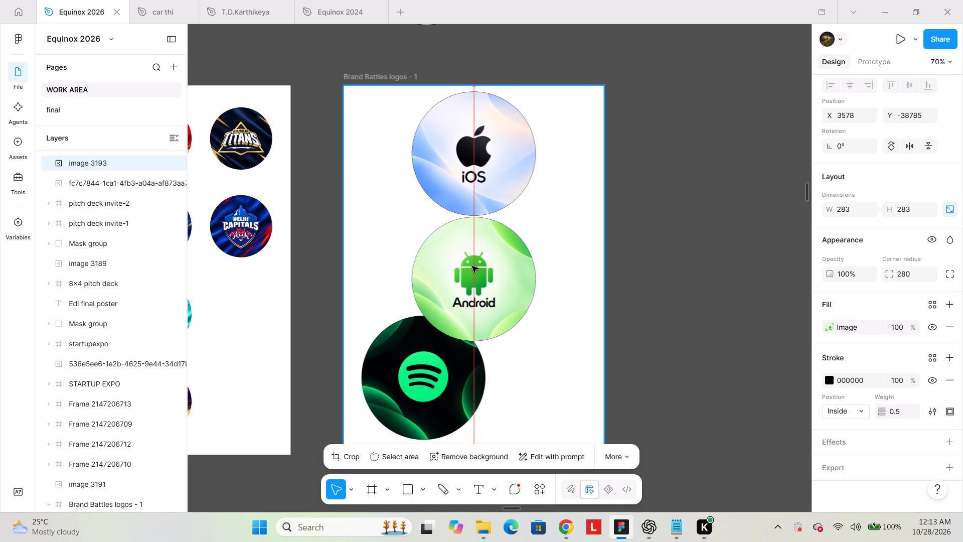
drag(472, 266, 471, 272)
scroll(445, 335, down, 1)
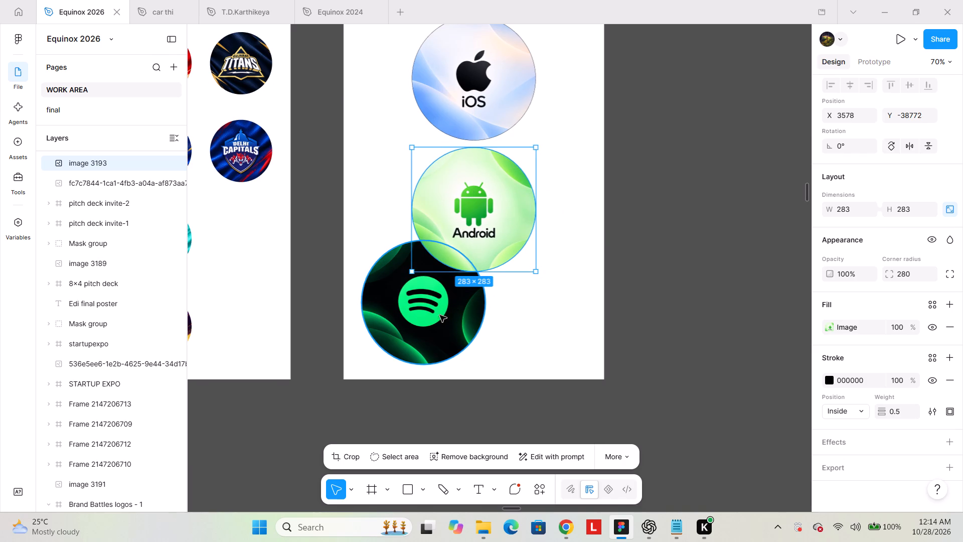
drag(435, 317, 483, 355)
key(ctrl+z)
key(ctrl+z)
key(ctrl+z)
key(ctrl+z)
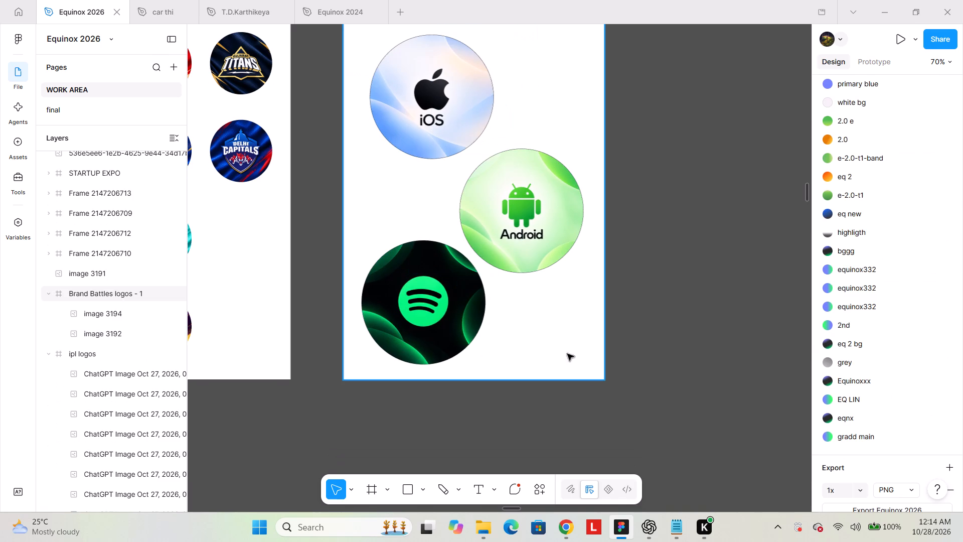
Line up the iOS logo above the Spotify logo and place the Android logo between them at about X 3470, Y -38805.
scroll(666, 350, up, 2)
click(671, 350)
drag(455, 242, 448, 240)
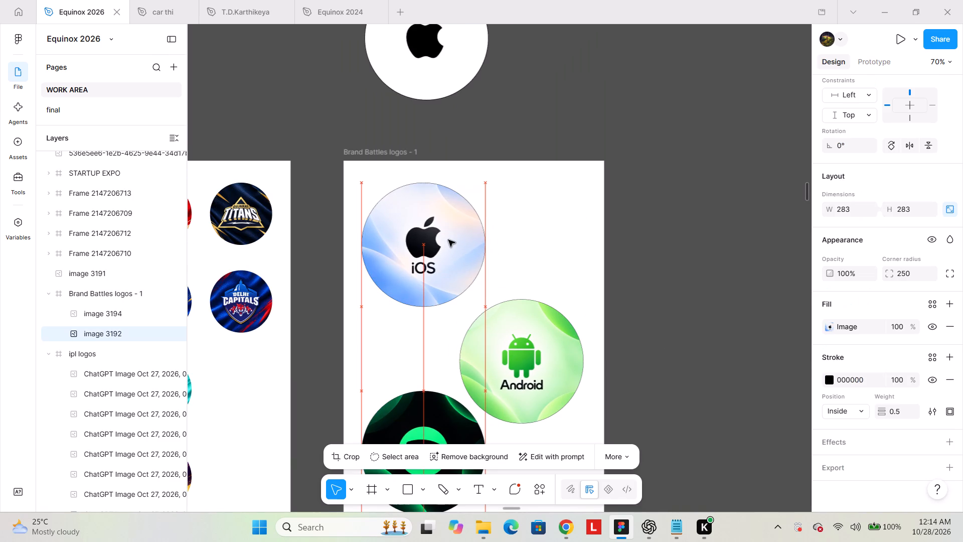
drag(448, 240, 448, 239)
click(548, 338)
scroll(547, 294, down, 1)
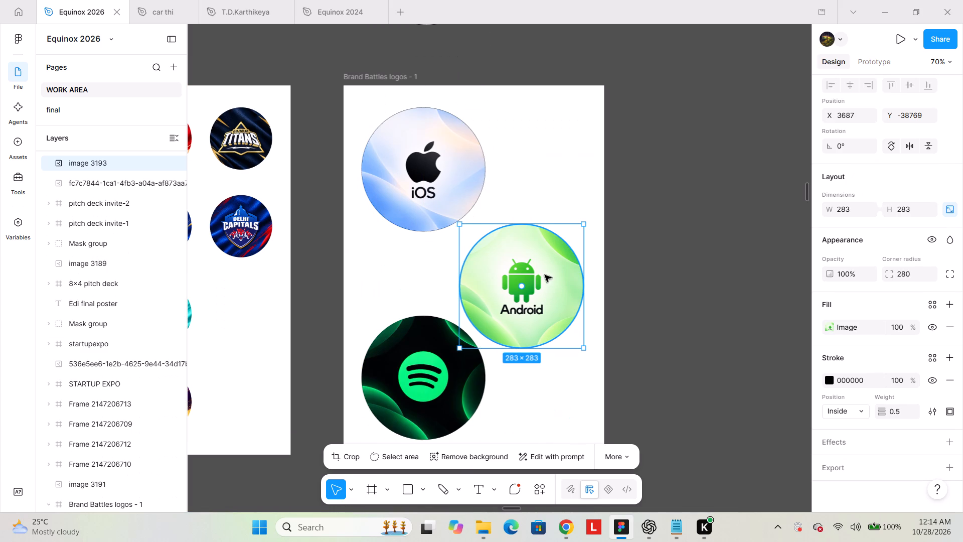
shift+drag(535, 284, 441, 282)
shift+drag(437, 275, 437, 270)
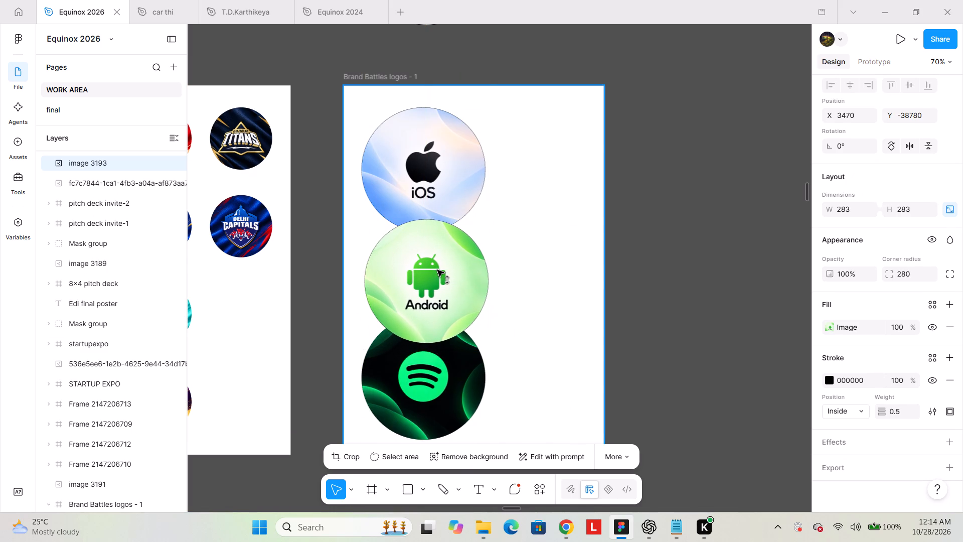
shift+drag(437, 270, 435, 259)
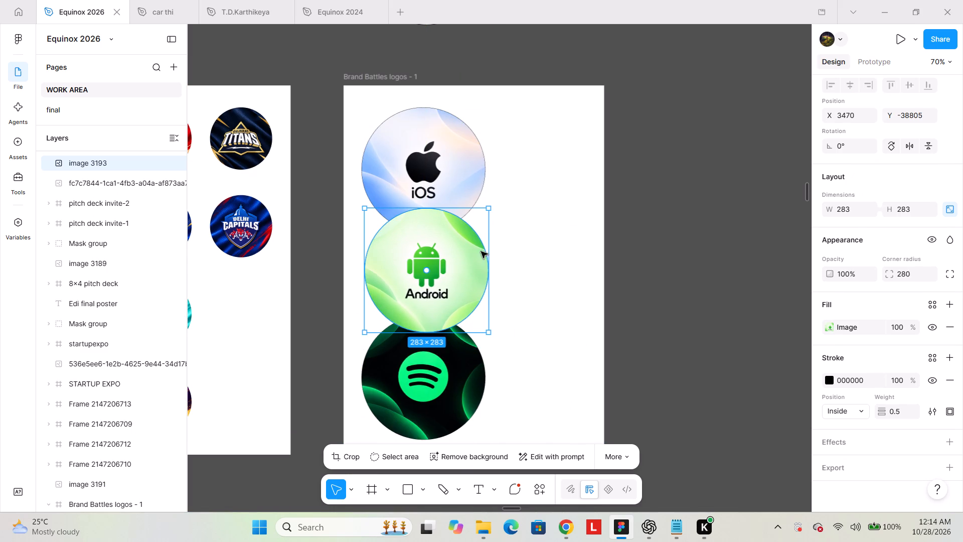
Align the iOS, Spotify and Android logos to one another by both their horizontal and vertical centres, stacking all three.
click(639, 240)
shift+click(467, 167)
shift+click(450, 348)
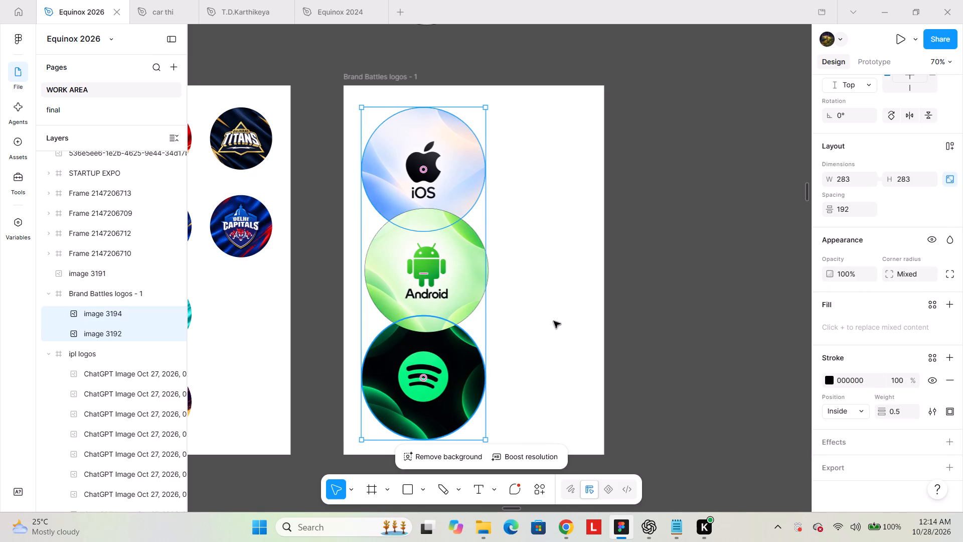
scroll(918, 173, up, 1)
click(913, 157)
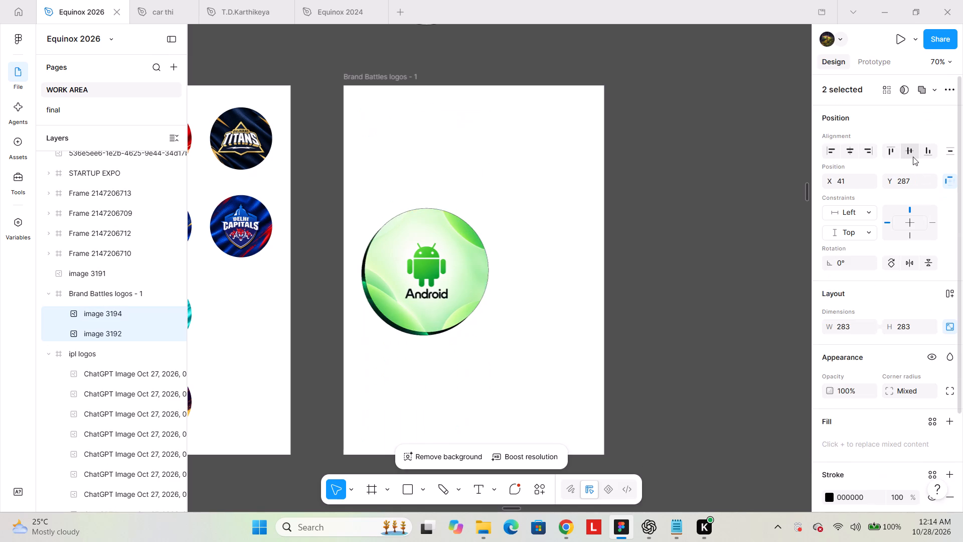
click(855, 149)
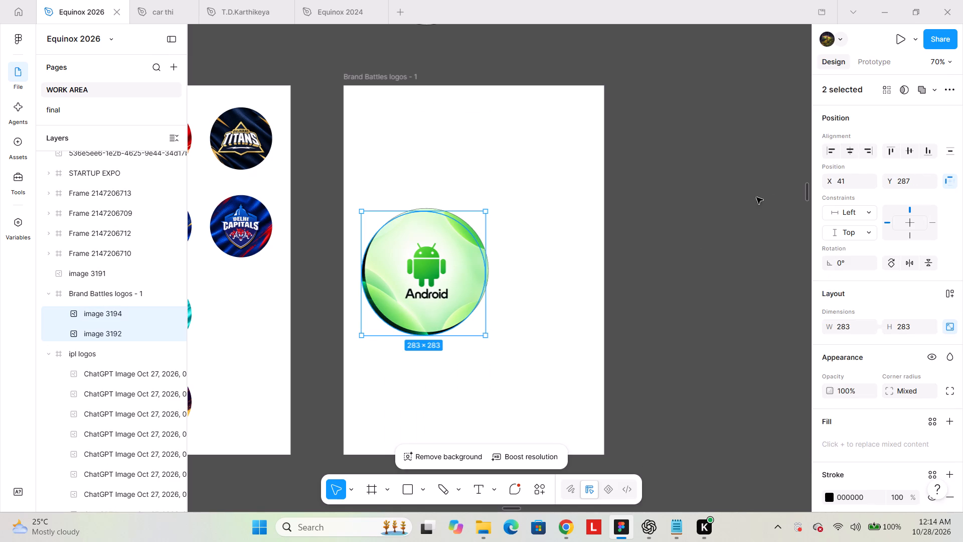
click(628, 255)
drag(700, 217, 392, 284)
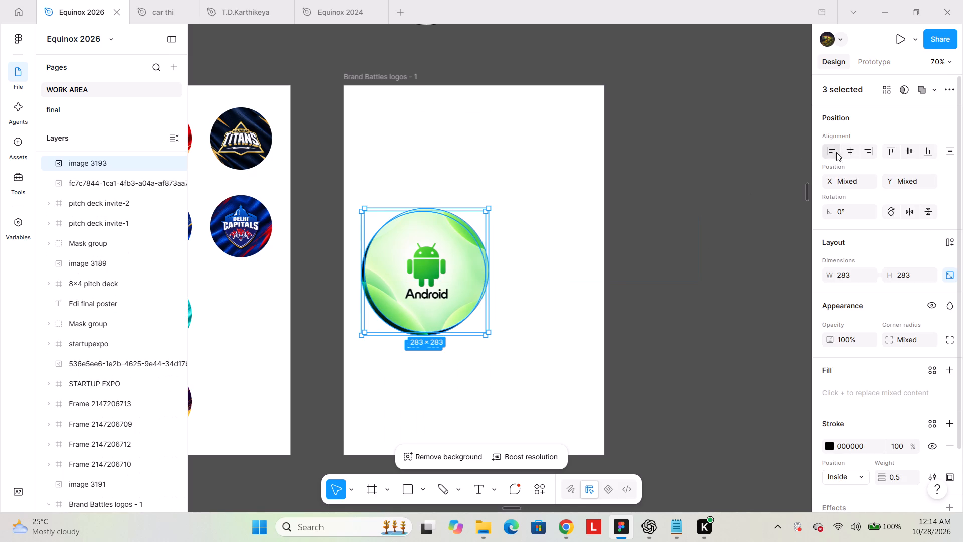
click(852, 150)
click(907, 152)
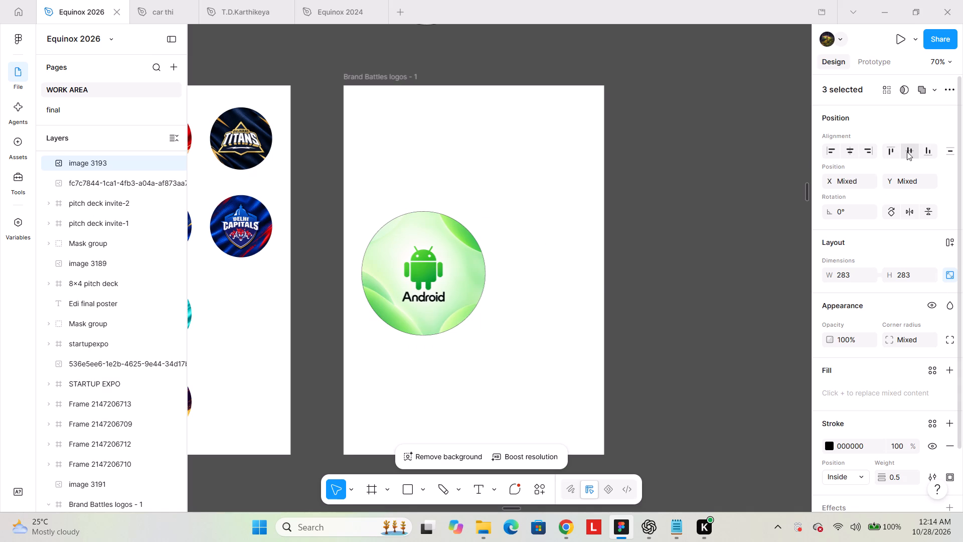
Move the three stacked logos together to the centre of the Brand Battles logos - 1 frame.
shift+drag(441, 262, 491, 256)
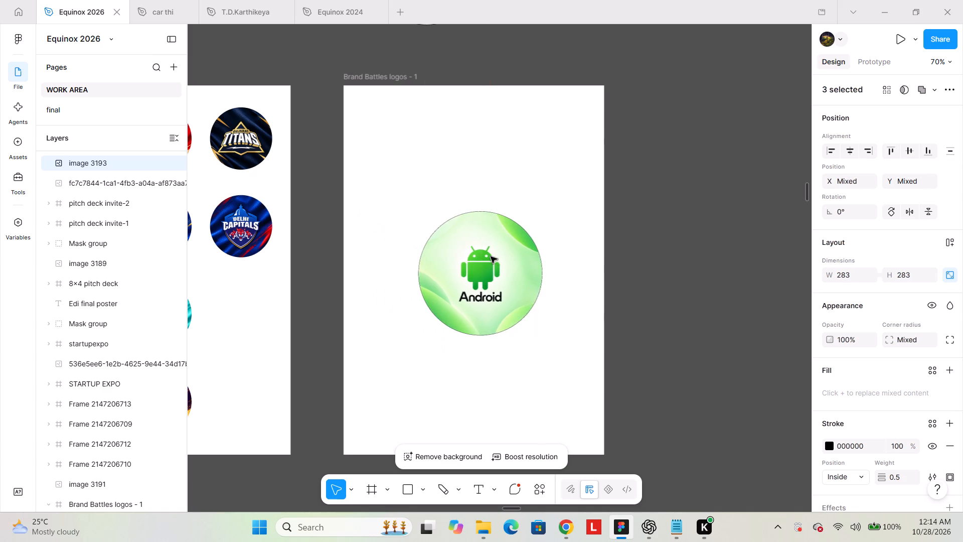
shift+drag(491, 256, 491, 255)
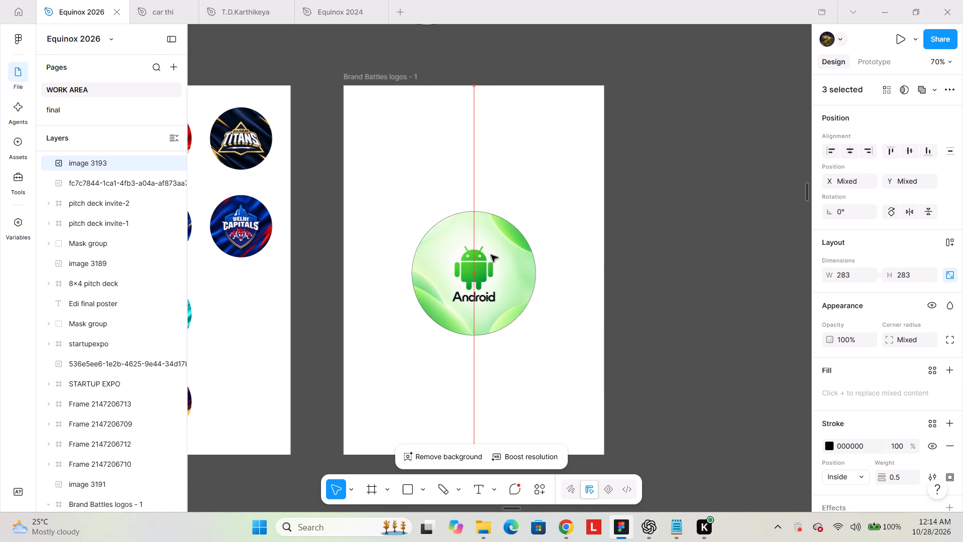
shift+drag(491, 255, 490, 237)
shift+drag(497, 276, 495, 263)
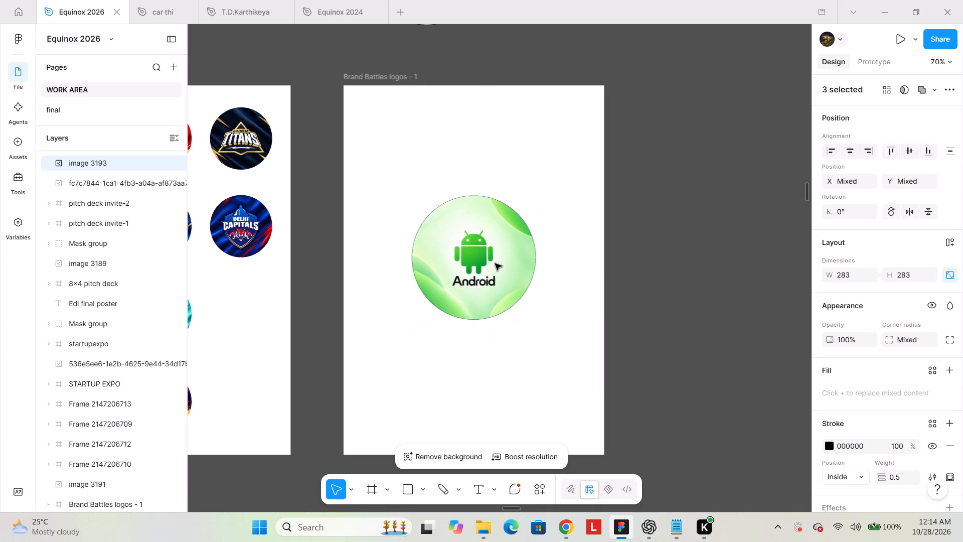
shift+drag(495, 263, 495, 270)
click(609, 273)
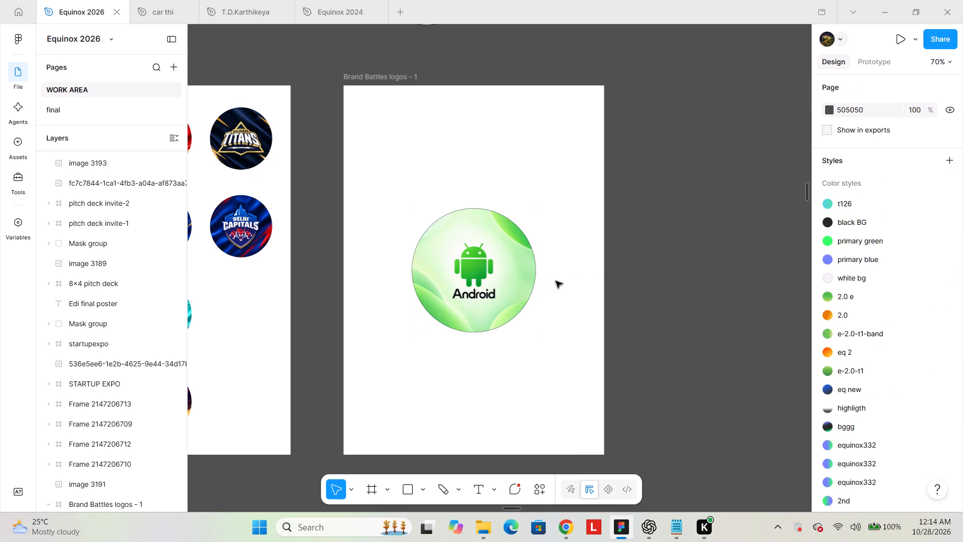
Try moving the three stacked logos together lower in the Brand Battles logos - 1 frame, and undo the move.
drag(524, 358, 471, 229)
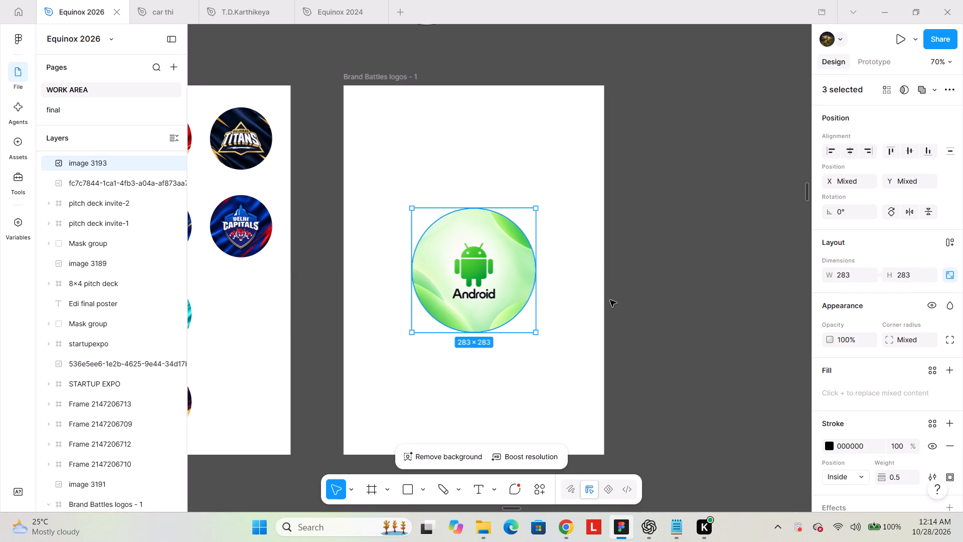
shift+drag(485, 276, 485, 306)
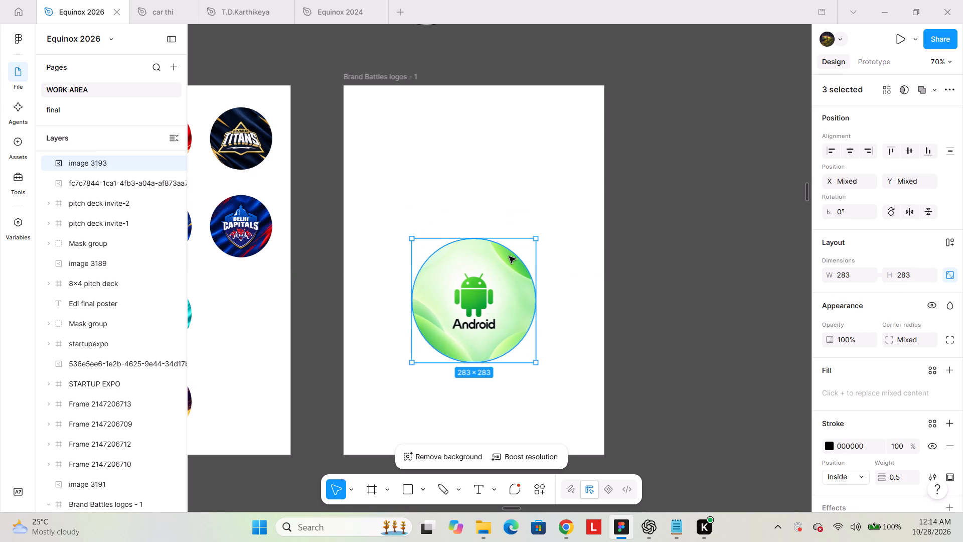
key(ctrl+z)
Move the Android logo off the stack to directly below the Spotify logo, at about Y -38526.
click(475, 280)
shift+drag(493, 239, 492, 321)
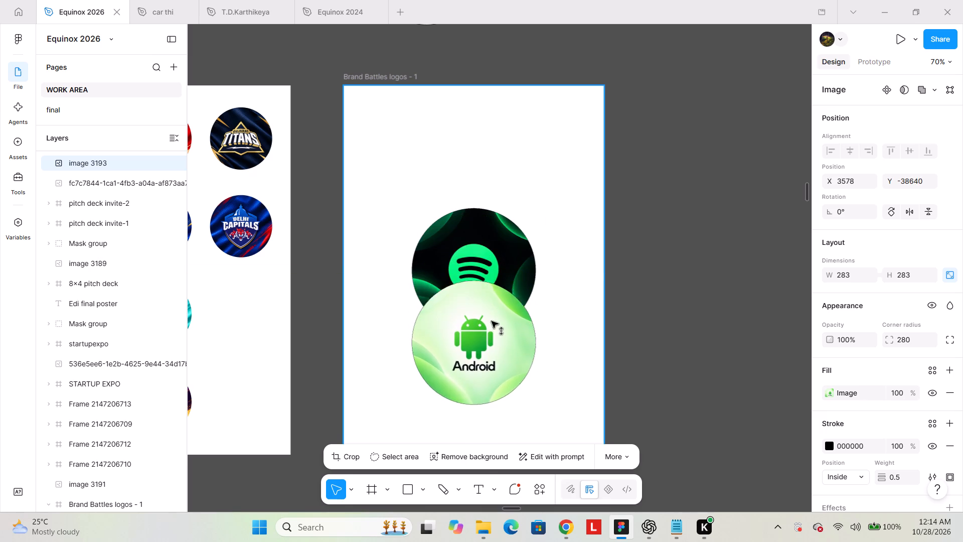
shift+drag(492, 321, 497, 365)
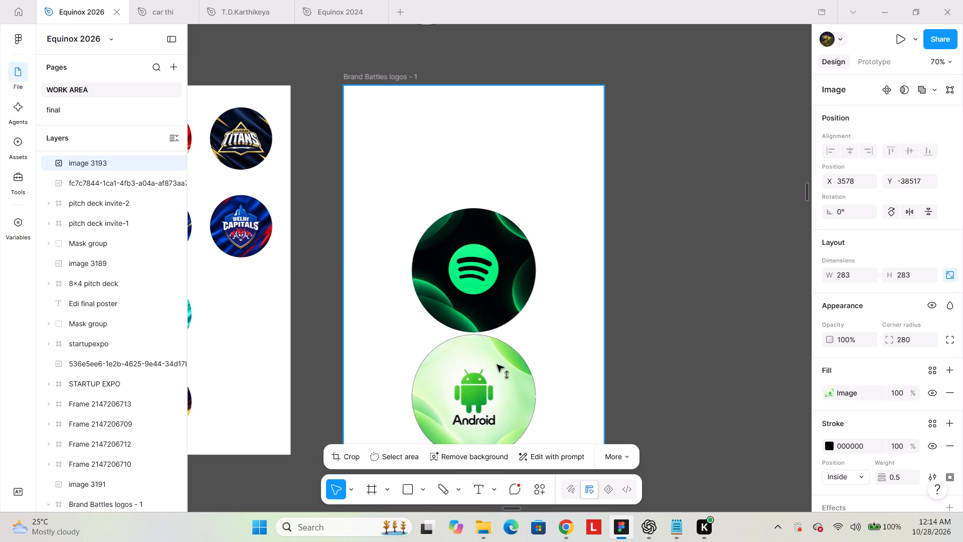
shift+drag(497, 365, 493, 367)
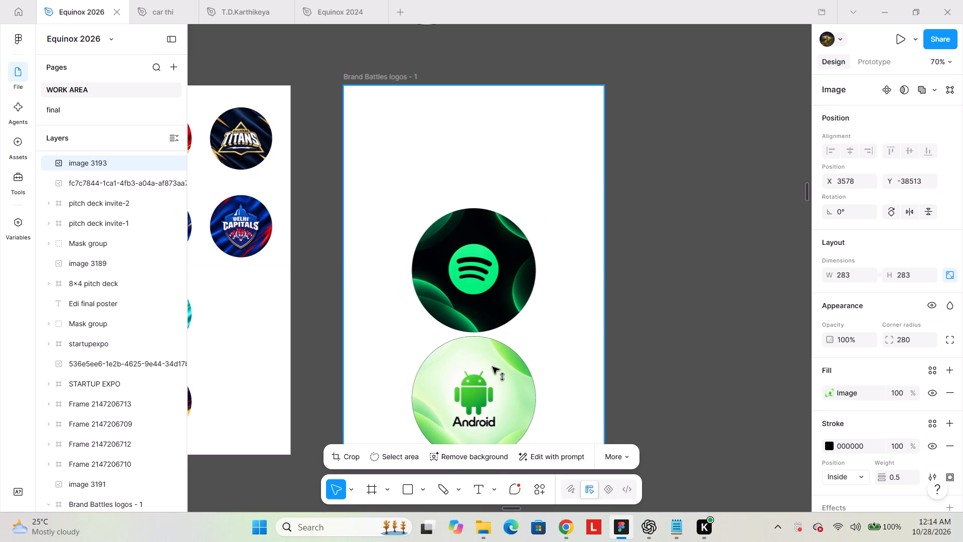
shift+drag(493, 367, 492, 365)
Move the Spotify logo straight up to sit directly above the iOS logo, at about X 156, Y -3 in the frame.
scroll(513, 270, down, 1)
ctrl+scroll(472, 303, up, 4)
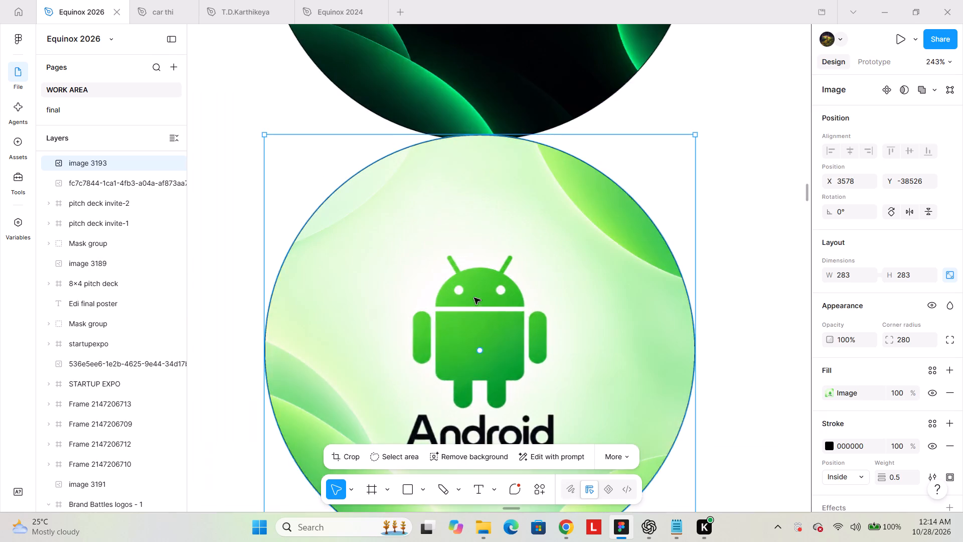
ctrl+scroll(481, 288, up, 2)
scroll(491, 209, up, 3)
ctrl+scroll(491, 210, down, 4)
scroll(491, 253, up, 2)
click(499, 287)
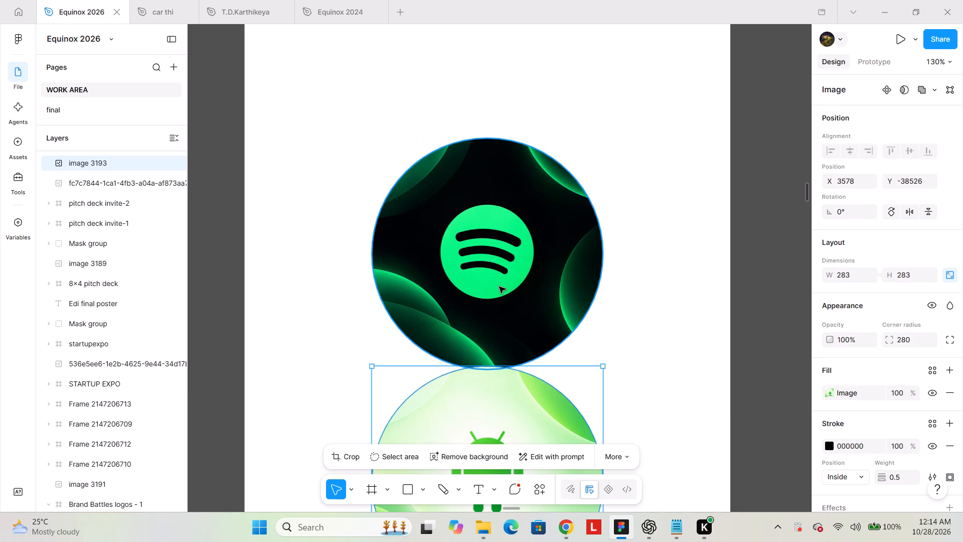
shift+drag(505, 308, 490, 78)
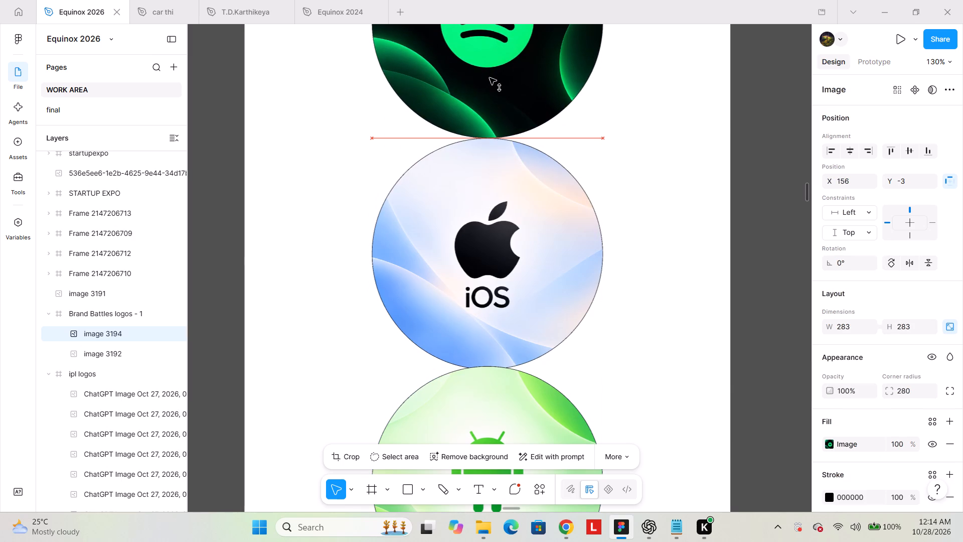
shift+drag(490, 78, 490, 76)
scroll(502, 135, up, 3)
scroll(503, 152, down, 3)
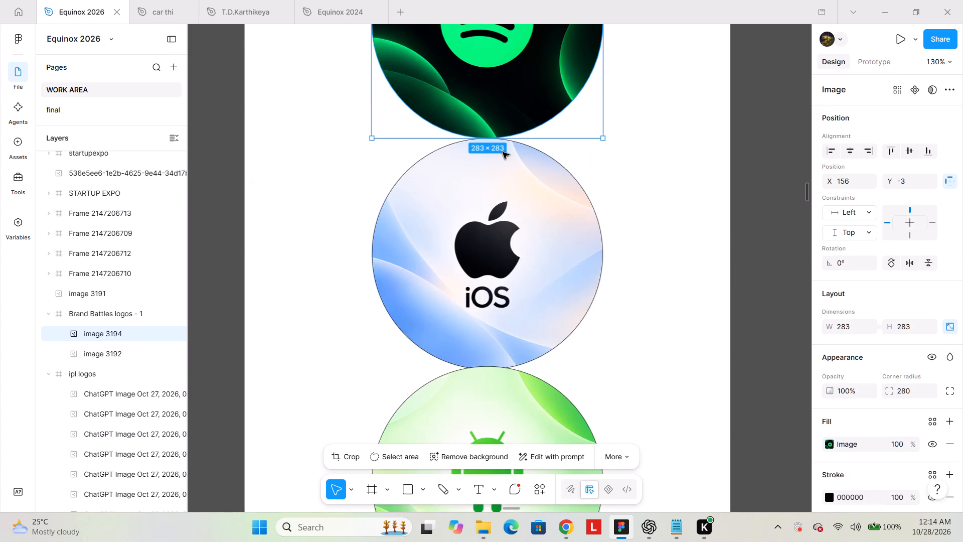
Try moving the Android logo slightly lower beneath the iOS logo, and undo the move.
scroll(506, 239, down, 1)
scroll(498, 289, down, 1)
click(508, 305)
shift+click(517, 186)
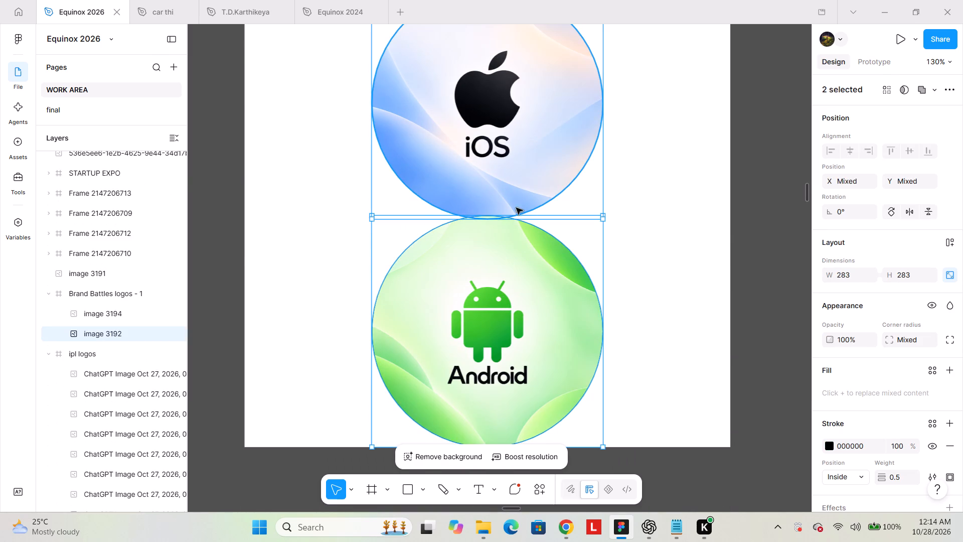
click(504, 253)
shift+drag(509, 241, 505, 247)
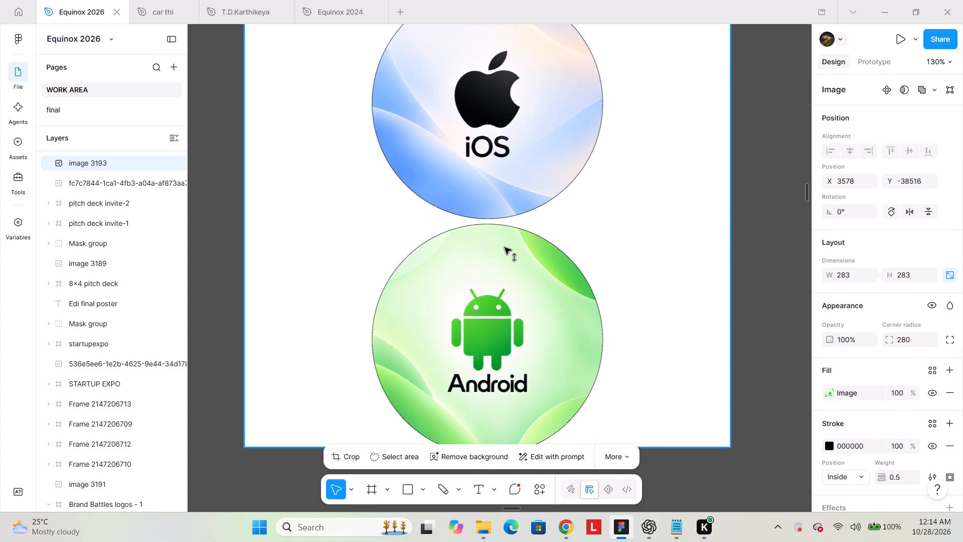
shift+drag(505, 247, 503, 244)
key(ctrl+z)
Nudge the Android logo to just touch the bottom edge of the iOS logo, at about X 3572, Y -38522.
ctrl+scroll(496, 233, up, 2)
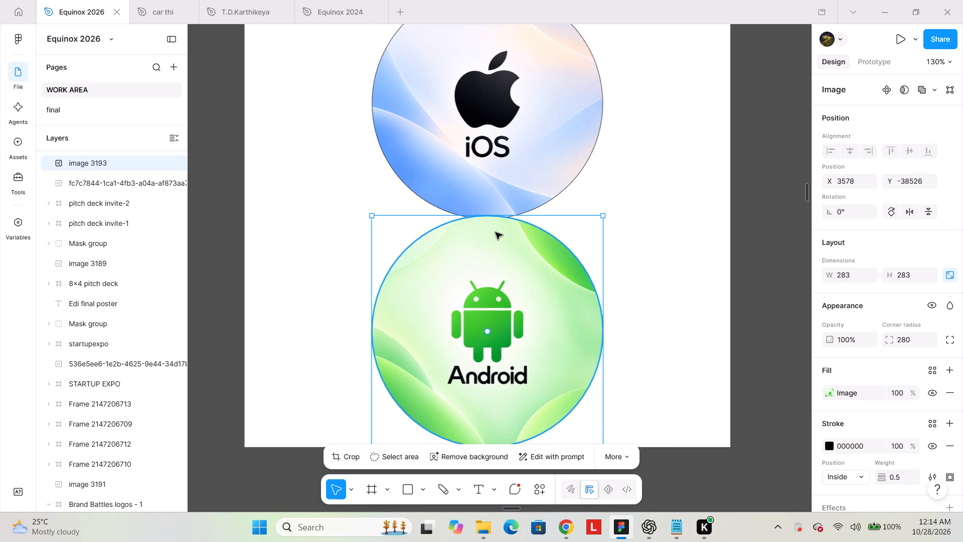
ctrl+scroll(496, 232, up, 1)
shift+drag(469, 197, 469, 208)
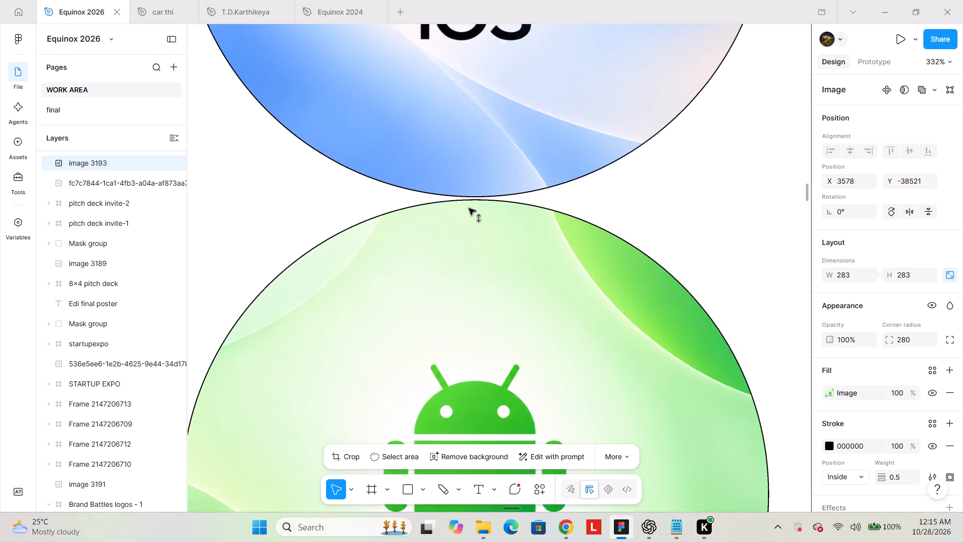
shift+drag(469, 208, 469, 204)
drag(482, 219, 465, 219)
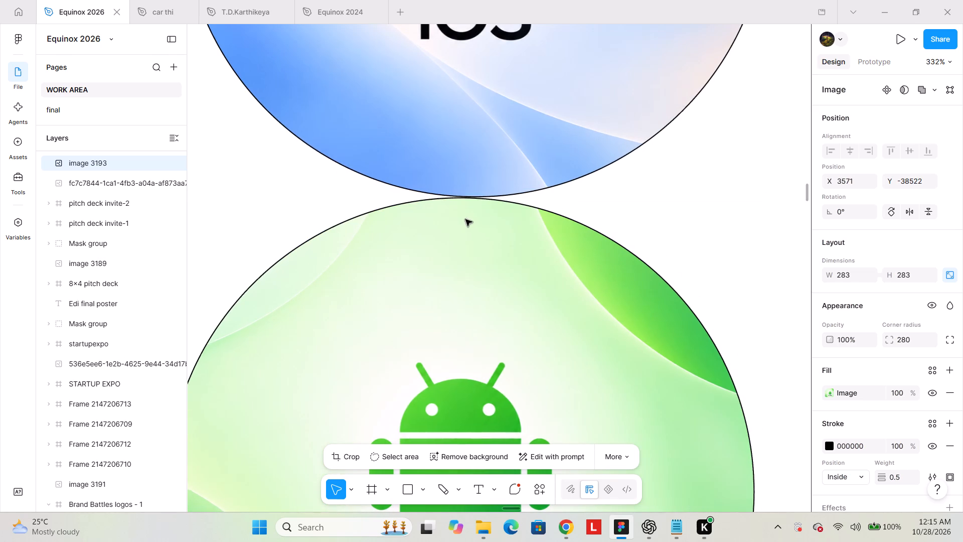
drag(465, 219, 469, 219)
Cut the Android logo and paste it inside the Brand Battles logos - 1 frame.
scroll(903, 216, up, 2)
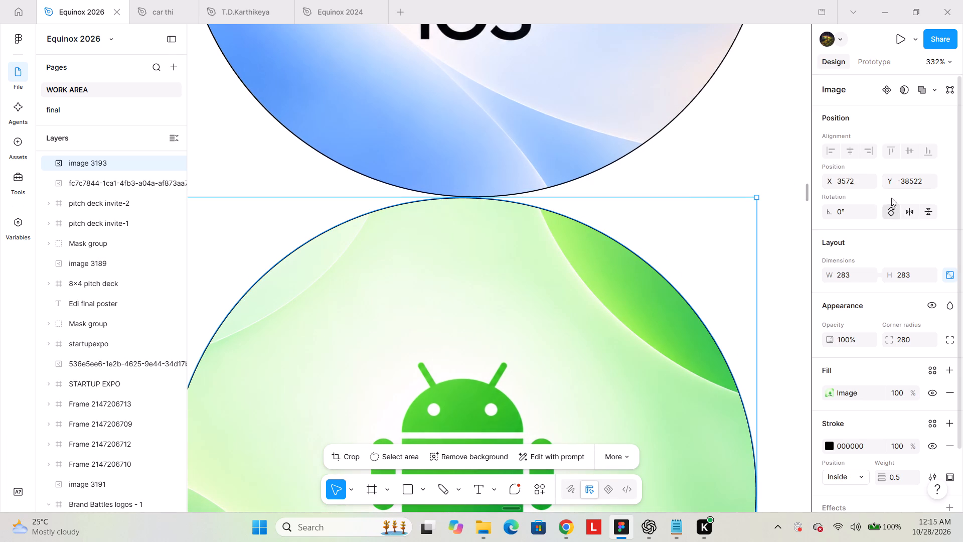
scroll(854, 208, down, 2)
ctrl+scroll(752, 180, down, 2)
ctrl+scroll(709, 181, down, 3)
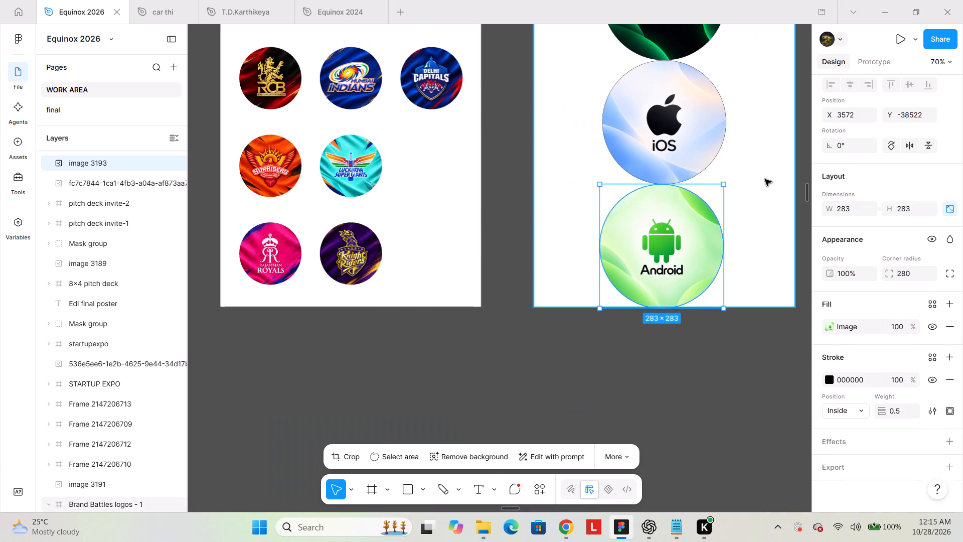
key(ctrl+x)
scroll(661, 301, up, 2)
click(584, 86)
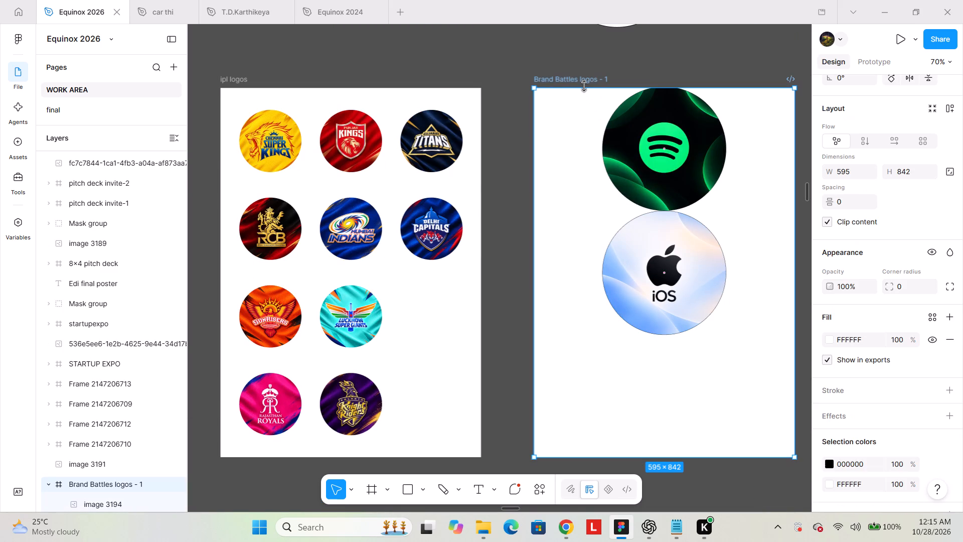
key(ctrl+v)
Centre the Android logo horizontally under the iOS logo, keeping their edges touching.
click(666, 176)
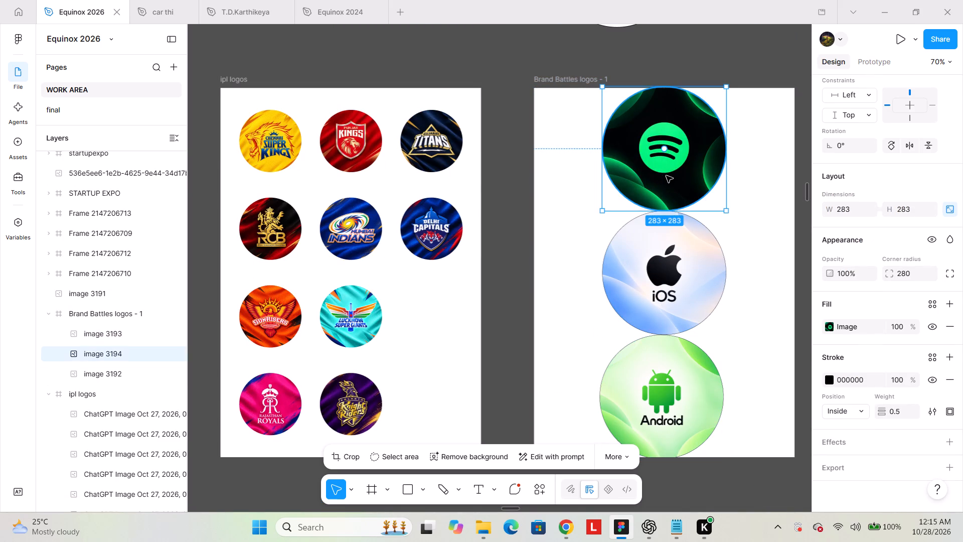
scroll(633, 258, down, 1)
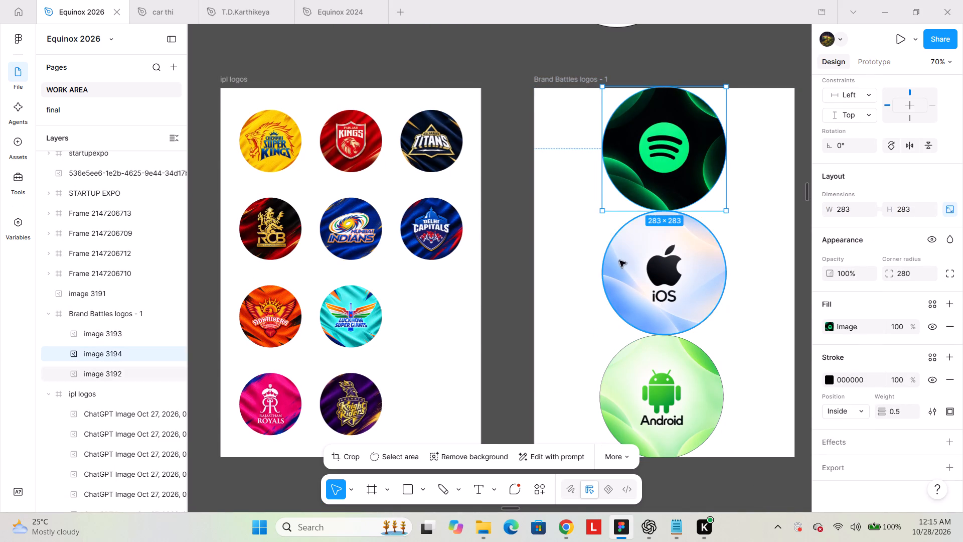
scroll(588, 253, down, 1)
click(658, 269)
shift+click(639, 254)
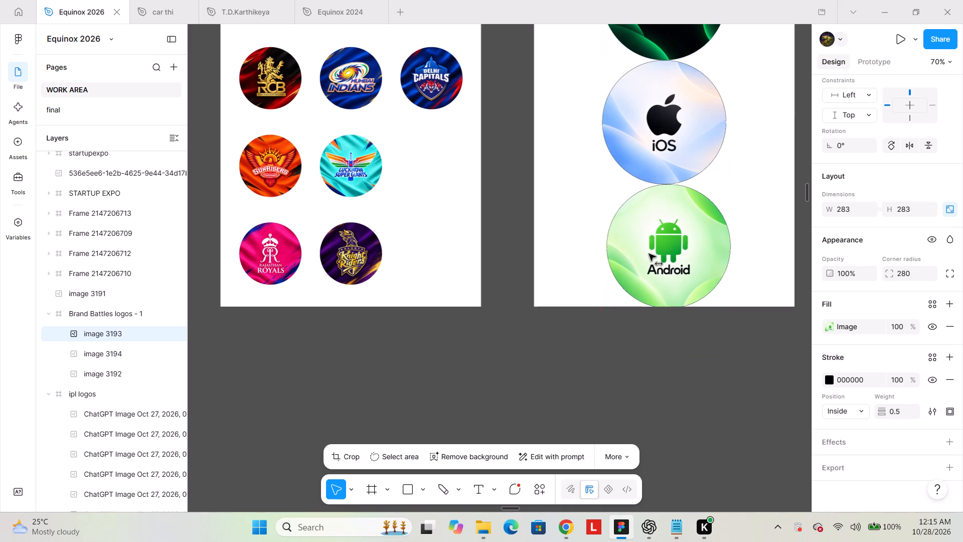
scroll(692, 207, down, 1)
ctrl+scroll(689, 194, up, 2)
ctrl+scroll(714, 288, up, 5)
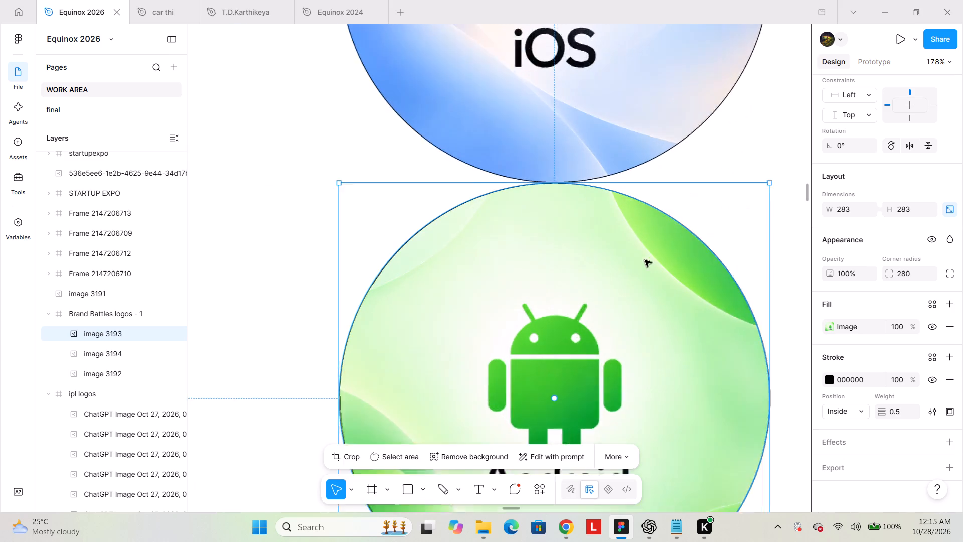
shift+drag(624, 232, 615, 237)
key(ctrl+z)
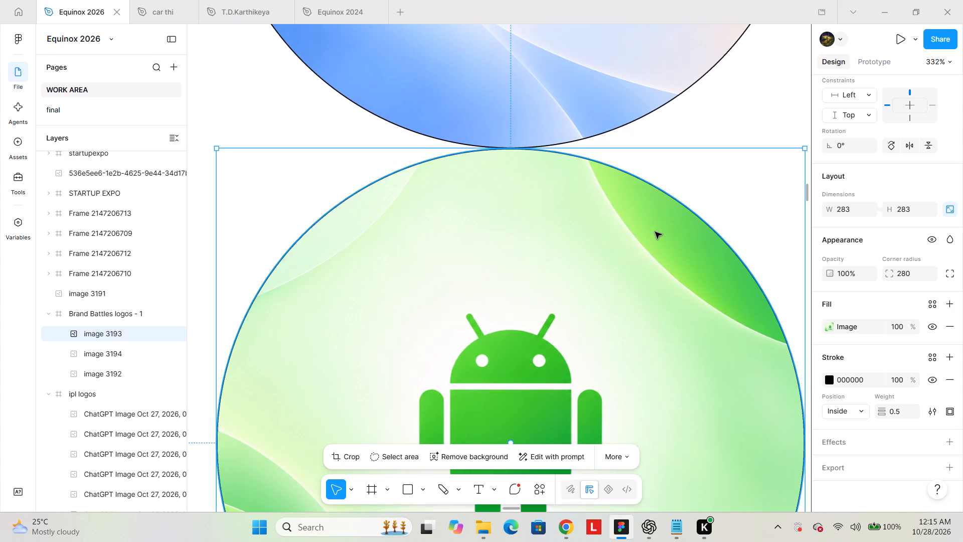
shift+click(634, 200)
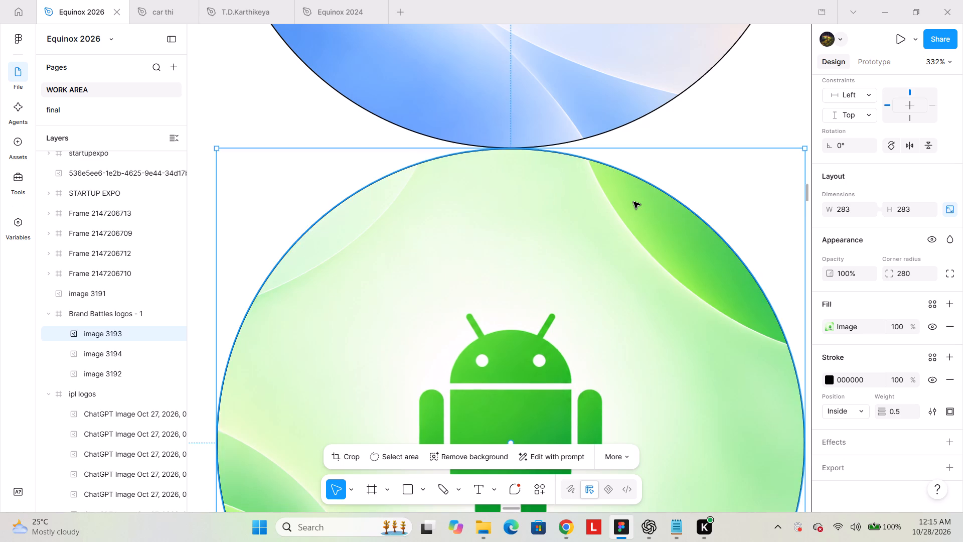
ctrl+scroll(633, 202, down, 6)
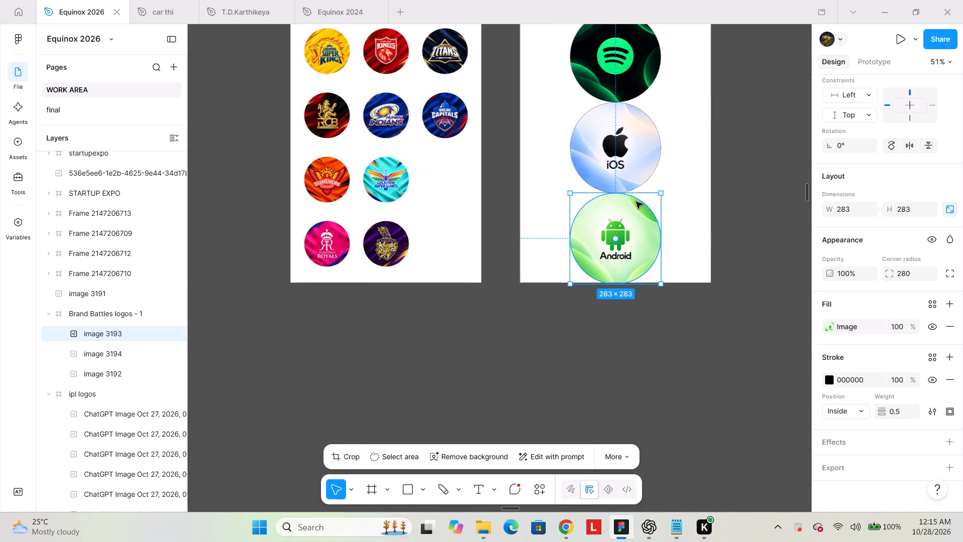
click(765, 123)
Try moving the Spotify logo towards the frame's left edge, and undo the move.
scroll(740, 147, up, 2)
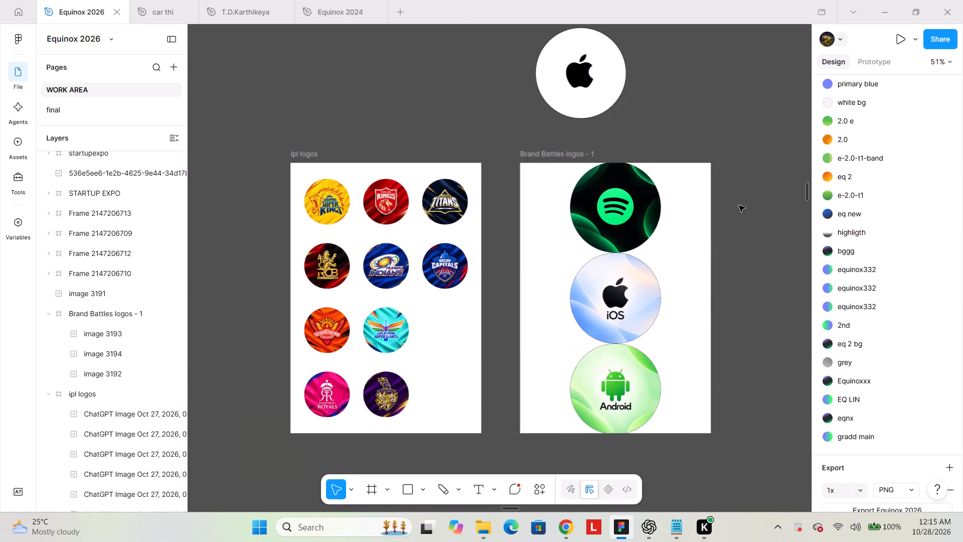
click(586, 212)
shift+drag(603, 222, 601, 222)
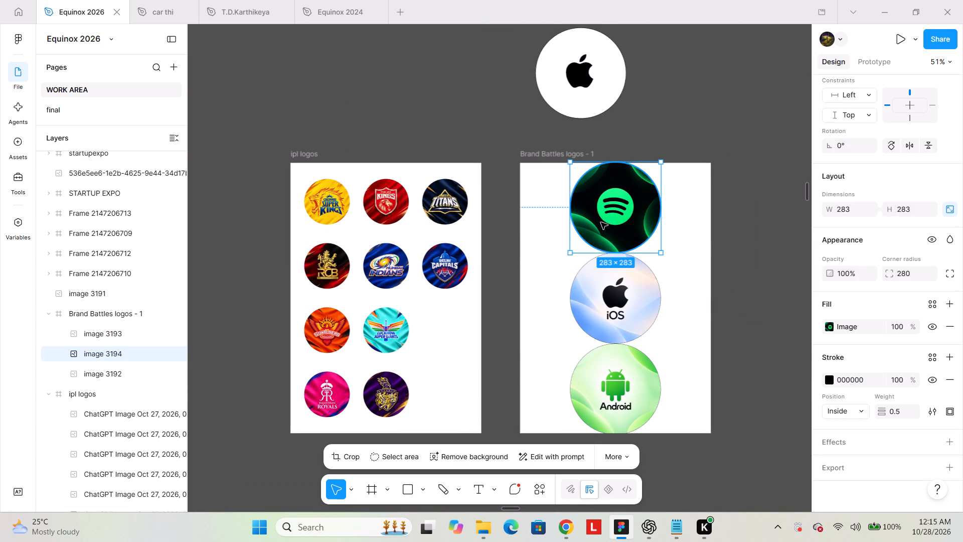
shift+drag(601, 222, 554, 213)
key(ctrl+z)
Shift the Spotify and Android logos together slightly left of the iOS logo and group the two.
shift+click(637, 373)
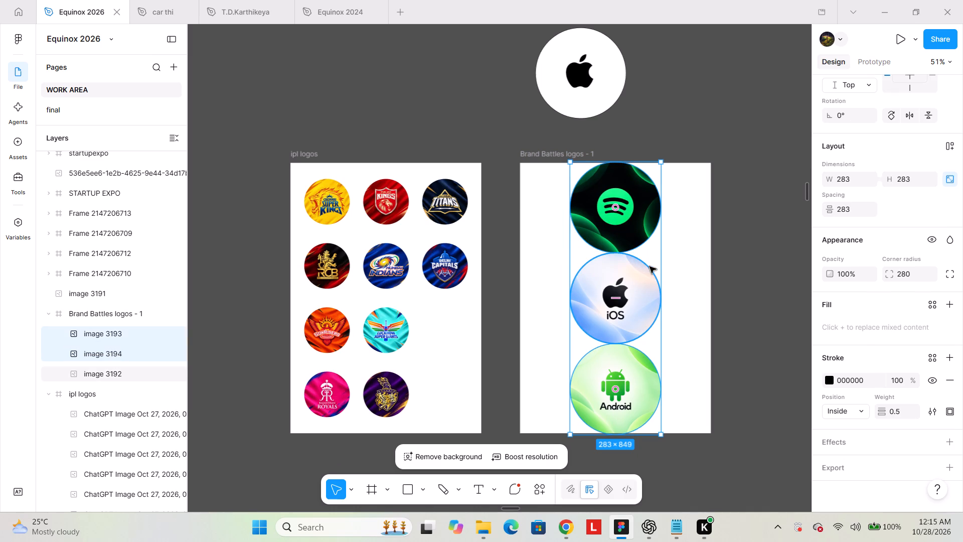
shift+drag(656, 268, 646, 267)
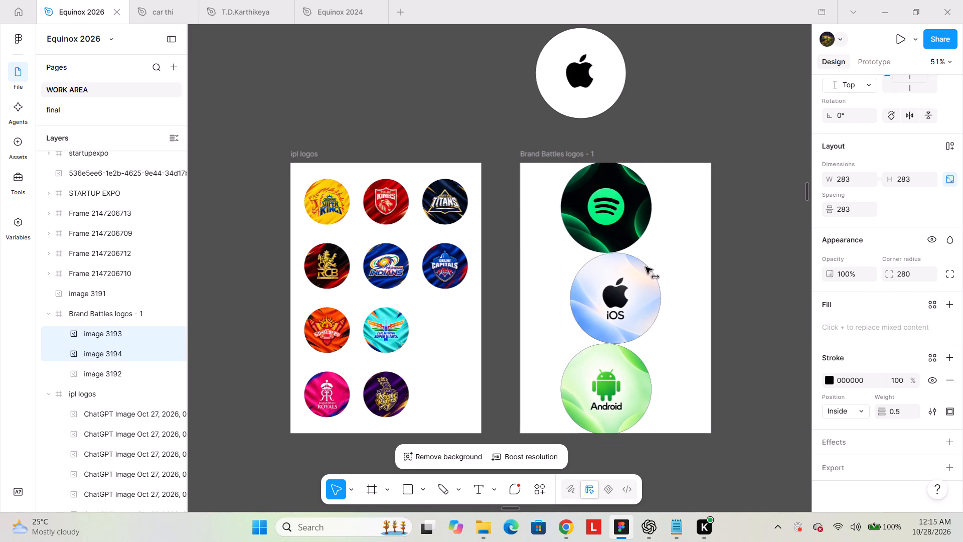
shift+drag(646, 267, 643, 266)
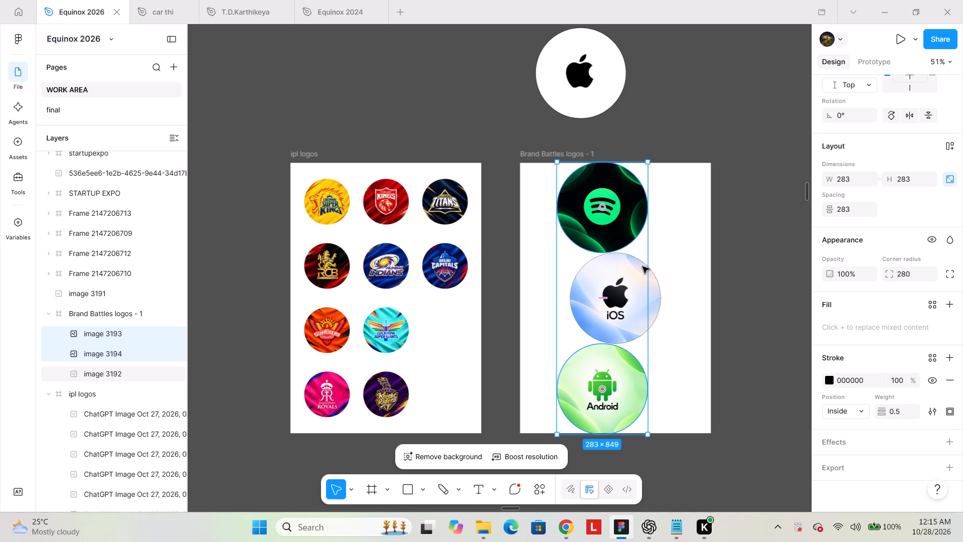
key(ctrl+z)
shift+drag(643, 257, 636, 256)
key(ctrl+g)
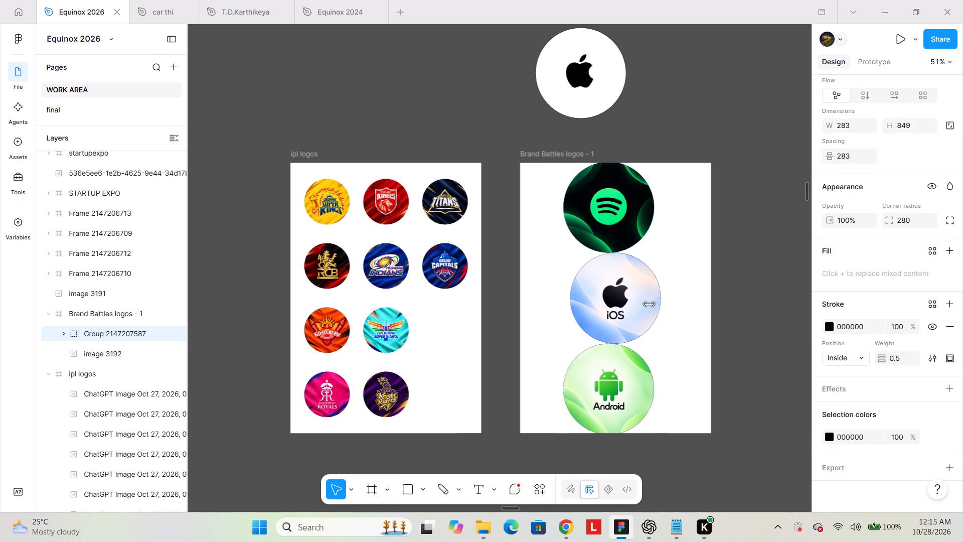
Set the horizontal spacing between the Spotify-Android group and the iOS logo to -100, offsetting iOS to the right.
click(647, 307)
shift+click(633, 237)
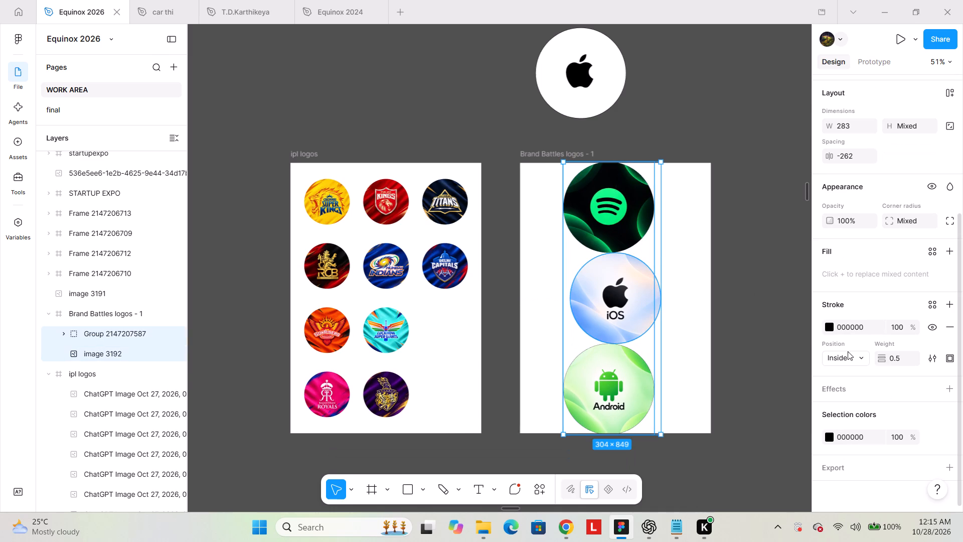
scroll(849, 294, up, 1)
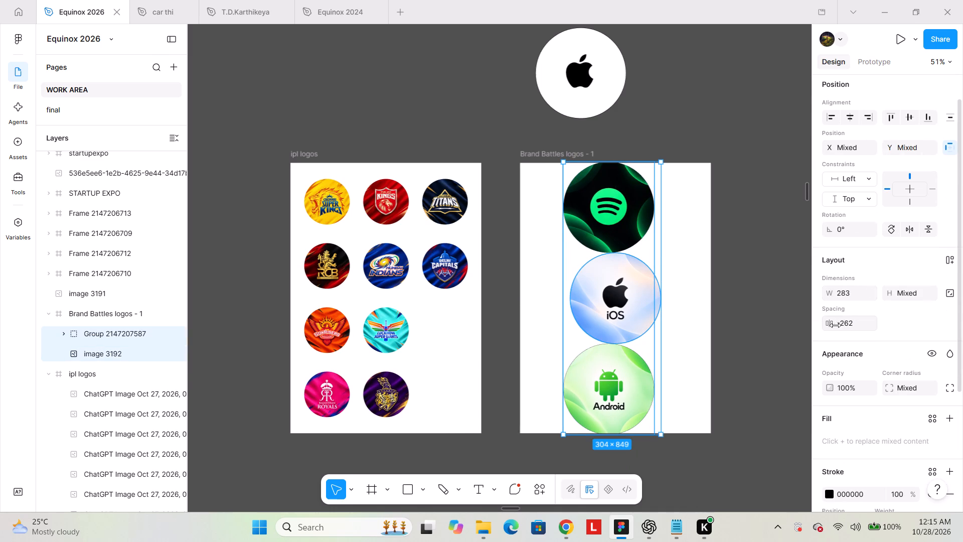
drag(825, 324, 672, 276)
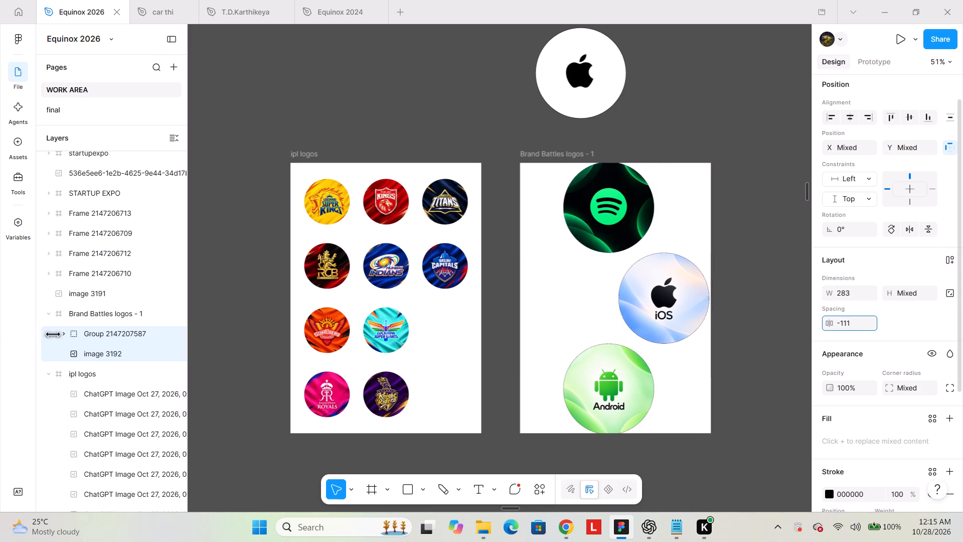
drag(672, 276, 685, 278)
click(746, 319)
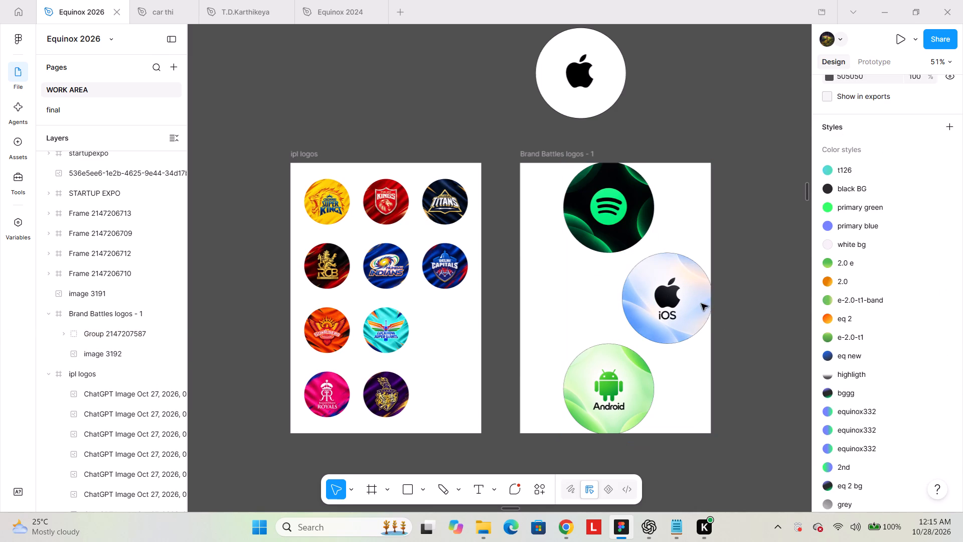
Group the Spotify-Android pair with the iOS logo and centre the group horizontally in the Brand Battles logos - 1 frame.
shift+click(694, 301)
shift+click(591, 222)
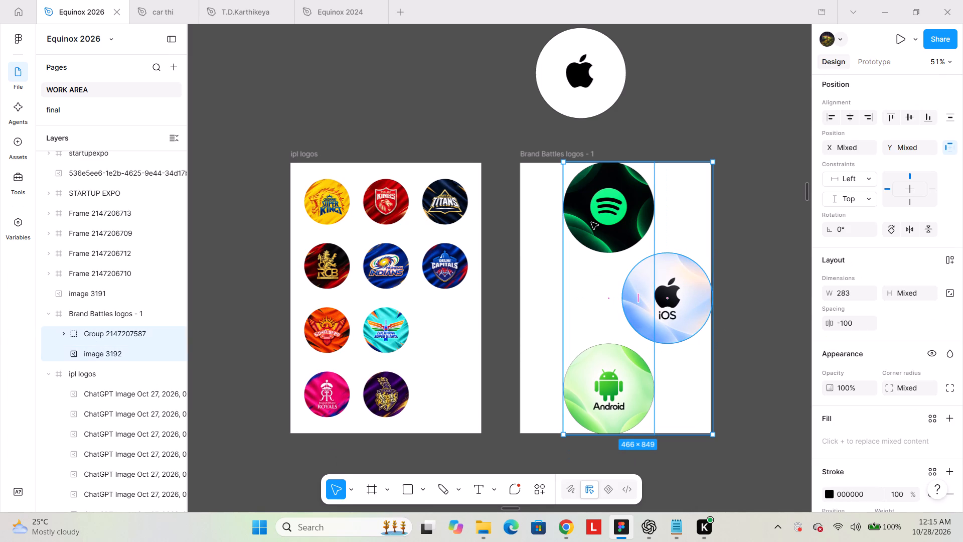
key(ctrl+g)
click(686, 250)
click(700, 274)
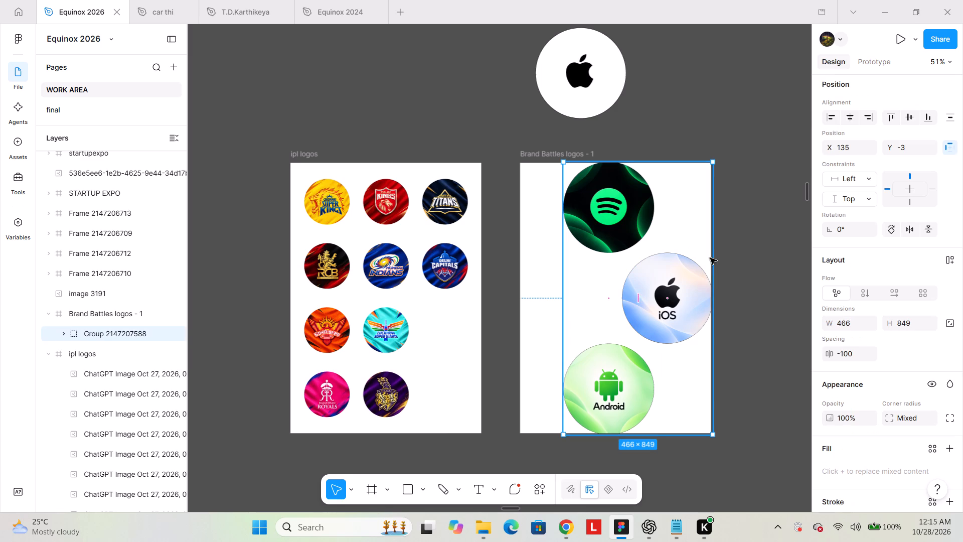
click(850, 111)
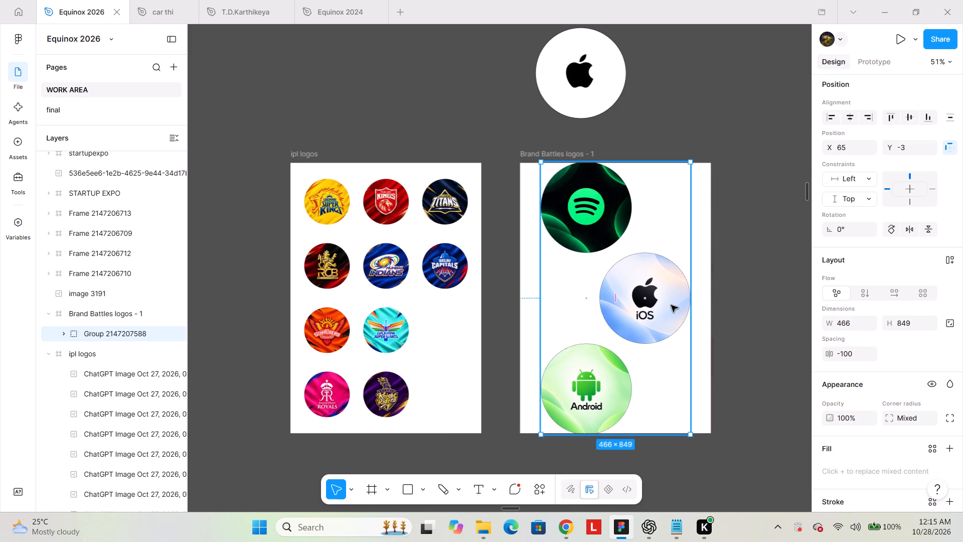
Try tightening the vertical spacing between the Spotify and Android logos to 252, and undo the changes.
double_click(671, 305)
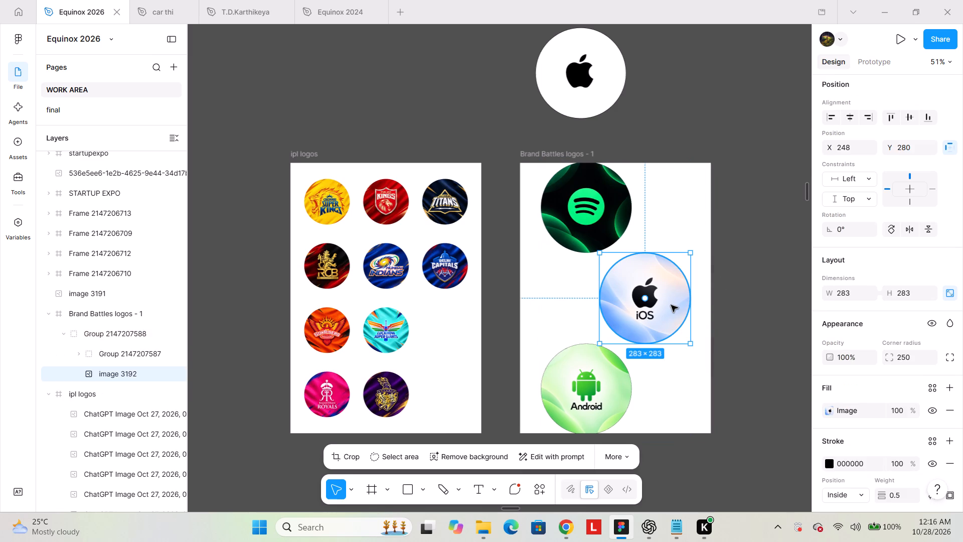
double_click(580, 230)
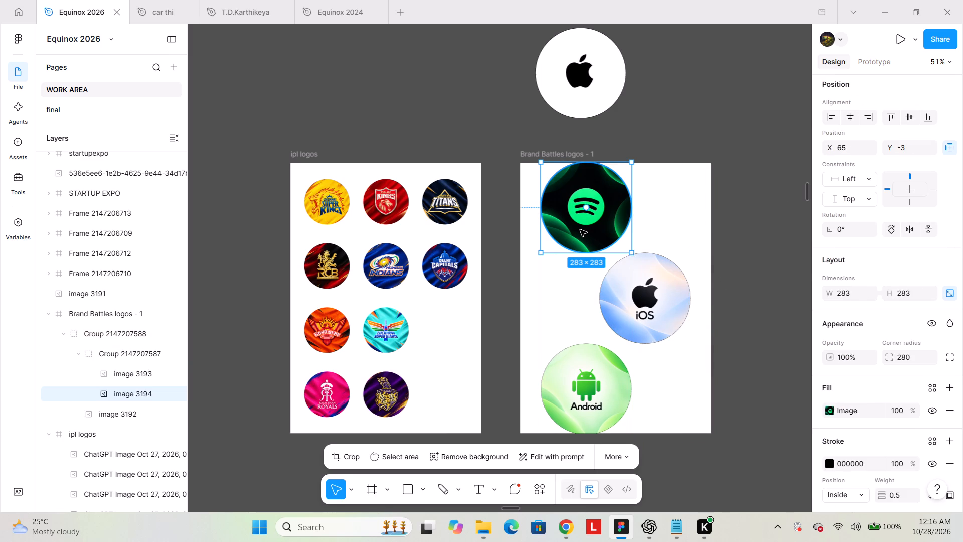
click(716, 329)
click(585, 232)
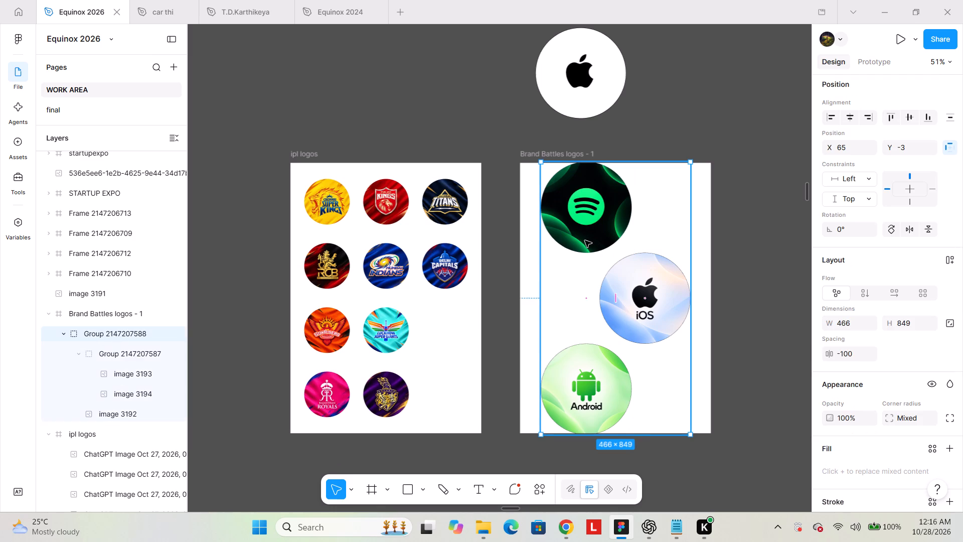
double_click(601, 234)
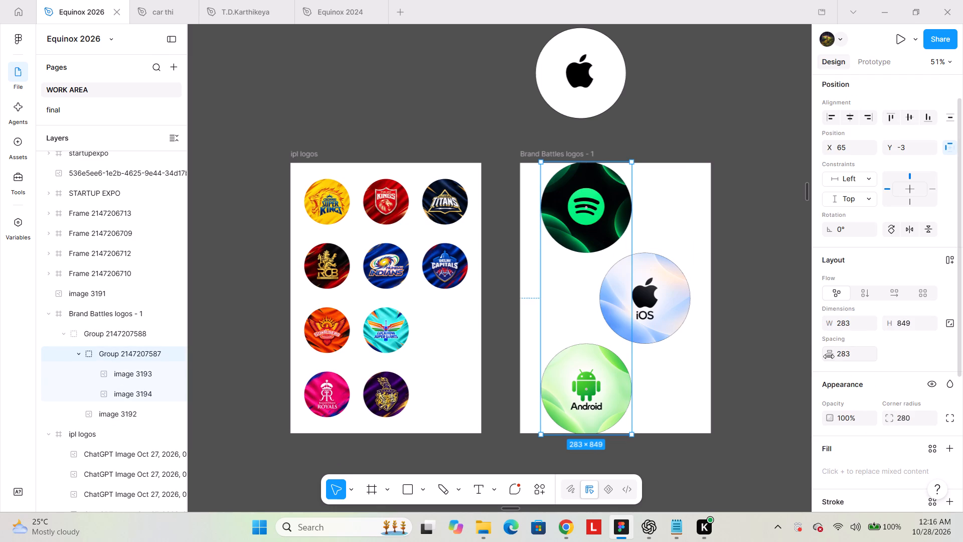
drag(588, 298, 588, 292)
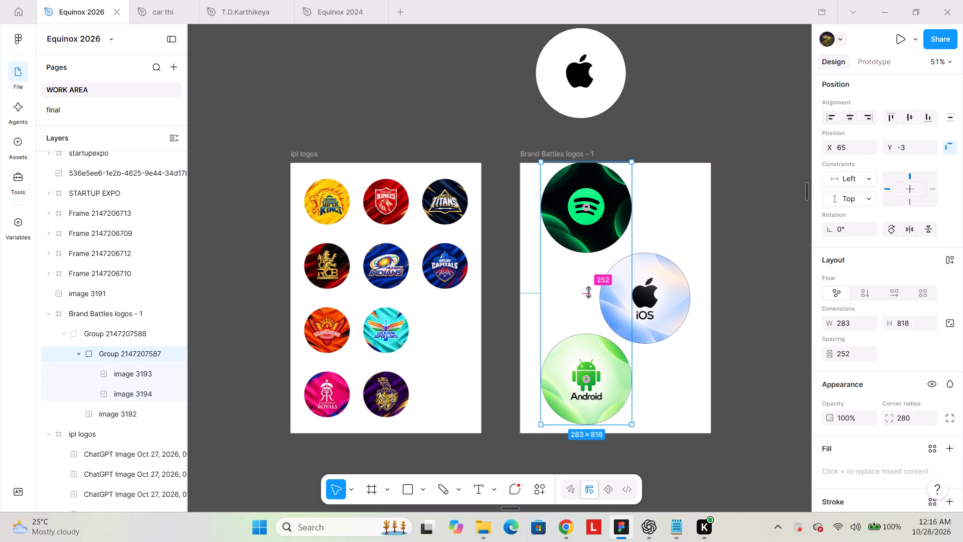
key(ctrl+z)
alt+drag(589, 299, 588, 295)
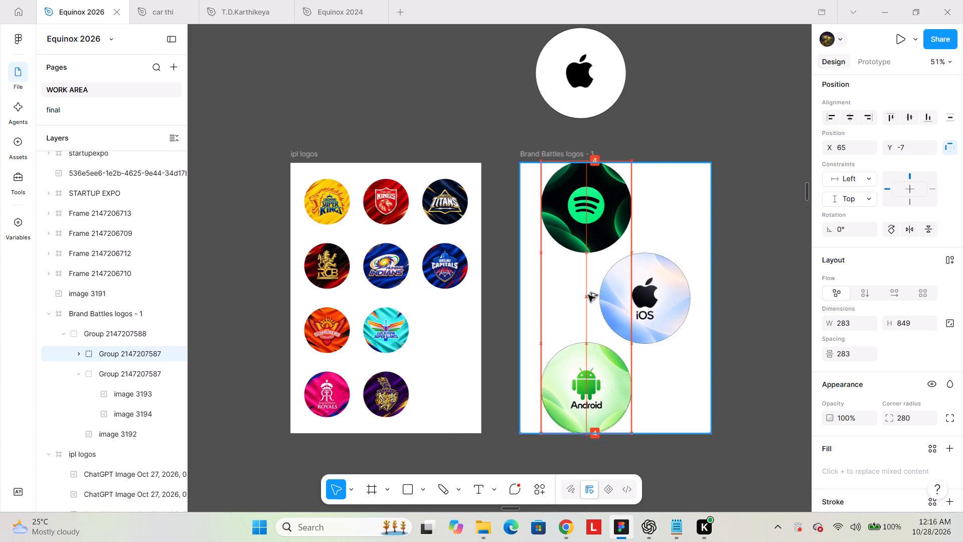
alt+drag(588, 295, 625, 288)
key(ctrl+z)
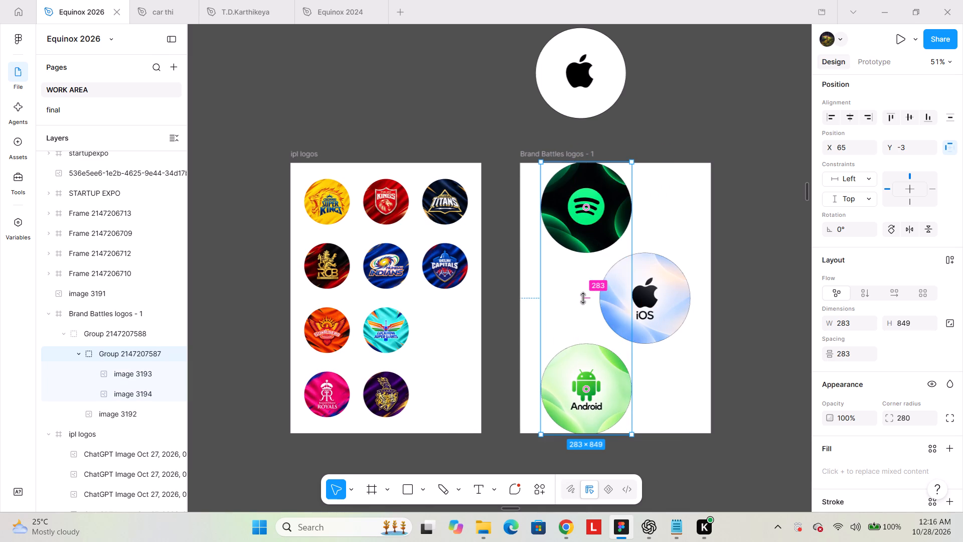
Reduce the vertical spacing between the Spotify and Android logos in their nested group to 236.
drag(583, 298, 583, 290)
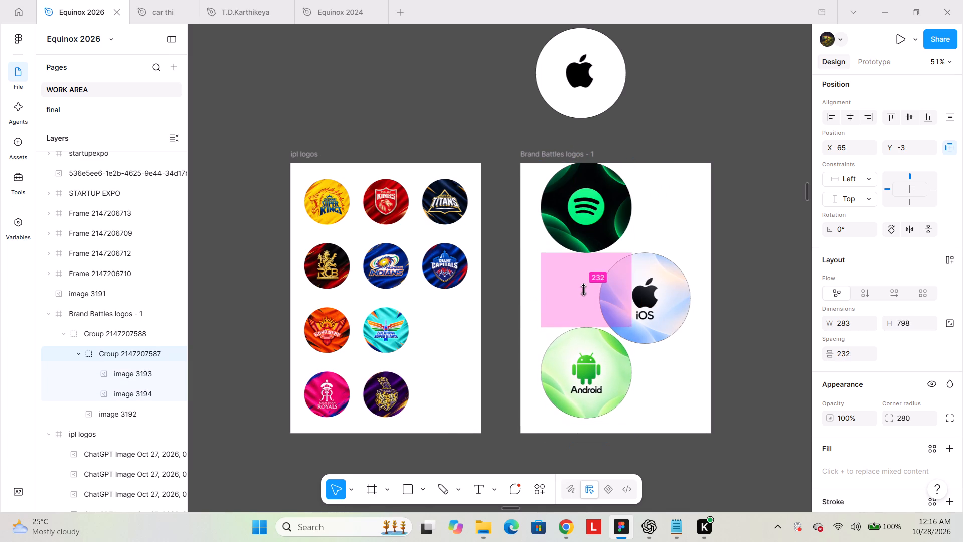
drag(583, 290, 584, 292)
click(912, 117)
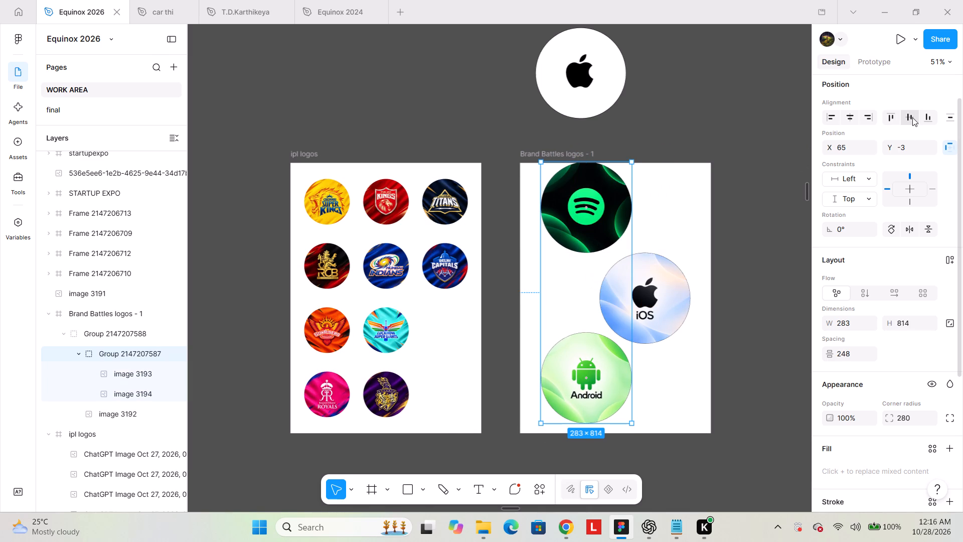
click(704, 241)
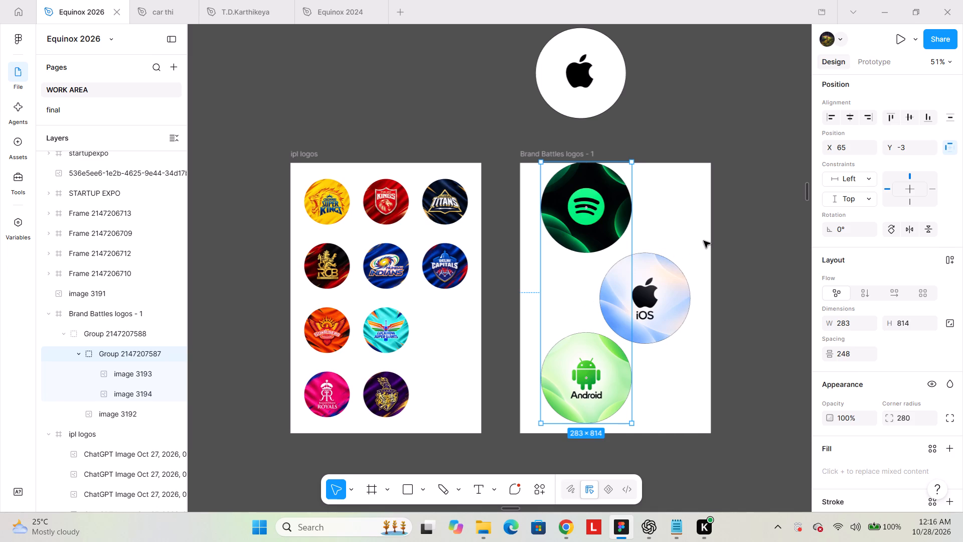
double_click(590, 236)
click(909, 112)
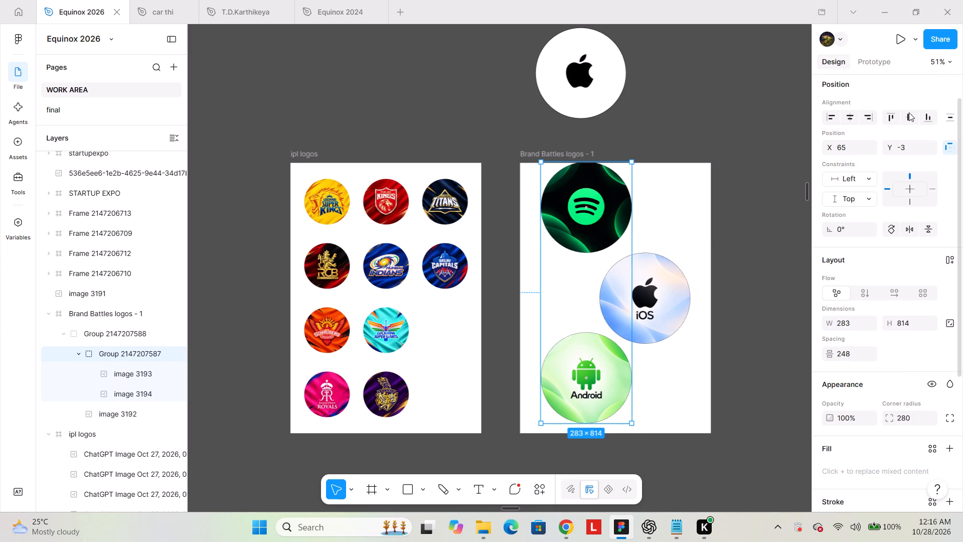
shift+drag(621, 205, 621, 211)
click(587, 296)
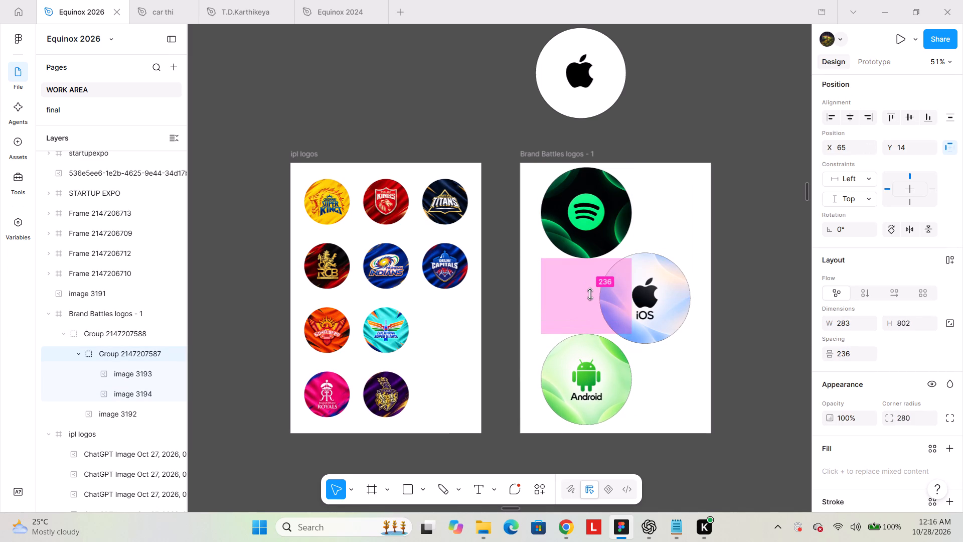
Move the Spotify-Android pair to about X 67, Y 20 so it is vertically centred around the iOS logo.
drag(601, 274, 602, 280)
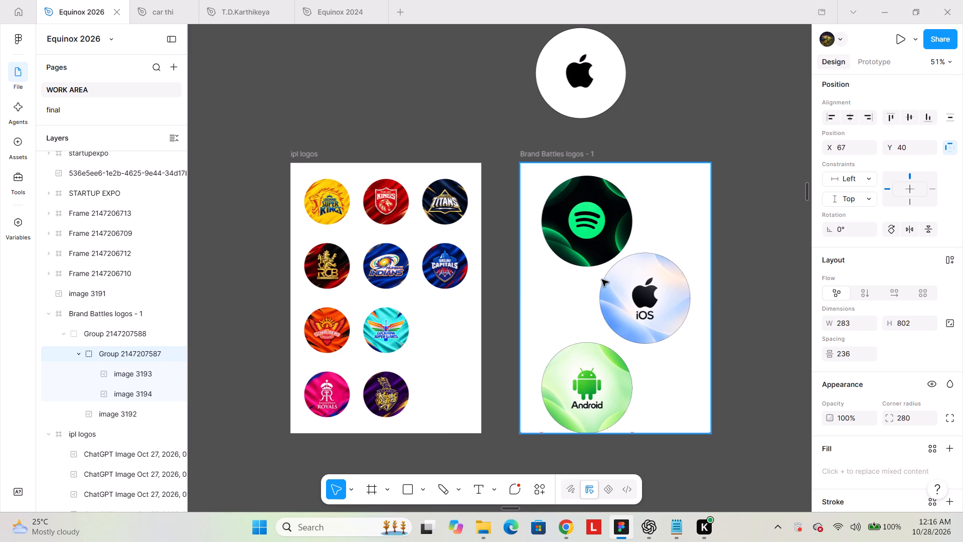
drag(602, 280, 602, 278)
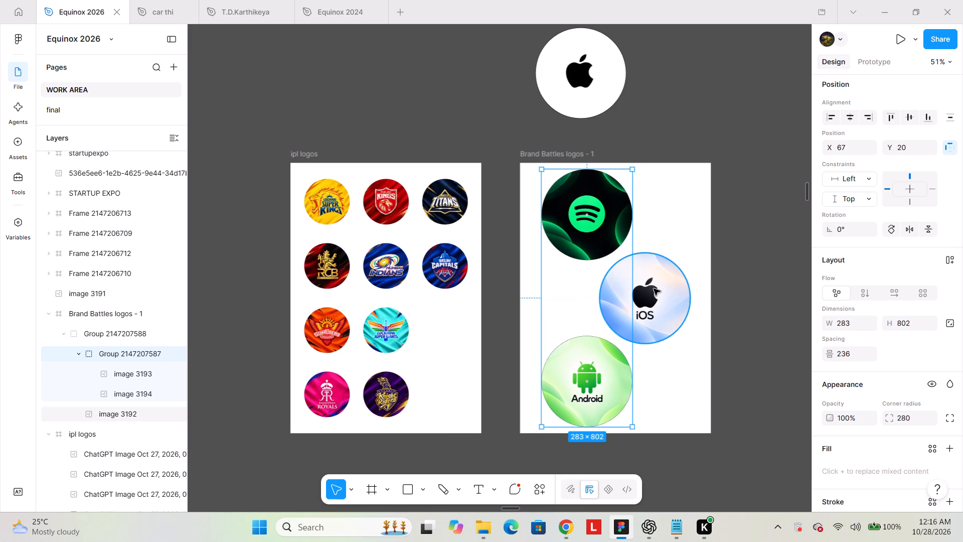
Set the horizontal spacing between the Spotify-Android pair and the iOS logo to -65 and centre the whole group horizontally in the frame.
click(746, 267)
click(651, 259)
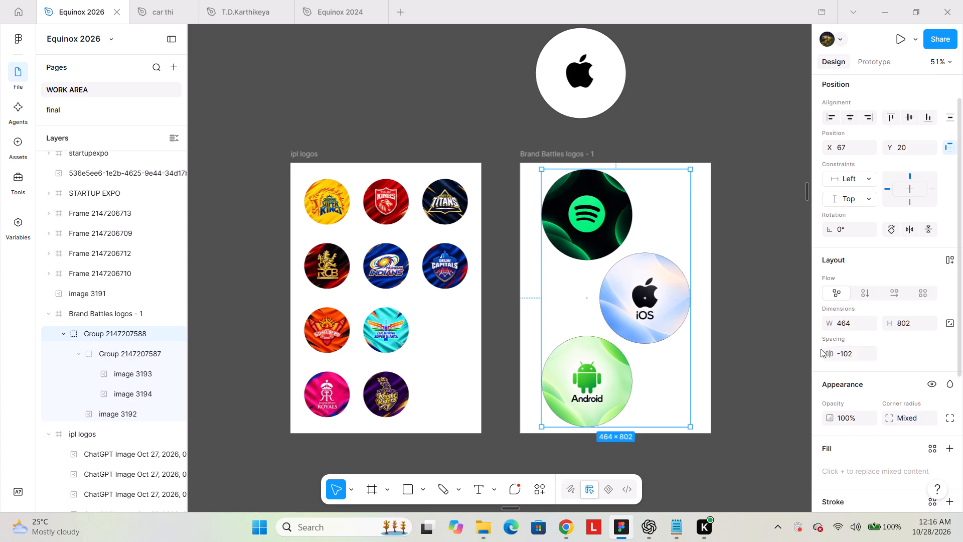
drag(828, 350, 528, 269)
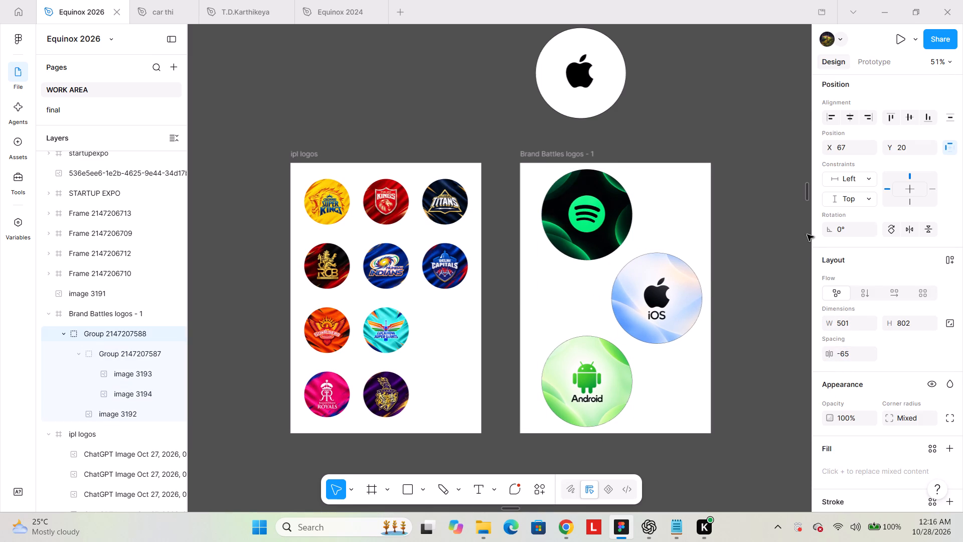
click(852, 120)
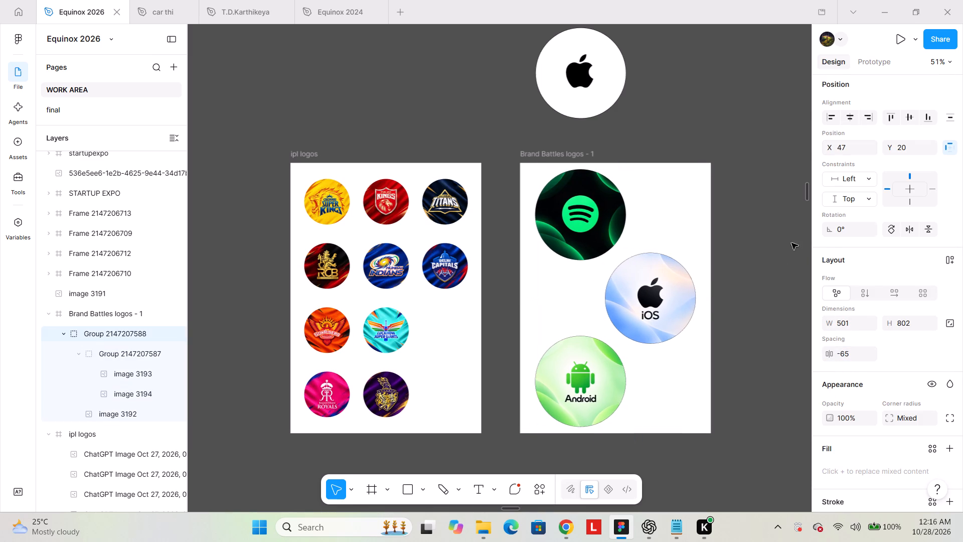
click(776, 264)
Ungroup the Brand Battles logos completely, including the nested pair, into three separate images.
click(668, 284)
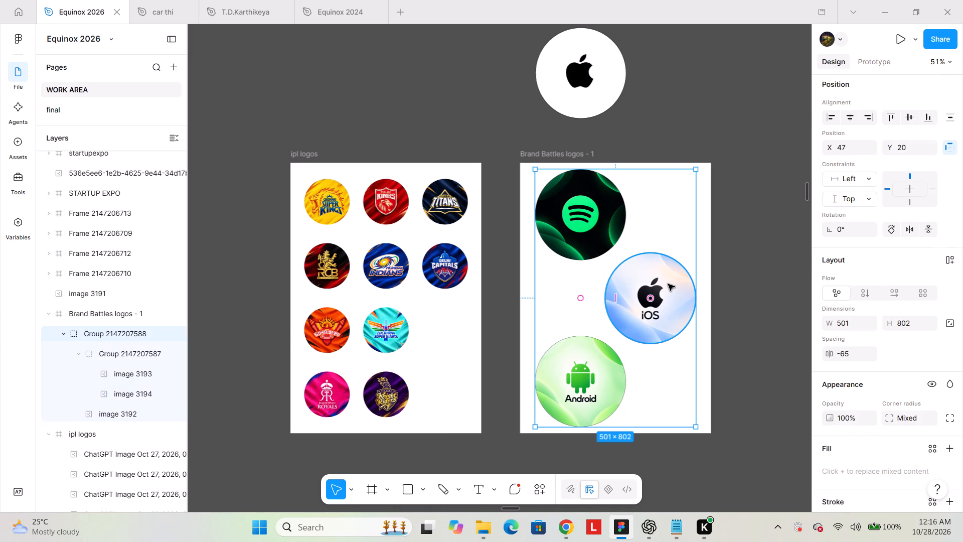
key(ctrl+BackSpace)
key(ctrl+BackSpace)
key(ctrl+BackSpace)
key(ctrl+BackSpace)
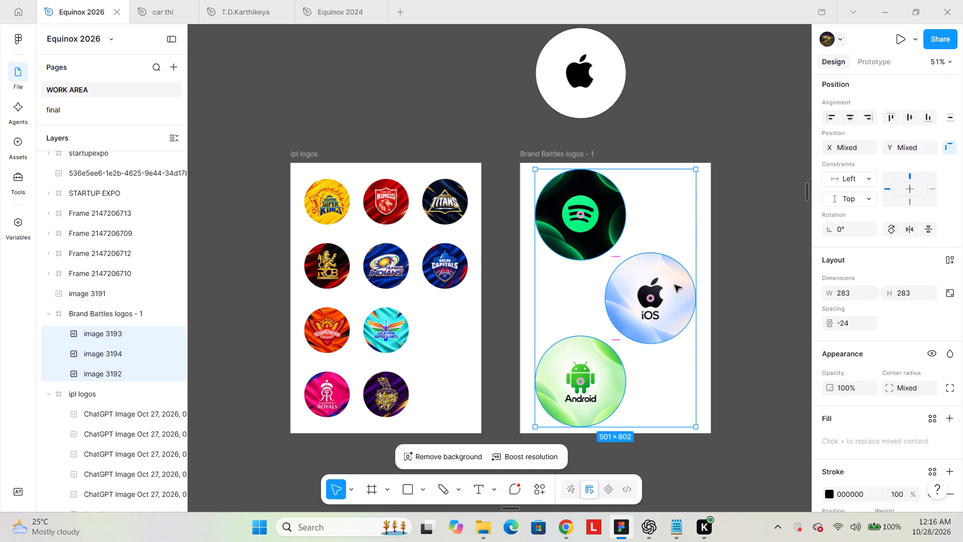
click(760, 280)
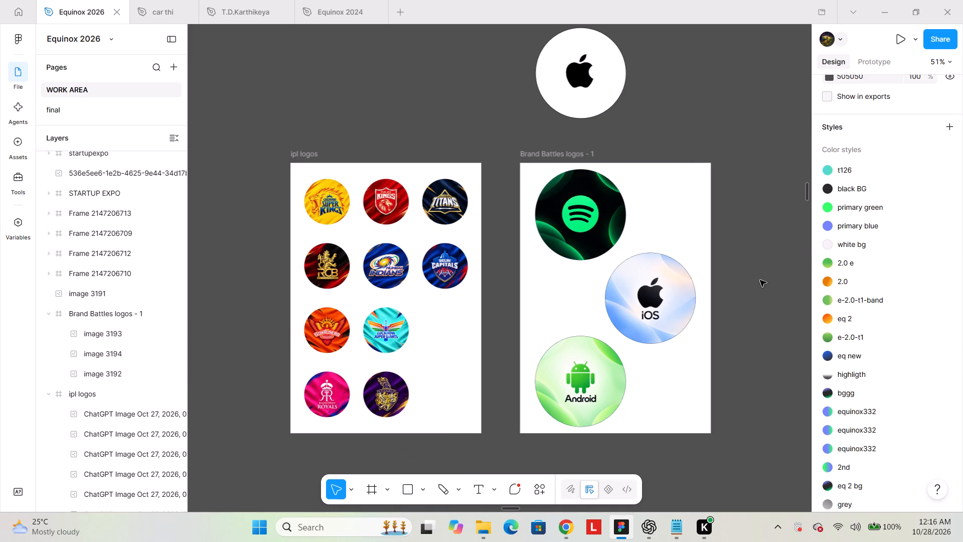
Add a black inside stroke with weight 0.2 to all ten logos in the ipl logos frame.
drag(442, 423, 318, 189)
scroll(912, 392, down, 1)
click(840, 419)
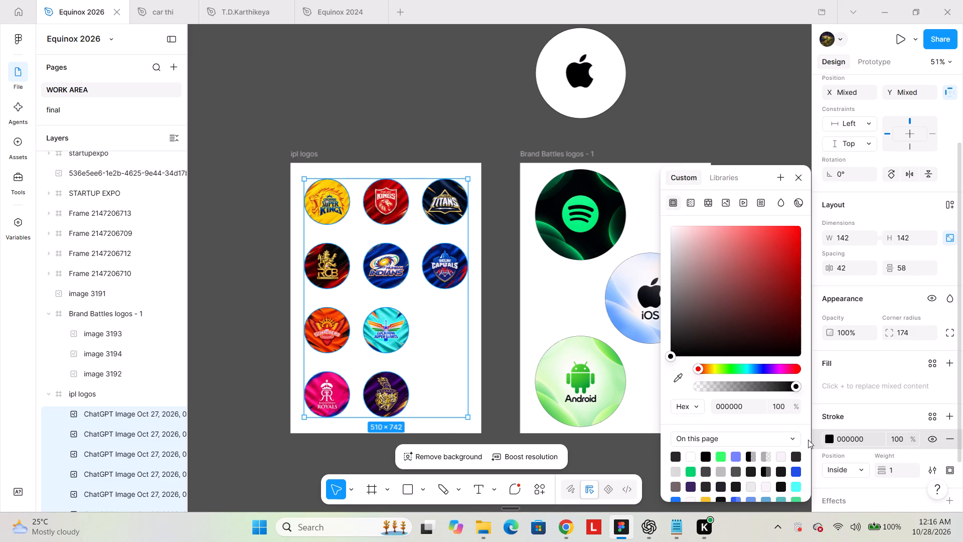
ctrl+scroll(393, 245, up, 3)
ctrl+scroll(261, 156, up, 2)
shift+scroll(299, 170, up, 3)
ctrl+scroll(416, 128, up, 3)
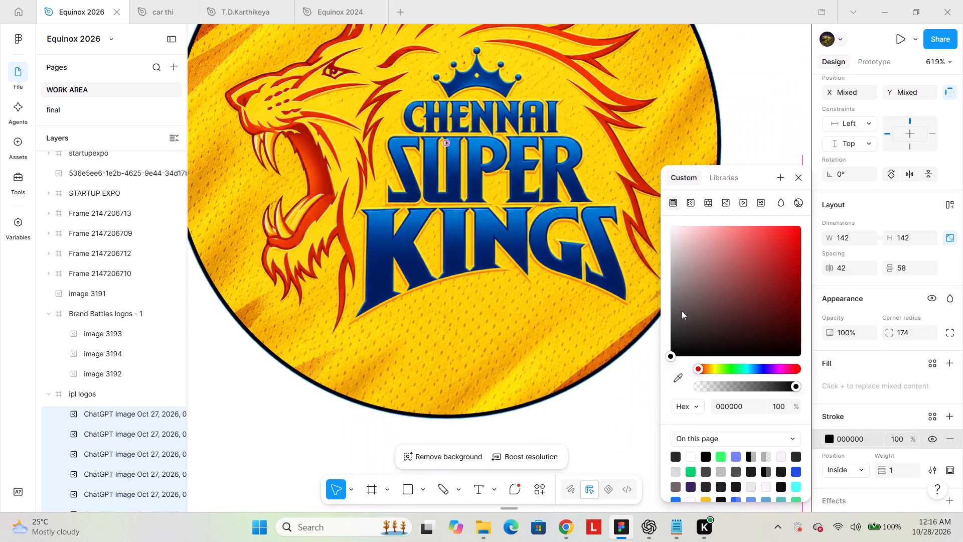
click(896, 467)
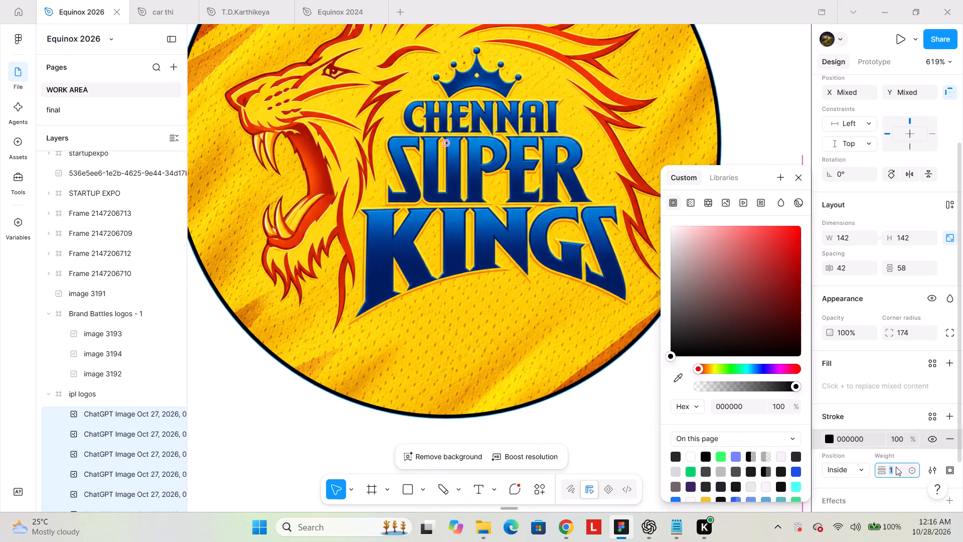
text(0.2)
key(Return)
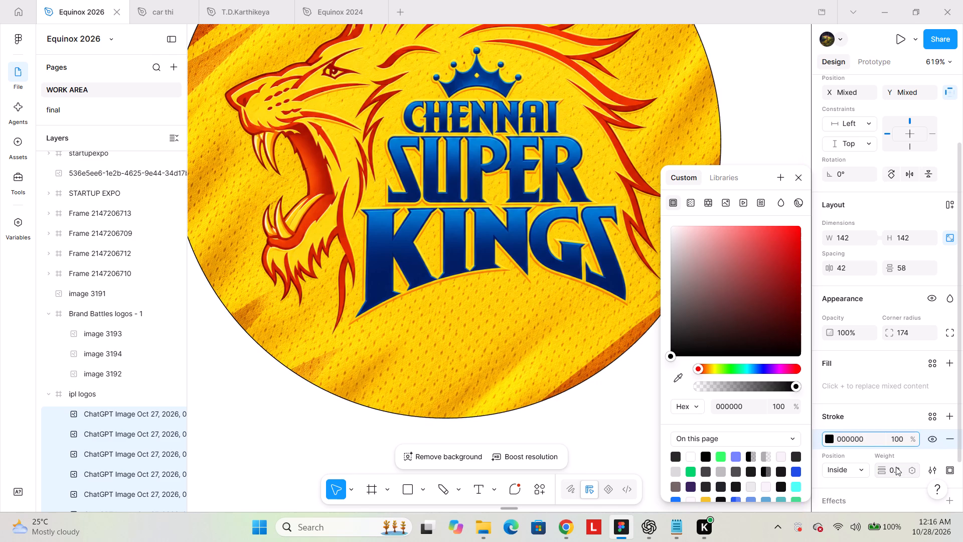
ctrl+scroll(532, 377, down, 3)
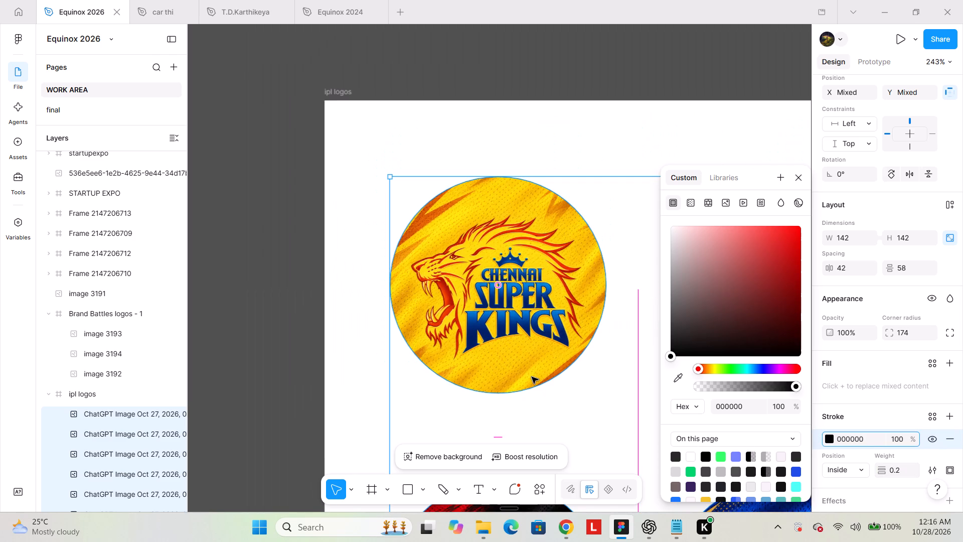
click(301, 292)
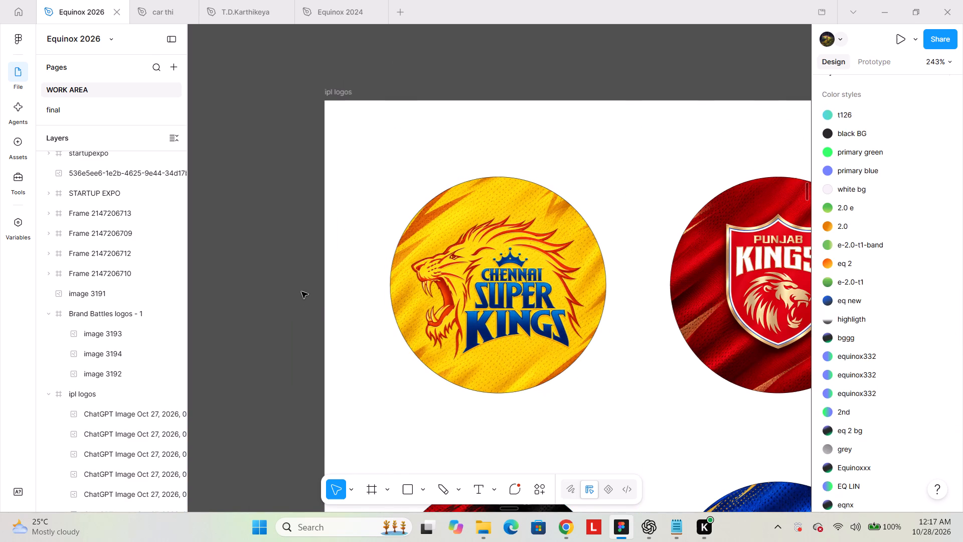
Examine the outlines of the team logos in the ipl logos frame, close up and as a whole.
scroll(301, 292, down, 5)
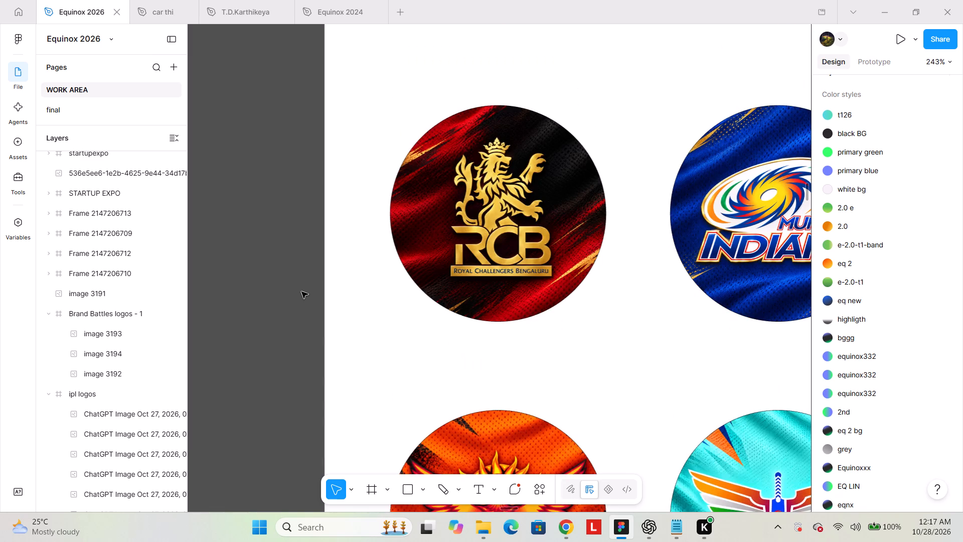
scroll(301, 292, down, 3)
shift+scroll(301, 292, down, 2)
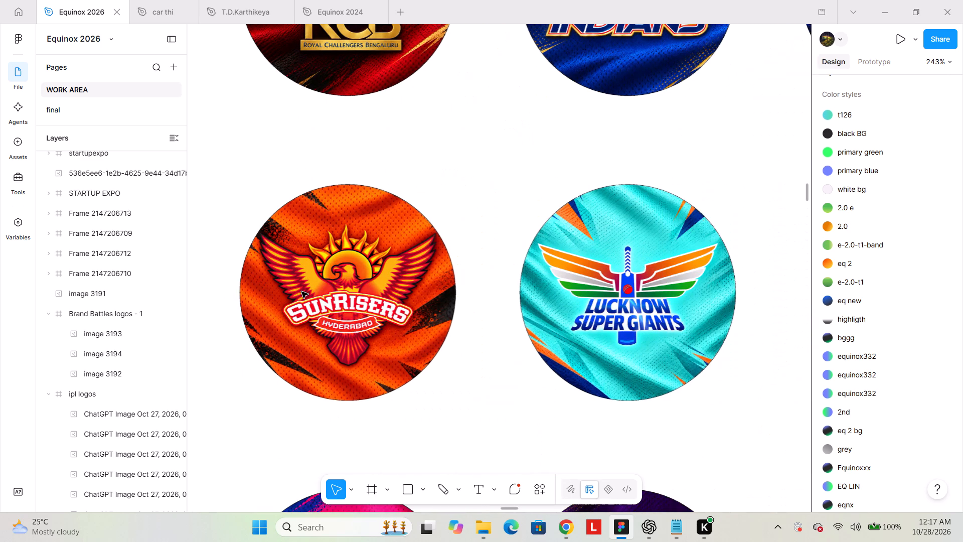
ctrl+scroll(724, 222, up, 3)
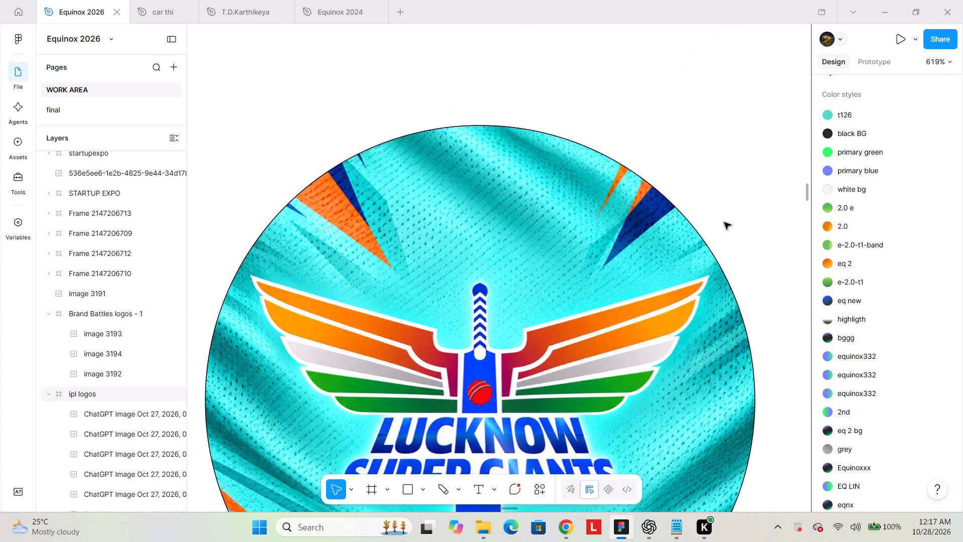
ctrl+scroll(724, 222, down, 7)
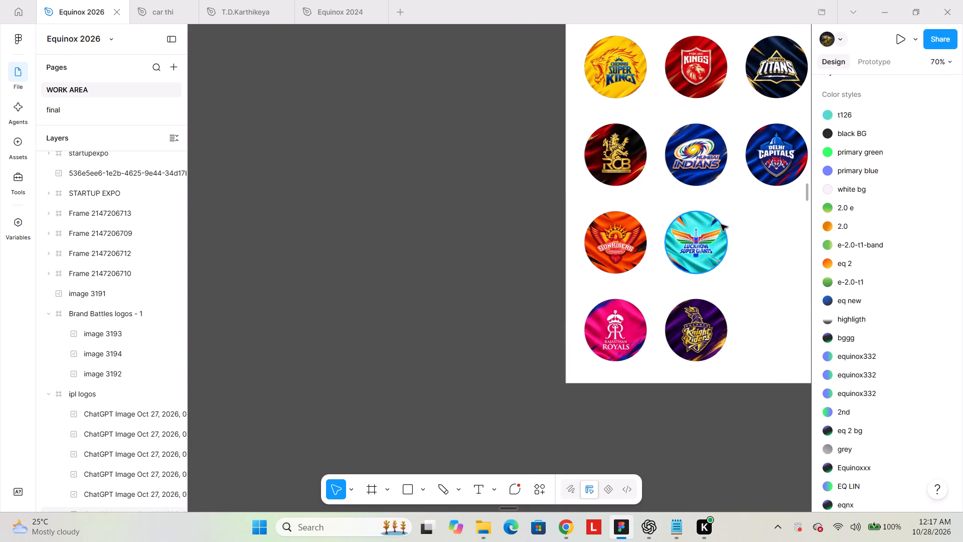
scroll(721, 224, up, 1)
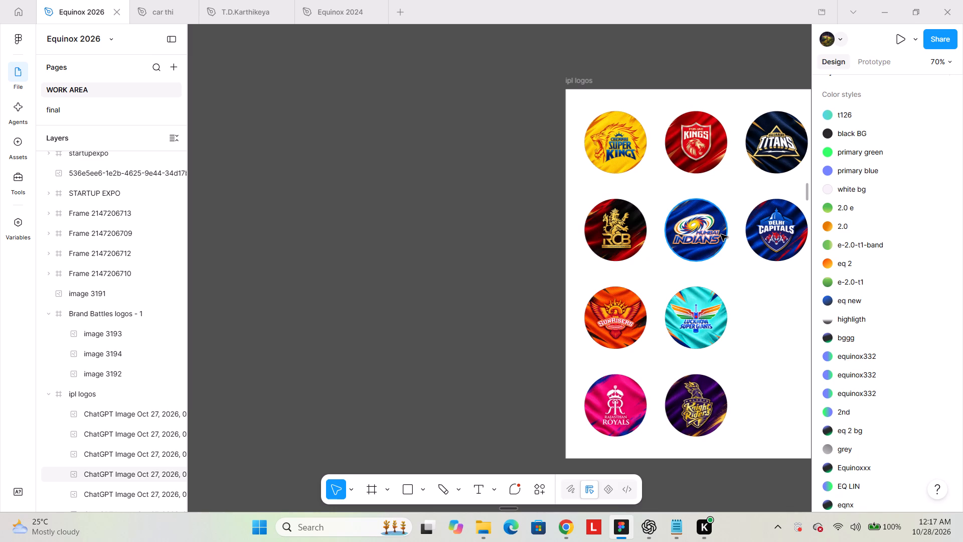
scroll(721, 234, up, 1)
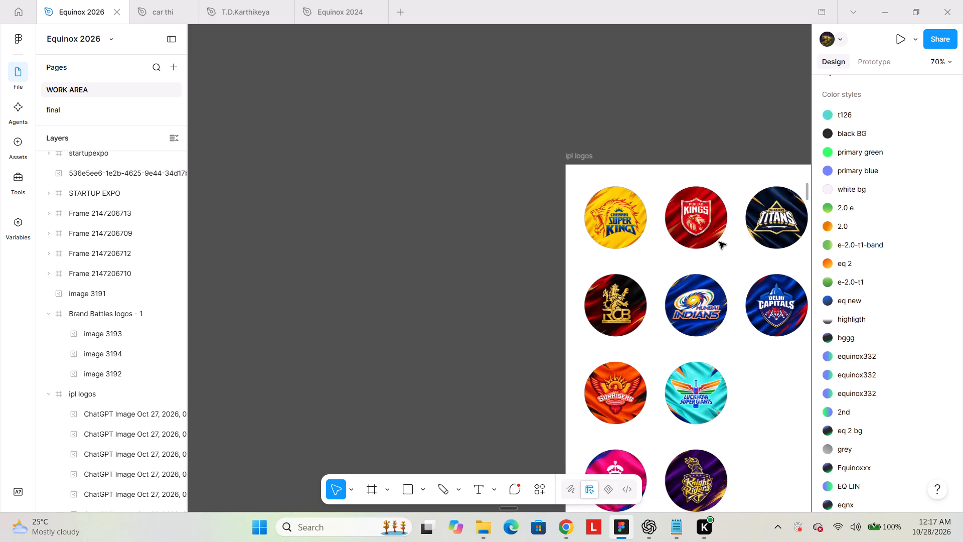
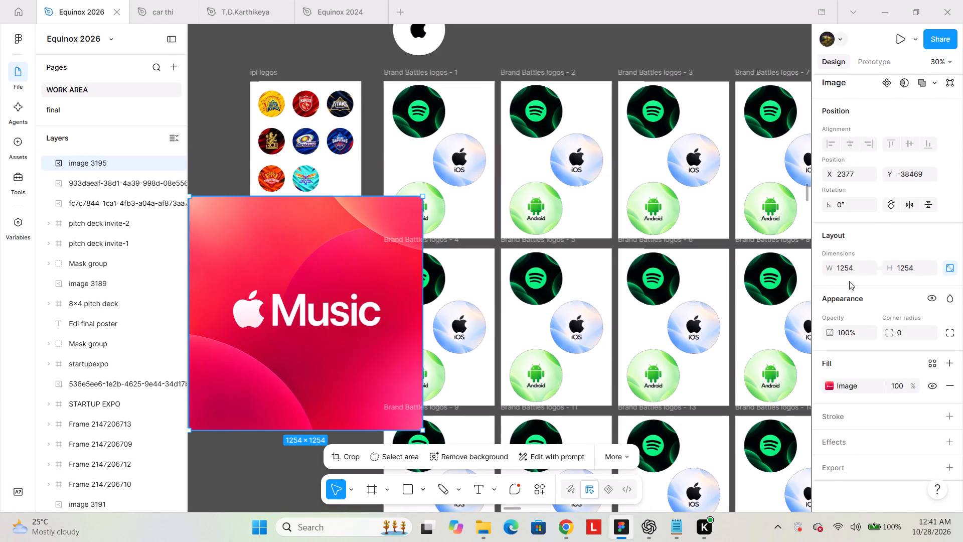
Resize the Apple Music image to 283 × 283 and round it into a circle with a corner radius of 280.
double_click(846, 264)
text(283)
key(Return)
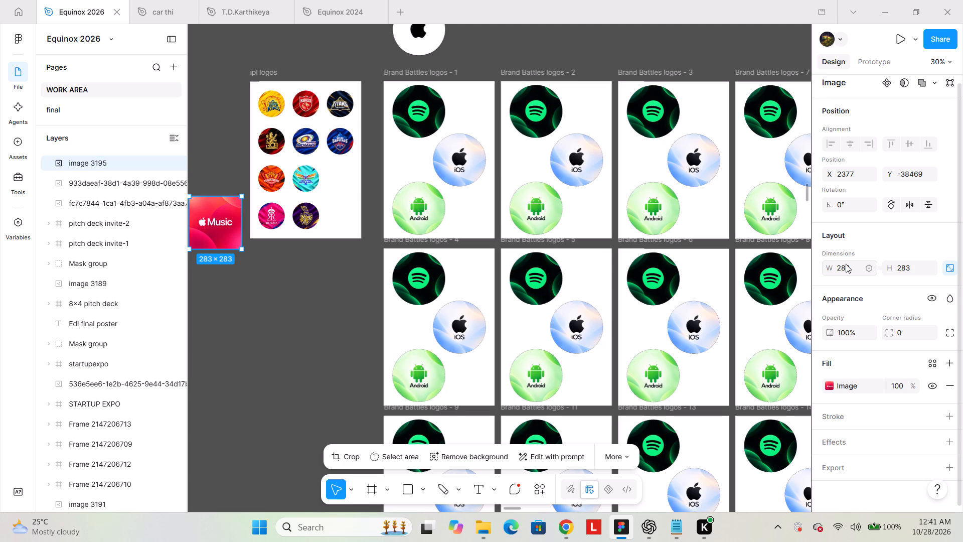
double_click(904, 327)
Set the Apple Music image's corner radius to 280 so it forms a circle.
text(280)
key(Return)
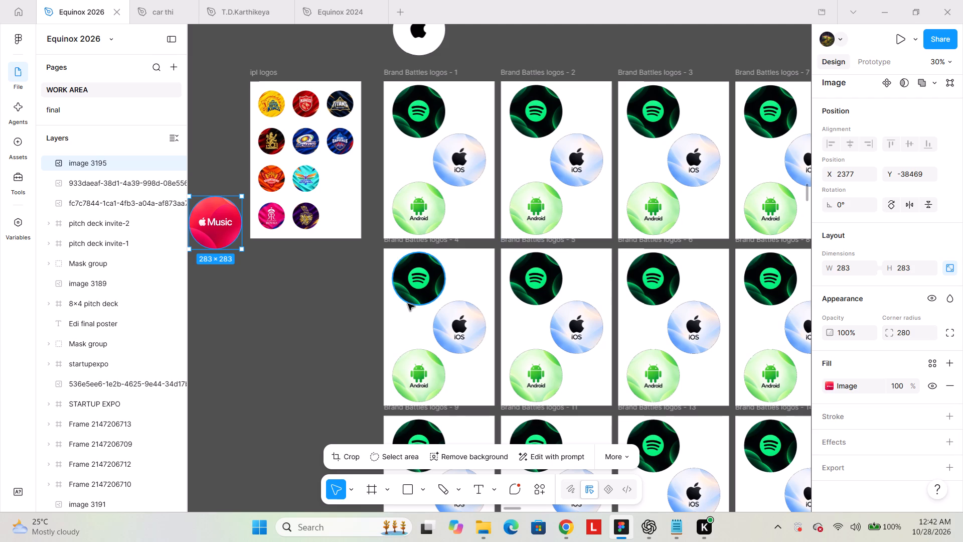
click(329, 305)
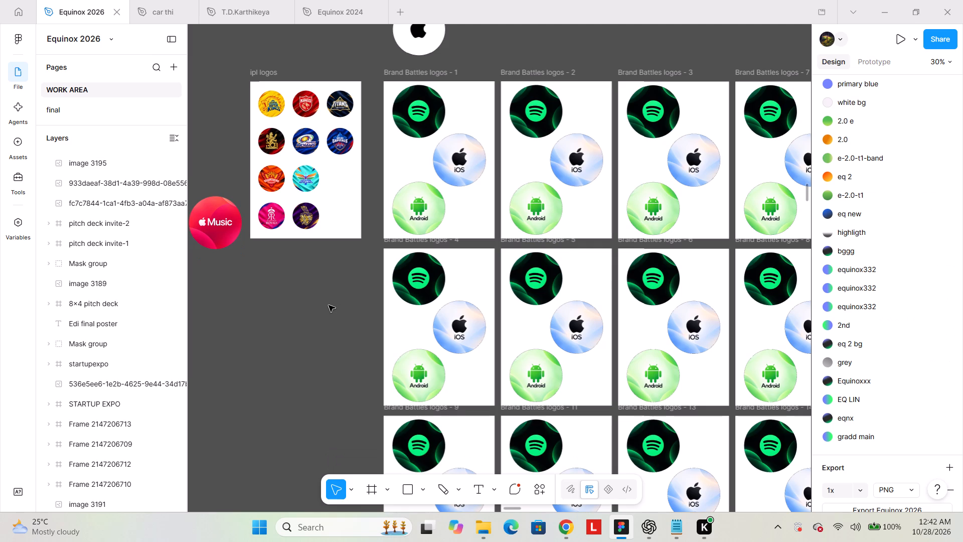
Move the Apple Music circle into Brand Battles logos - 2, directly over its Spotify circle at X 47, Y 20.
drag(229, 227, 549, 114)
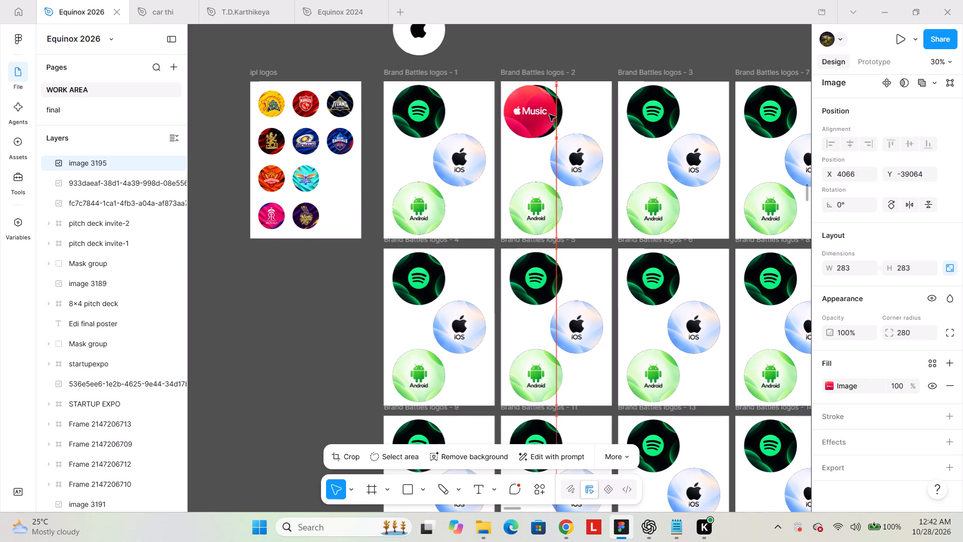
drag(549, 114, 551, 116)
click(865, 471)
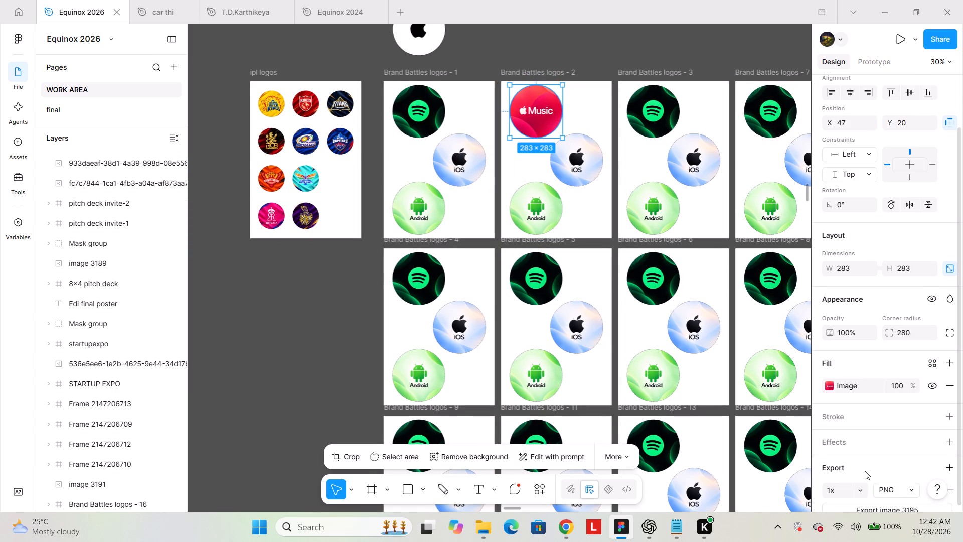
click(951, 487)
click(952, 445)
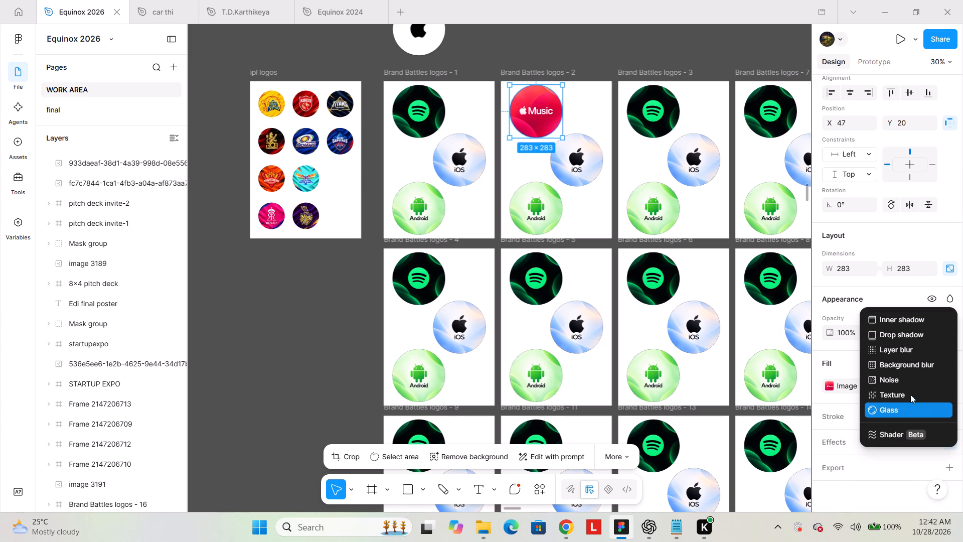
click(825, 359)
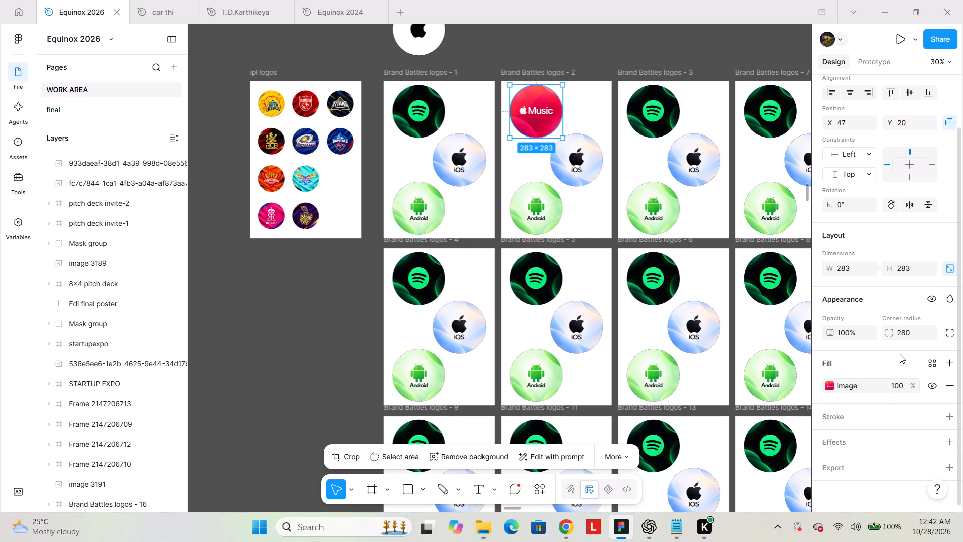
Add a black 000000 inside stroke of weight 0.5 to the Apple Music circle.
click(854, 413)
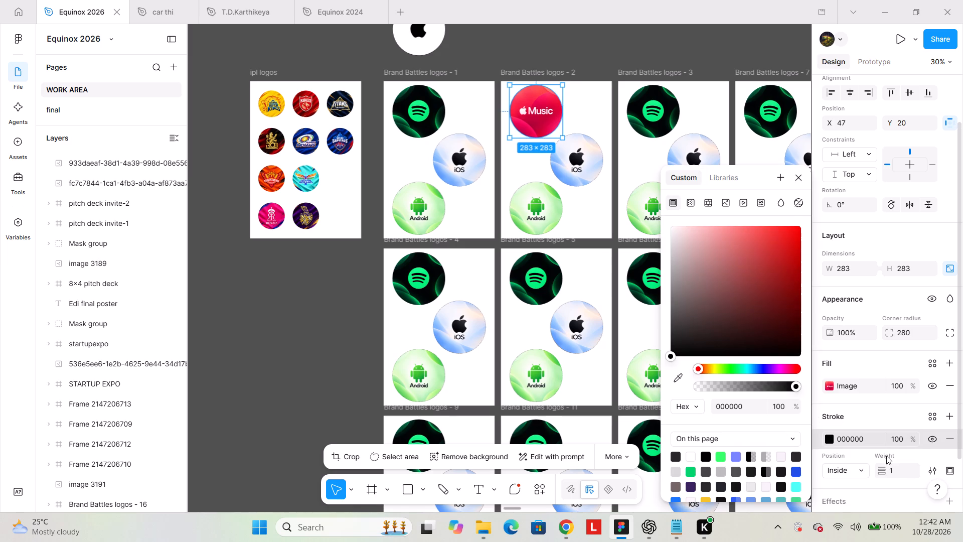
double_click(893, 469)
text(0.5)
key(Return)
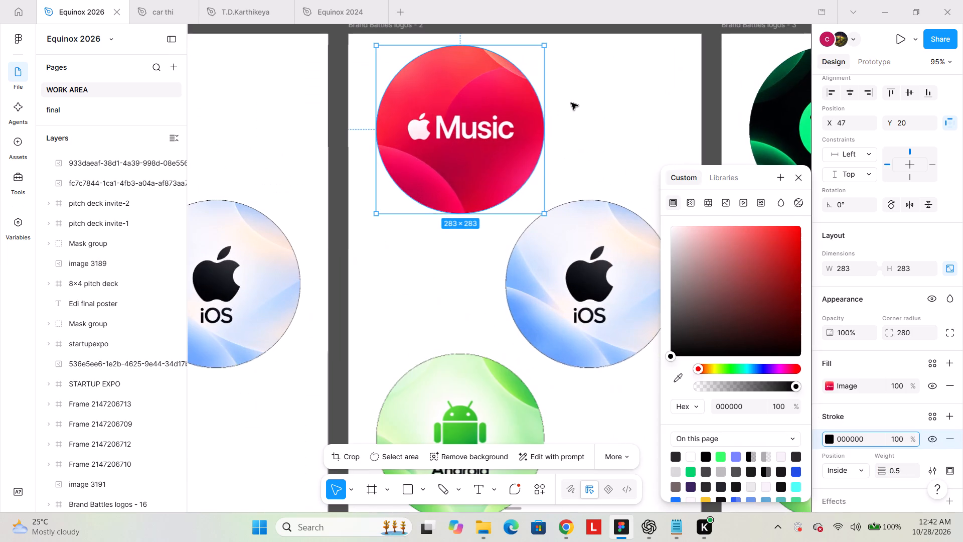
Move the Apple Music circle aside in Brand Battles logos - 2, cut it, and paste it to replace the Spotify circle.
drag(478, 139, 617, 143)
scroll(617, 143, up, 1)
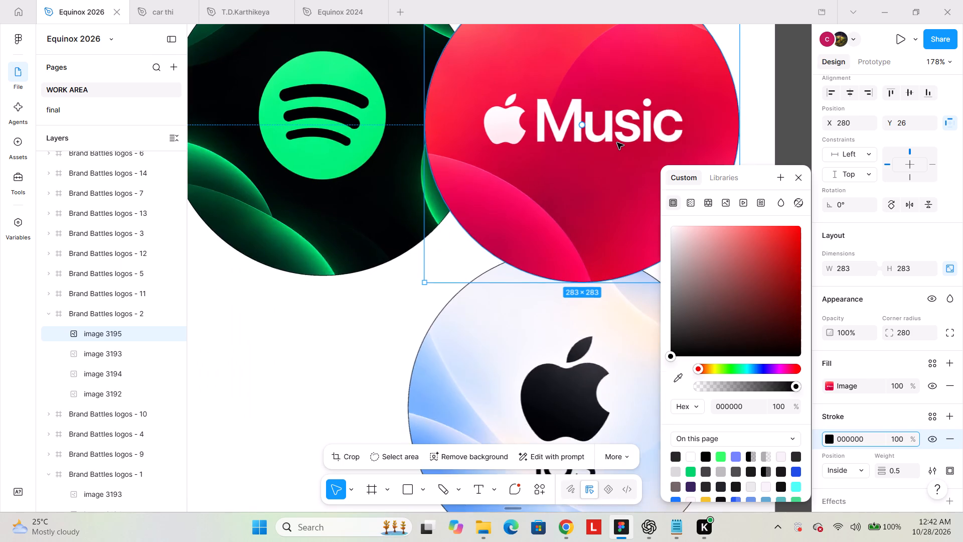
scroll(617, 143, up, 1)
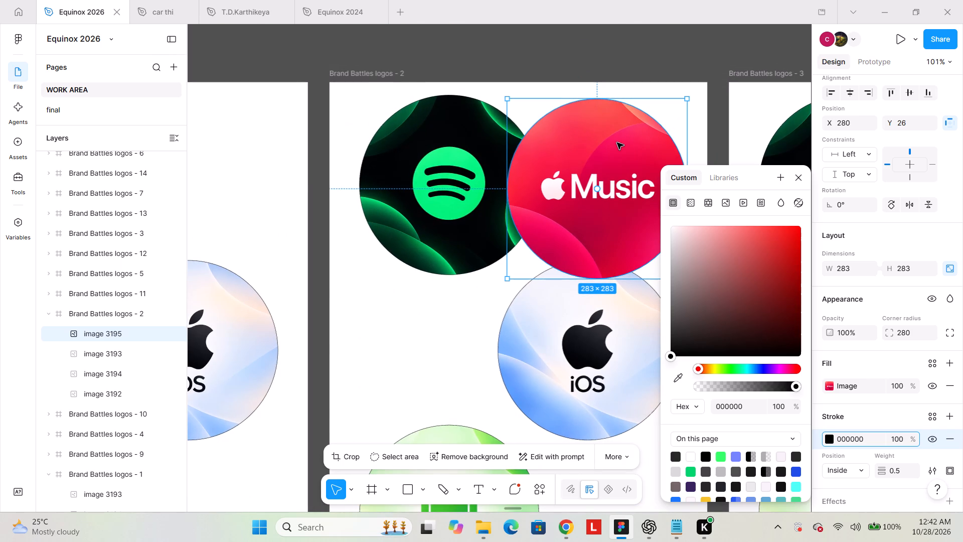
key(ctrl+x)
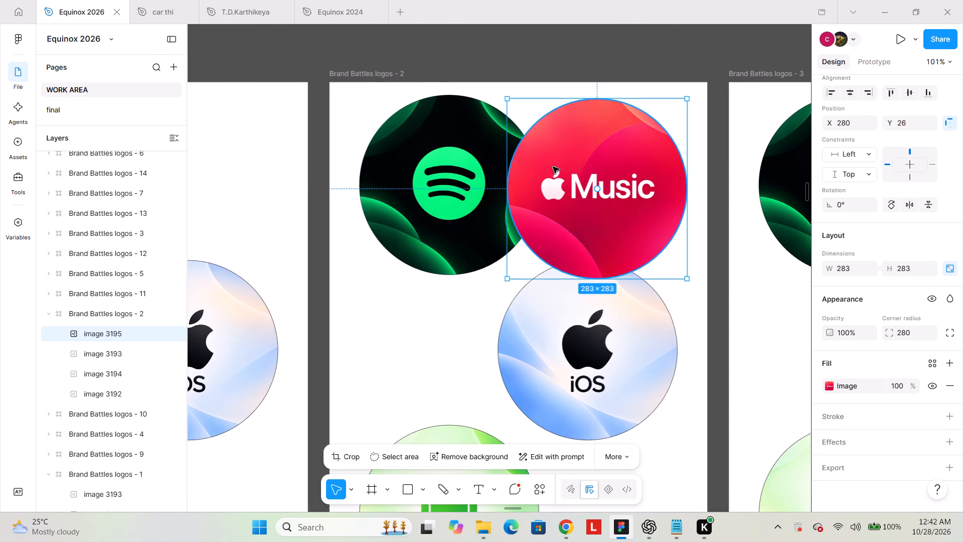
key(ctrl+z)
click(589, 194)
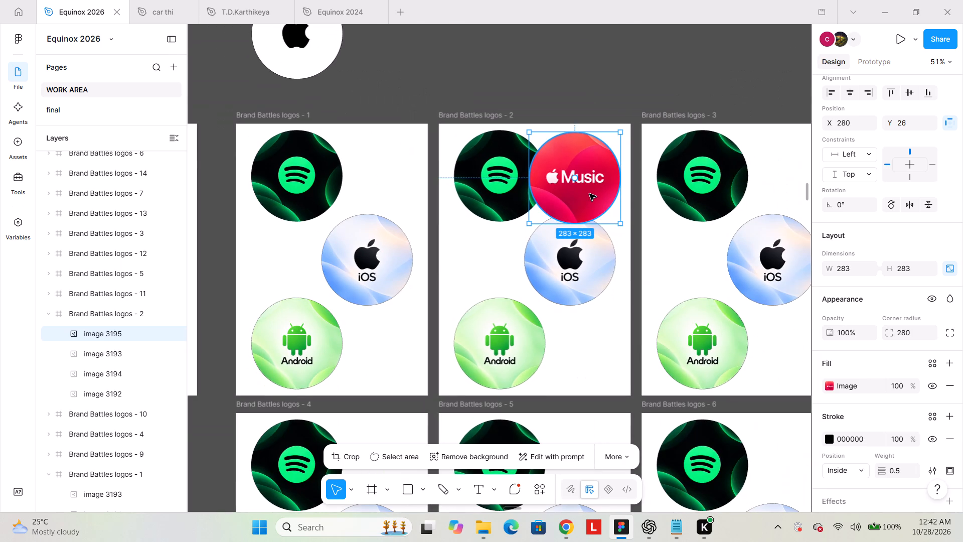
click(600, 124)
click(597, 141)
key(ctrl+x)
click(489, 181)
right_click(489, 181)
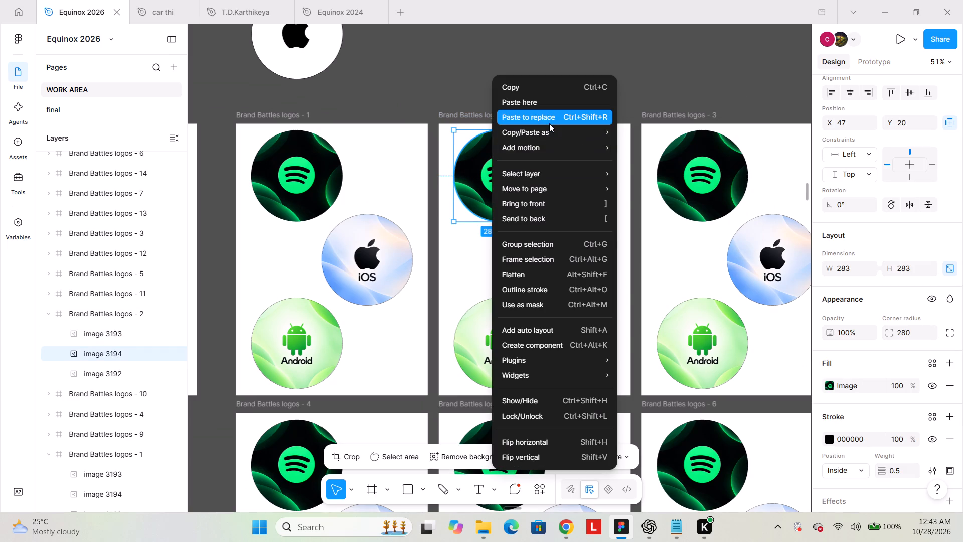
click(549, 123)
click(557, 138)
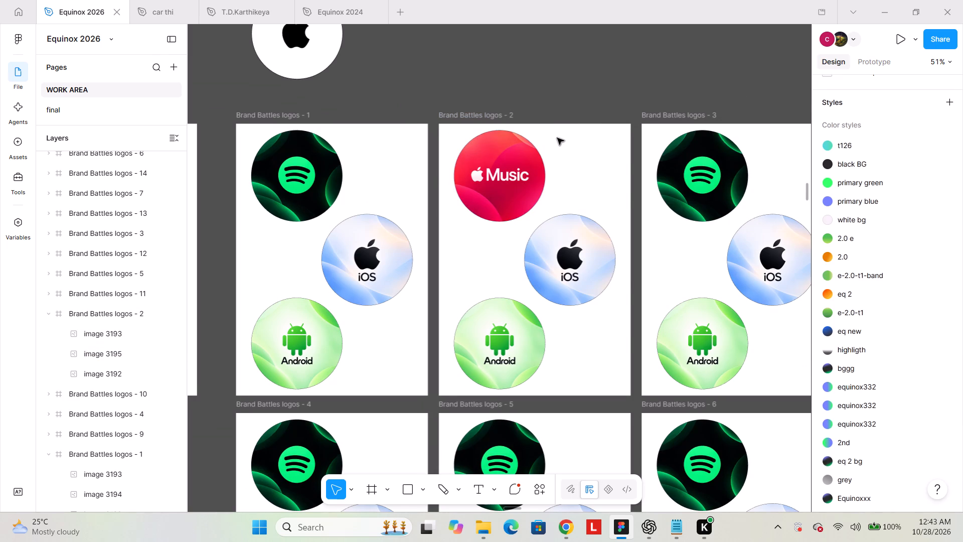
key(alt+Tab)
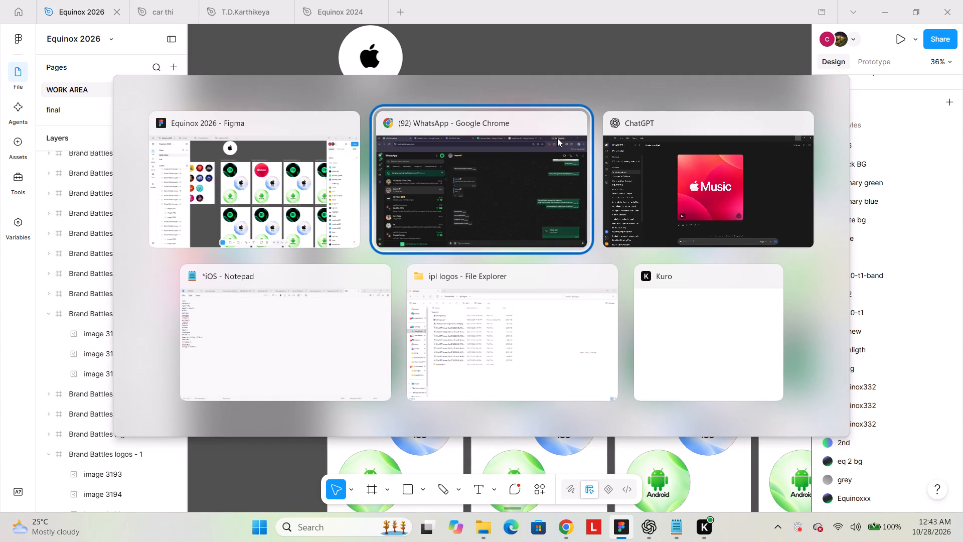
key(alt+Tab)
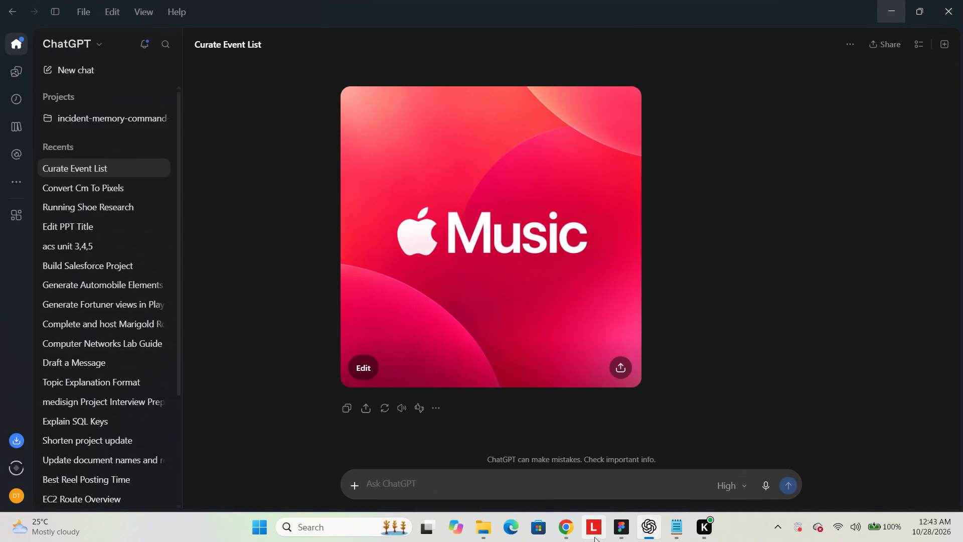
click(678, 530)
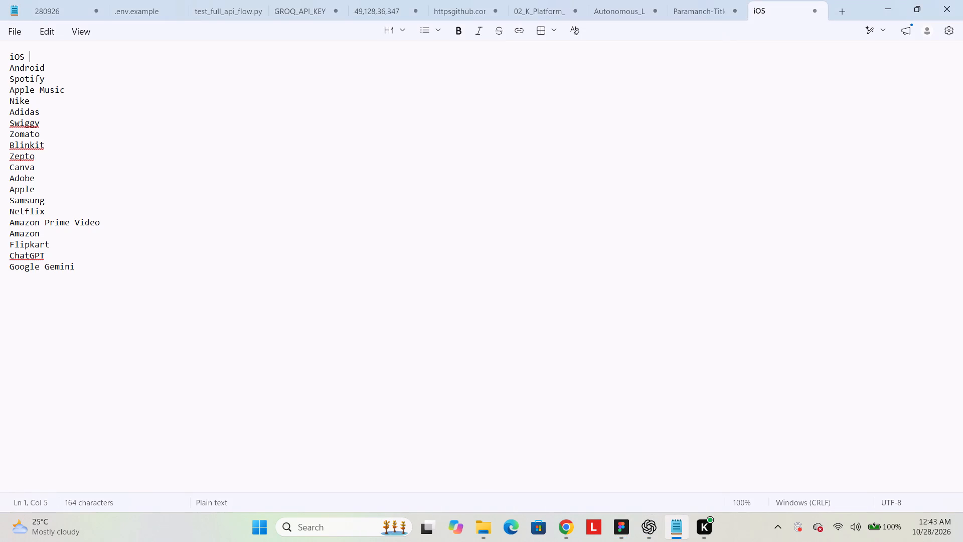
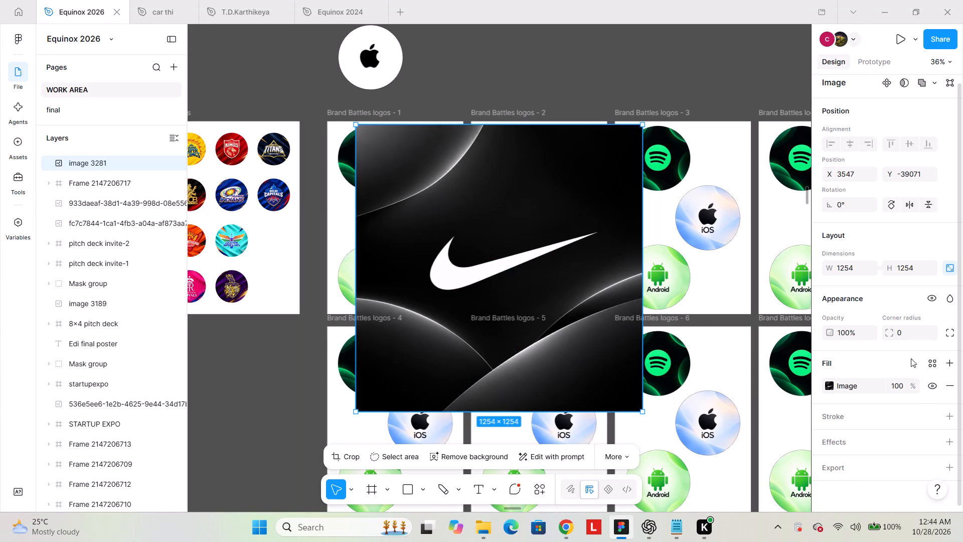
Resize the Nike image to 283 × 283 and round it into a circle with a corner radius of 280.
double_click(850, 269)
text(283)
drag(896, 330, 481, 267)
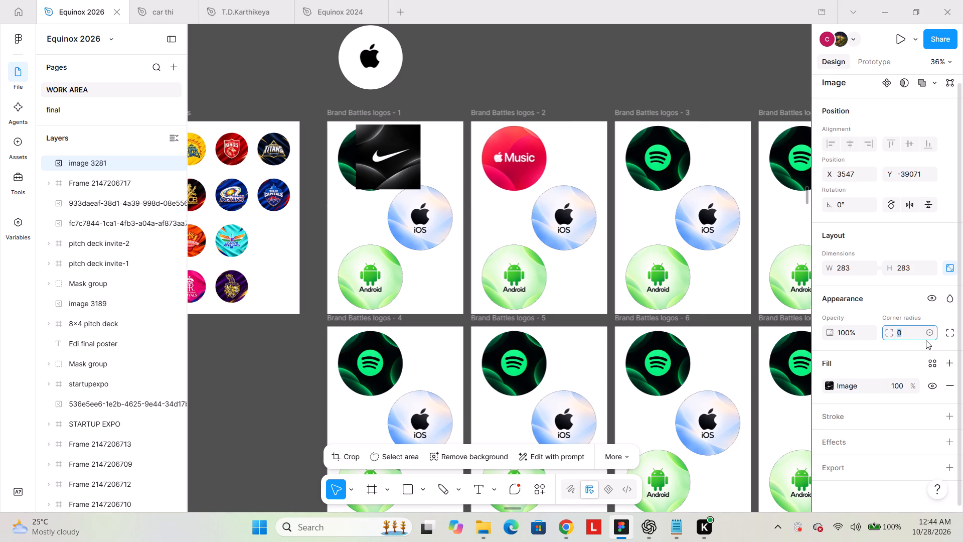
text(280)
key(Return)
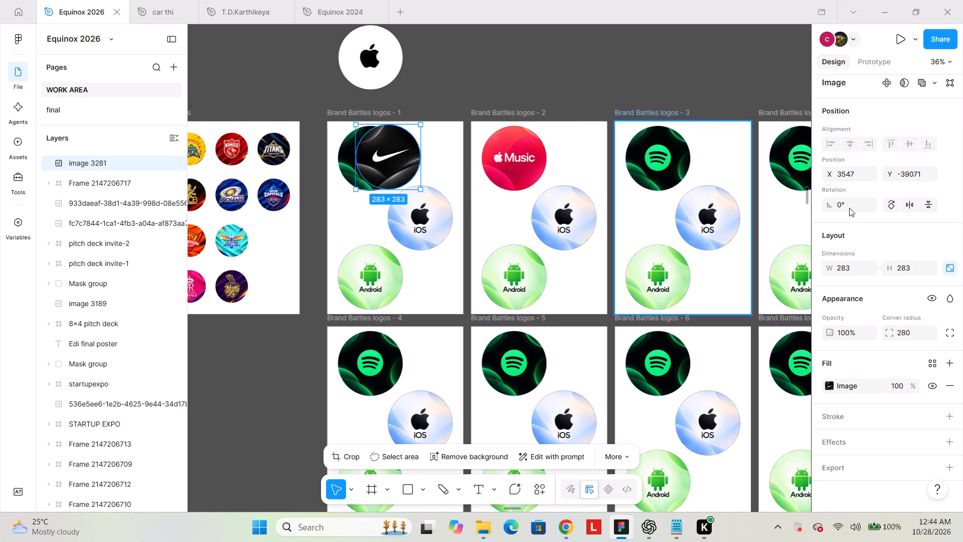
Add a black 000000 inside stroke with a weight of 0.5 to the circular Nike logo.
click(860, 424)
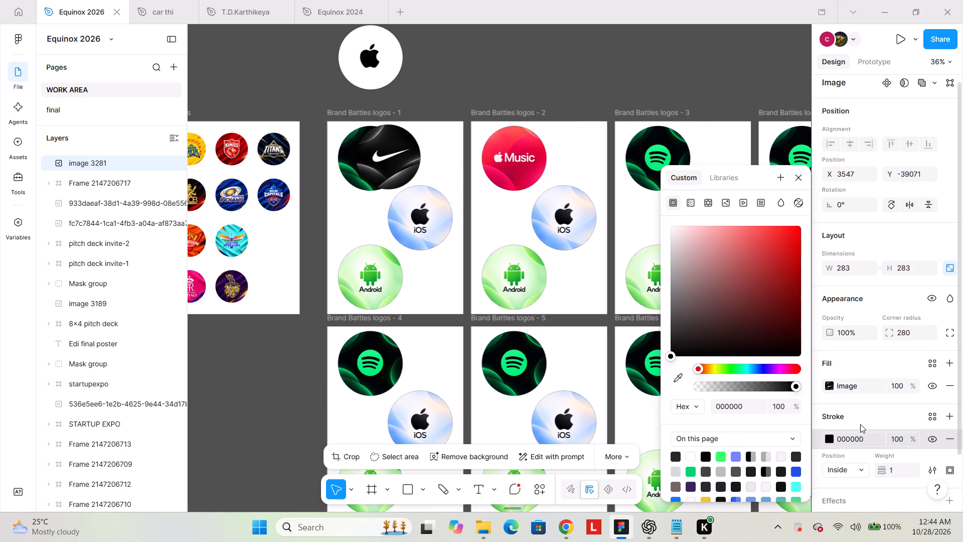
double_click(890, 468)
text(0.5)
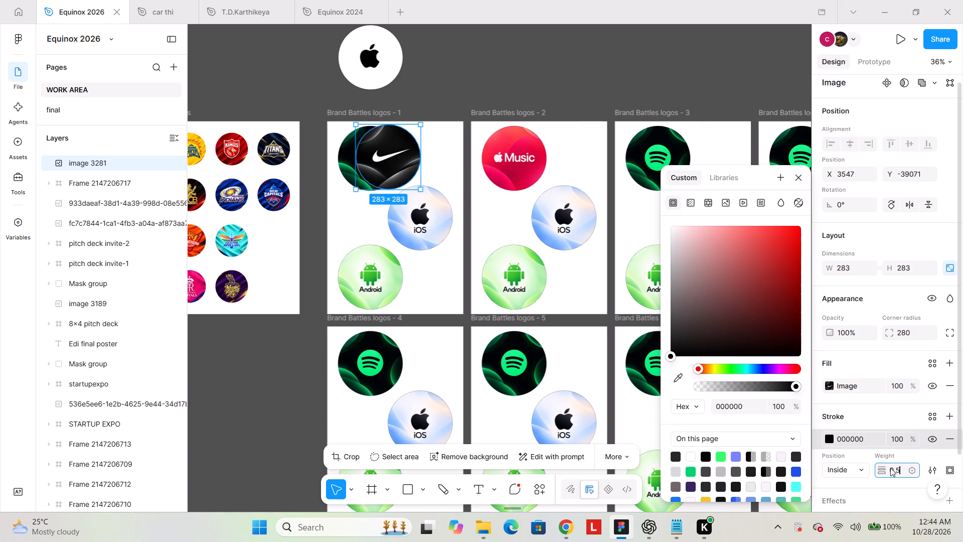
key(Return)
click(424, 106)
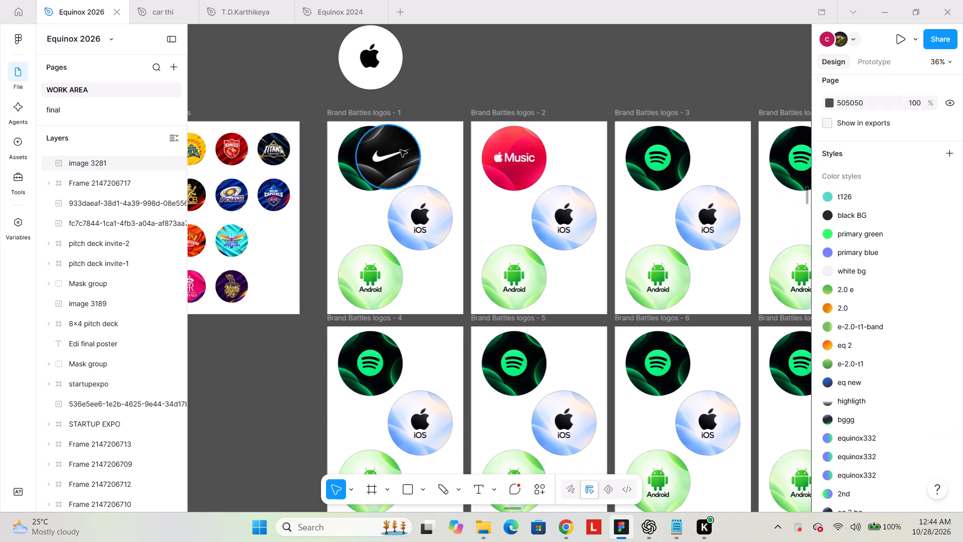
Cut the circular Nike logo and select the iOS logo in the Brand Battles logos - 2 frame as its destination.
click(400, 150)
key(ctrl+x)
click(543, 213)
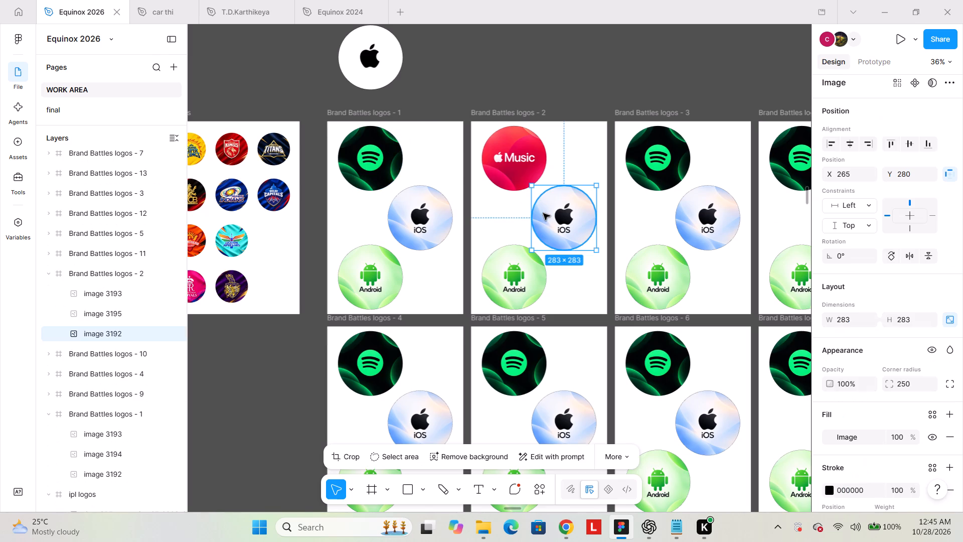
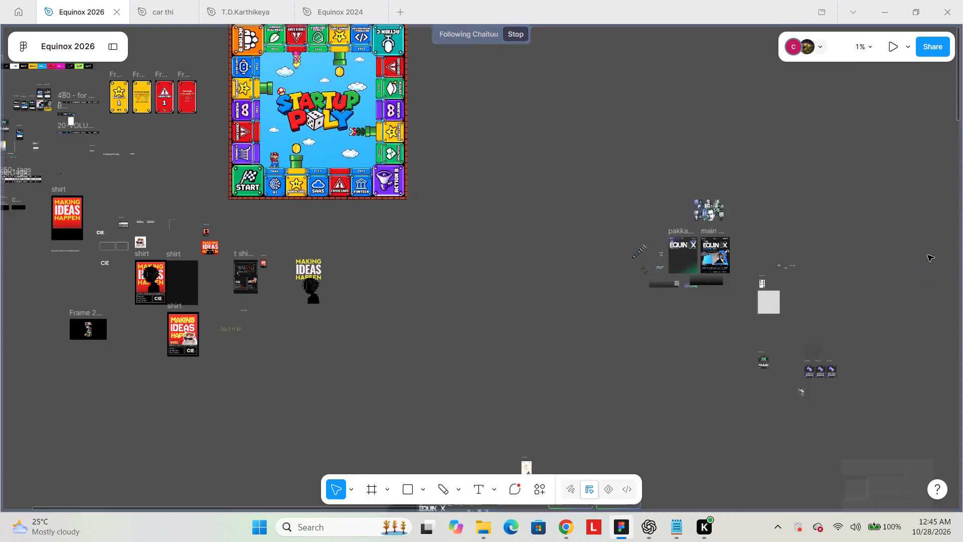
Rename the upper-row Paramanch title partner poster frame from para to paramanch.
scroll(927, 255, left, 1)
scroll(927, 255, down, 3)
scroll(779, 285, down, 3)
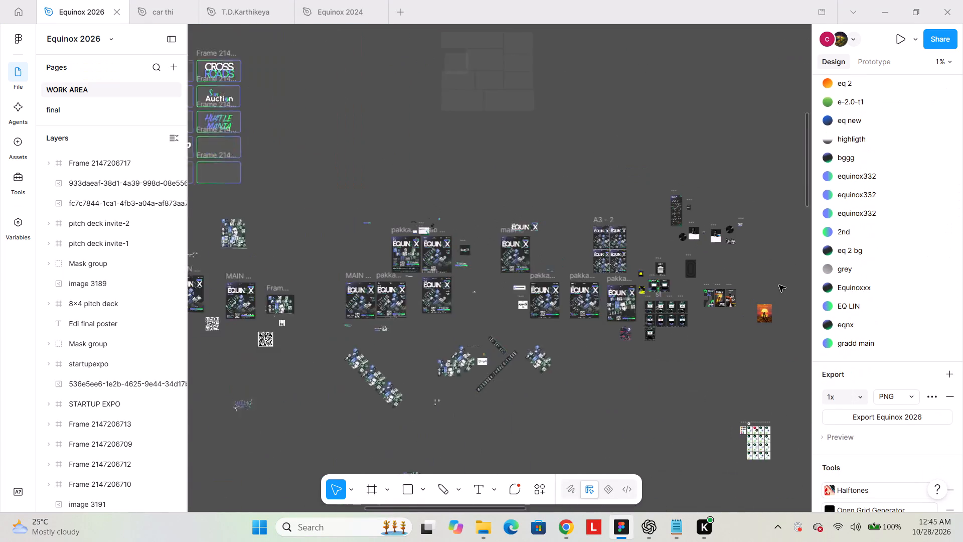
click(673, 298)
scroll(673, 298, left, 1)
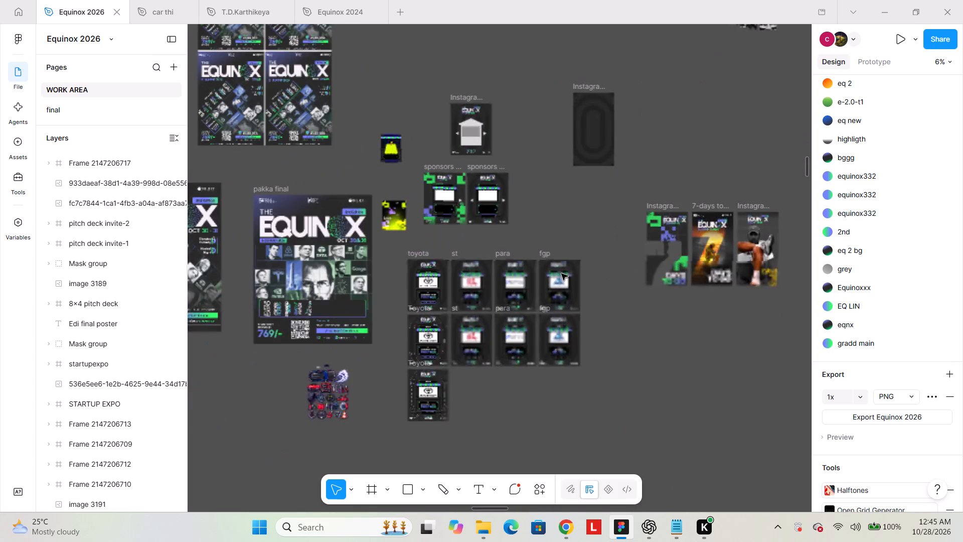
scroll(561, 274, right, 1)
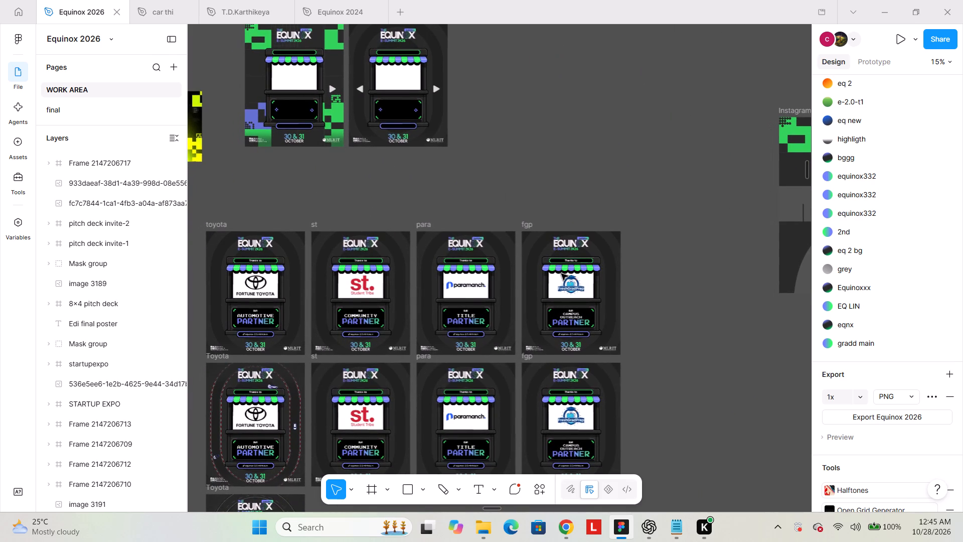
scroll(561, 274, right, 2)
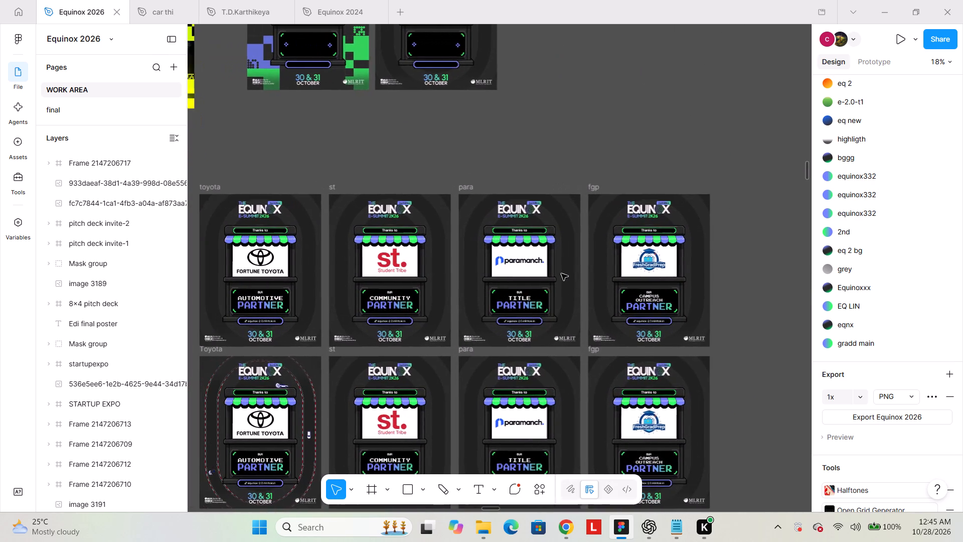
scroll(561, 274, right, 1)
scroll(539, 259, down, 1)
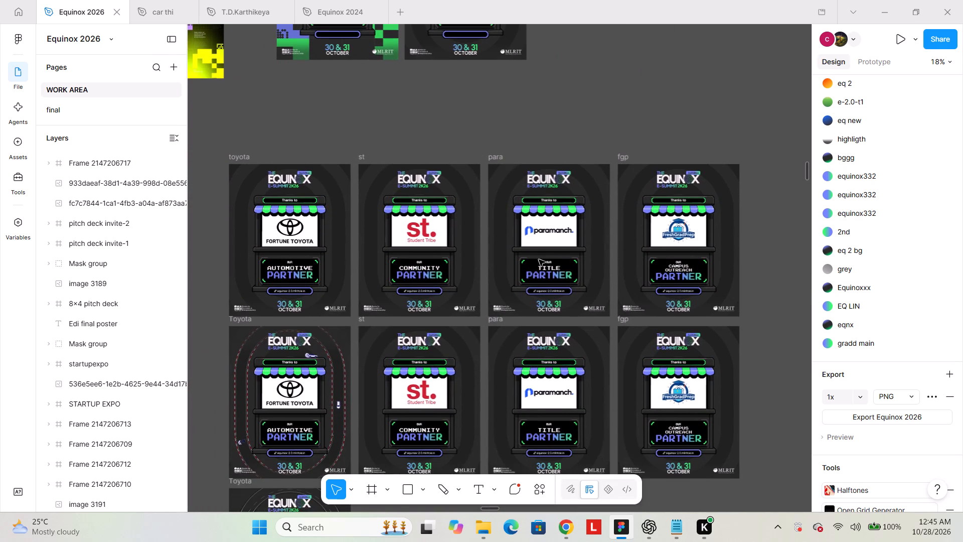
scroll(539, 259, down, 1)
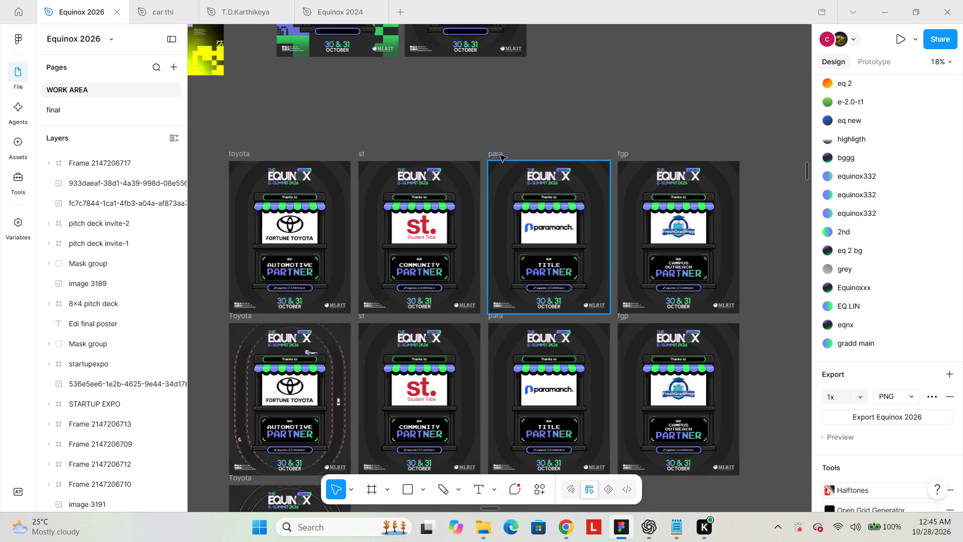
double_click(497, 155)
key(Right)
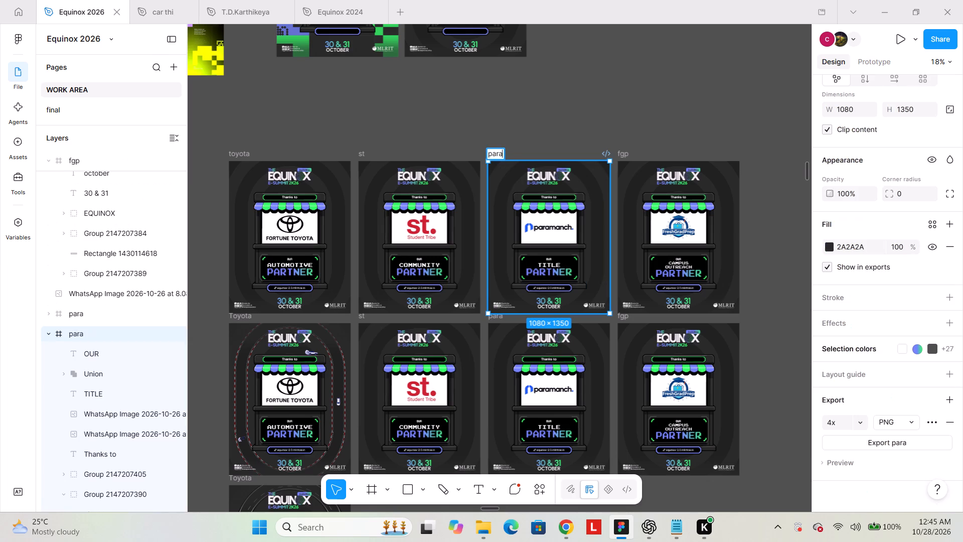
text(manch)
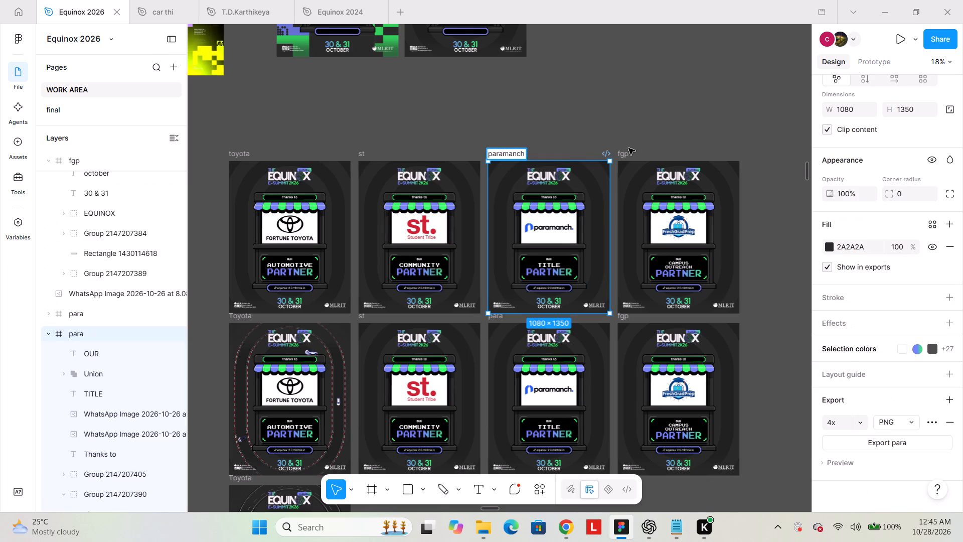
Rename the upper-row FreshGradPrep campus outreach partner frame as freshgrapprep.
double_click(623, 154)
double_click(623, 154)
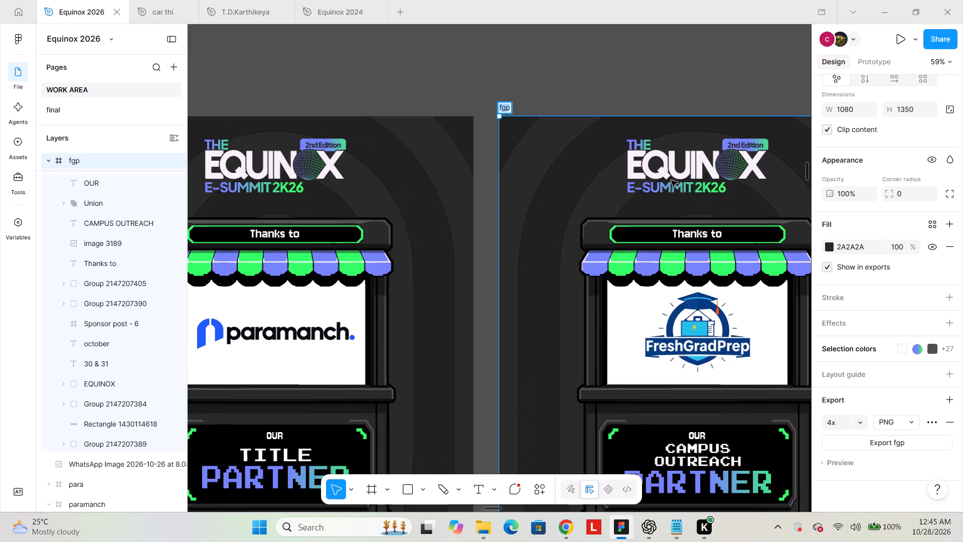
text(fresh)
text(grap)
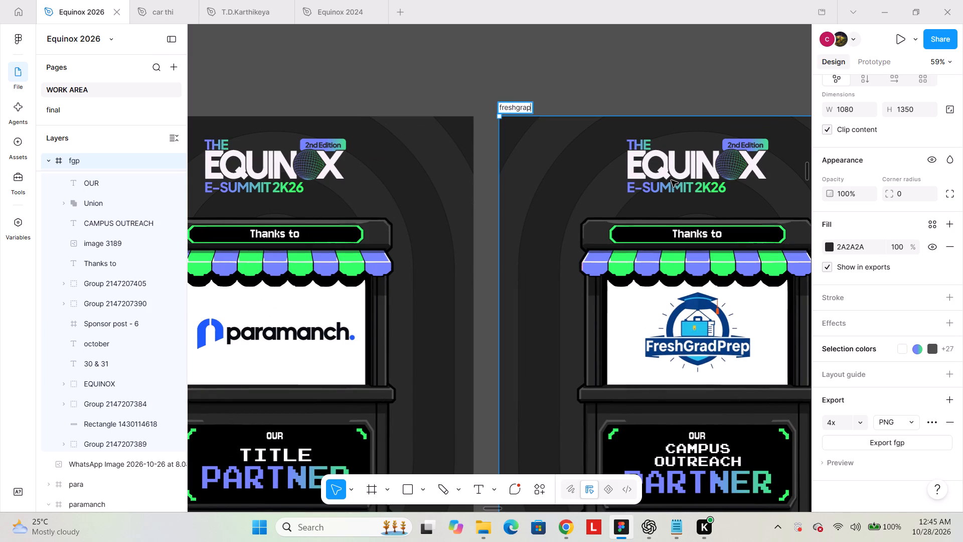
text(prep)
click(741, 71)
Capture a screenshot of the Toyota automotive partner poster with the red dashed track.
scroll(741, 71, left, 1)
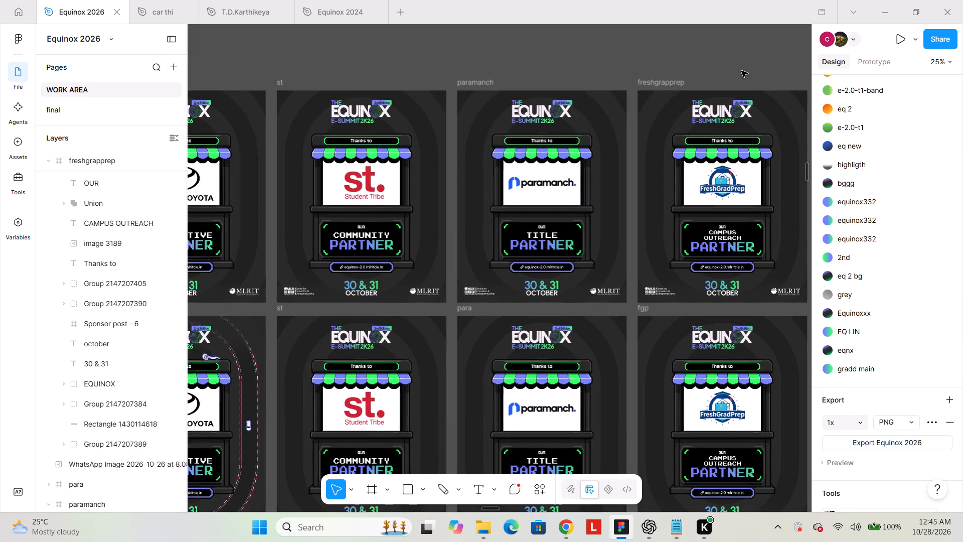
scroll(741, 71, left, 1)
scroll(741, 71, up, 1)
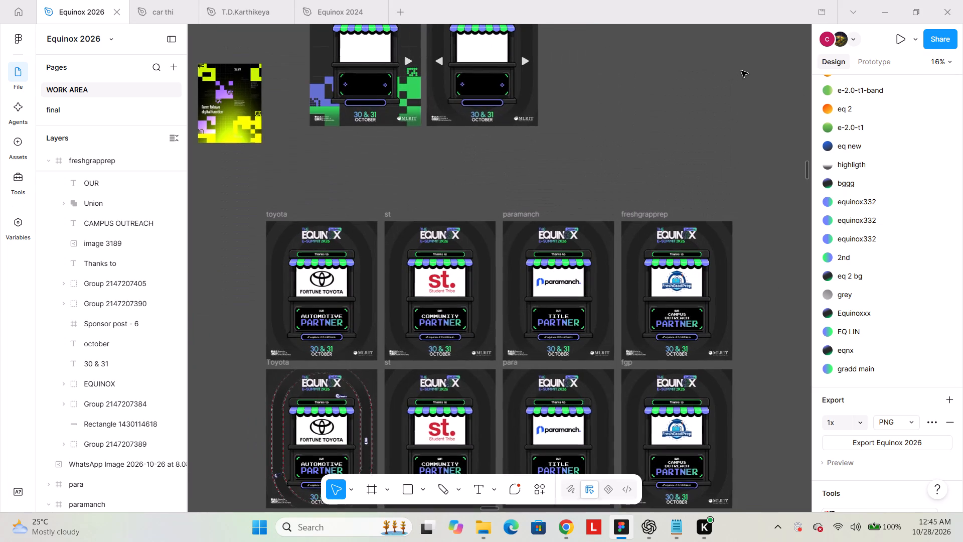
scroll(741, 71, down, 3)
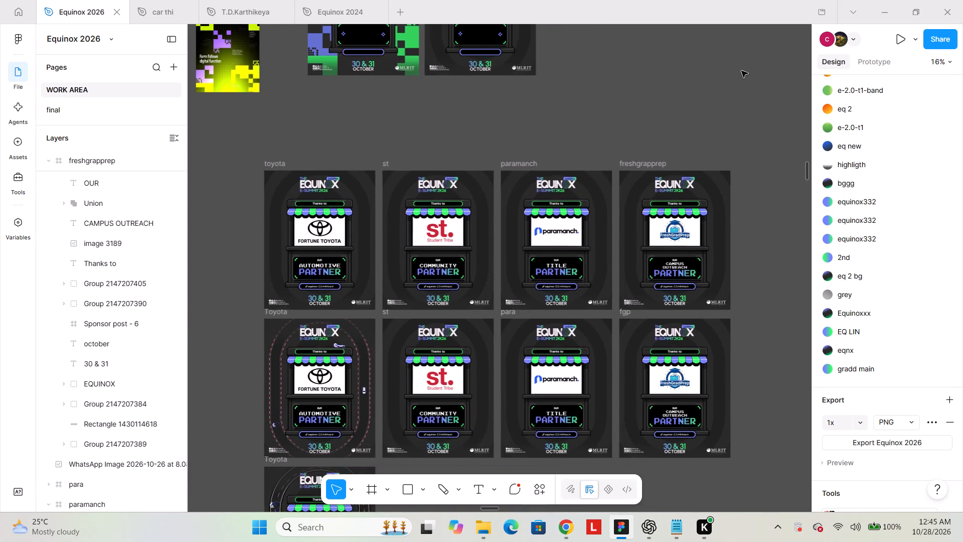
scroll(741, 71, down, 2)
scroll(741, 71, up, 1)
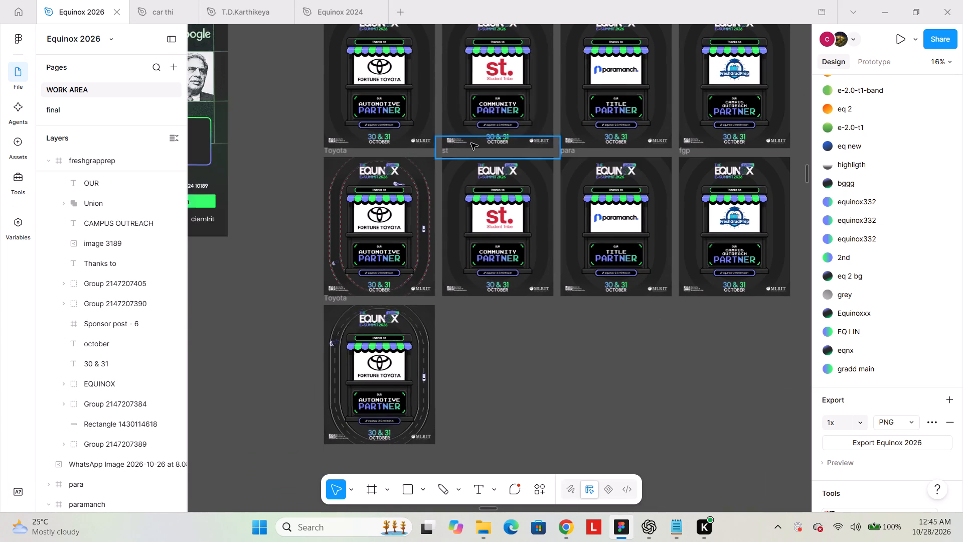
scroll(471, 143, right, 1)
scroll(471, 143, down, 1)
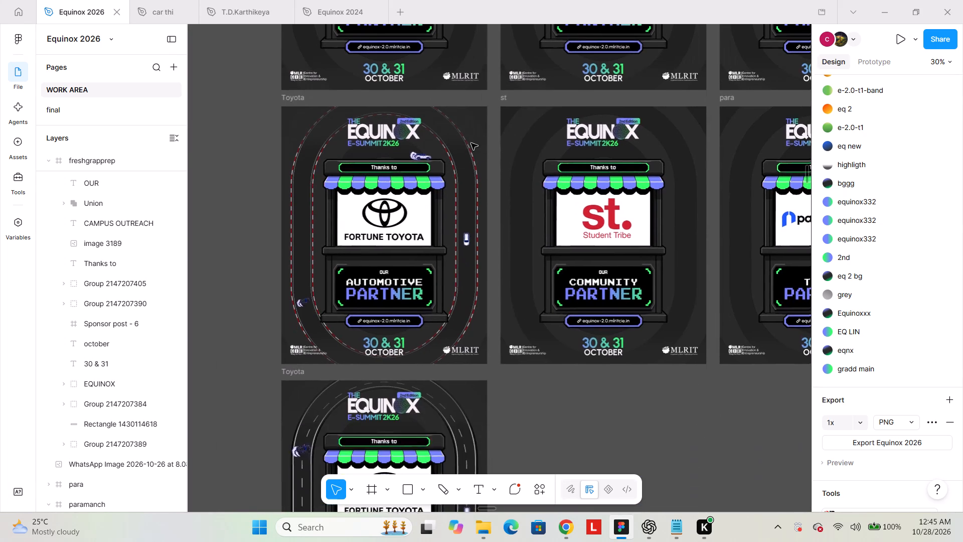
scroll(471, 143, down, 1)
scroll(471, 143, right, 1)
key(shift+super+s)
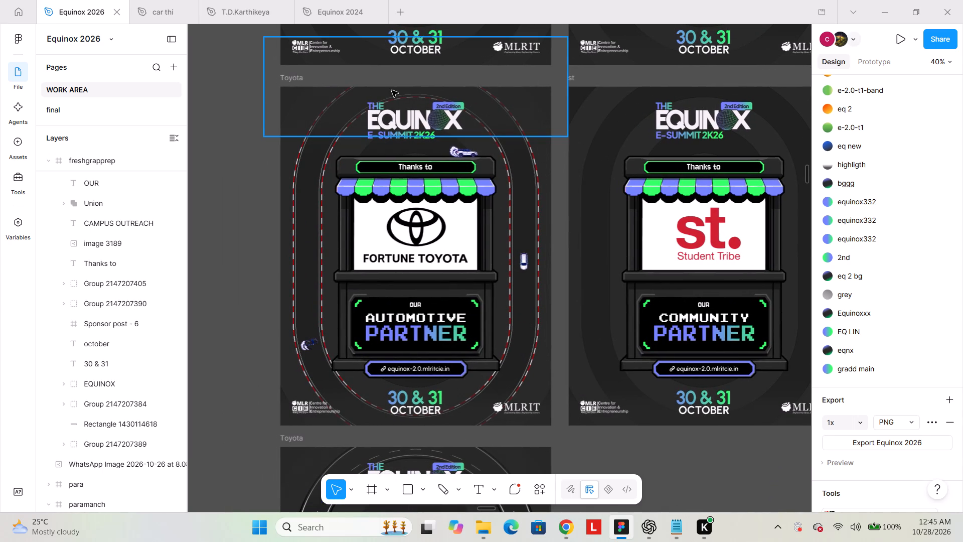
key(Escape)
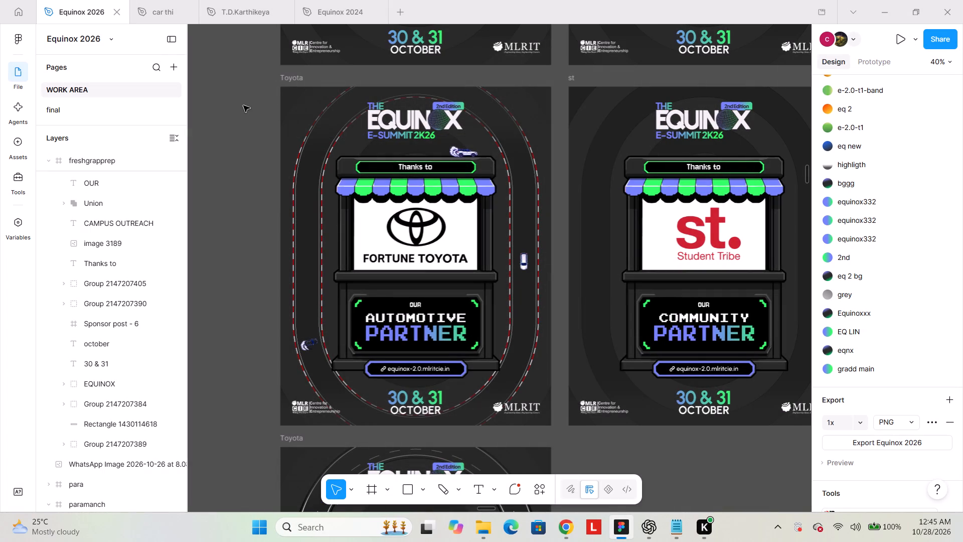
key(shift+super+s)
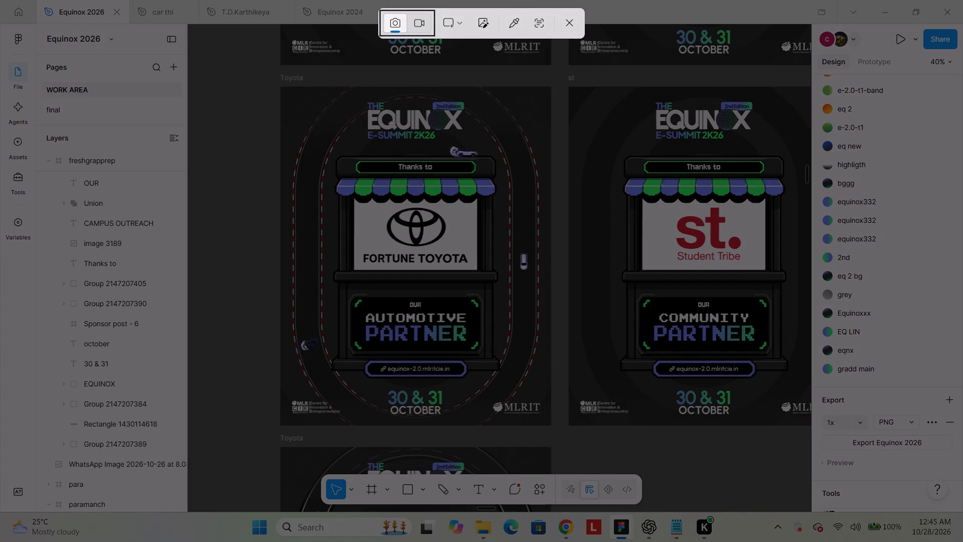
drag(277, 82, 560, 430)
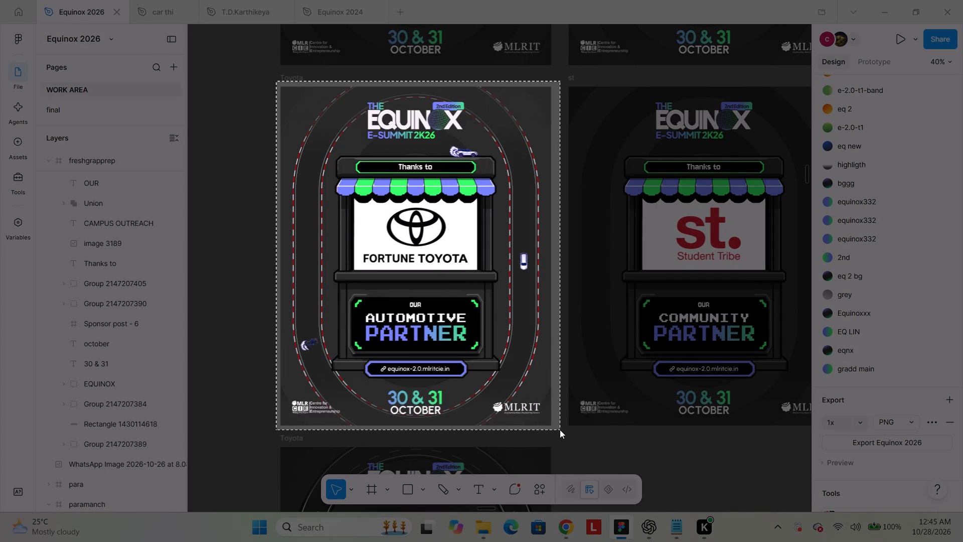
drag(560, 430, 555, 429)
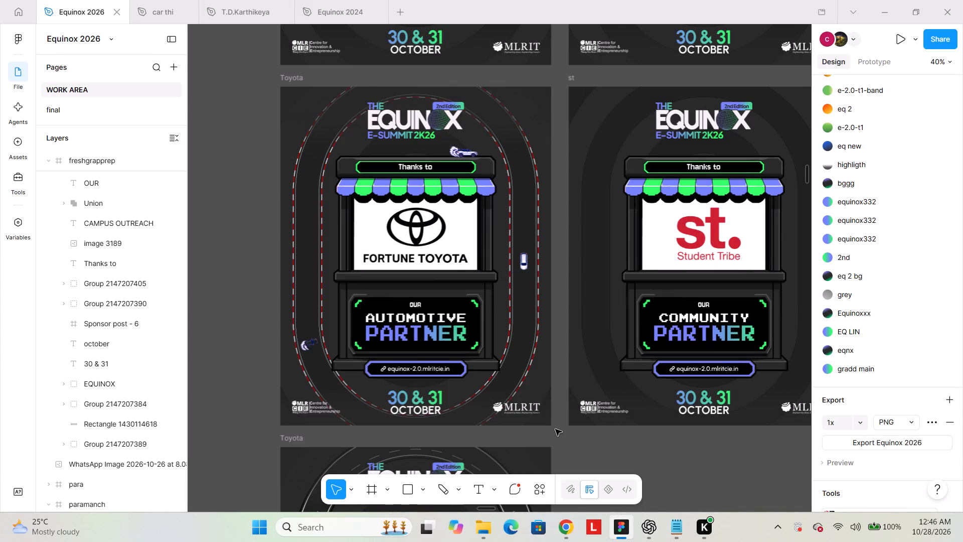
Delete the car above the stall and its smoke trail from the red-dashed-track Toyota poster.
scroll(537, 405, down, 1)
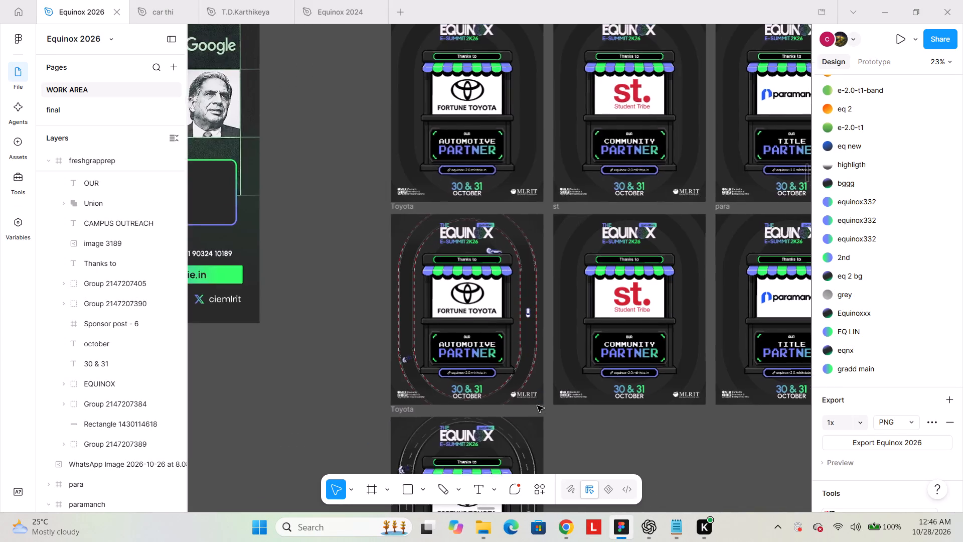
scroll(537, 405, down, 1)
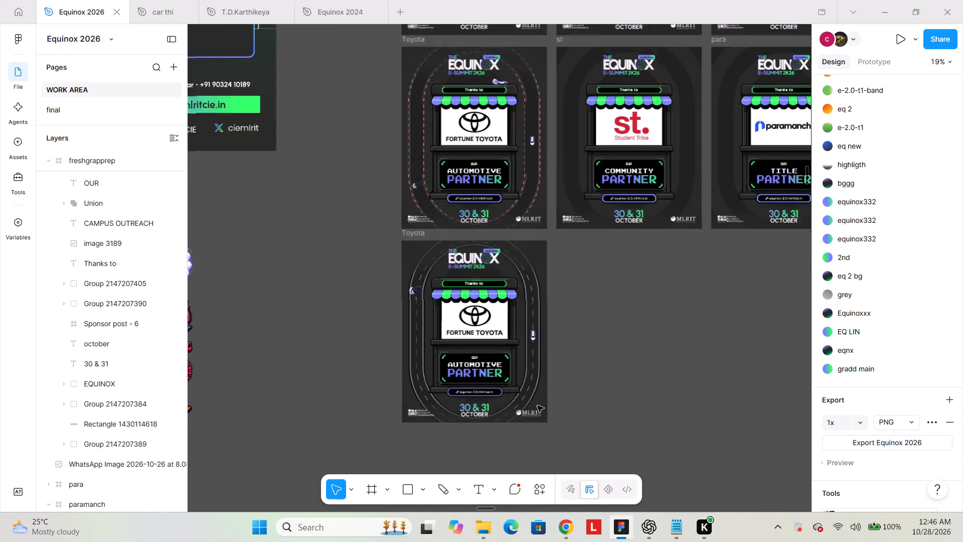
scroll(537, 405, up, 2)
scroll(619, 541, up, 1)
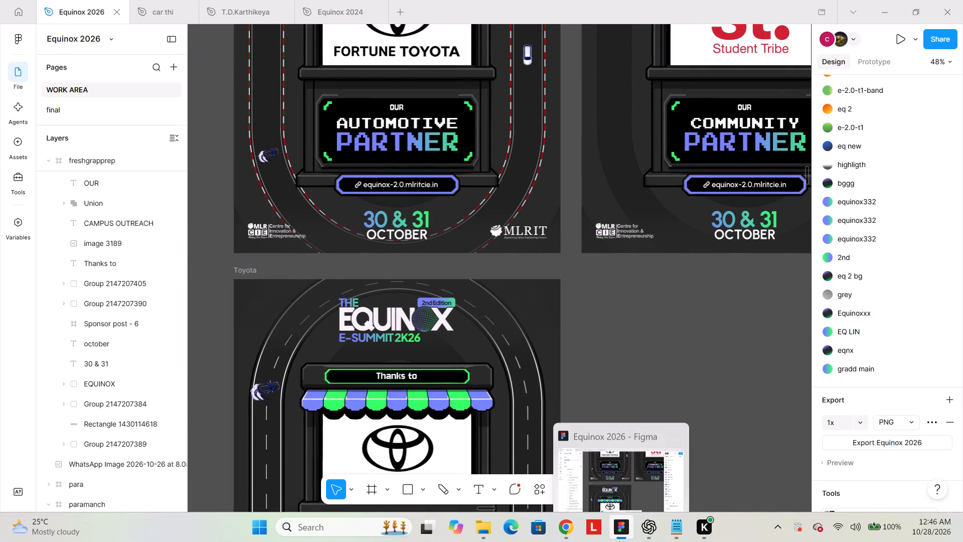
scroll(641, 300, up, 3)
scroll(641, 300, down, 1)
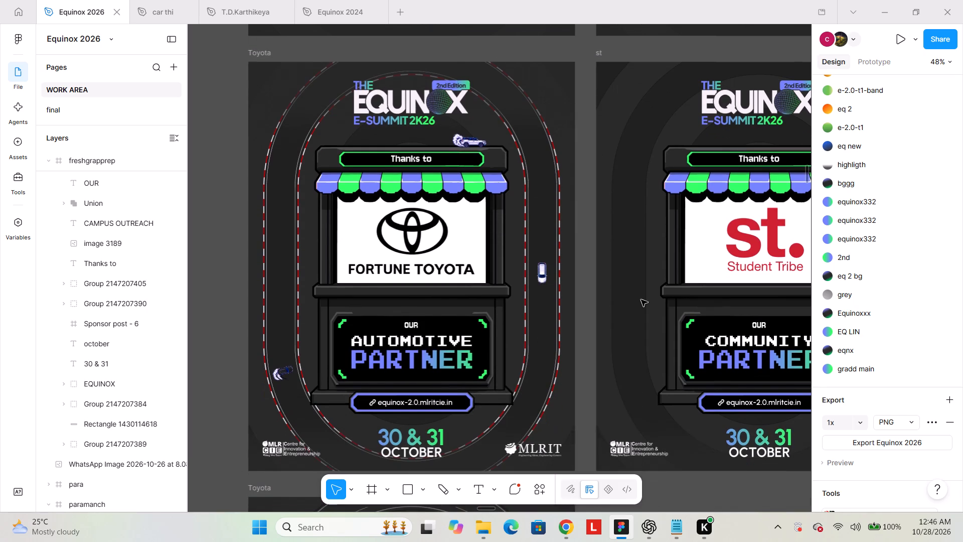
click(462, 139)
key(BackSpace)
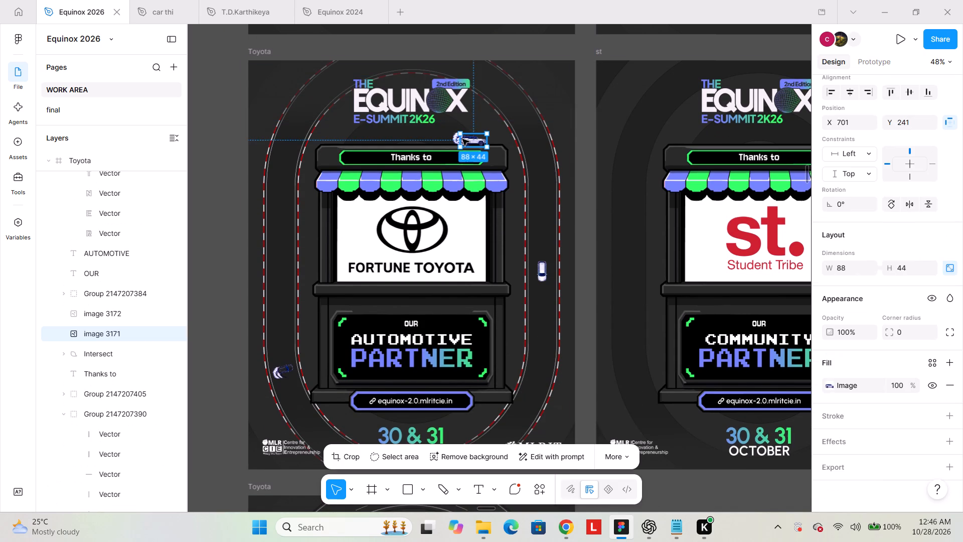
click(460, 139)
key(BackSpace)
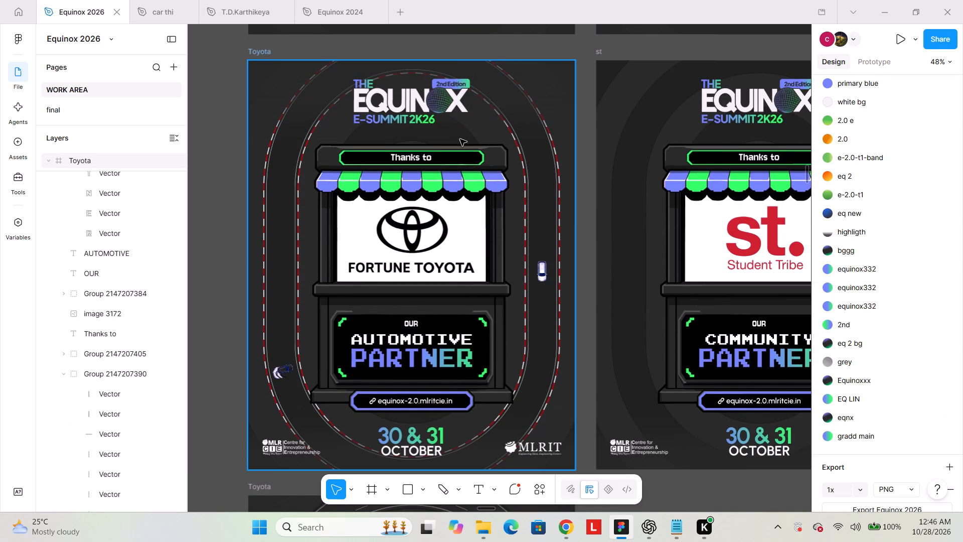
click(264, 175)
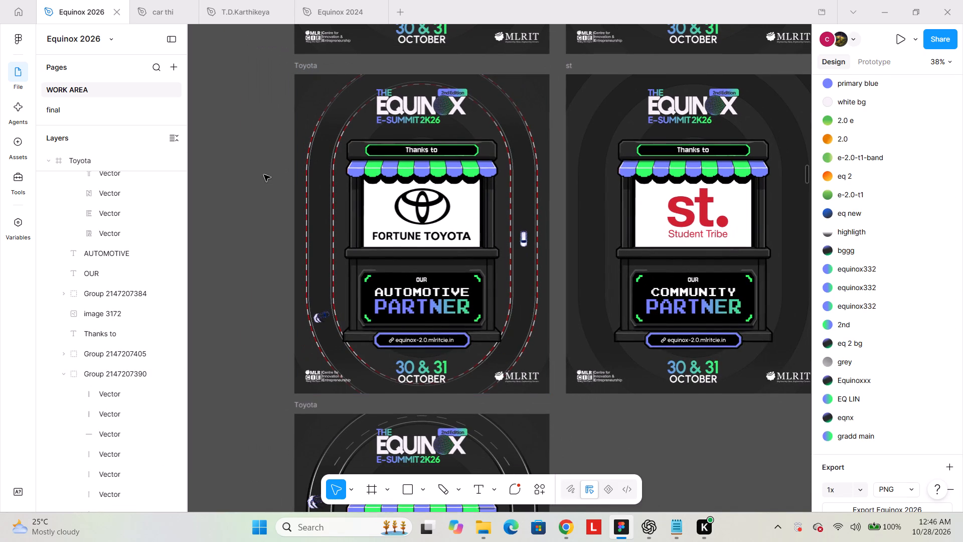
Capture a screenshot of the whole Toyota automotive partner poster with the red dashed track.
key(shift+super+s)
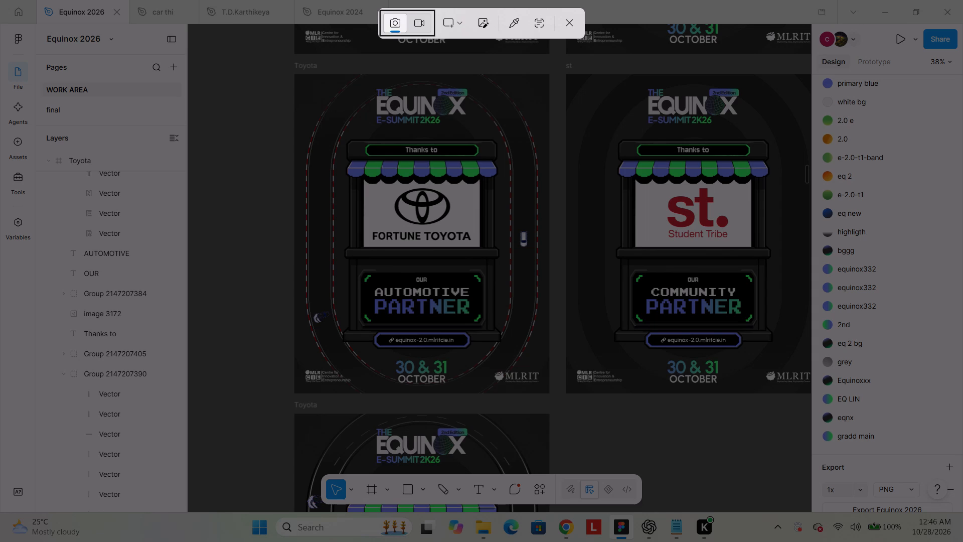
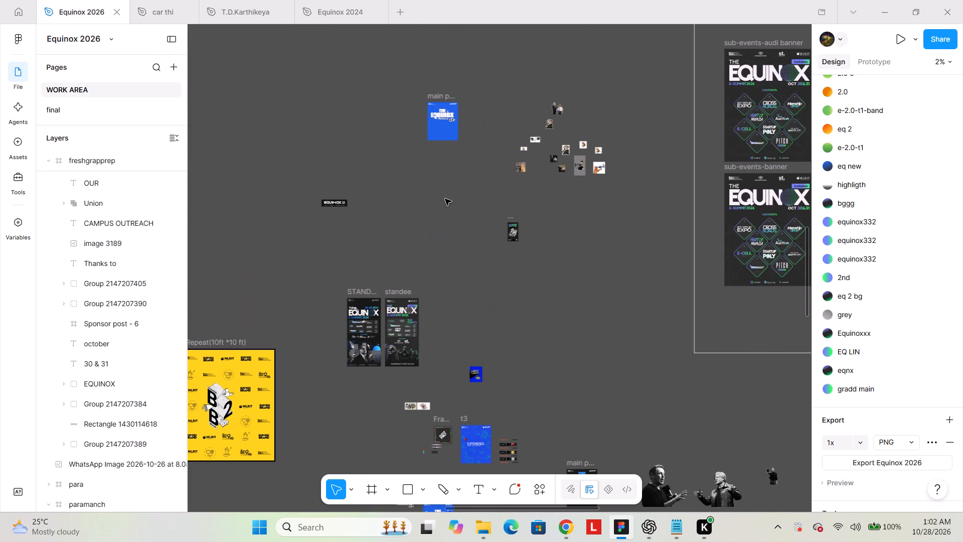
ctrl+scroll(445, 199, down, 2)
shift+scroll(445, 199, down, 4)
scroll(445, 199, up, 16)
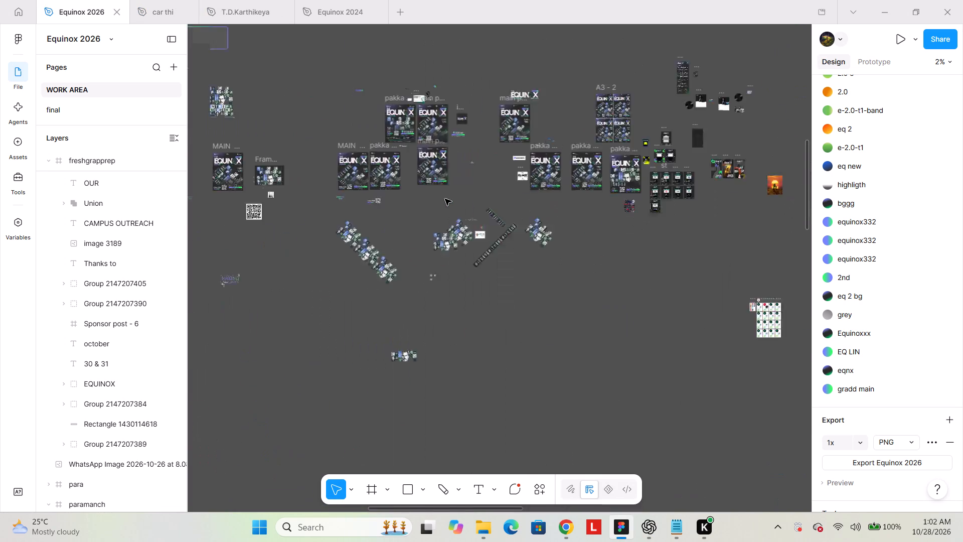
scroll(445, 199, up, 1)
shift+scroll(445, 199, up, 3)
scroll(445, 199, up, 13)
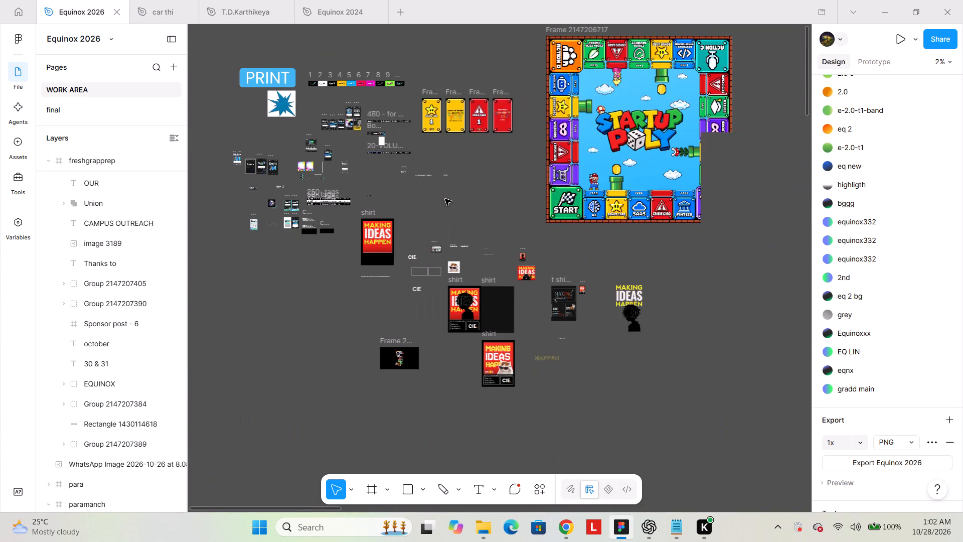
scroll(445, 199, up, 4)
shift+scroll(445, 199, up, 4)
ctrl+scroll(244, 202, up, 6)
ctrl+scroll(244, 202, down, 19)
scroll(244, 202, down, 7)
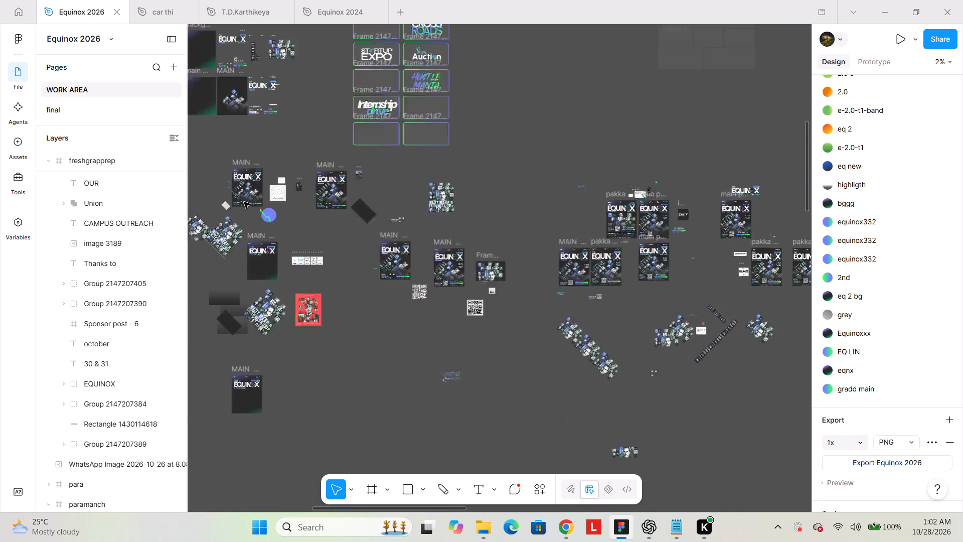
scroll(244, 202, down, 1)
shift+scroll(244, 202, down, 3)
shift+scroll(244, 202, up, 16)
scroll(244, 202, down, 11)
shift+scroll(244, 202, down, 6)
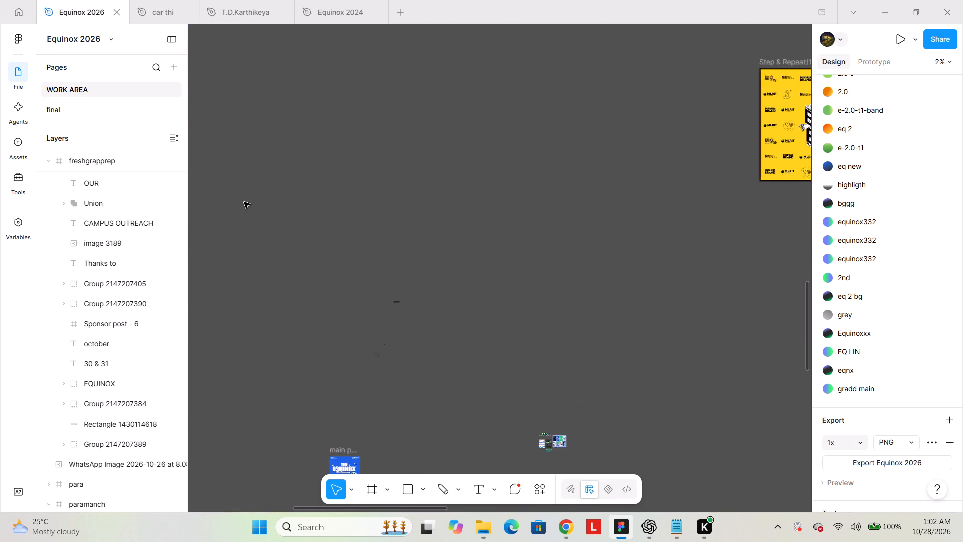
shift+scroll(244, 202, up, 6)
shift+scroll(244, 202, up, 16)
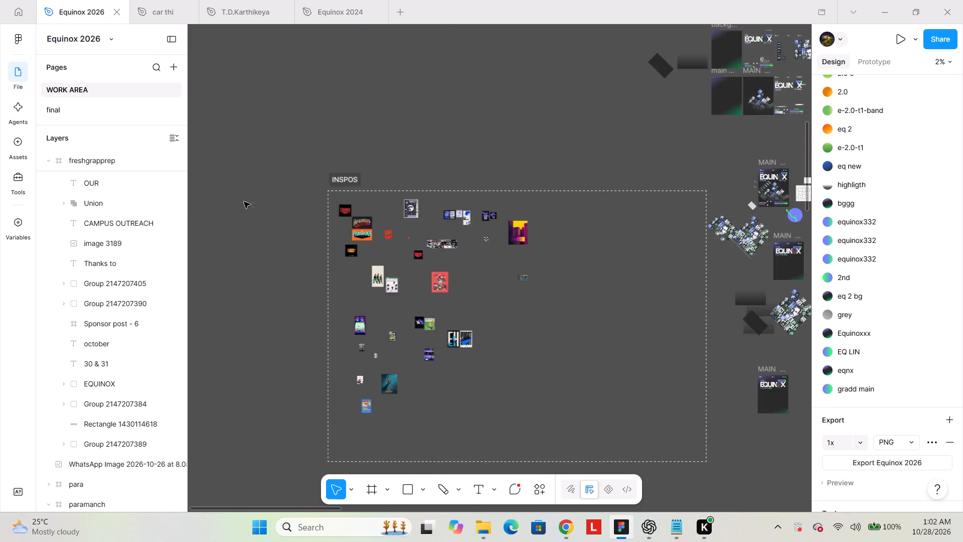
shift+scroll(244, 202, down, 7)
scroll(244, 202, up, 4)
shift+scroll(244, 202, down, 5)
shift+scroll(244, 202, up, 4)
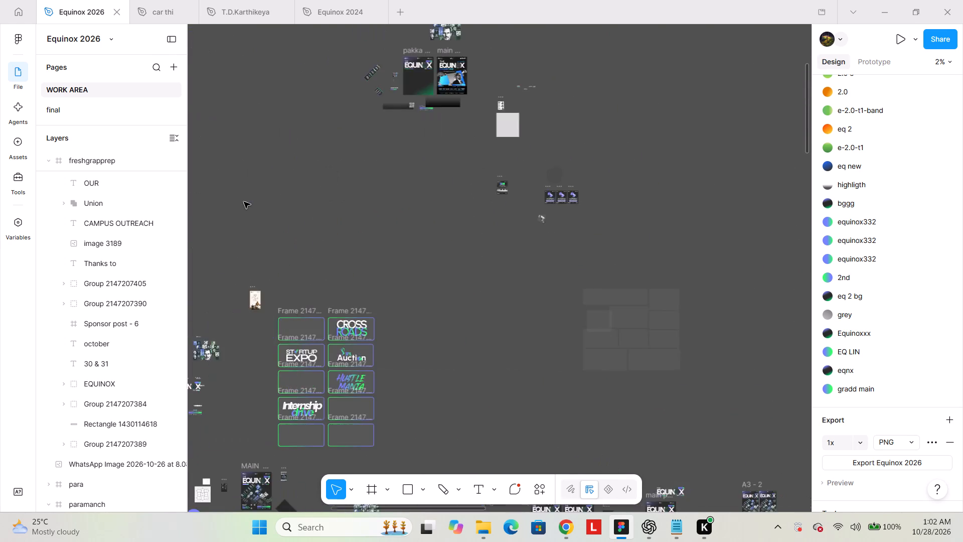
ctrl+scroll(297, 83, up, 5)
scroll(348, 115, down, 2)
scroll(345, 120, up, 5)
shift+scroll(345, 120, down, 5)
scroll(344, 121, down, 5)
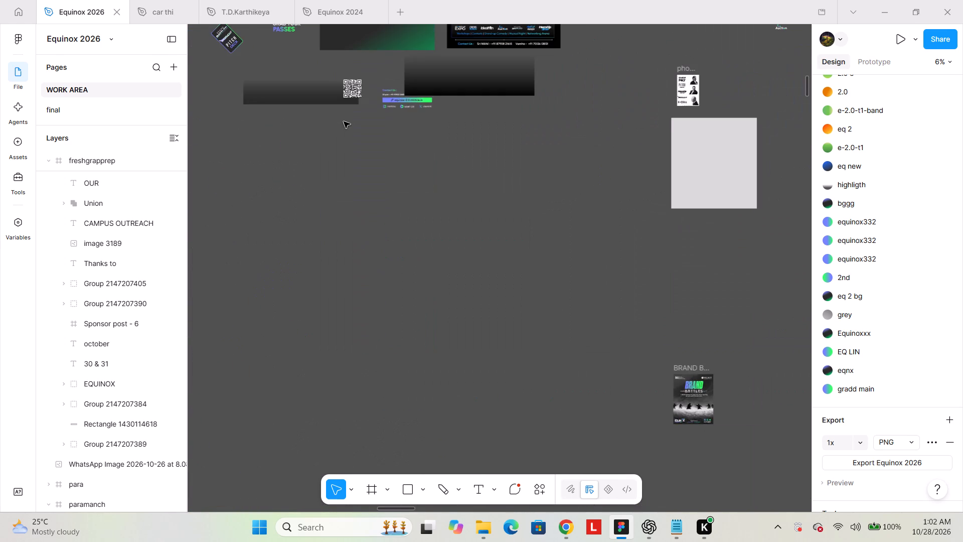
ctrl+scroll(344, 121, down, 3)
ctrl+scroll(232, 16, down, 1)
ctrl+scroll(240, 16, up, 4)
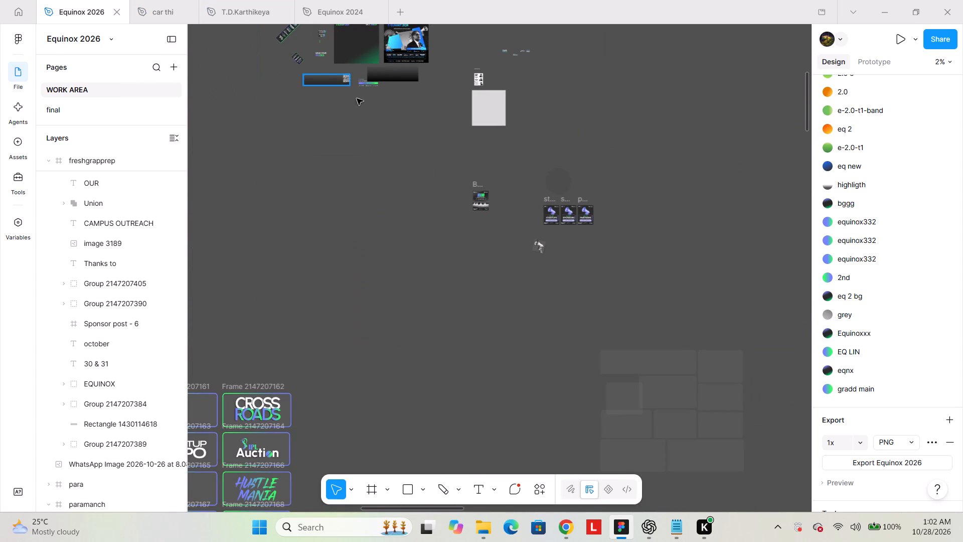
ctrl+scroll(448, 181, up, 8)
ctrl+scroll(634, 221, down, 11)
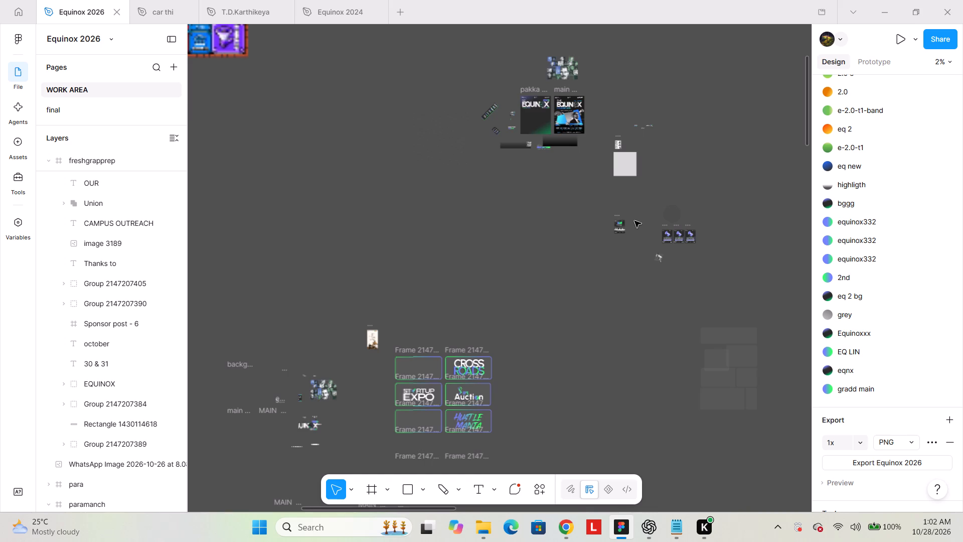
ctrl+scroll(634, 221, down, 6)
shift+scroll(634, 221, down, 12)
scroll(634, 221, up, 2)
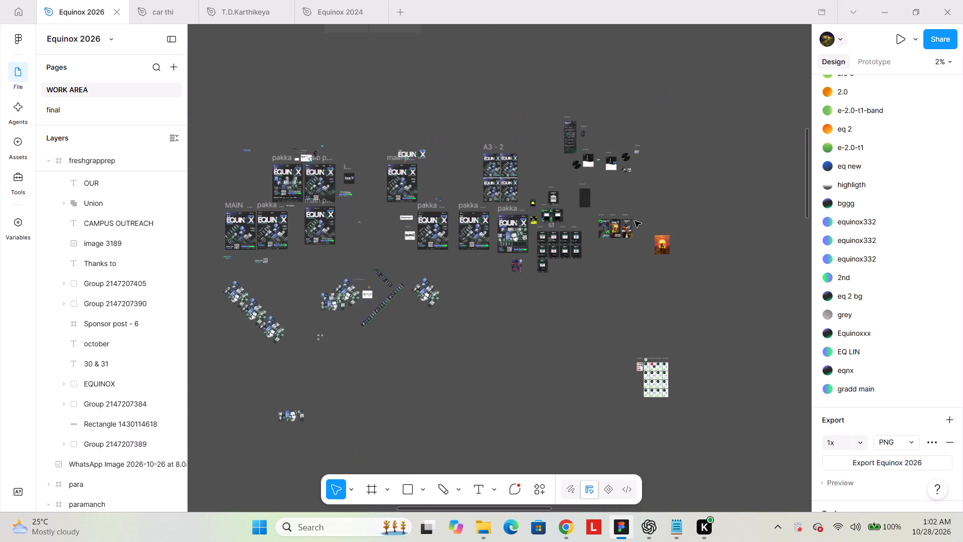
ctrl+scroll(507, 203, up, 3)
ctrl+scroll(507, 203, down, 5)
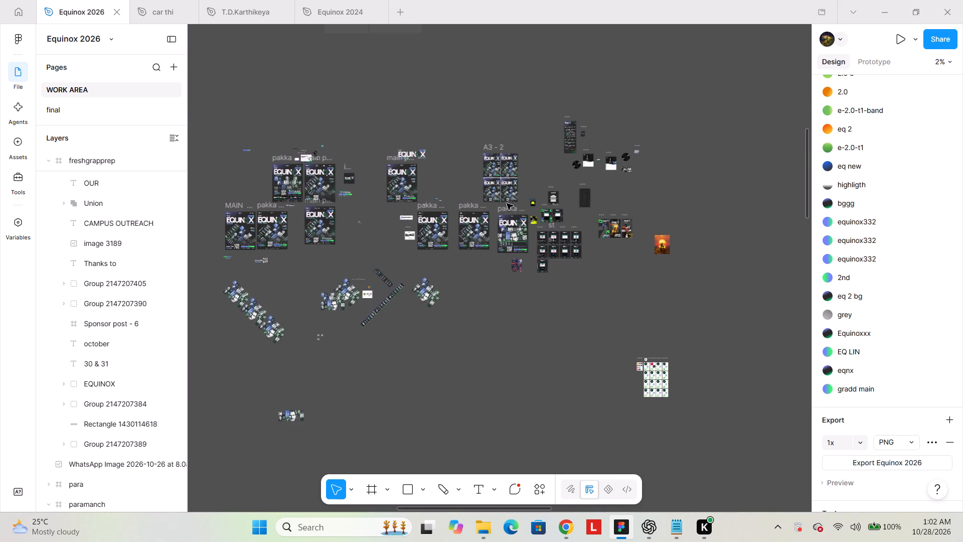
shift+scroll(507, 203, down, 12)
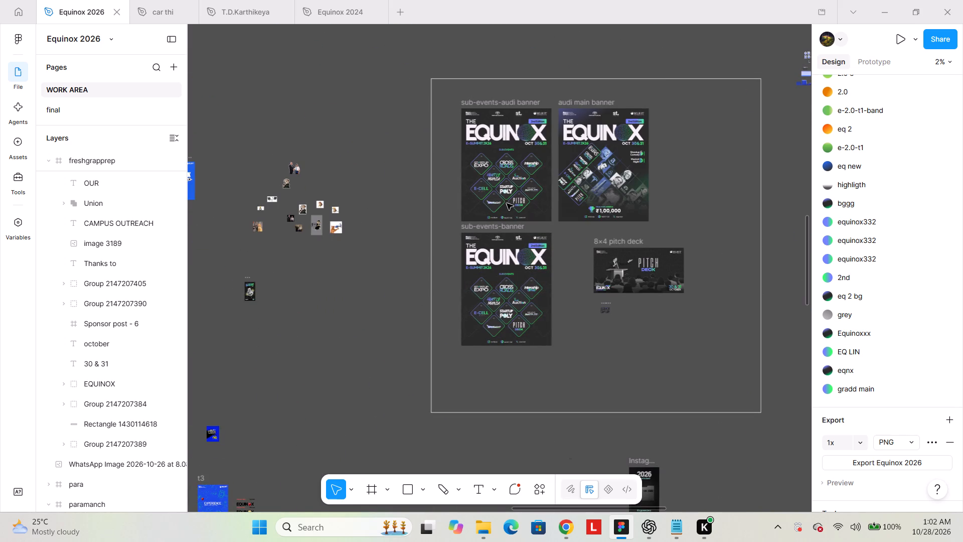
scroll(293, 0, down, 1)
ctrl+scroll(509, 146, down, 4)
shift+scroll(509, 146, down, 4)
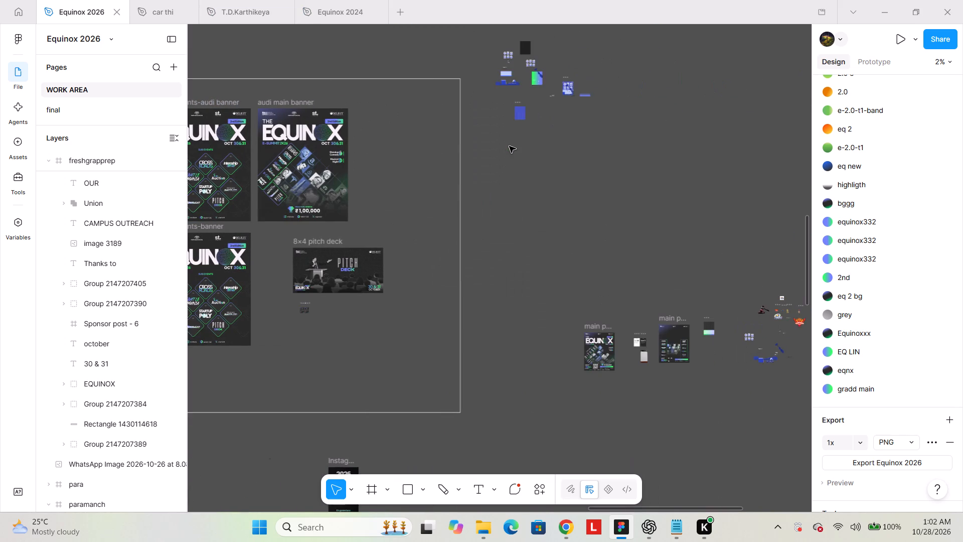
scroll(509, 146, down, 3)
shift+scroll(509, 146, down, 8)
scroll(509, 146, up, 1)
scroll(509, 146, down, 2)
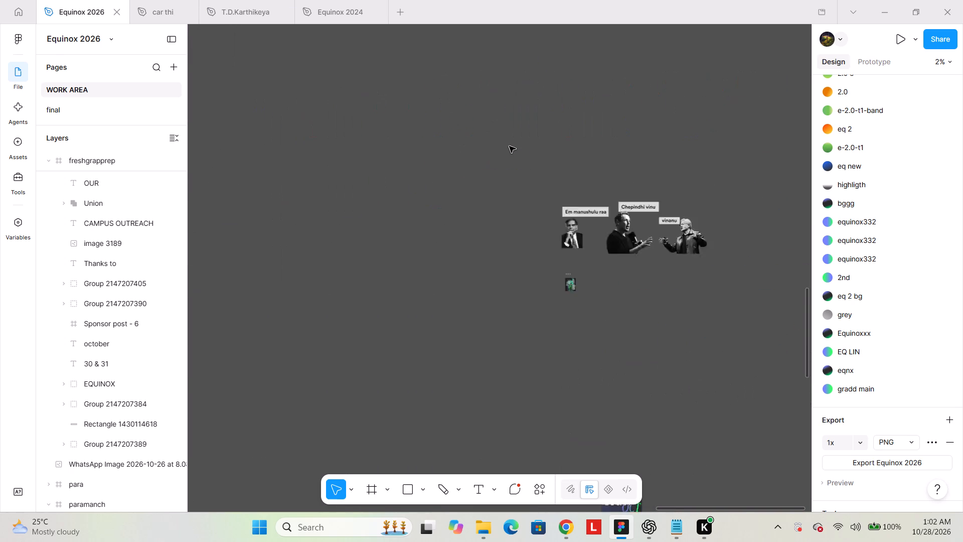
scroll(509, 146, down, 9)
scroll(509, 146, up, 2)
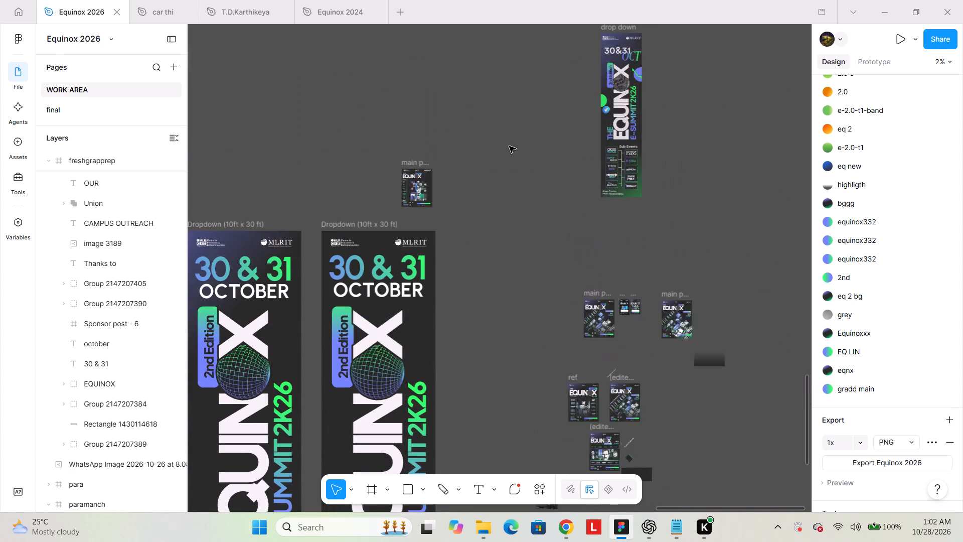
scroll(509, 146, up, 1)
shift+scroll(509, 146, up, 6)
scroll(509, 146, down, 9)
shift+scroll(509, 146, up, 4)
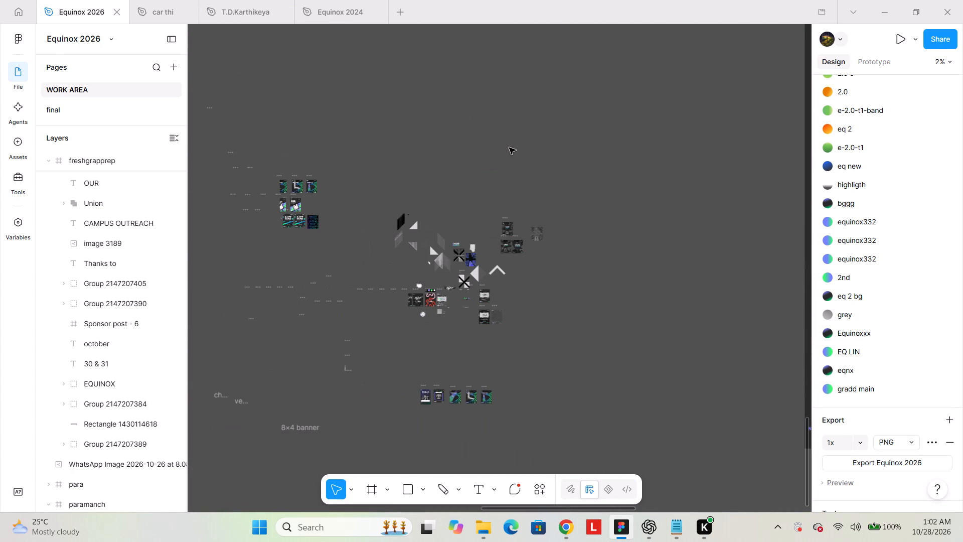
ctrl+scroll(475, 291, up, 3)
shift+scroll(475, 291, up, 5)
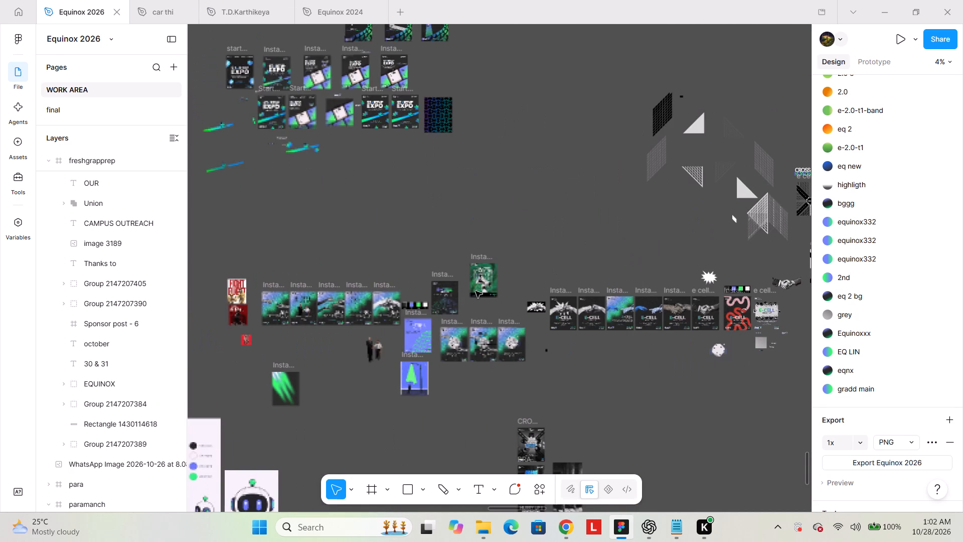
scroll(475, 291, up, 2)
shift+scroll(475, 291, up, 1)
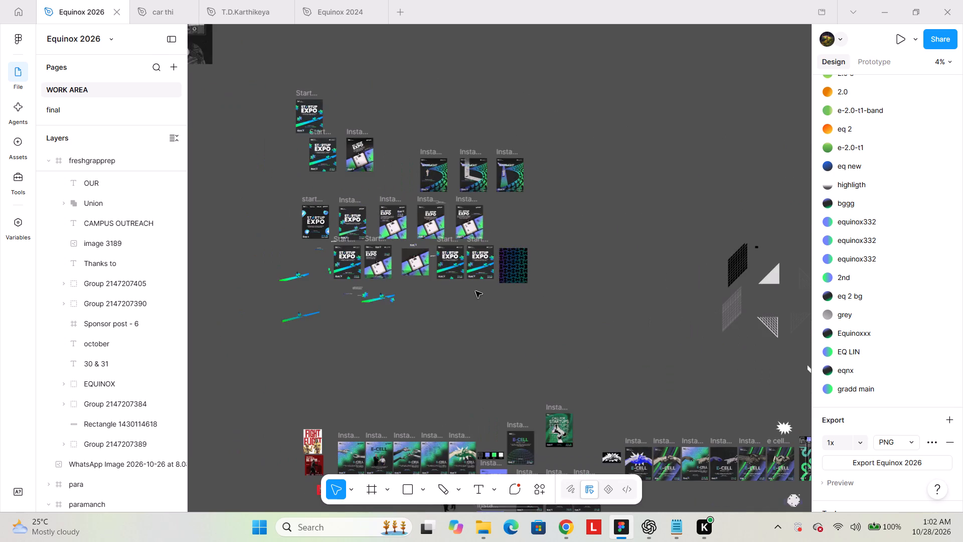
scroll(475, 291, down, 3)
shift+scroll(475, 291, down, 1)
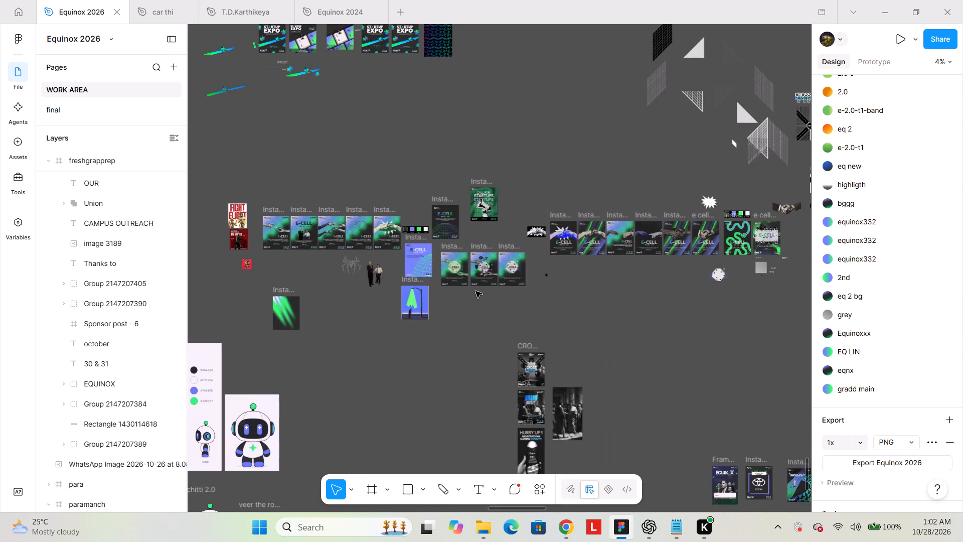
scroll(475, 291, down, 4)
shift+scroll(475, 291, up, 8)
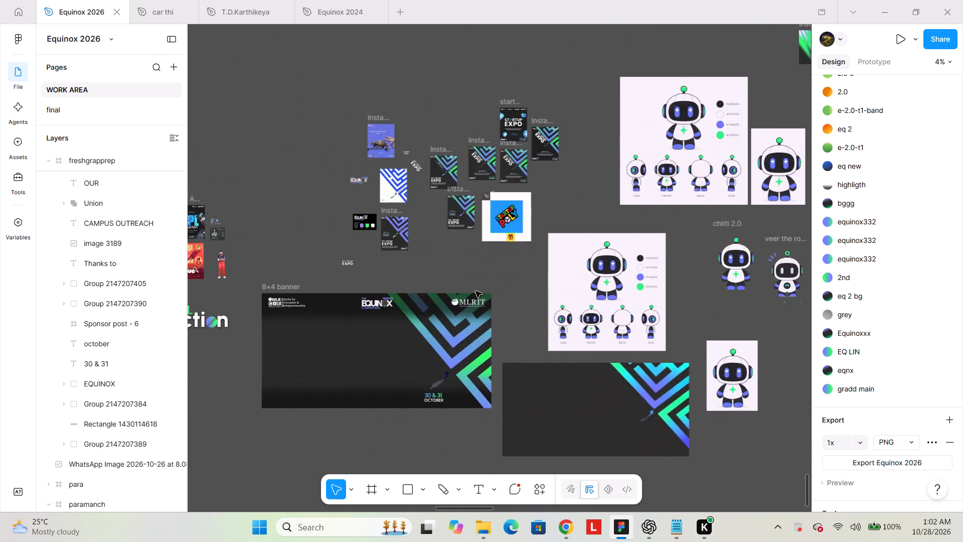
shift+scroll(475, 291, up, 8)
scroll(475, 291, up, 6)
shift+scroll(475, 291, up, 4)
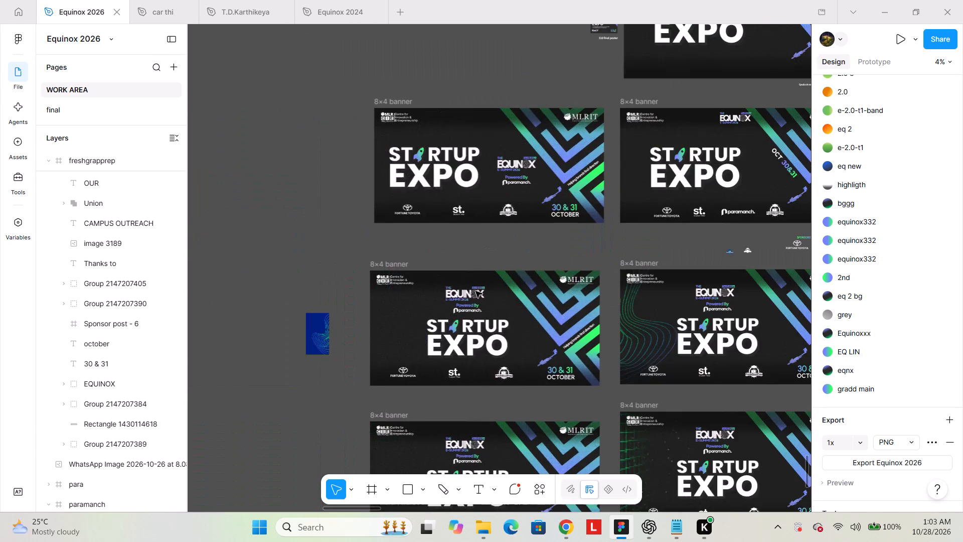
scroll(475, 291, up, 3)
shift+scroll(475, 291, down, 7)
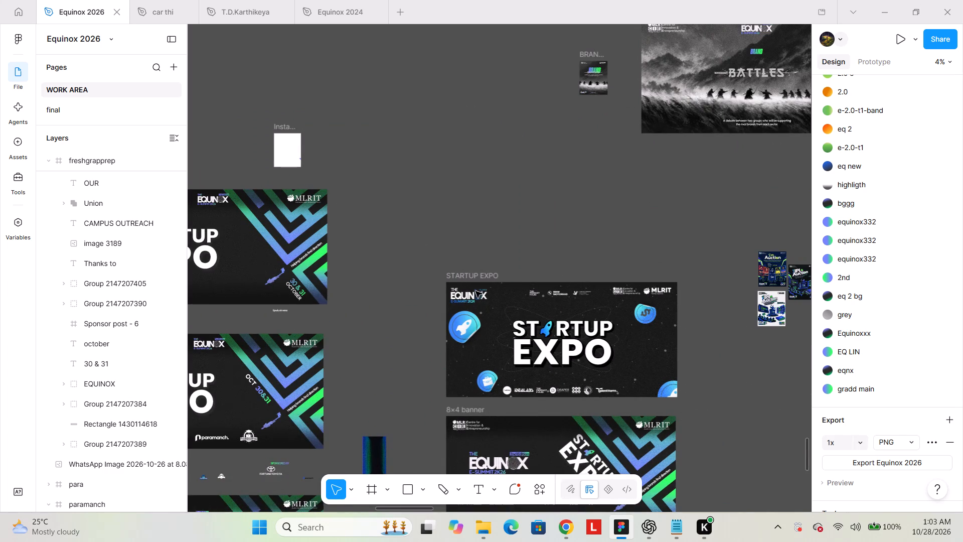
scroll(475, 291, down, 5)
ctrl+scroll(475, 291, down, 3)
shift+scroll(475, 291, up, 3)
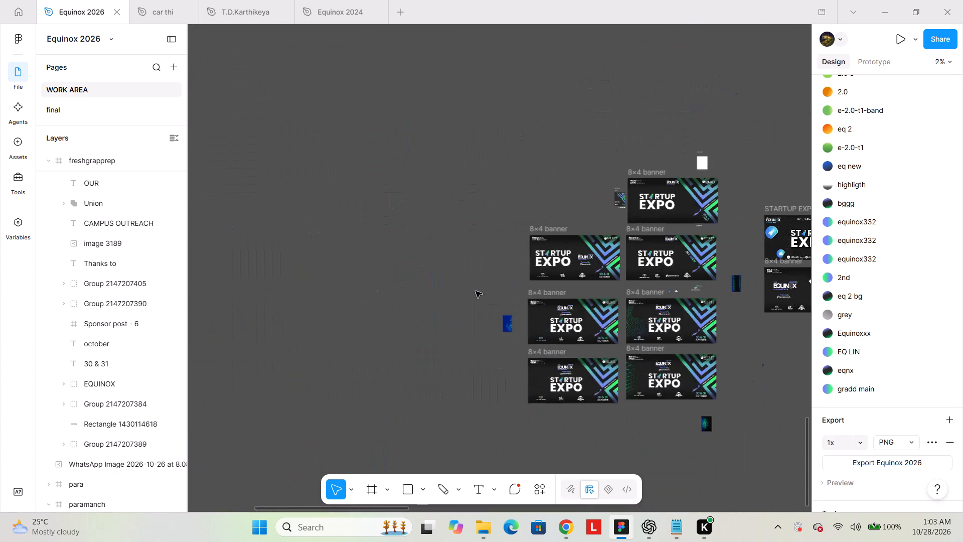
shift+scroll(475, 291, up, 8)
shift+scroll(475, 291, down, 6)
scroll(475, 291, up, 5)
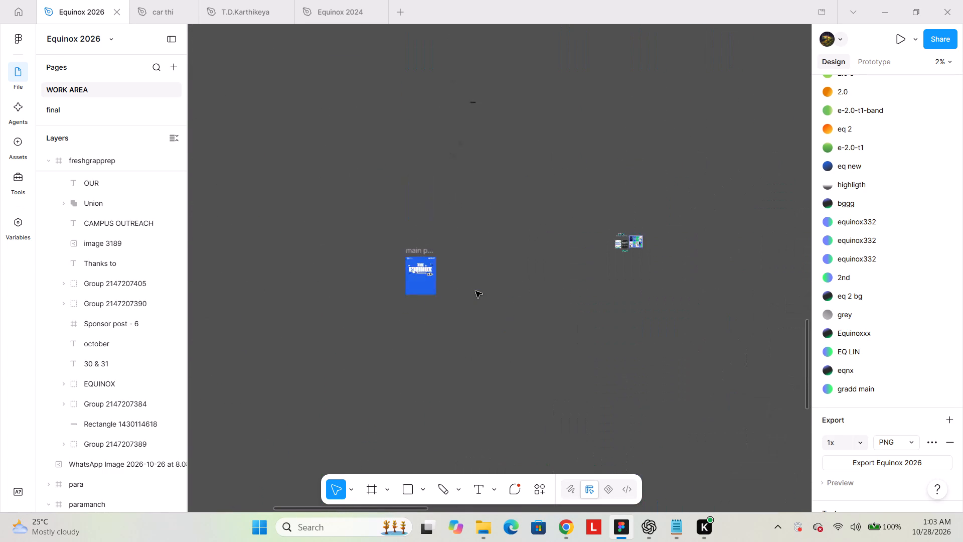
scroll(475, 291, down, 13)
shift+scroll(475, 291, up, 1)
shift+scroll(475, 291, down, 2)
scroll(642, 431, up, 3)
scroll(557, 270, down, 4)
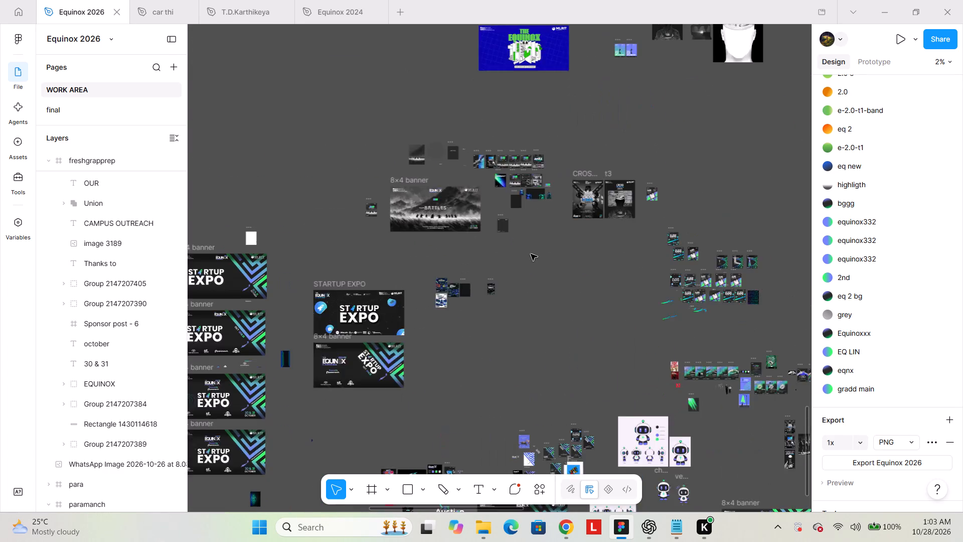
scroll(531, 254, down, 4)
middle_drag(571, 240, 566, 240)
middle_click(566, 240)
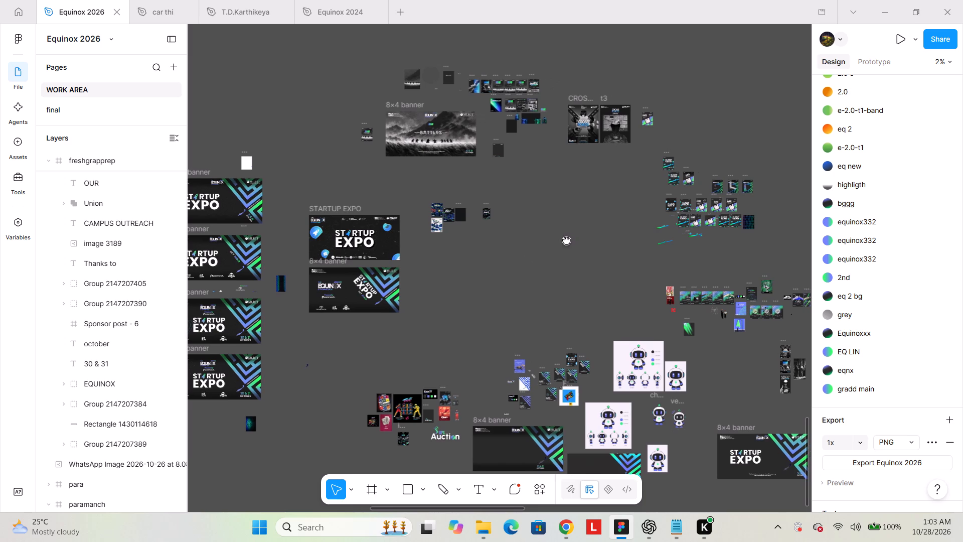
middle_click(564, 240)
middle_drag(564, 240, 339, 125)
scroll(512, 306, up, 1)
scroll(512, 306, down, 1)
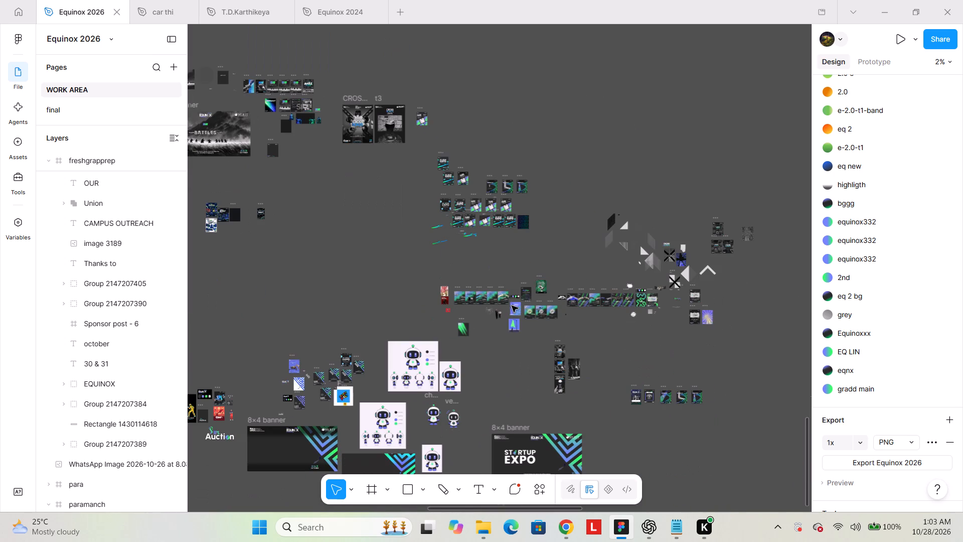
ctrl+scroll(570, 341, up, 4)
ctrl+scroll(396, 299, up, 2)
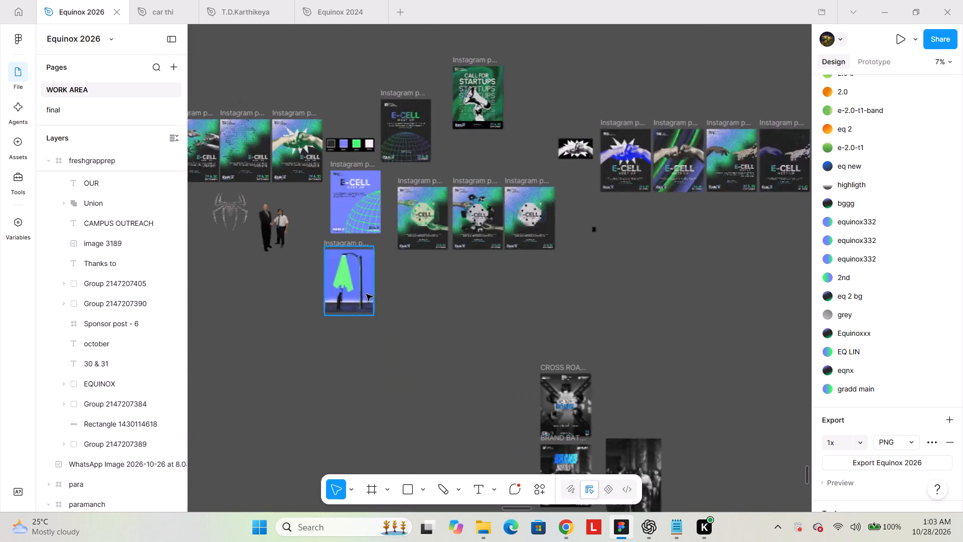
Examine the painted streetlamp artwork and the E-Cell Meet Up Instagram posters on the WORK AREA page.
ctrl+scroll(366, 294, up, 2)
ctrl+scroll(291, 286, up, 4)
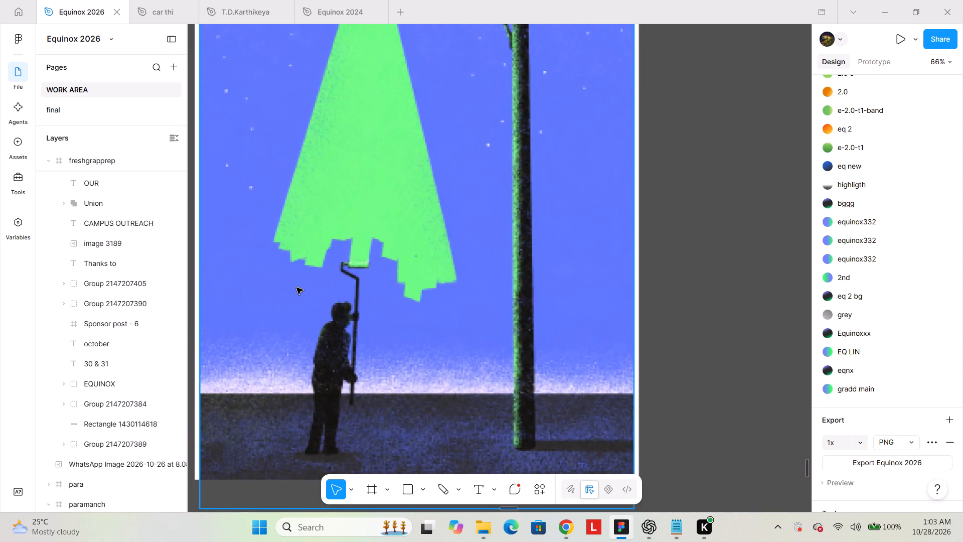
ctrl+scroll(296, 288, down, 4)
scroll(296, 288, up, 3)
shift+scroll(296, 288, down, 2)
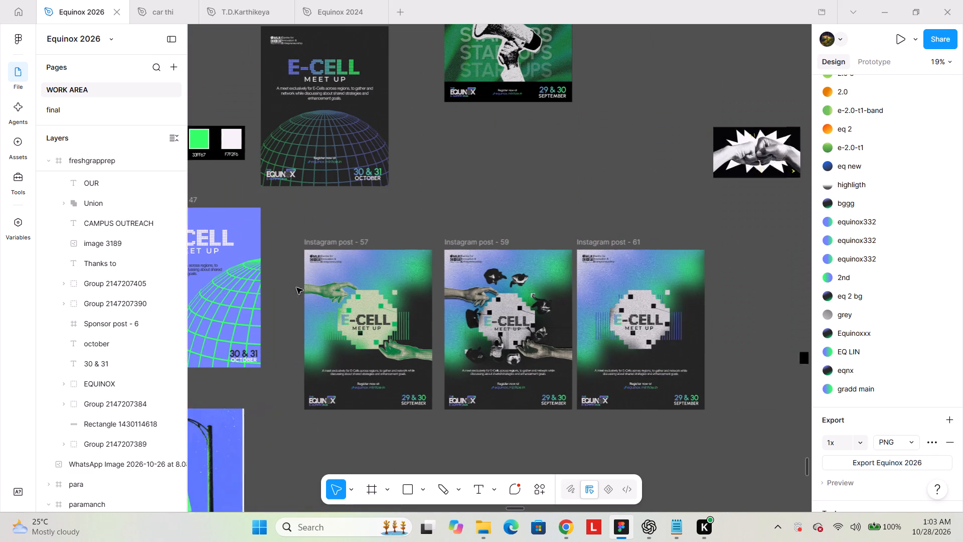
shift+scroll(296, 288, down, 7)
scroll(296, 288, up, 2)
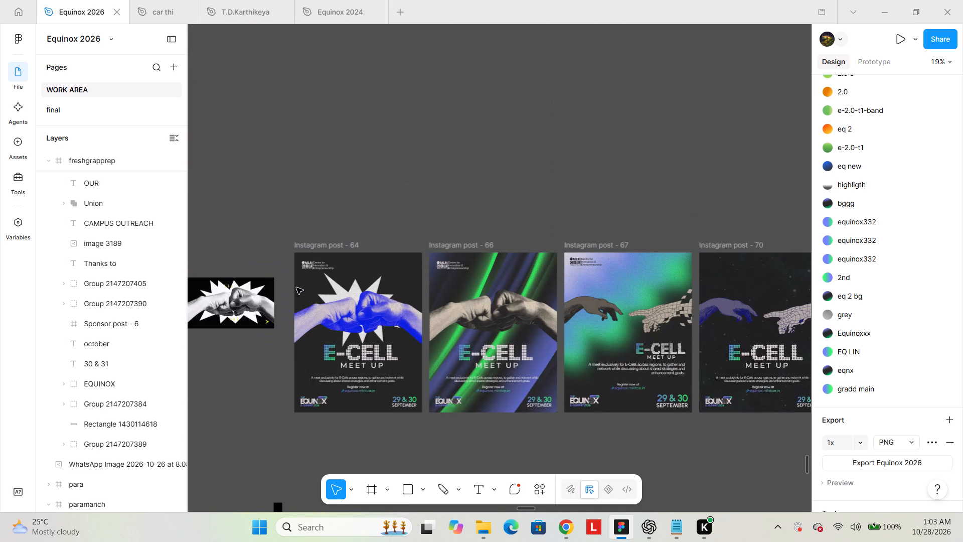
shift+scroll(296, 288, down, 7)
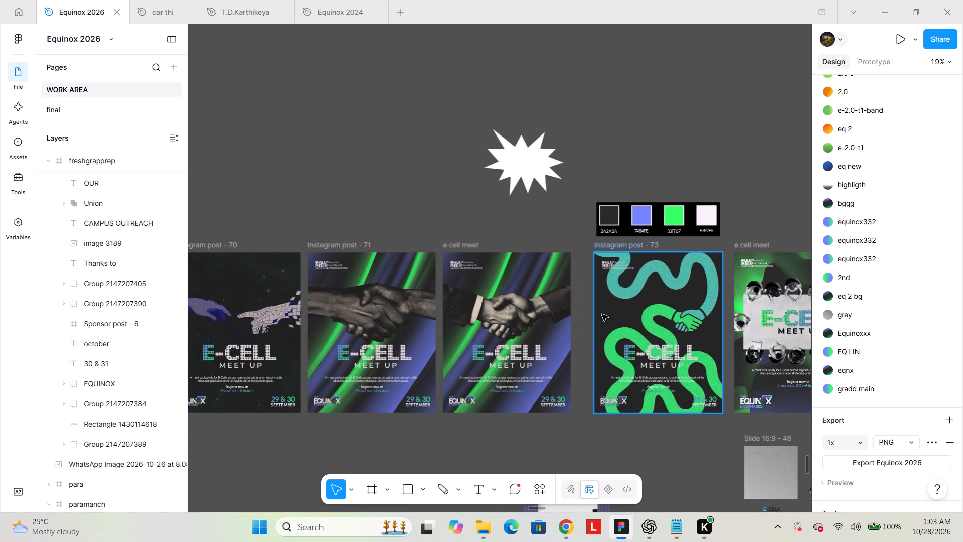
Examine the E-Cell Meet Up poster variants and the Toyota and Spotlight posters on the WORK AREA page.
scroll(865, 239, down, 5)
scroll(446, 85, down, 3)
scroll(480, 133, up, 4)
scroll(487, 169, down, 3)
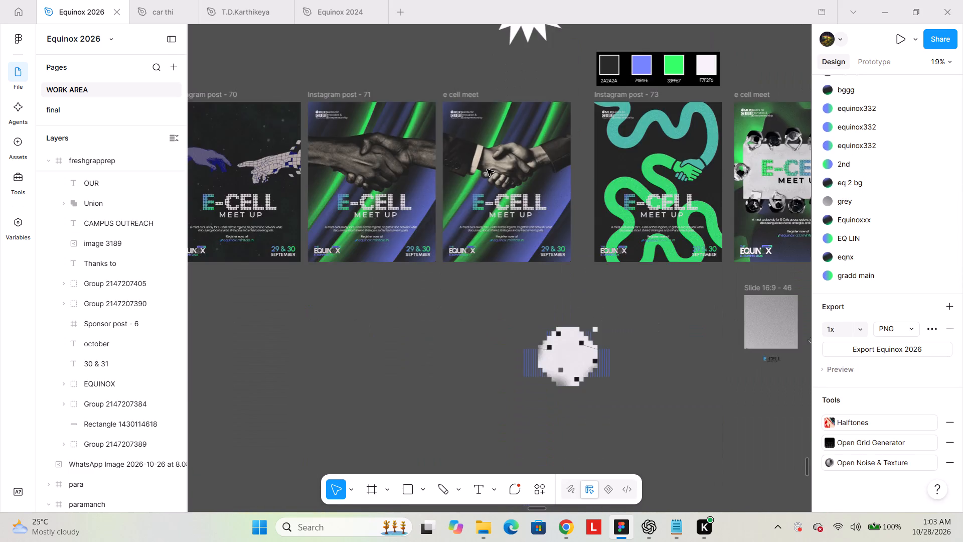
scroll(487, 169, up, 2)
scroll(487, 169, down, 2)
scroll(487, 169, up, 1)
scroll(487, 169, down, 1)
scroll(487, 169, up, 1)
scroll(487, 169, down, 2)
ctrl+scroll(487, 169, down, 5)
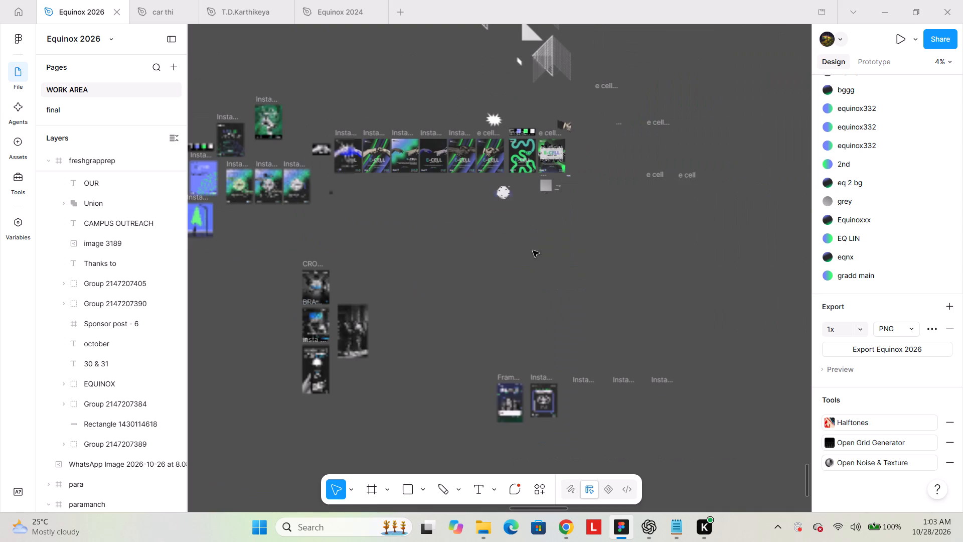
scroll(539, 276, down, 2)
ctrl+scroll(589, 261, up, 4)
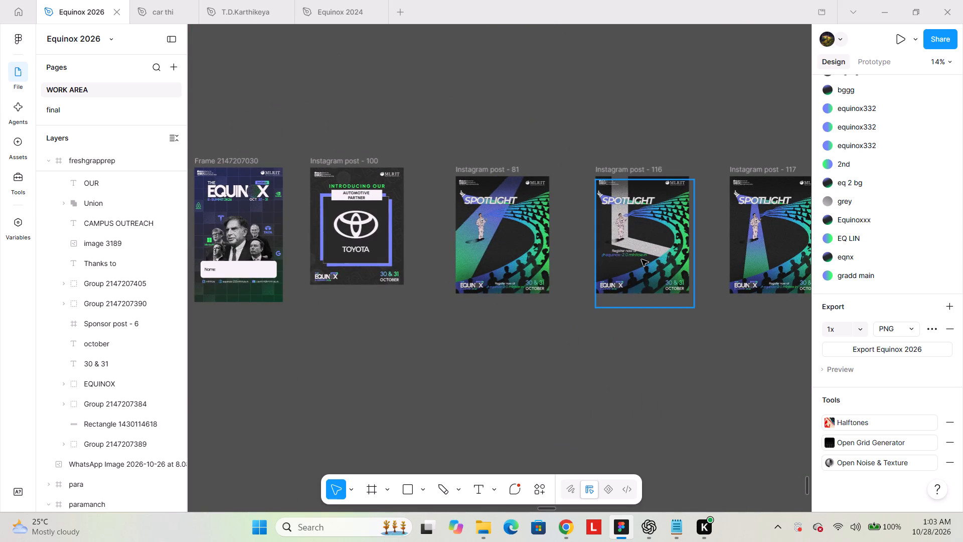
scroll(642, 259, up, 11)
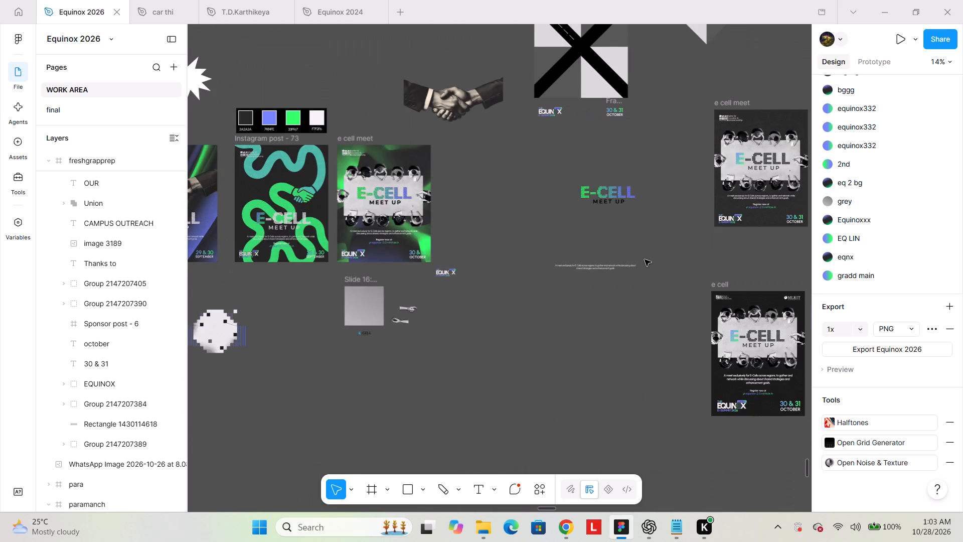
shift+scroll(645, 259, down, 3)
shift+scroll(645, 259, up, 11)
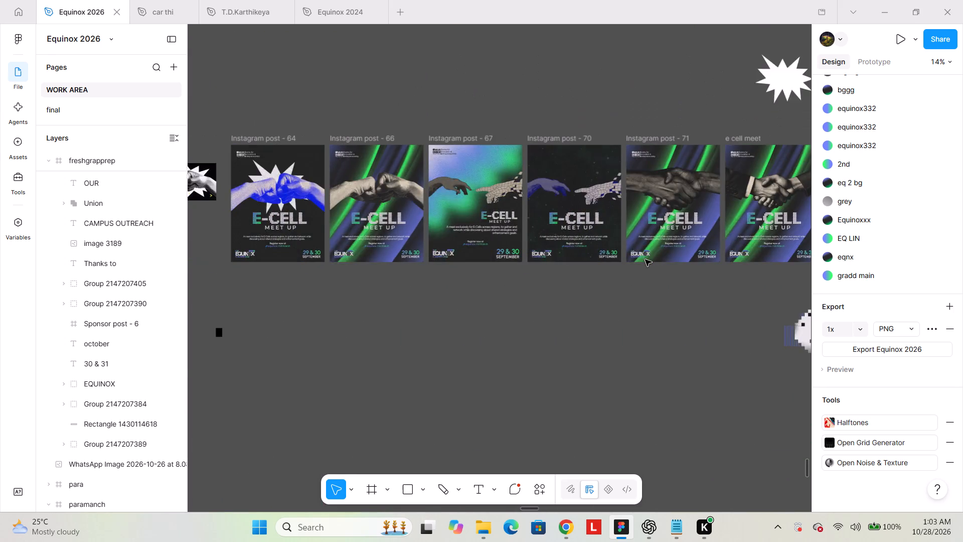
Look over the Call for Startups poster, the Startup Expo artwork and banners, and the robot mascot images.
shift+scroll(645, 260, up, 7)
scroll(645, 260, up, 4)
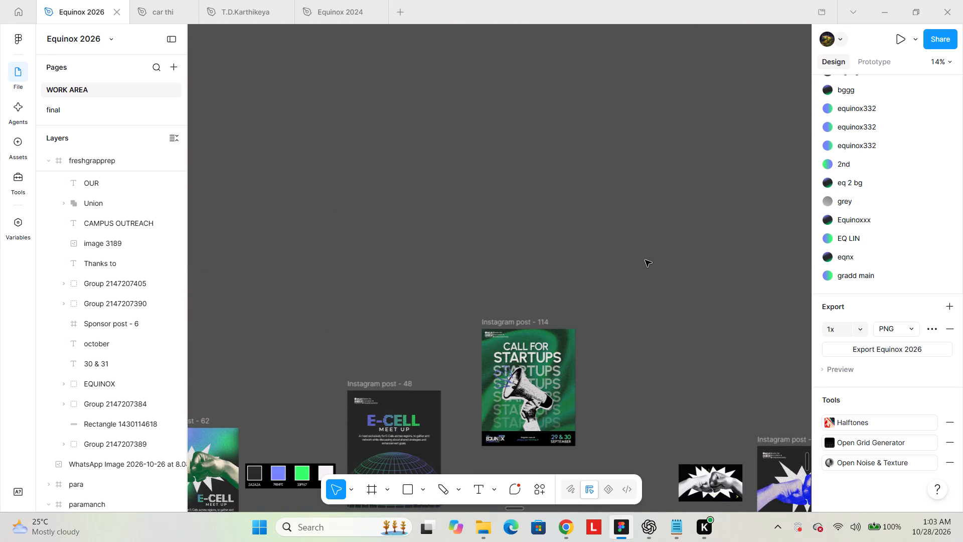
ctrl+scroll(645, 260, down, 4)
shift+scroll(645, 260, up, 4)
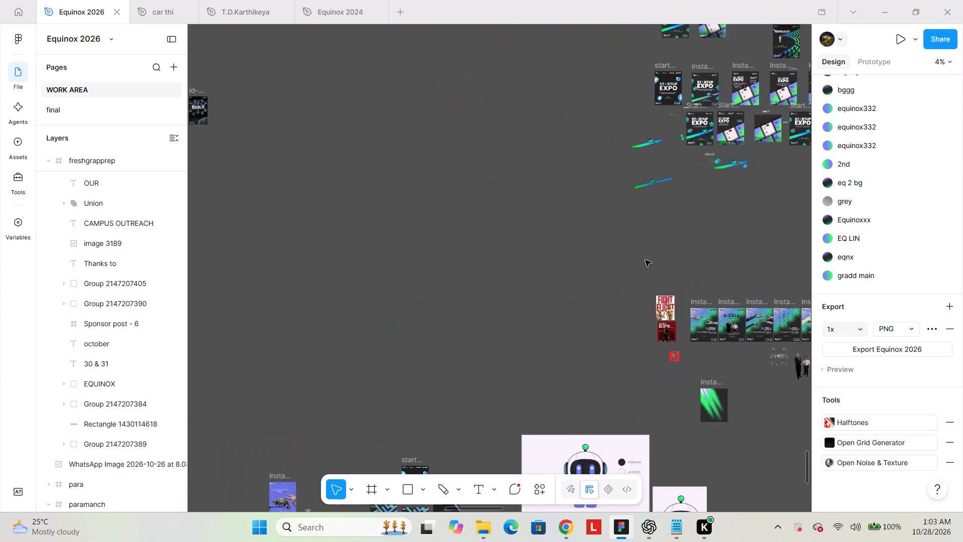
scroll(645, 260, down, 4)
ctrl+scroll(645, 260, down, 2)
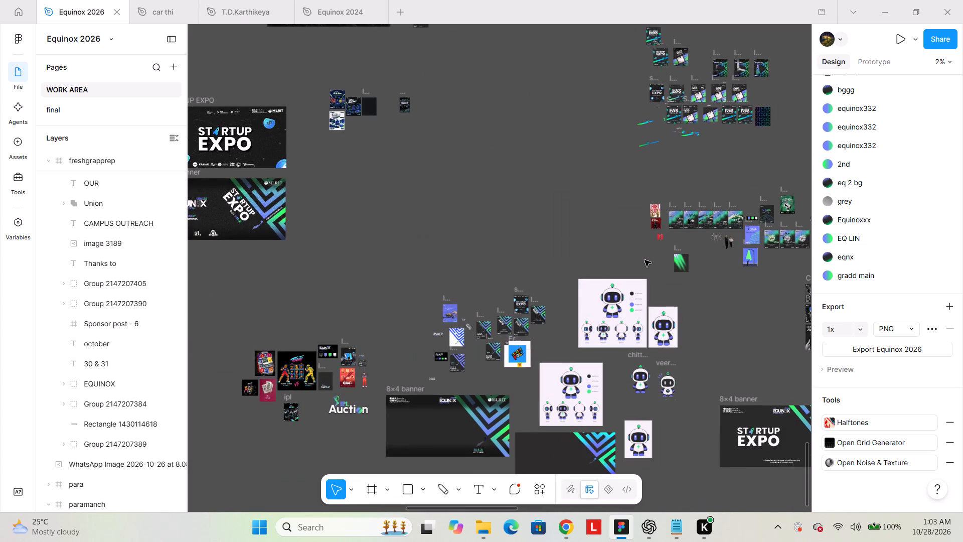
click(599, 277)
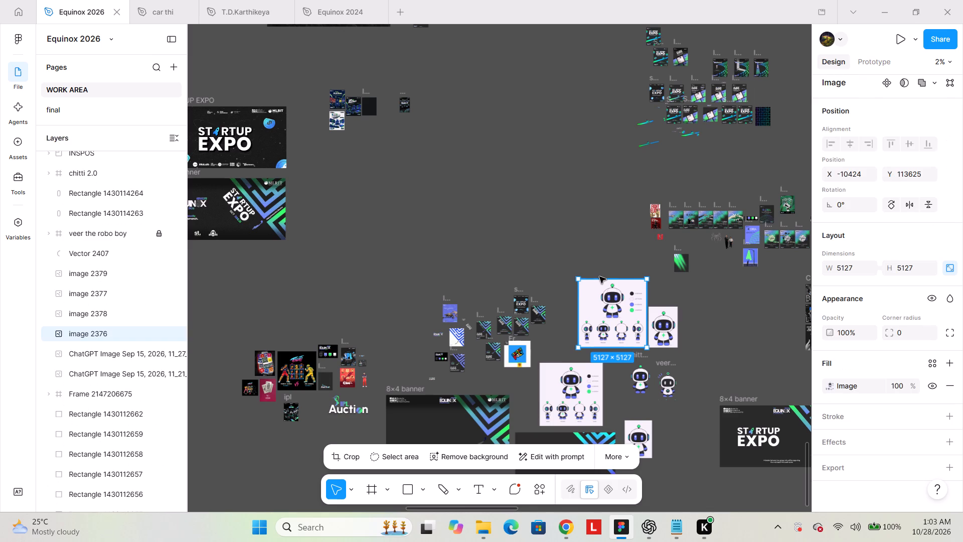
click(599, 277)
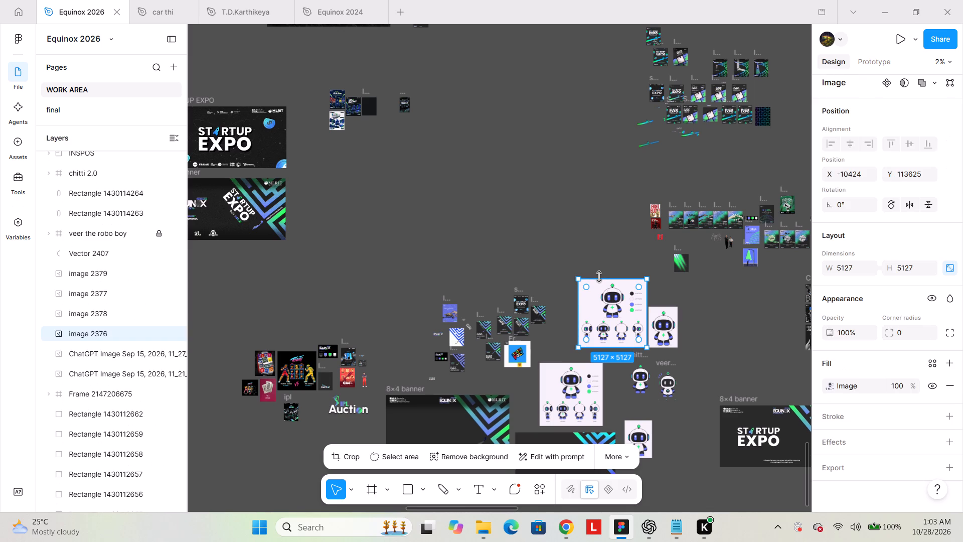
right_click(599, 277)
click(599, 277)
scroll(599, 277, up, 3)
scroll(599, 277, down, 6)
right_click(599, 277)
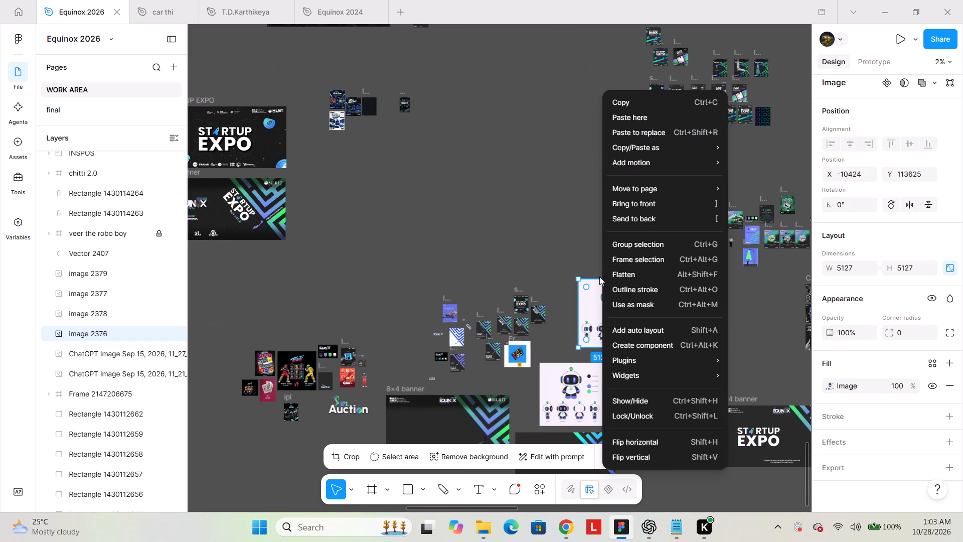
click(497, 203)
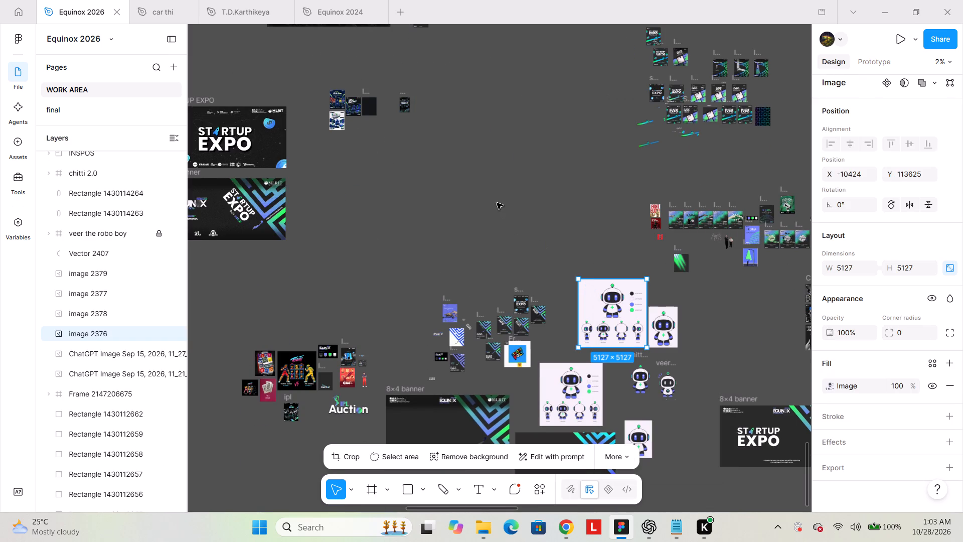
Look over the event artwork around the Startup Expo banners and examine the Brand Battles 8×4 banner.
scroll(497, 203, down, 3)
scroll(497, 203, up, 3)
scroll(497, 203, down, 4)
scroll(497, 203, up, 1)
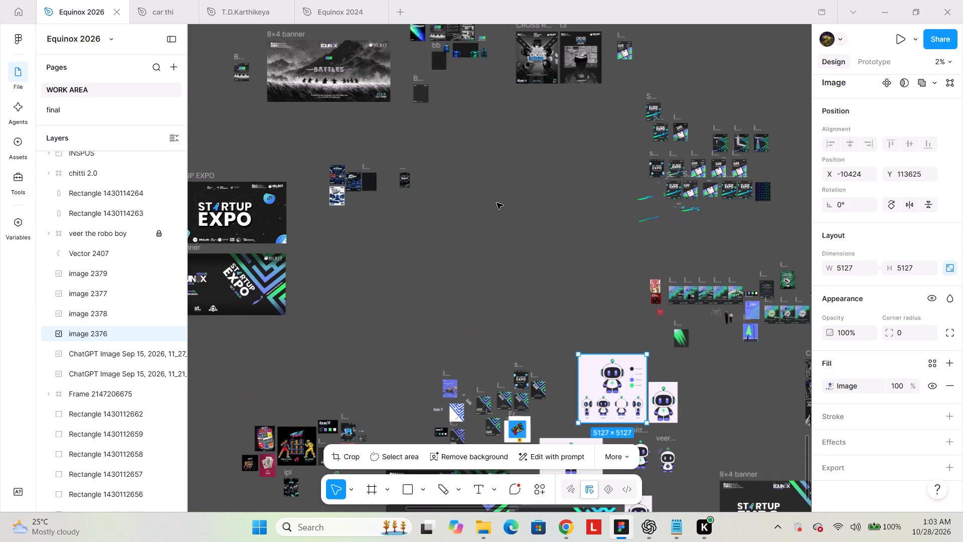
scroll(497, 203, up, 2)
scroll(497, 203, down, 1)
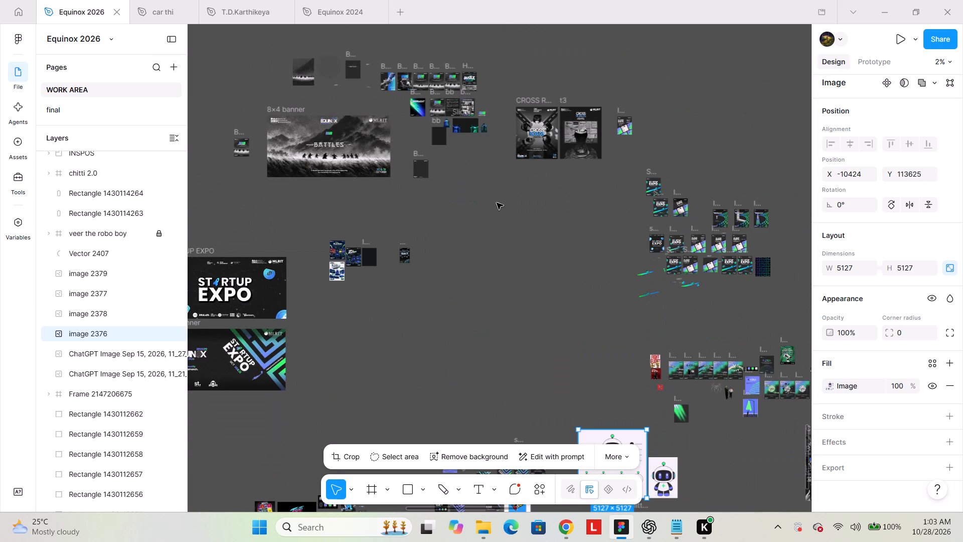
ctrl+scroll(320, 131, up, 4)
ctrl+scroll(328, 182, up, 1)
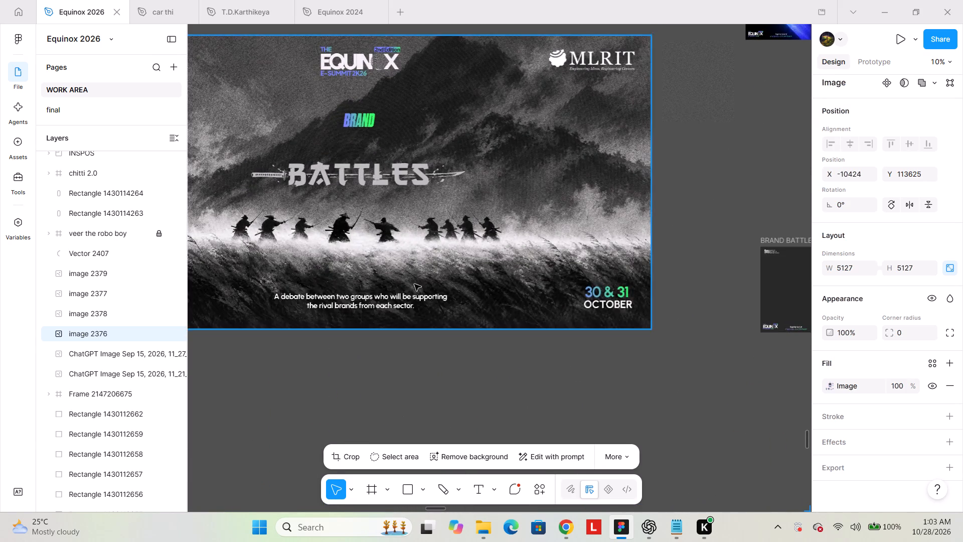
shift+scroll(426, 286, up, 2)
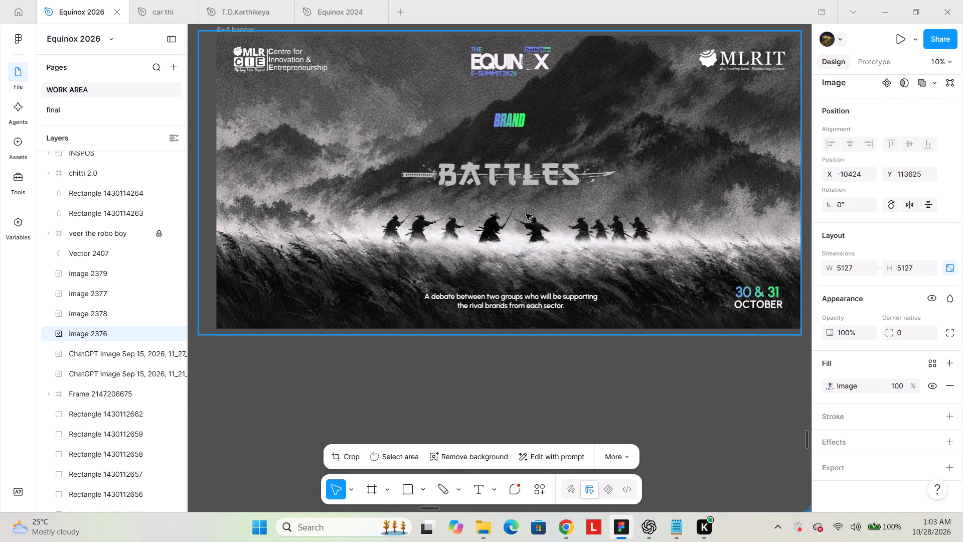
ctrl+scroll(526, 213, down, 8)
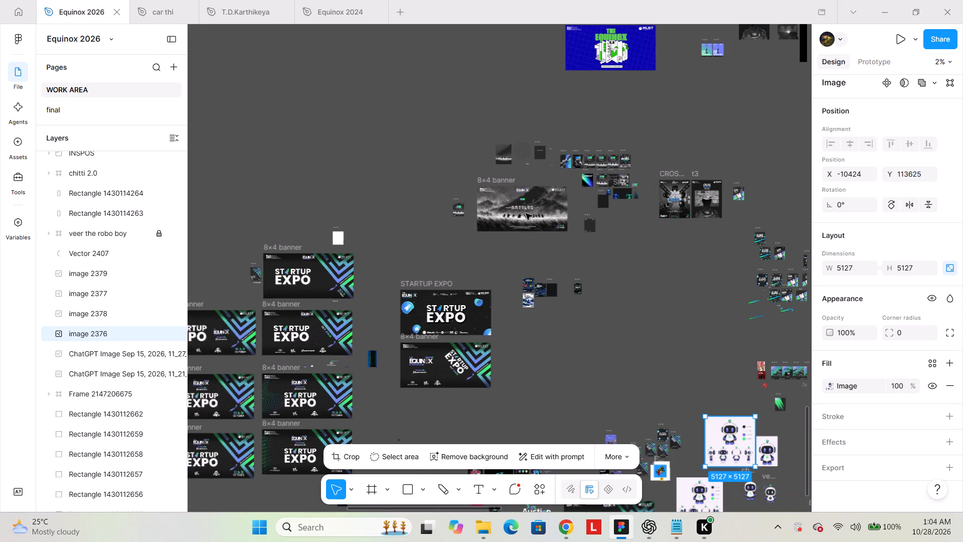
ctrl+scroll(526, 213, down, 2)
scroll(537, 229, up, 4)
scroll(537, 230, down, 2)
ctrl+scroll(589, 289, up, 3)
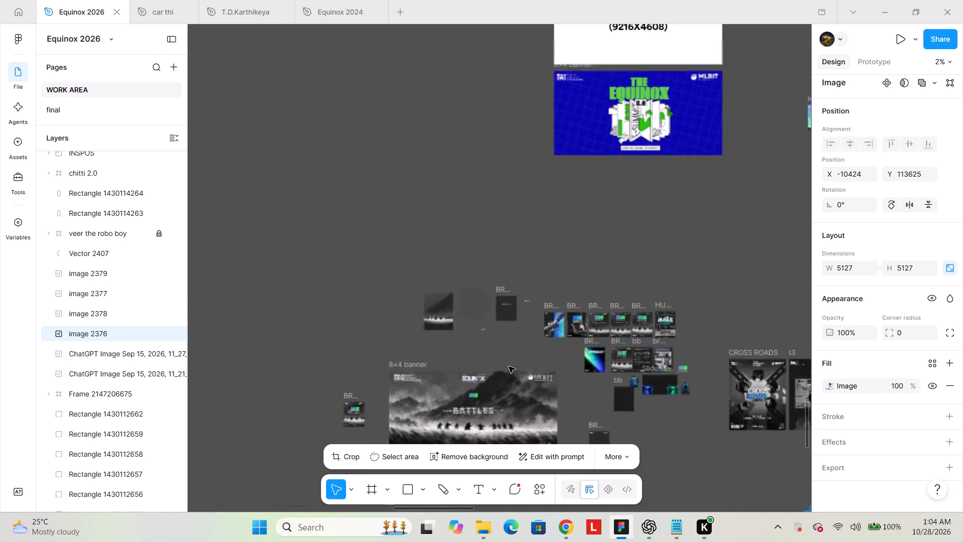
scroll(481, 345, down, 2)
ctrl+scroll(454, 309, up, 3)
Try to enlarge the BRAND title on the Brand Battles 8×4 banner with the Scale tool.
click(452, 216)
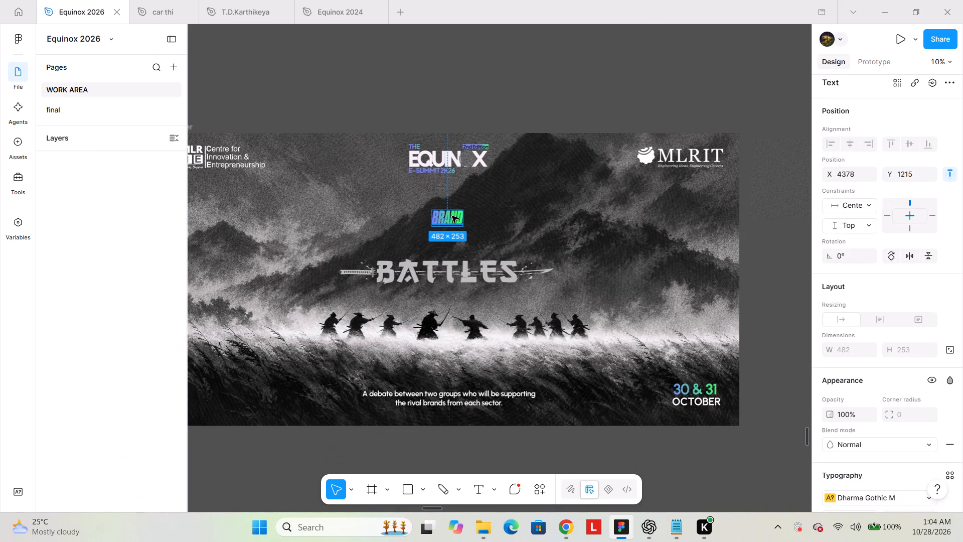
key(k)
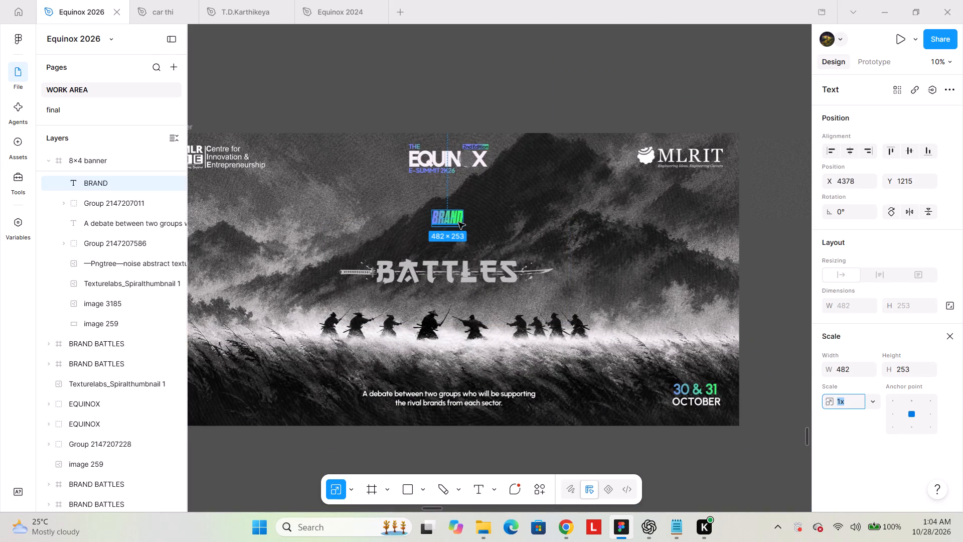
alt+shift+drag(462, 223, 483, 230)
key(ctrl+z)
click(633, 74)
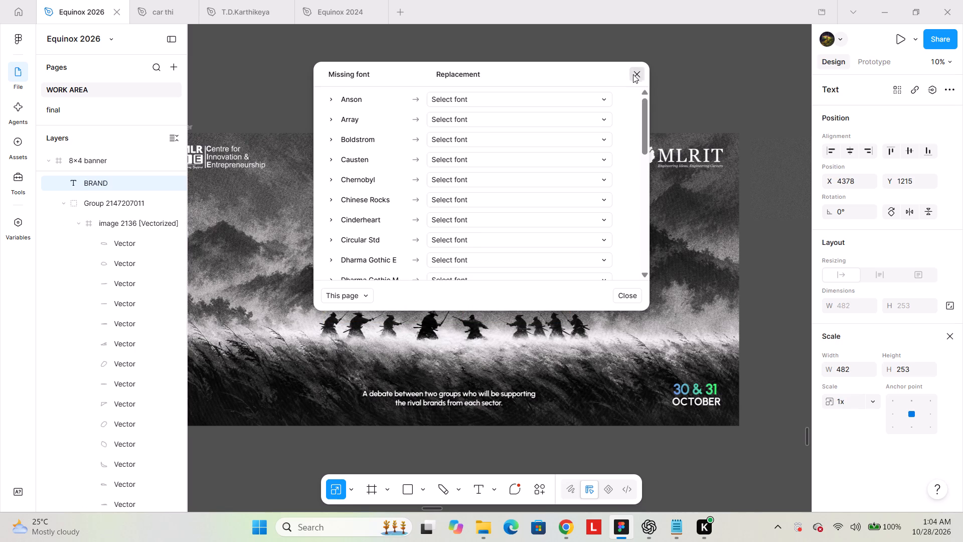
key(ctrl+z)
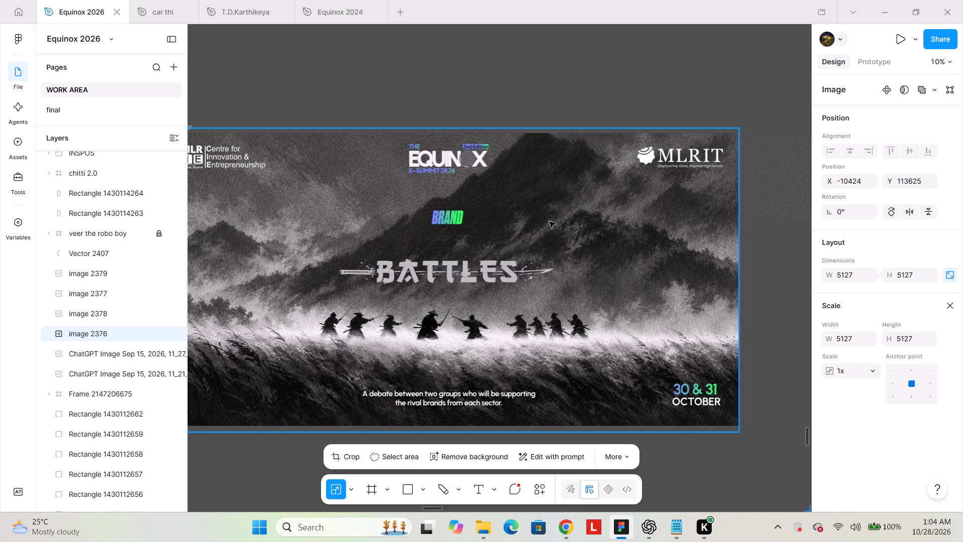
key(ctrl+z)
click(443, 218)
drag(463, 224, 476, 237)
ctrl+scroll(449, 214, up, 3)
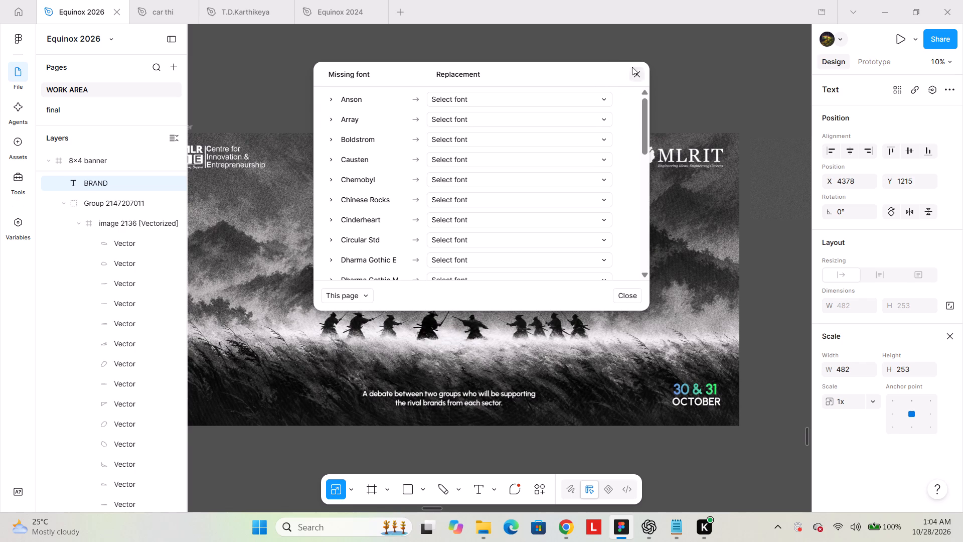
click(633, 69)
Inspect the Equinox logo and BRAND title on the Brand Battles banner up close, along with the sheets around it.
ctrl+scroll(504, 231, up, 4)
ctrl+scroll(415, 211, down, 3)
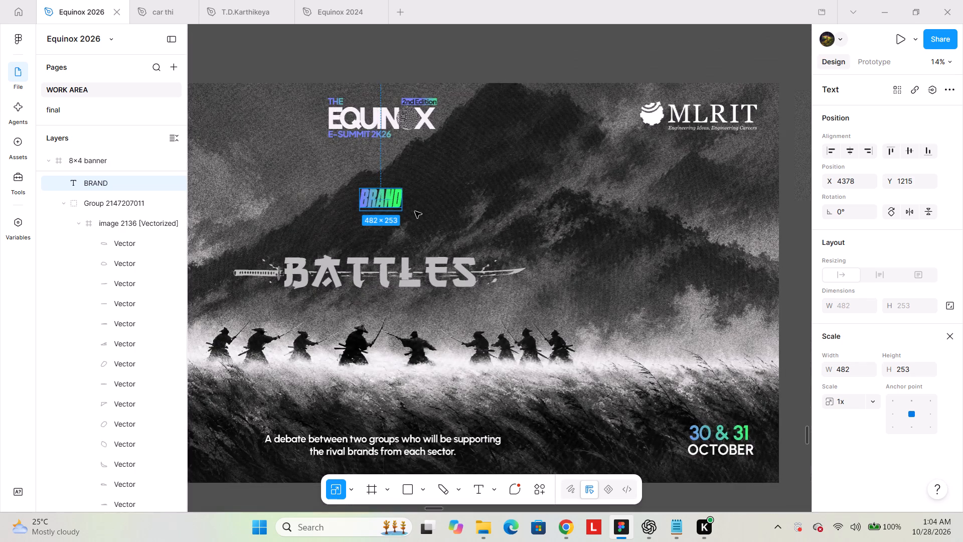
ctrl+scroll(415, 211, down, 2)
ctrl+scroll(415, 207, up, 3)
scroll(388, 100, up, 1)
ctrl+scroll(388, 129, up, 2)
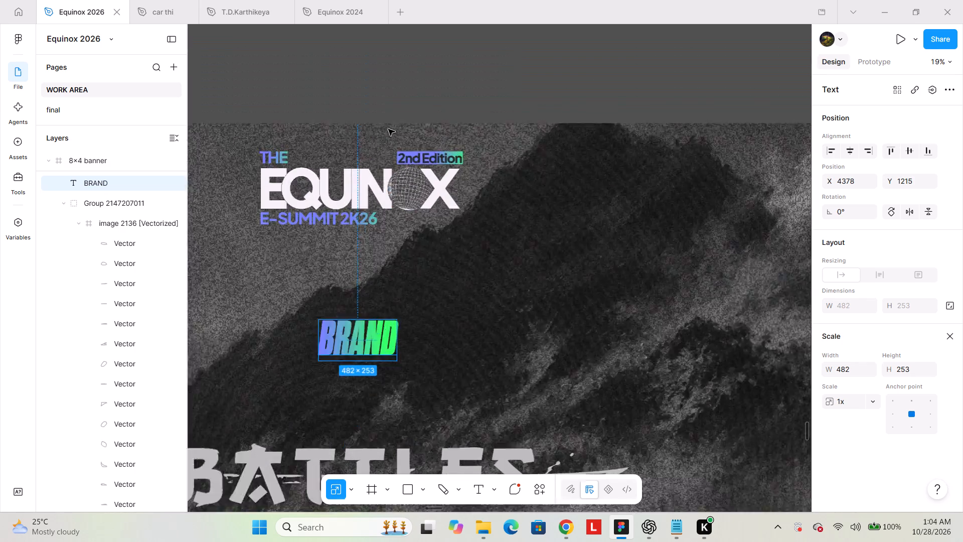
ctrl+scroll(388, 129, up, 1)
ctrl+scroll(388, 129, down, 6)
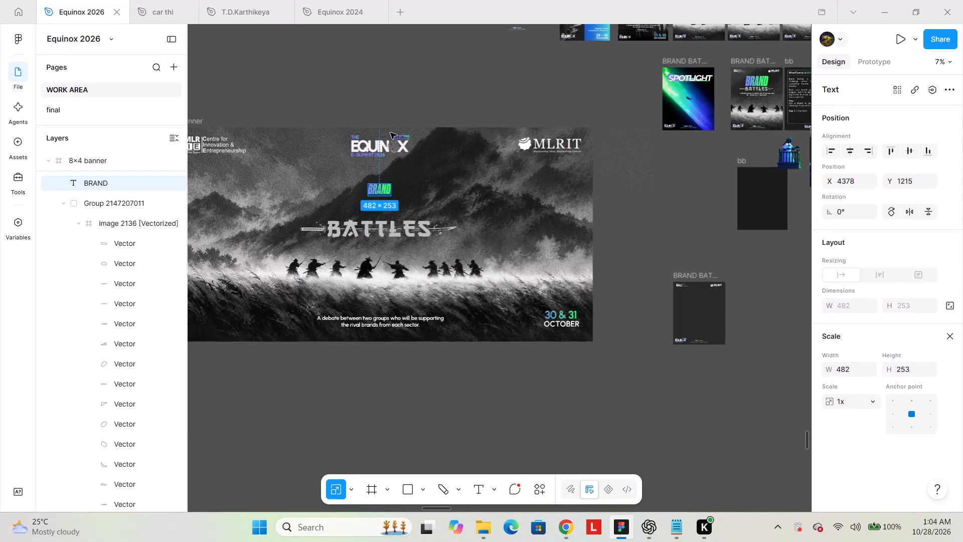
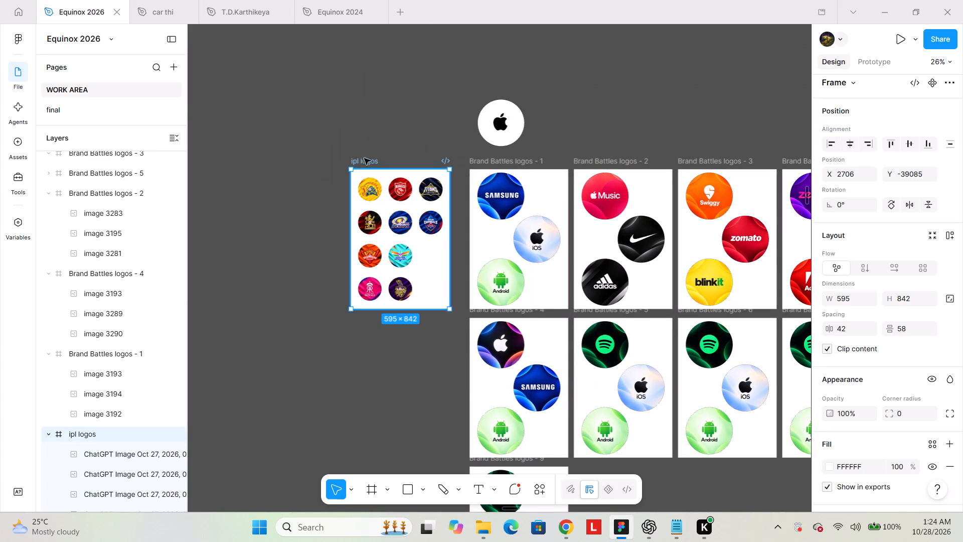
scroll(386, 150, down, 1)
alt+drag(359, 86, 346, 154)
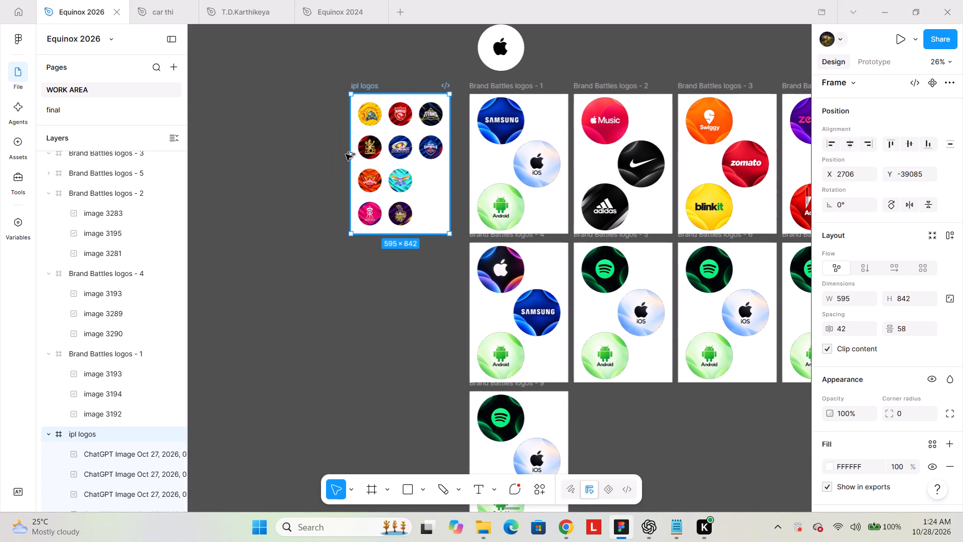
alt+drag(346, 154, 255, 85)
shift+scroll(408, 200, up, 3)
alt+drag(543, 184, 424, 179)
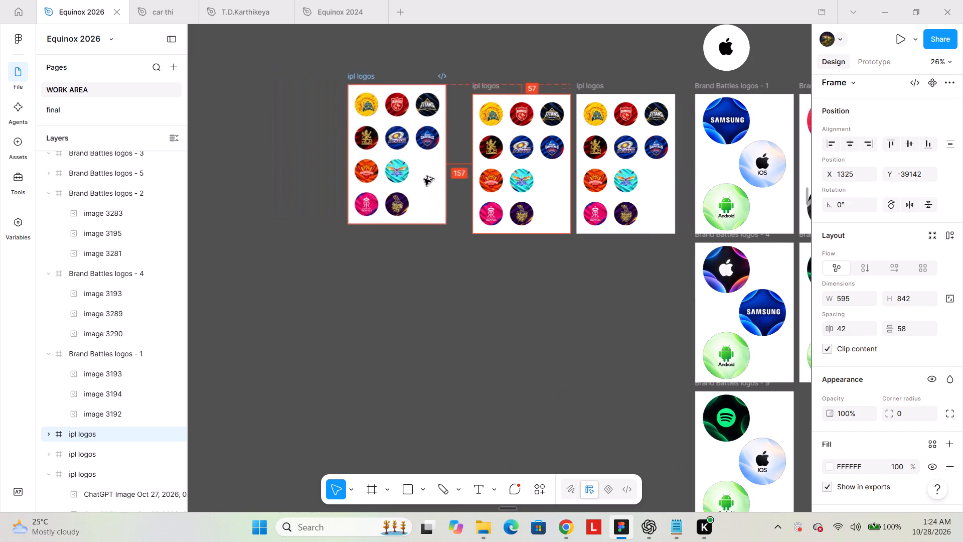
alt+drag(424, 179, 438, 184)
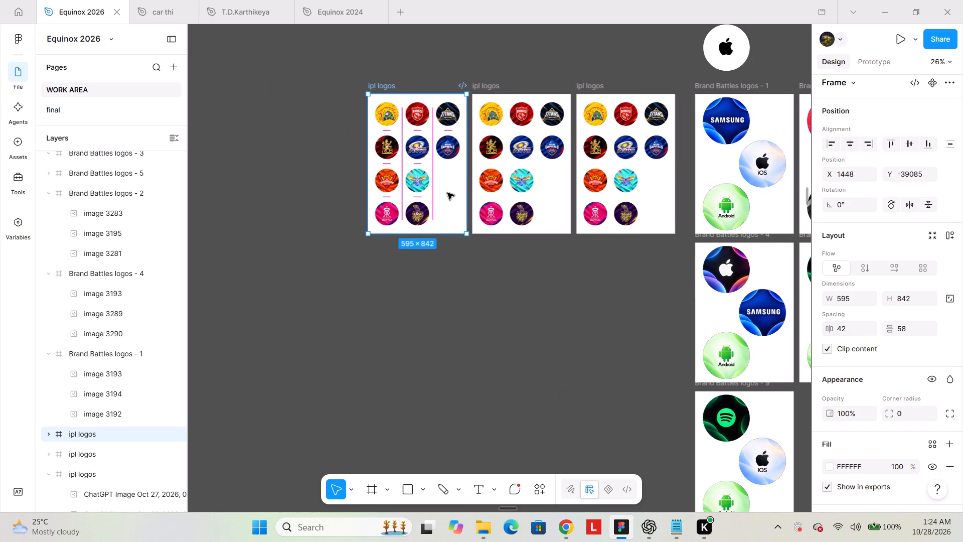
alt+drag(447, 193, 343, 194)
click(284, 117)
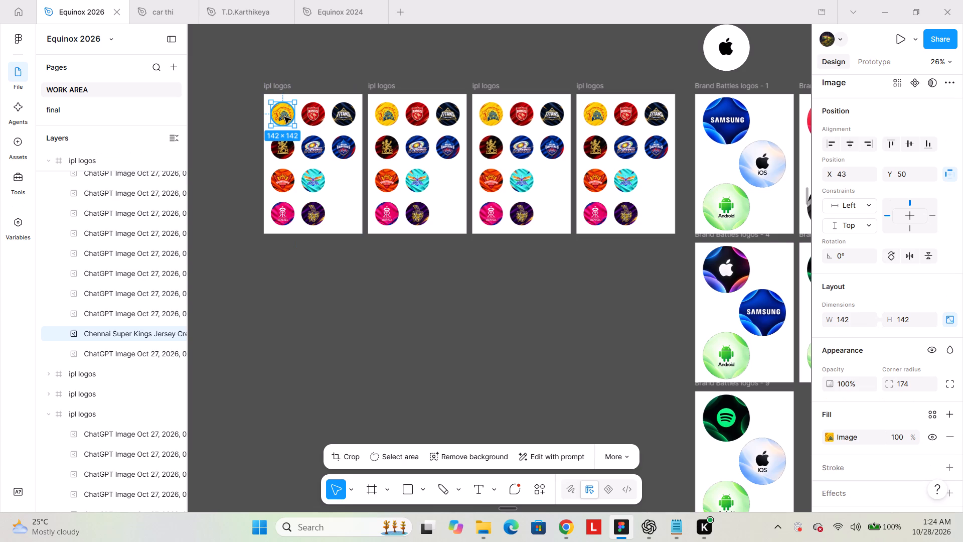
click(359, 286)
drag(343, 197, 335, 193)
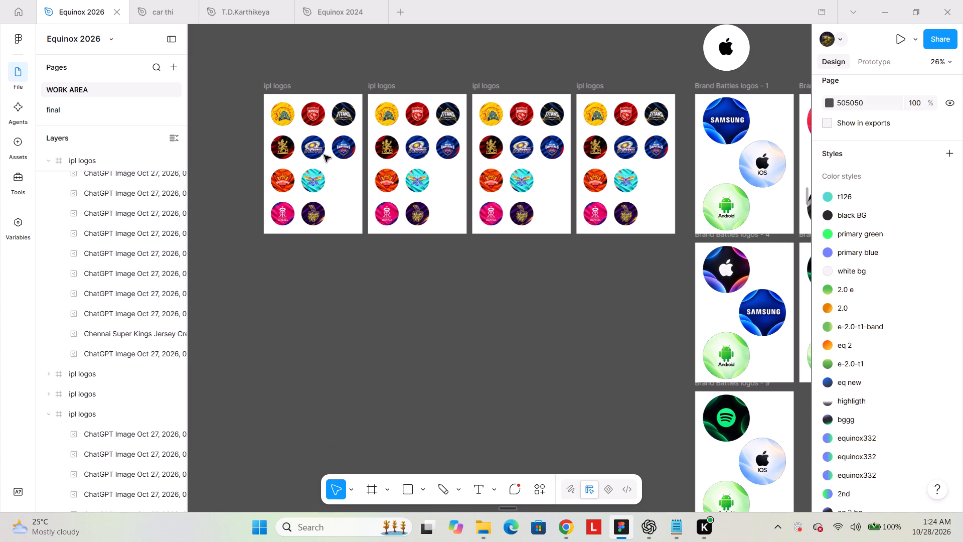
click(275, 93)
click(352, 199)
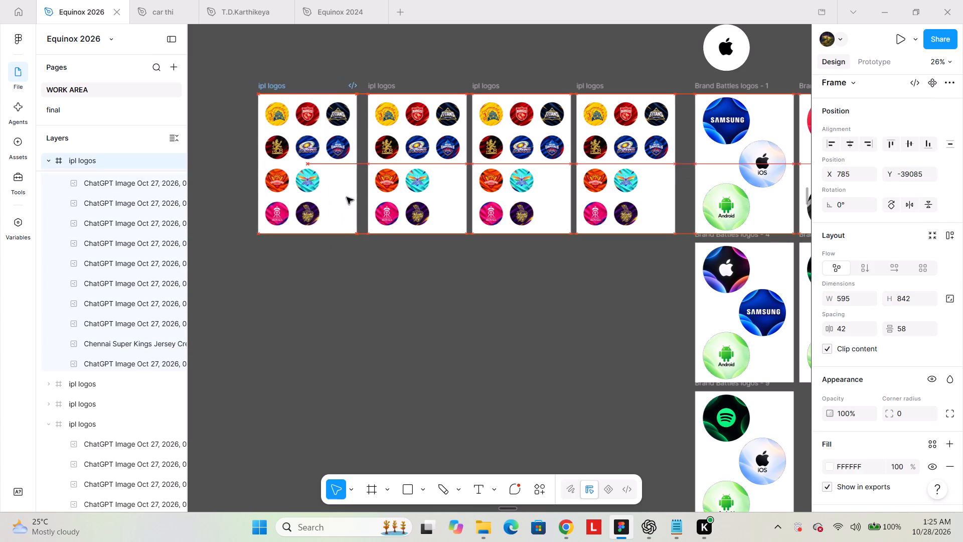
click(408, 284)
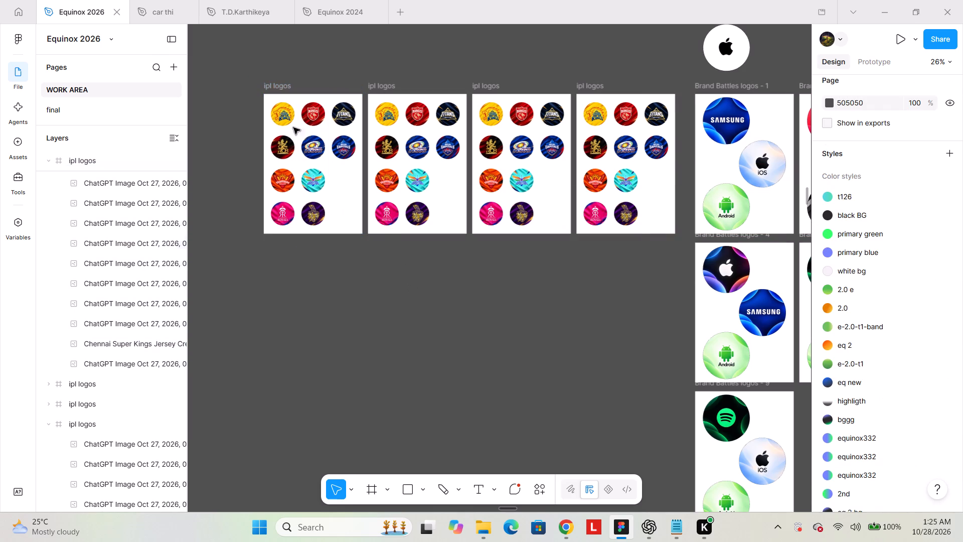
Duplicate the three ipl logos copies into two more rows directly below, aligned in columns with a 54 gap between rows.
drag(258, 60, 289, 175)
drag(289, 175, 574, 301)
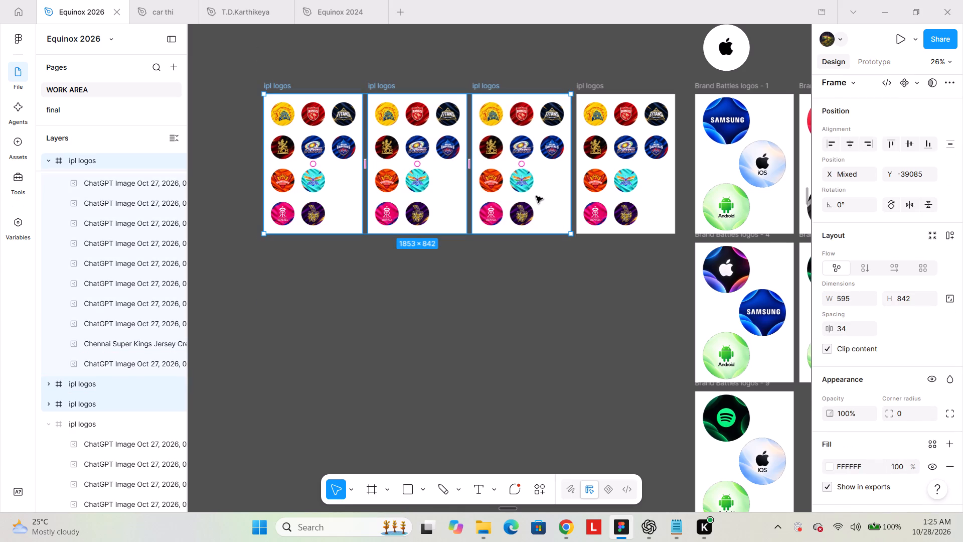
alt+drag(545, 185, 549, 338)
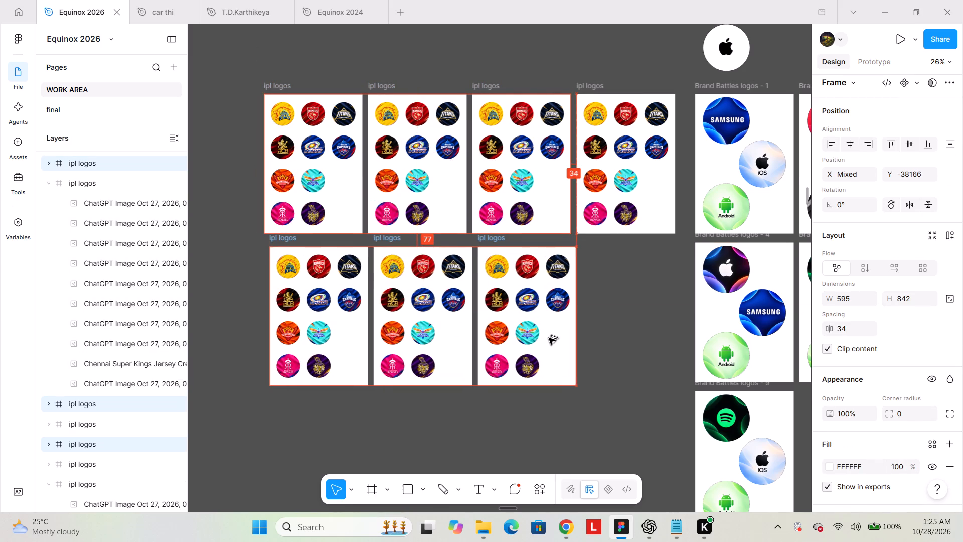
alt+drag(549, 338, 547, 336)
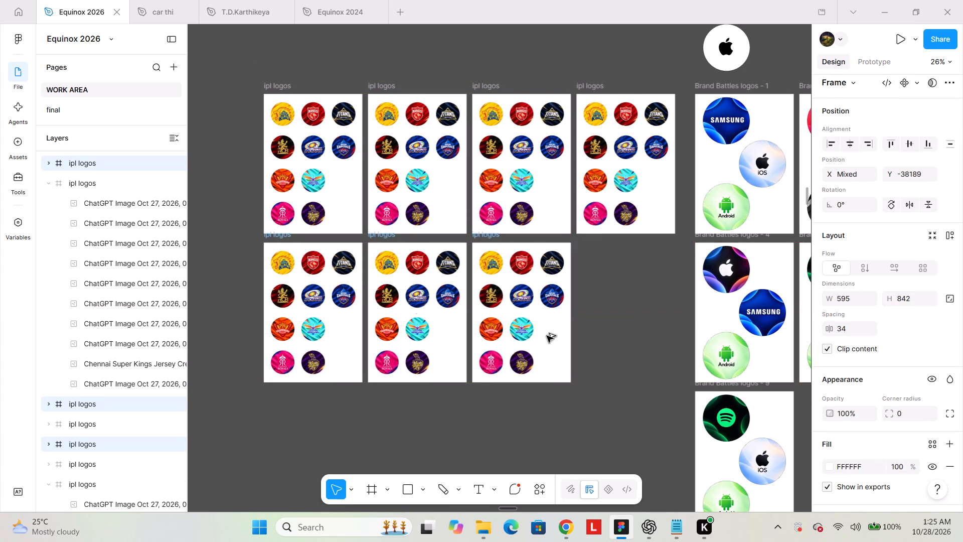
scroll(534, 300, down, 1)
alt+drag(555, 250, 551, 392)
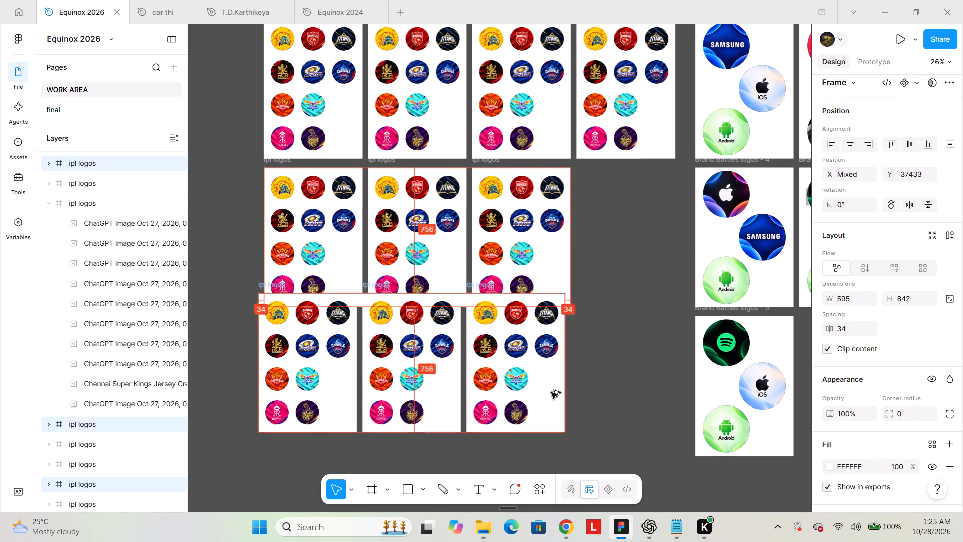
alt+drag(551, 392, 554, 399)
scroll(554, 399, down, 2)
click(544, 269)
alt+click(544, 261)
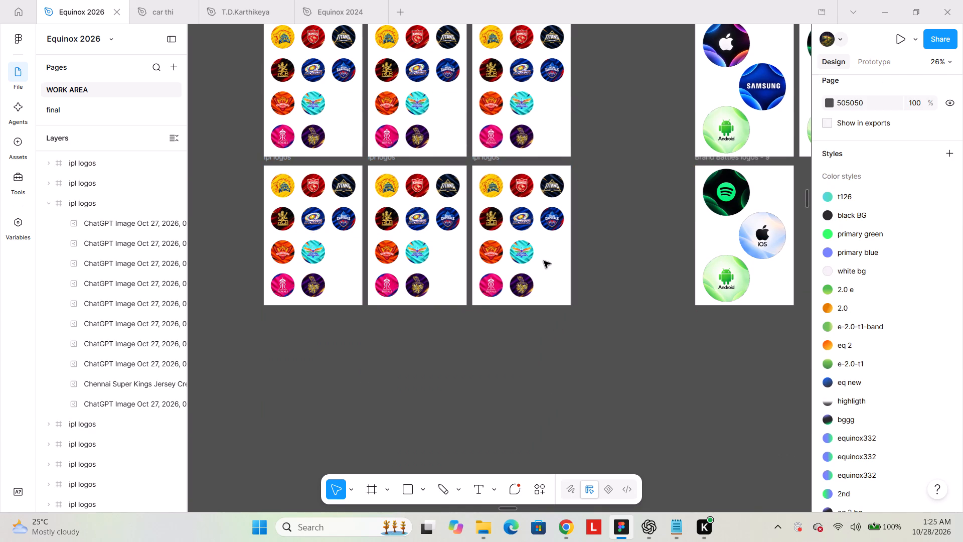
Duplicate the third ipl logos frame of the bottom row into the fourth place of the second row, at X 2706, Y -38189.
click(496, 164)
scroll(491, 212, up, 2)
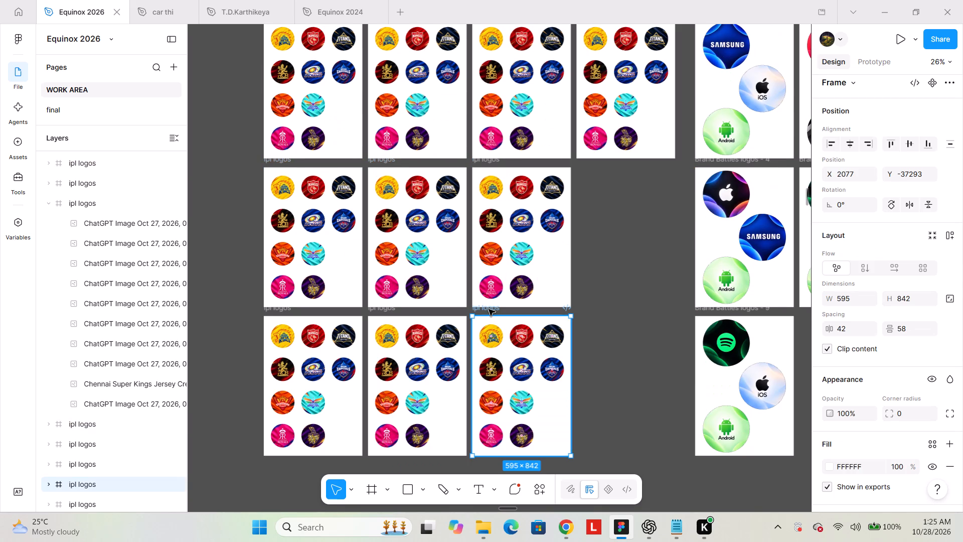
alt+drag(489, 309, 584, 162)
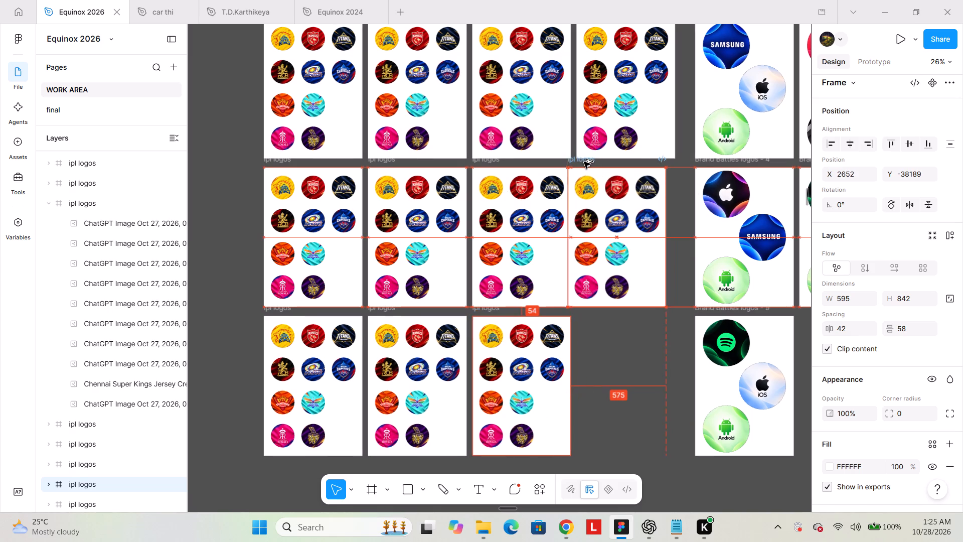
alt+drag(584, 162, 592, 157)
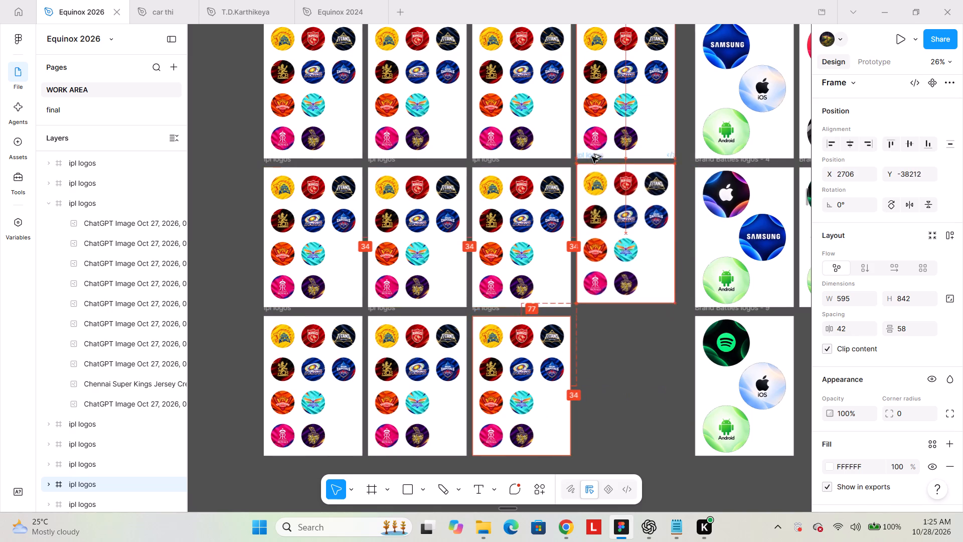
alt+drag(592, 157, 595, 160)
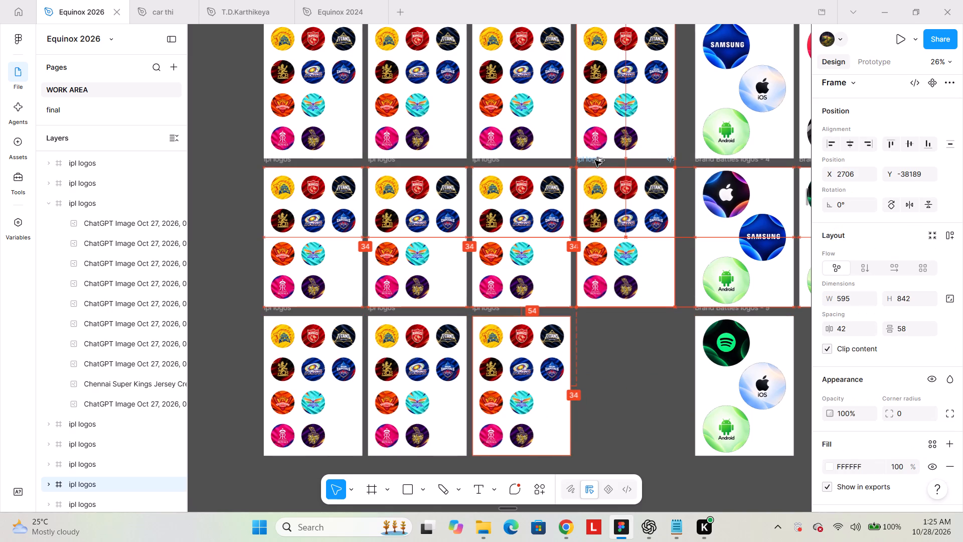
alt+drag(595, 160, 595, 160)
click(615, 359)
scroll(615, 360, up, 1)
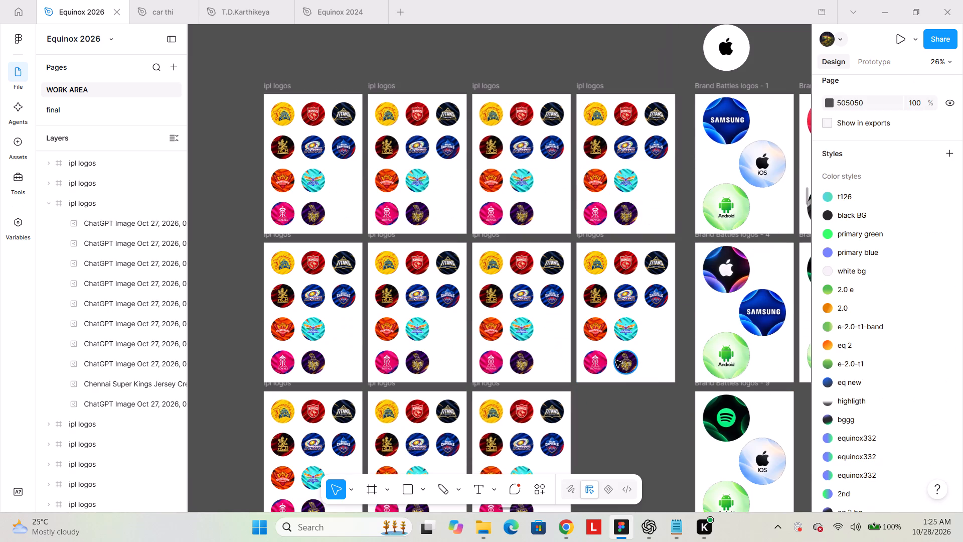
In the ipl logos copy next to the original in the top row, delete every logo except the yellow Chennai Super Kings one.
click(483, 113)
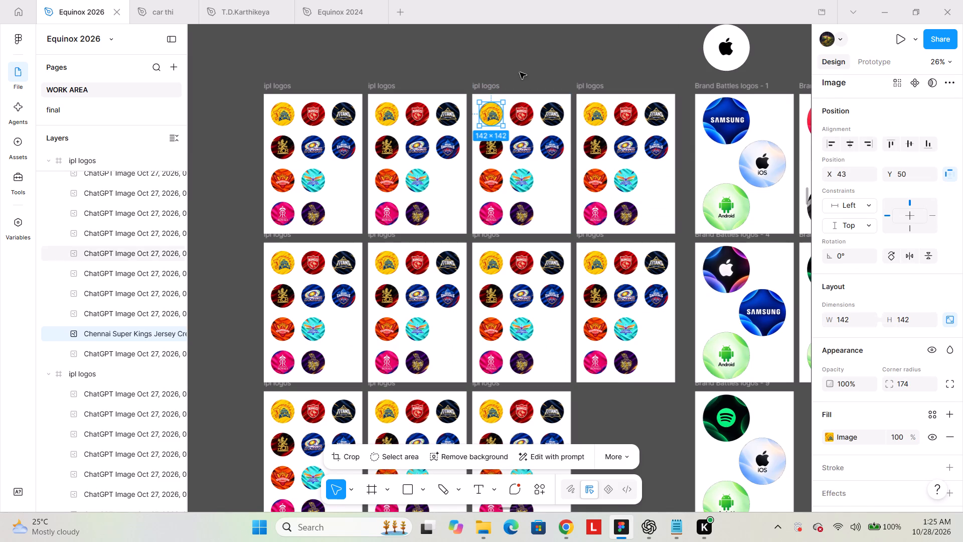
shift+drag(470, 69, 569, 234)
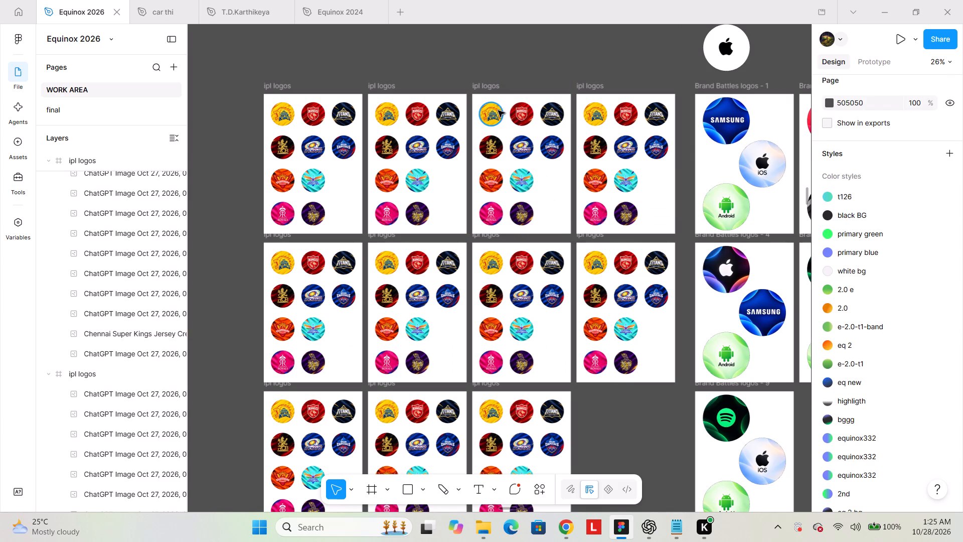
click(498, 110)
shift+drag(560, 226, 509, 105)
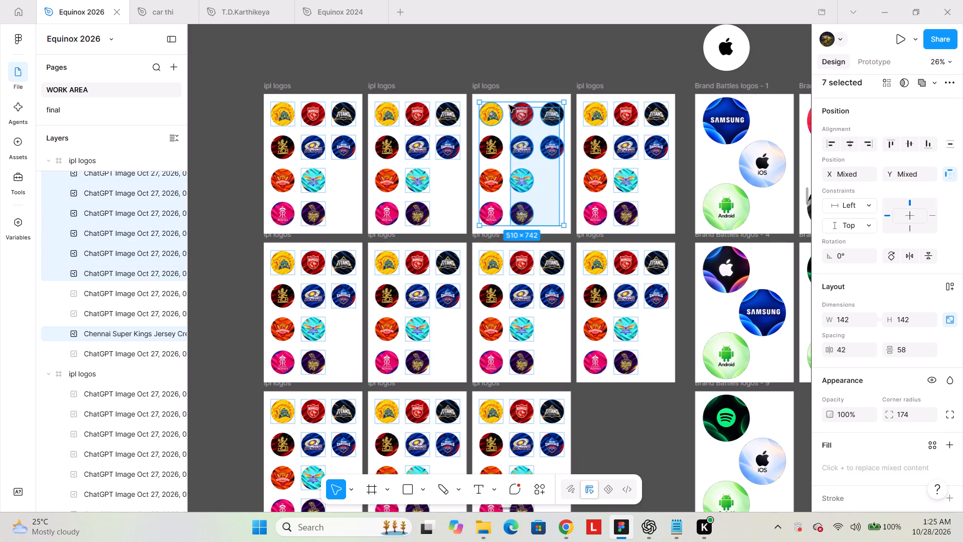
shift+drag(509, 105, 485, 98)
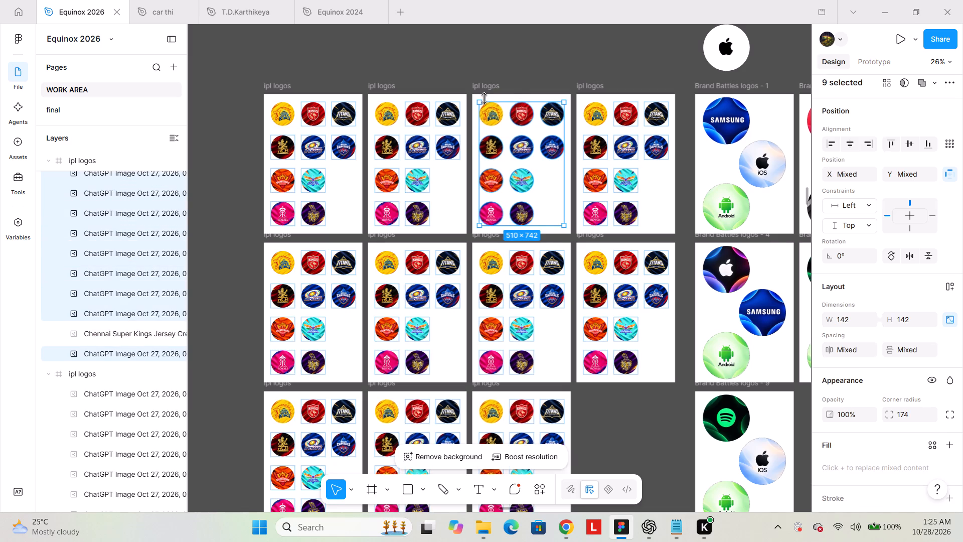
key(BackSpace)
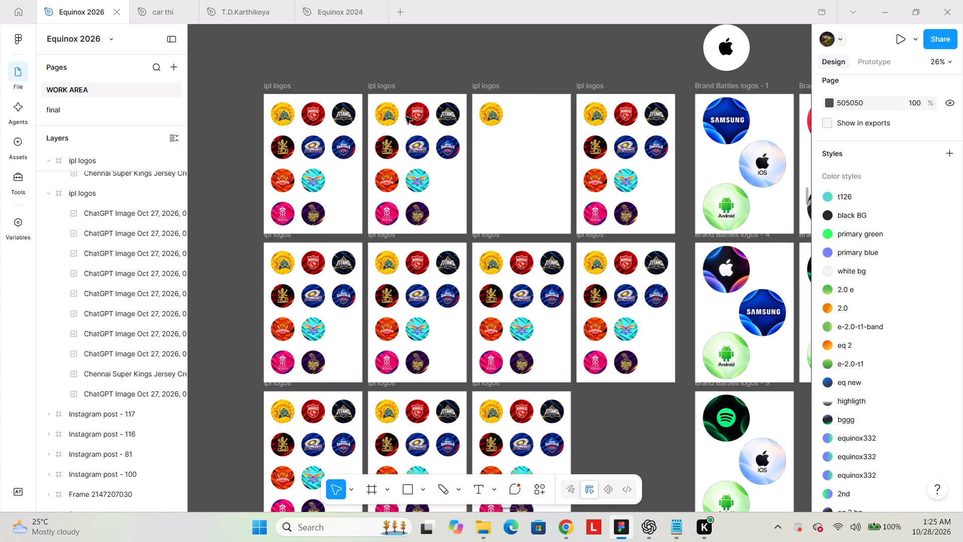
In the top row's second ipl logos frame, delete every logo except the red Punjab Kings one.
click(413, 116)
shift+drag(370, 101, 453, 205)
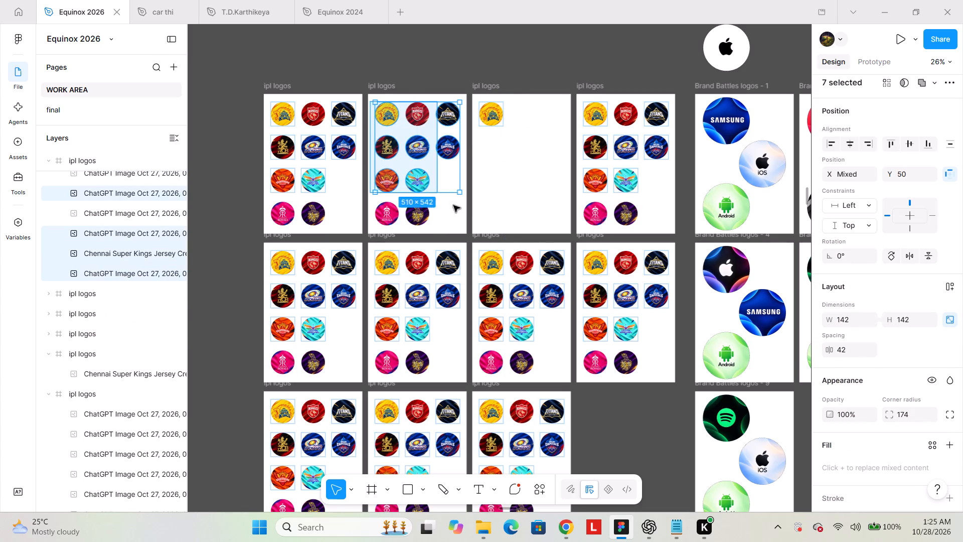
shift+drag(453, 205, 472, 224)
key(BackSpace)
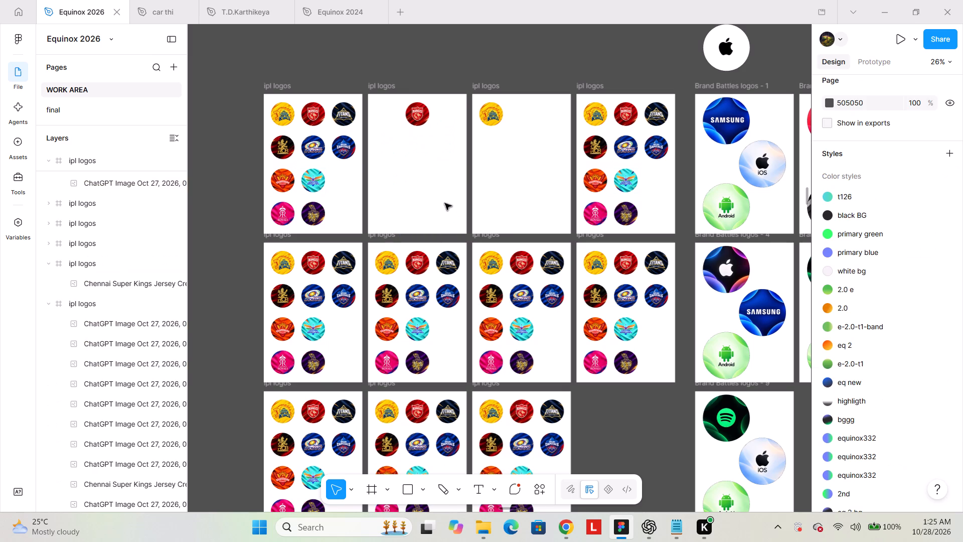
In the top row's first ipl logos frame, delete every logo except the dark Gujarat Titans one.
click(336, 120)
shift+drag(270, 99, 349, 207)
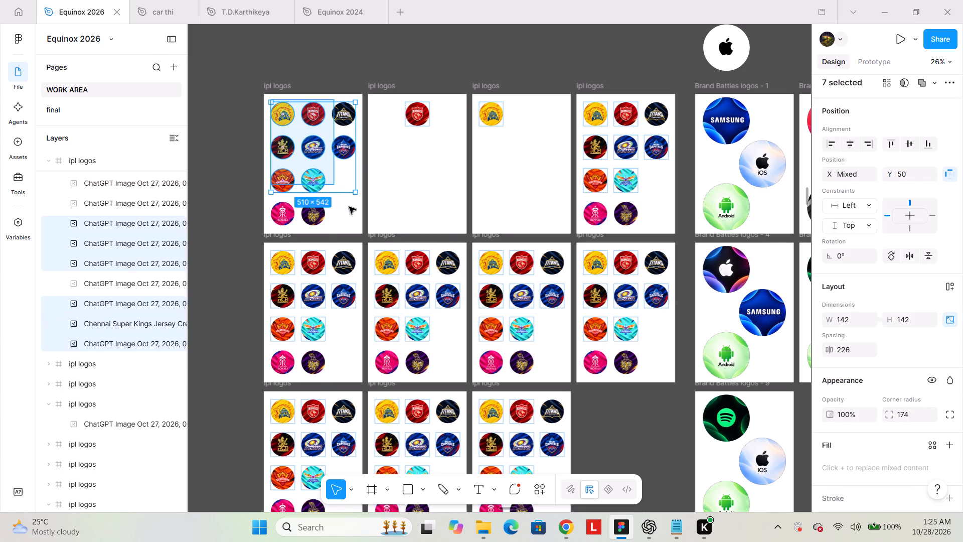
shift+drag(349, 207, 363, 225)
key(BackSpace)
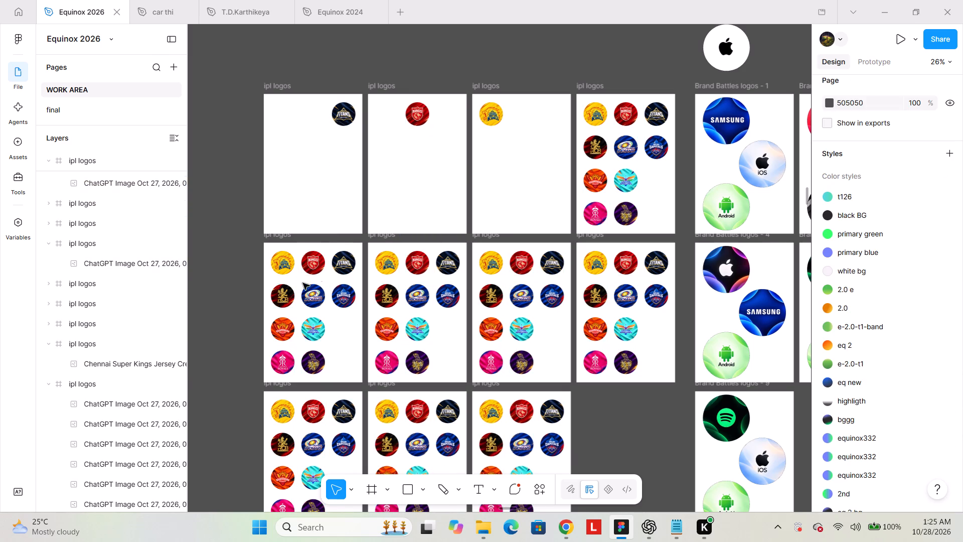
In the second row's first ipl logos frame, delete every logo except the Royal Challengers Bengaluru one.
click(293, 294)
shift+drag(340, 364, 264, 261)
key(BackSpace)
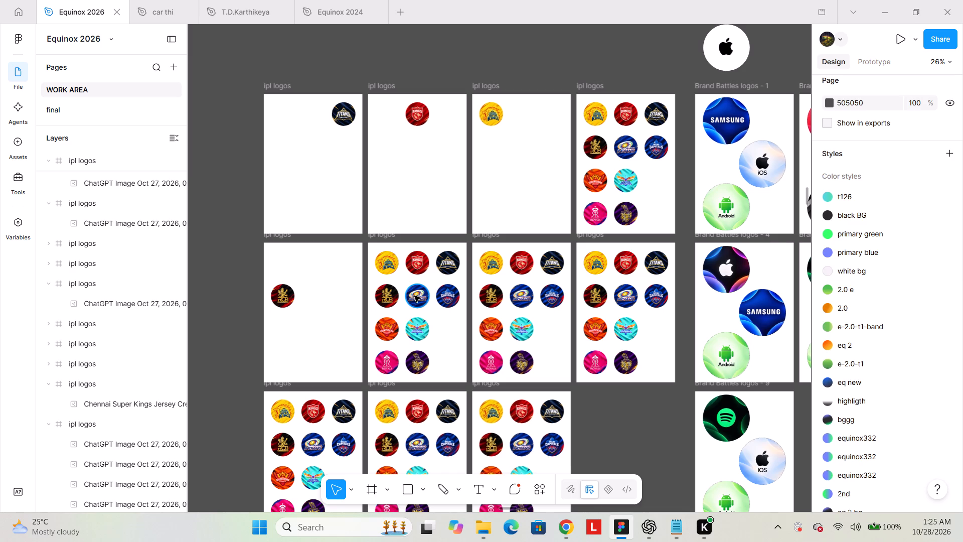
In the second row's second ipl logos frame, delete every logo except the blue Mumbai Indians one.
click(414, 296)
shift+drag(454, 364, 372, 249)
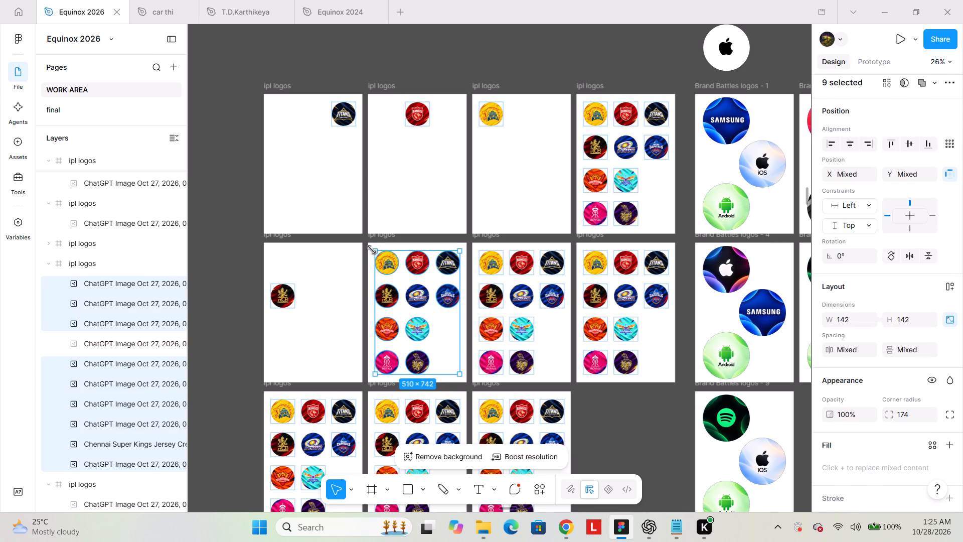
key(BackSpace)
In the second row's third ipl logos frame, delete every logo except the Delhi Capitals one.
click(559, 304)
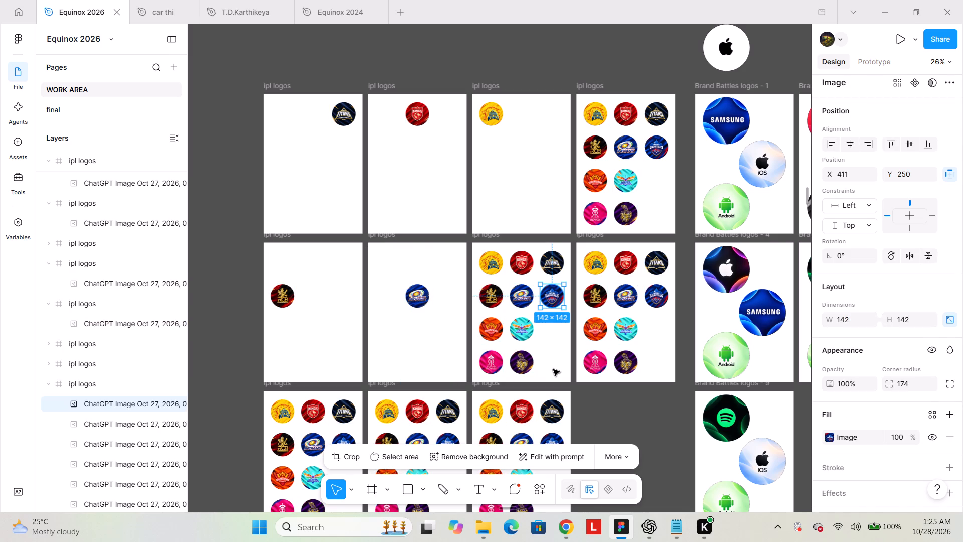
shift+drag(553, 371, 477, 251)
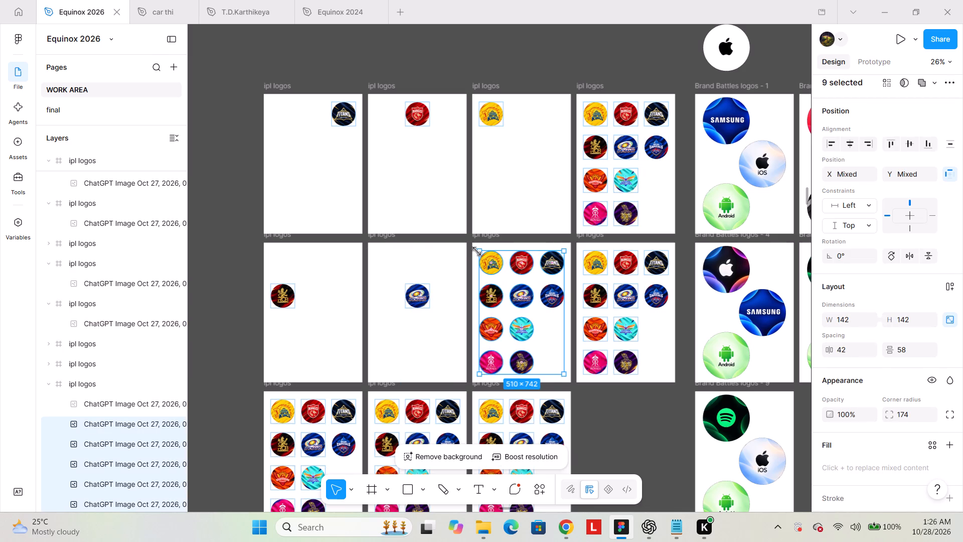
key(BackSpace)
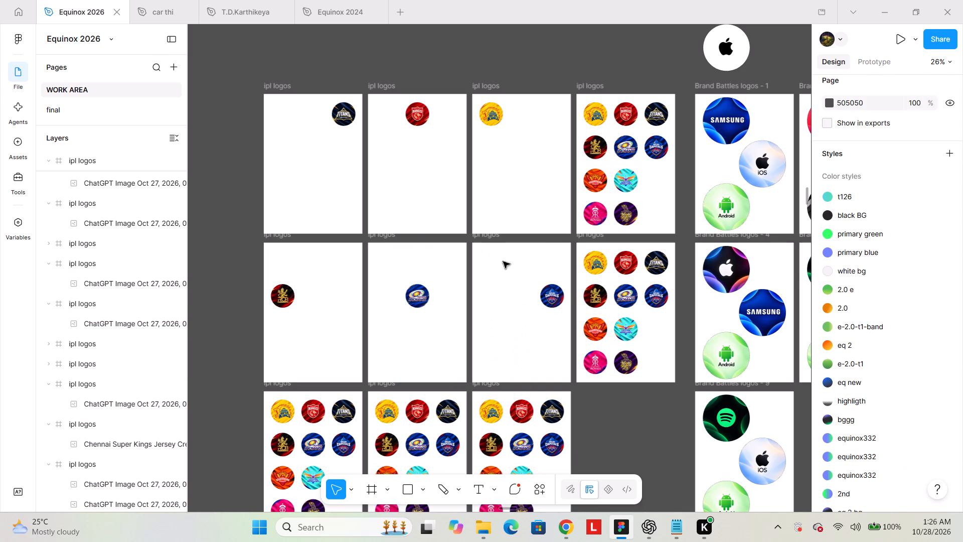
In the second row's fourth ipl logos frame, delete every logo except the orange Sunrisers Hyderabad one.
click(600, 327)
shift+drag(672, 373, 671, 373)
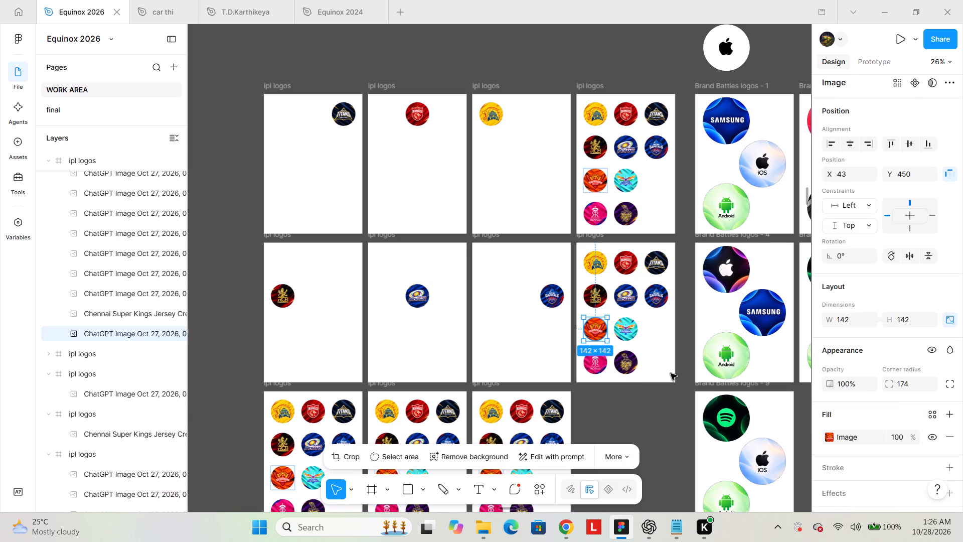
shift+drag(671, 373, 577, 255)
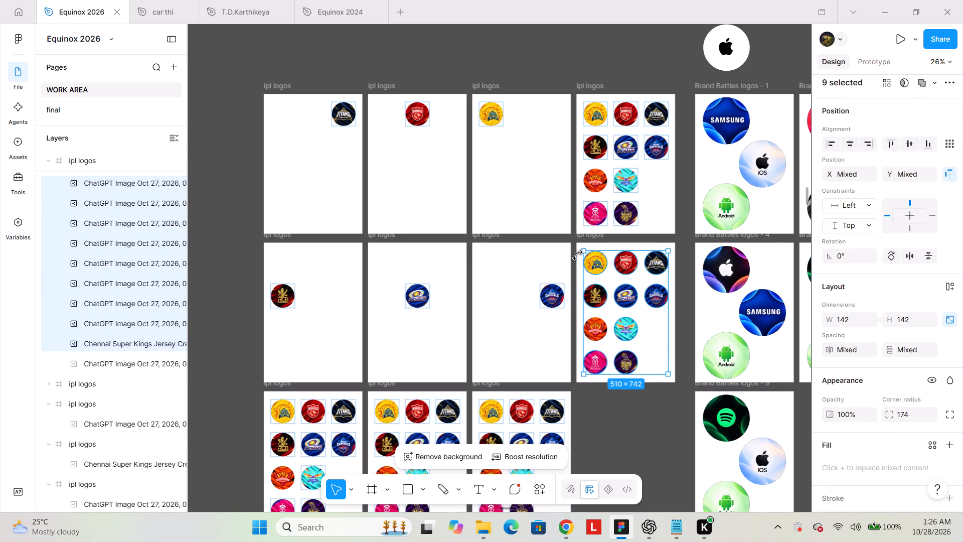
key(BackSpace)
In the third row's first ipl logos frame, delete every logo except the turquoise Lucknow Super Giants one.
scroll(353, 443, down, 1)
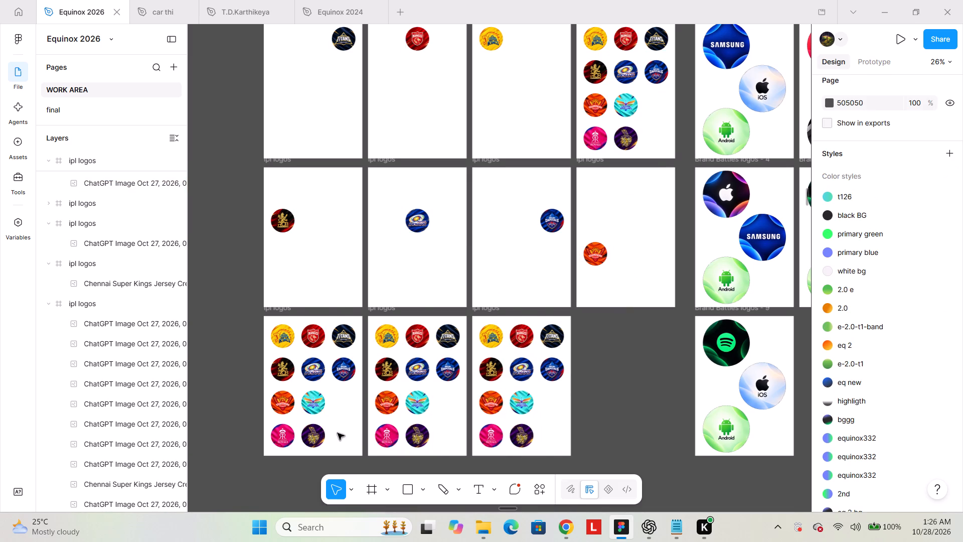
click(312, 396)
shift+drag(350, 442, 265, 316)
key(BackSpace)
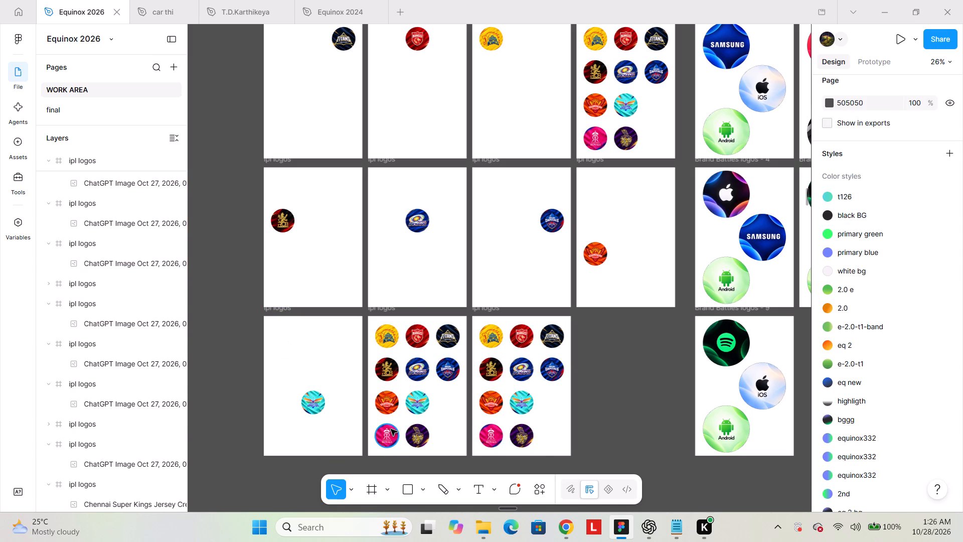
In the third row's second ipl logos frame, delete every logo except the pink Rajasthan Royals one.
click(391, 429)
shift+drag(456, 435, 371, 321)
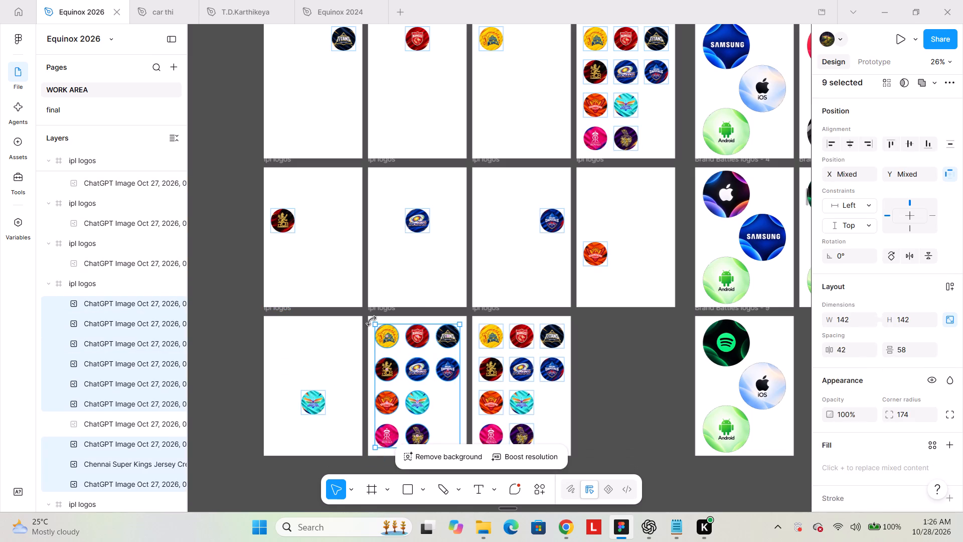
key(BackSpace)
In the third row's third ipl logos frame, delete every logo except the purple Kolkata Knight Riders one.
click(522, 432)
shift+drag(548, 446, 548, 444)
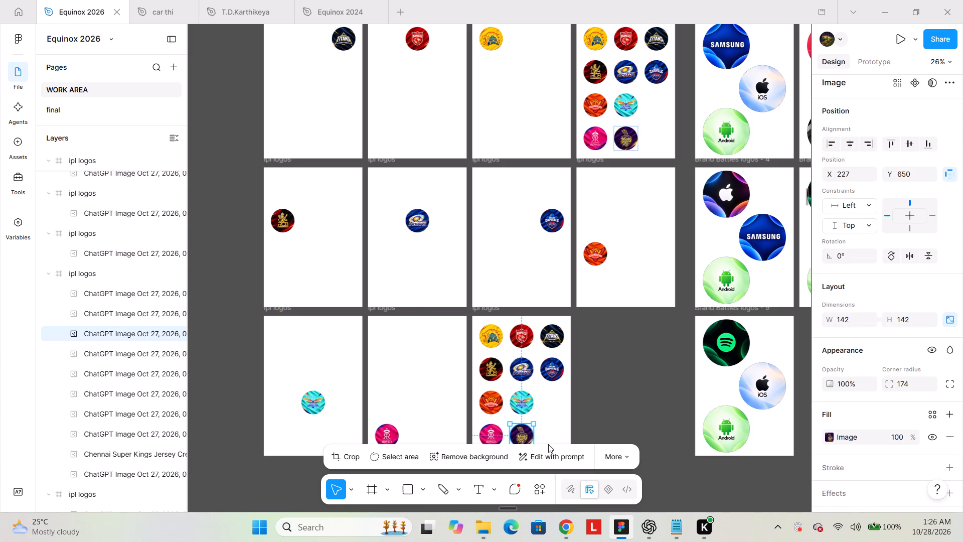
shift+drag(548, 444, 520, 379)
scroll(539, 403, down, 1)
shift+drag(541, 365, 510, 292)
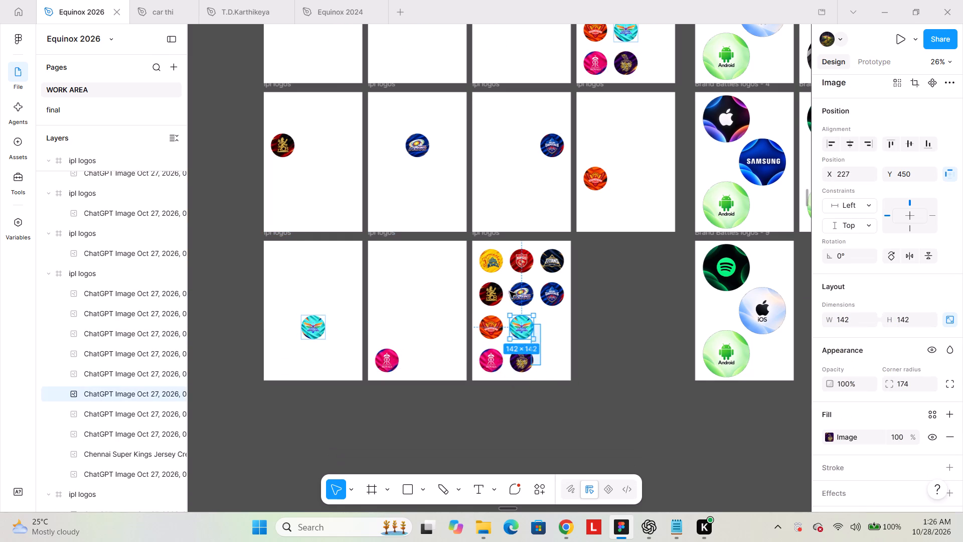
shift+drag(510, 292, 475, 250)
key(BackSpace)
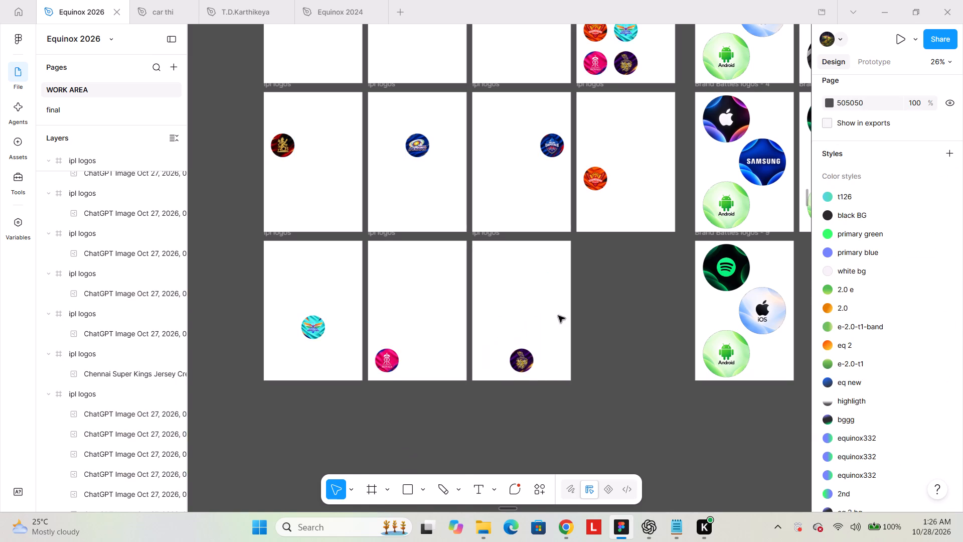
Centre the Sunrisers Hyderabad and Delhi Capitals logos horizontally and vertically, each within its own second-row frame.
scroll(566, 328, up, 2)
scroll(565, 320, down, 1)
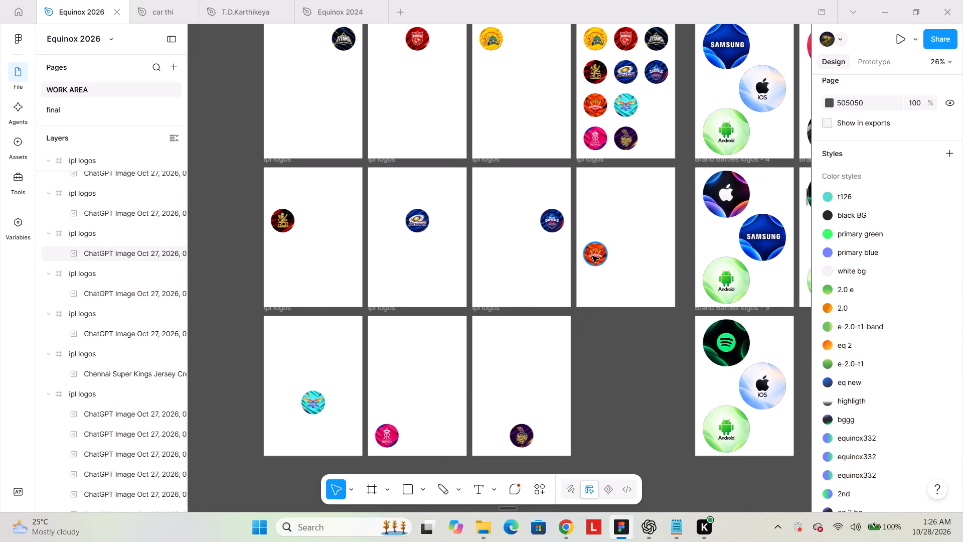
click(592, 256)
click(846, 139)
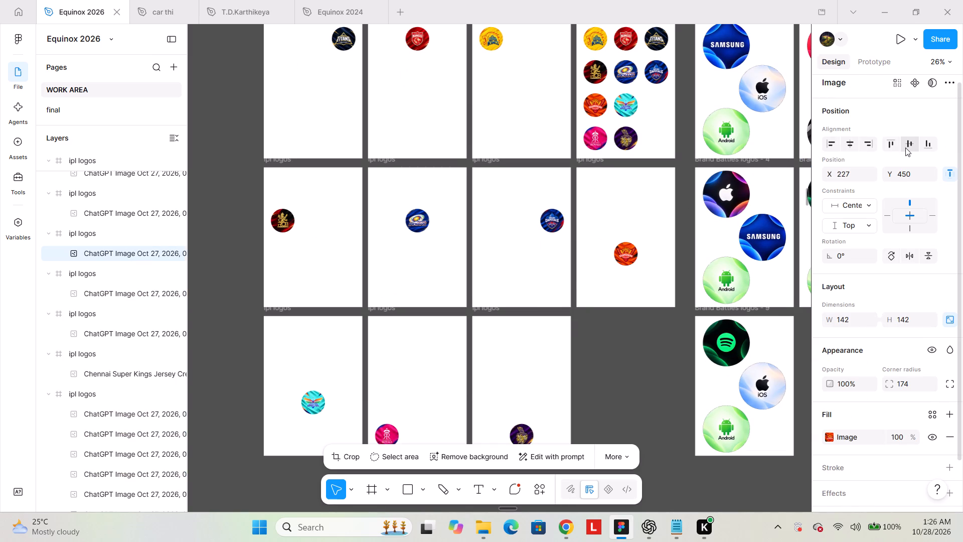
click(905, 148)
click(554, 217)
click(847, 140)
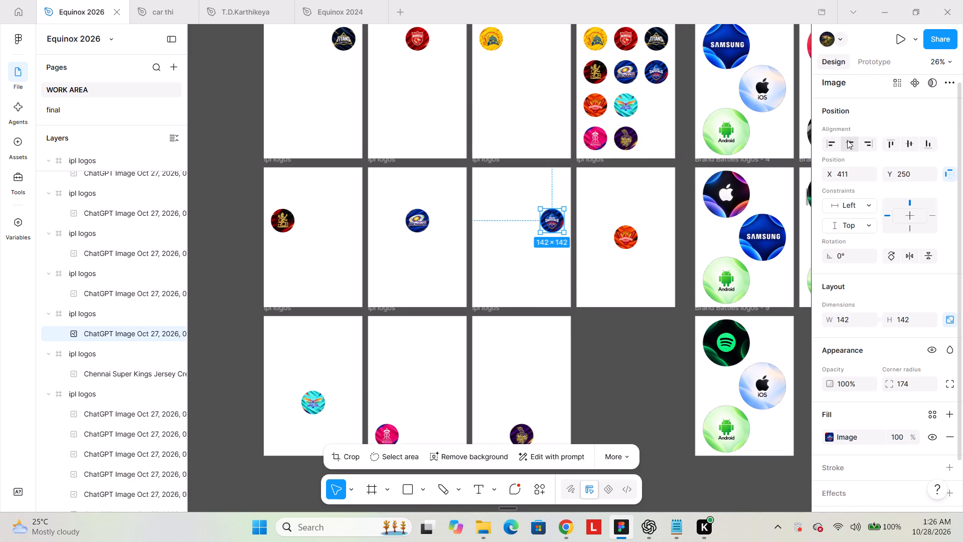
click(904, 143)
Centre the Chennai Super Kings, Punjab Kings and Gujarat Titans logos horizontally and vertically in their top-row frames.
click(489, 52)
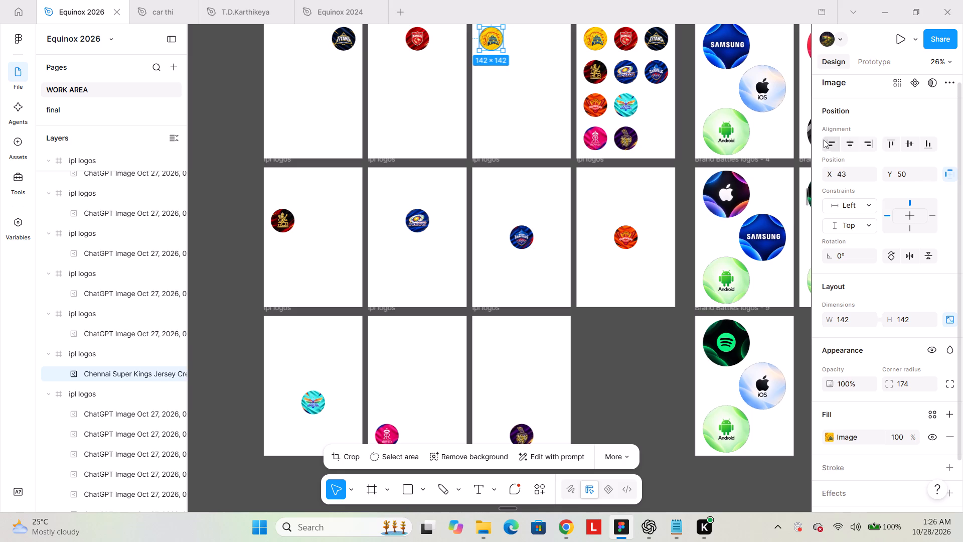
click(846, 143)
click(909, 146)
click(414, 39)
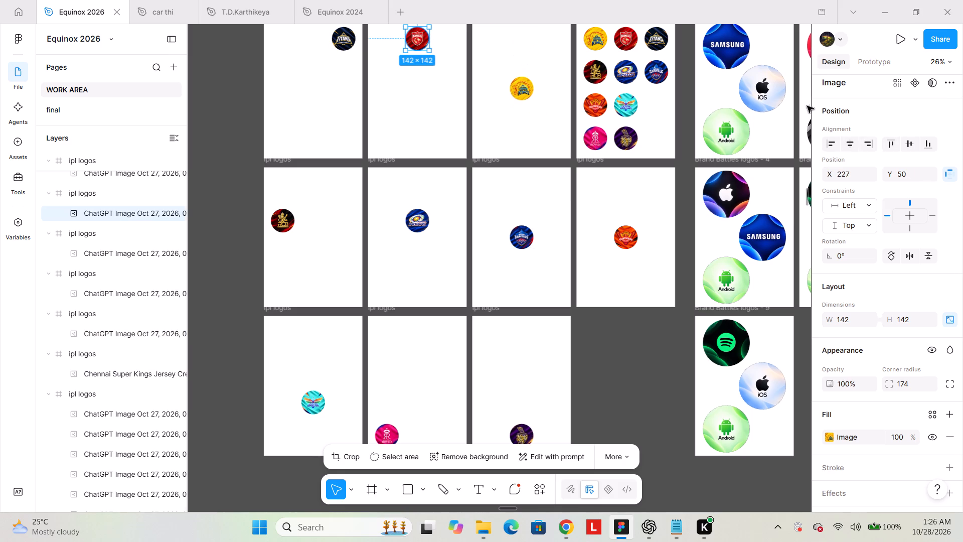
click(848, 142)
click(908, 143)
click(365, 46)
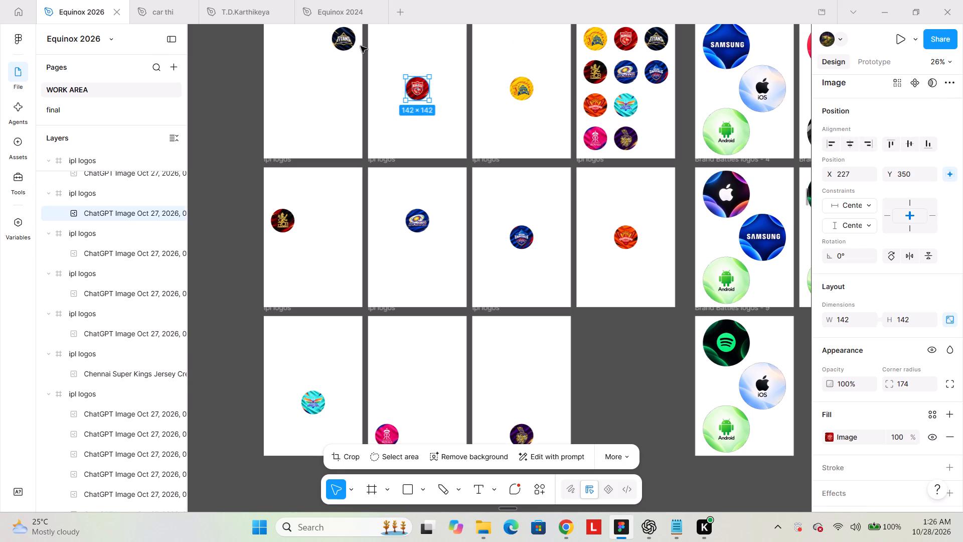
click(357, 44)
click(851, 147)
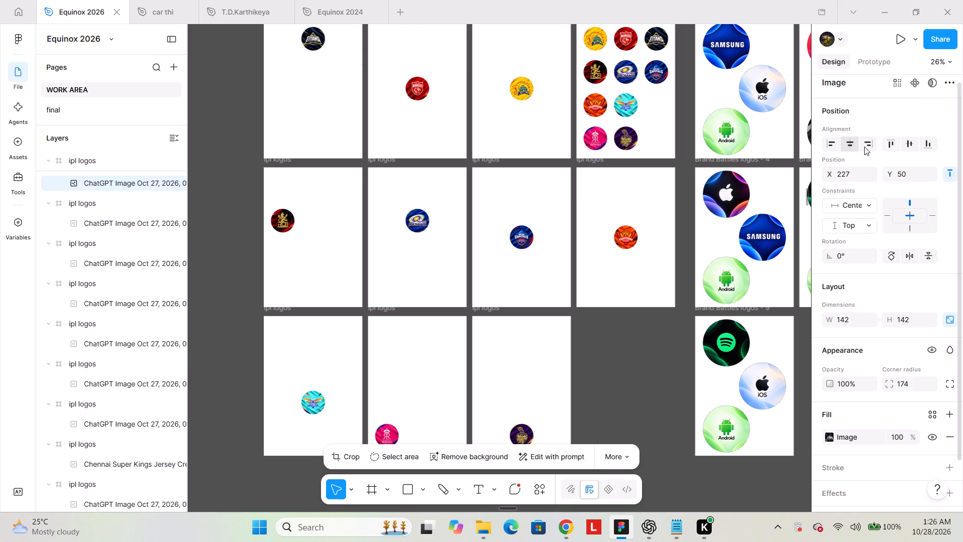
click(911, 145)
Centre the Royal Challengers Bengaluru logo horizontally and vertically in the second row's first frame.
click(292, 219)
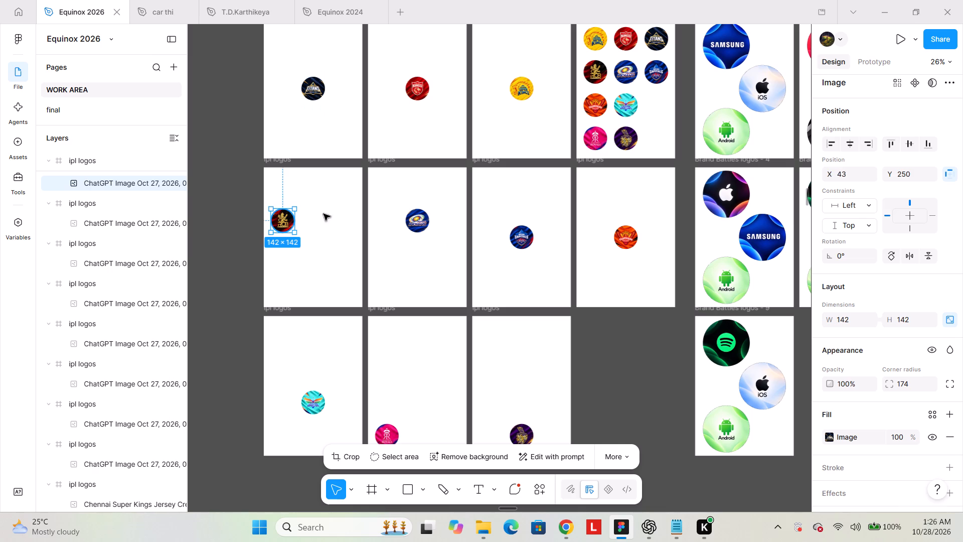
click(843, 147)
click(902, 146)
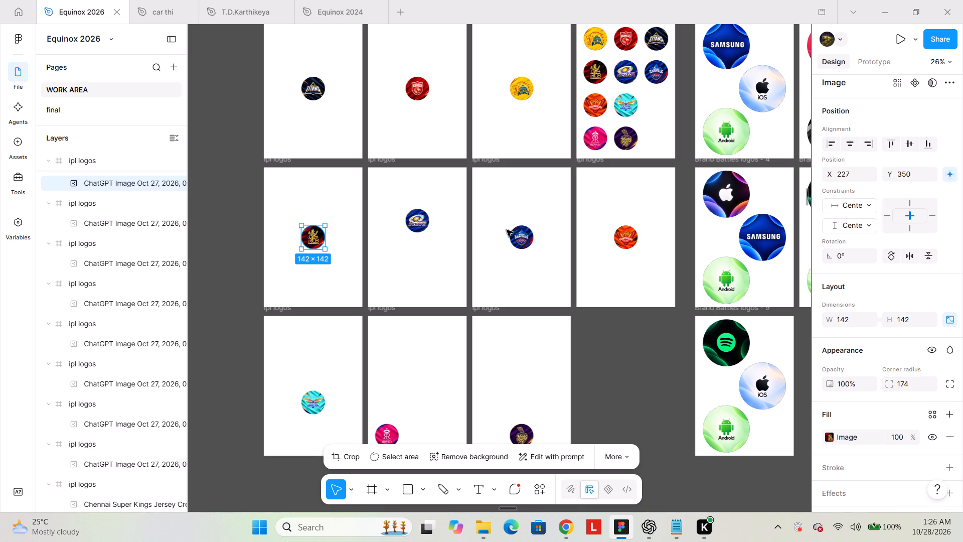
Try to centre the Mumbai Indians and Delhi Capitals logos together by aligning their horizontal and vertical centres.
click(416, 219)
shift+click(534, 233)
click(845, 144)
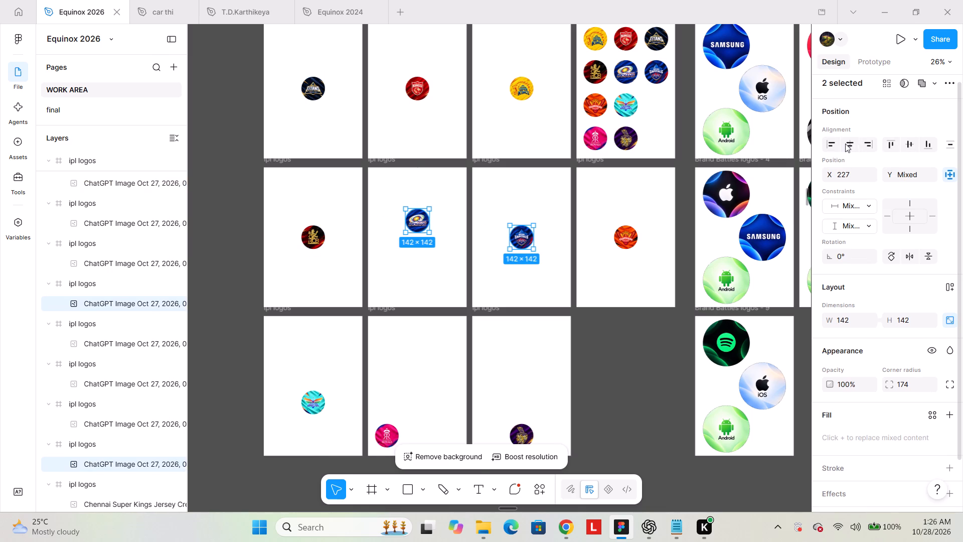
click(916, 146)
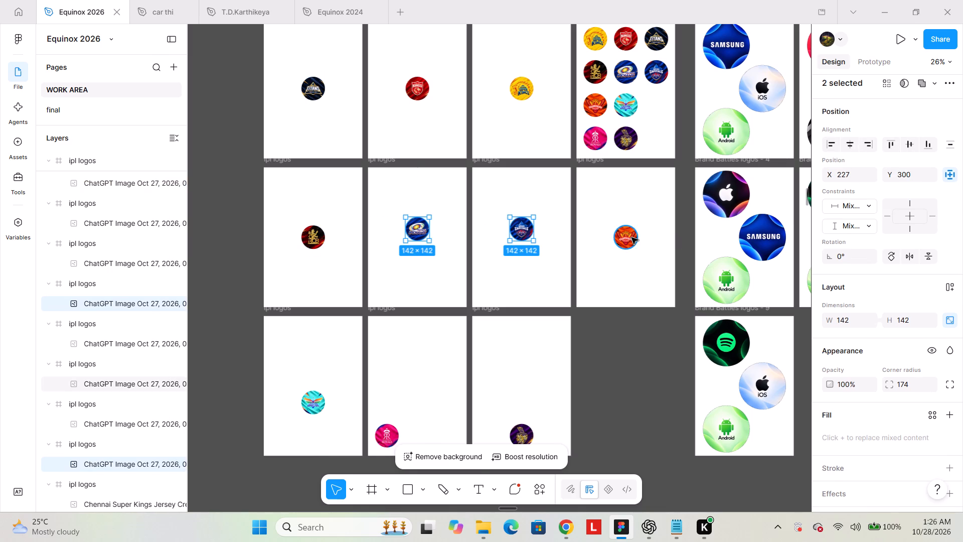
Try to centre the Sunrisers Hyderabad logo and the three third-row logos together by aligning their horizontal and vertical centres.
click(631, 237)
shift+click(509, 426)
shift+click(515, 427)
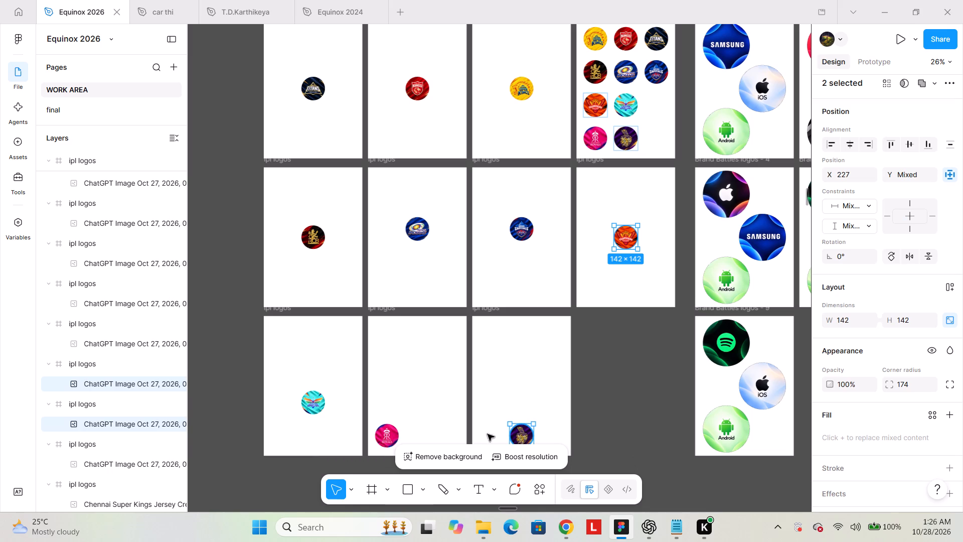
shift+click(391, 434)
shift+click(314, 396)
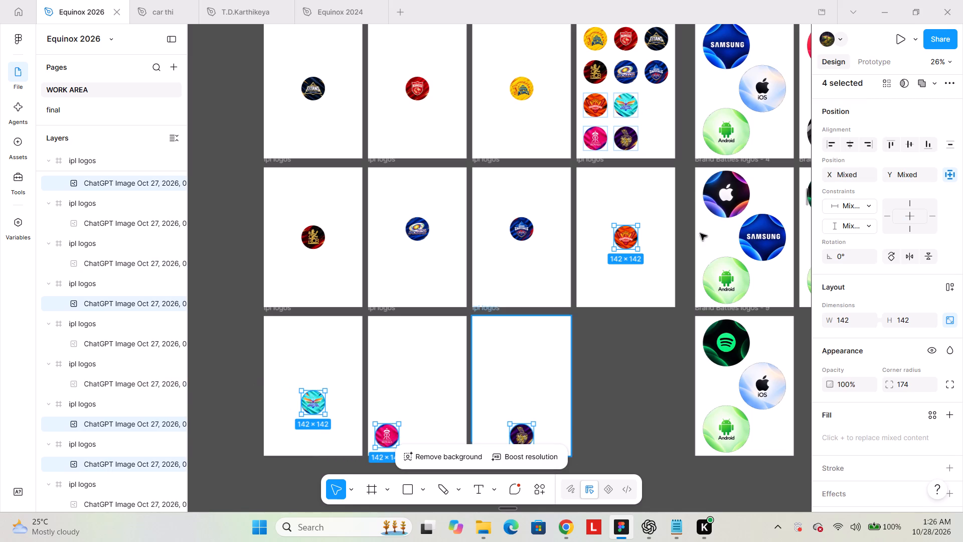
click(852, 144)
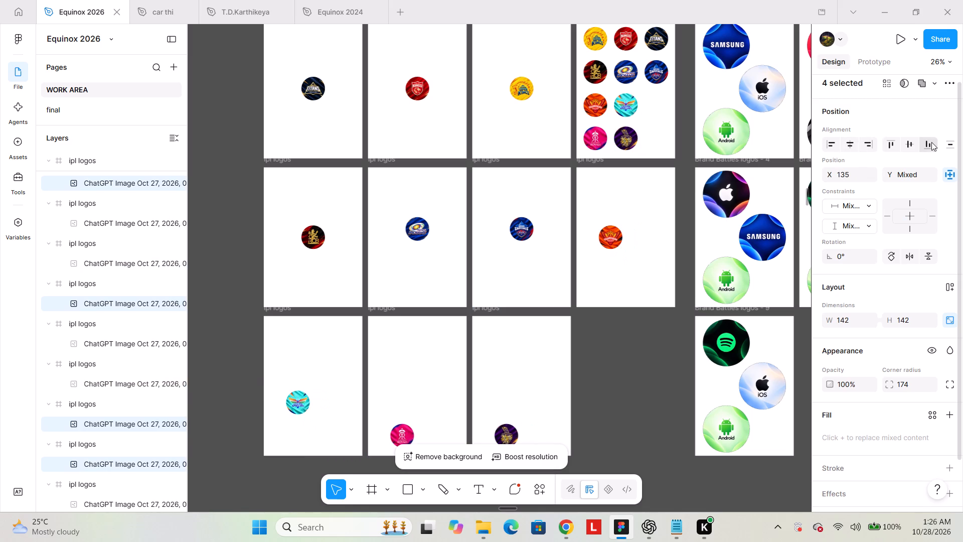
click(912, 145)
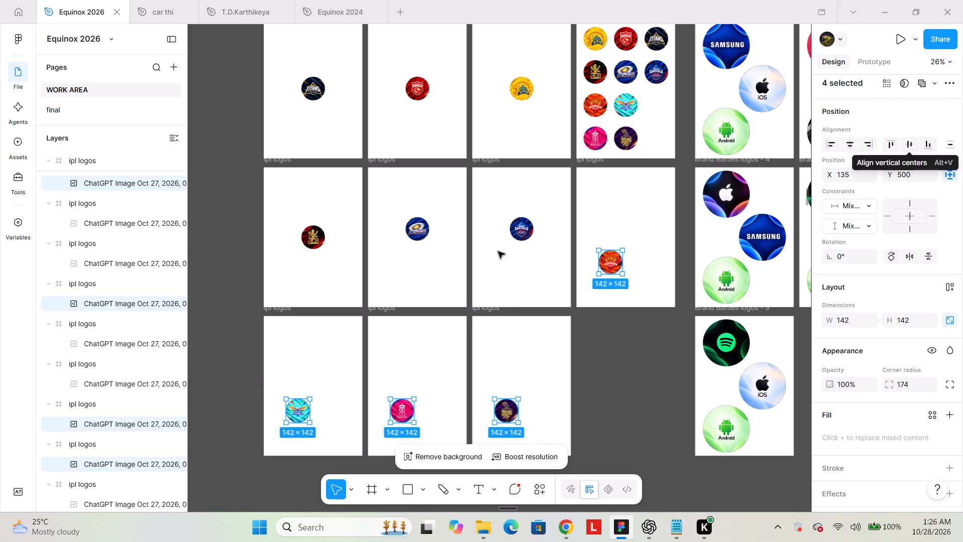
Centre the Mumbai Indians, Delhi Capitals and Sunrisers Hyderabad logos individually, horizontally and vertically, in their second-row frames.
click(427, 225)
click(854, 149)
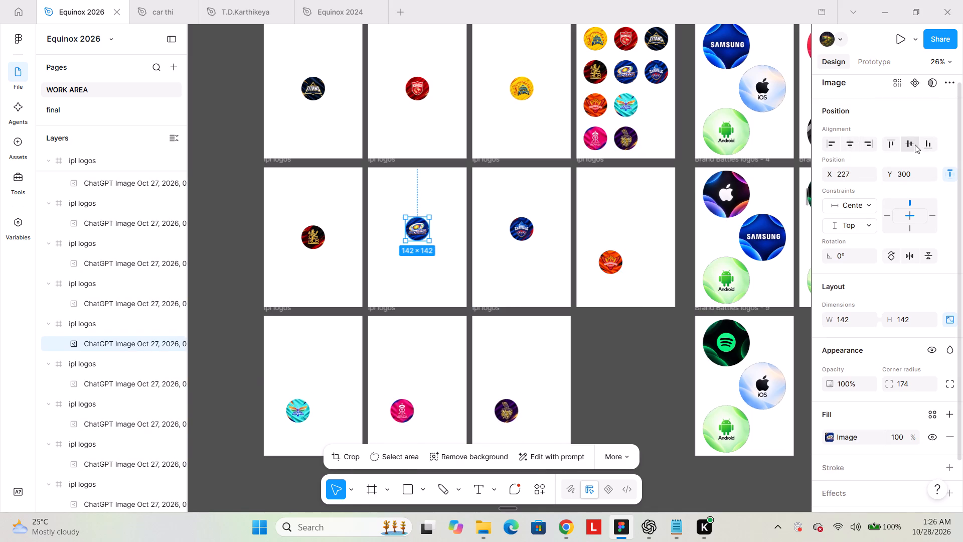
click(916, 145)
click(497, 219)
click(516, 225)
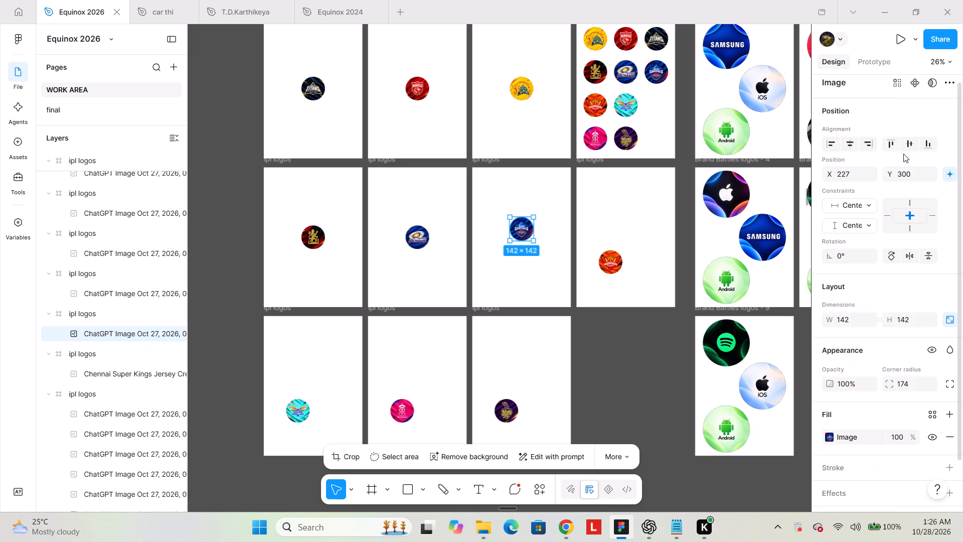
click(852, 143)
click(906, 144)
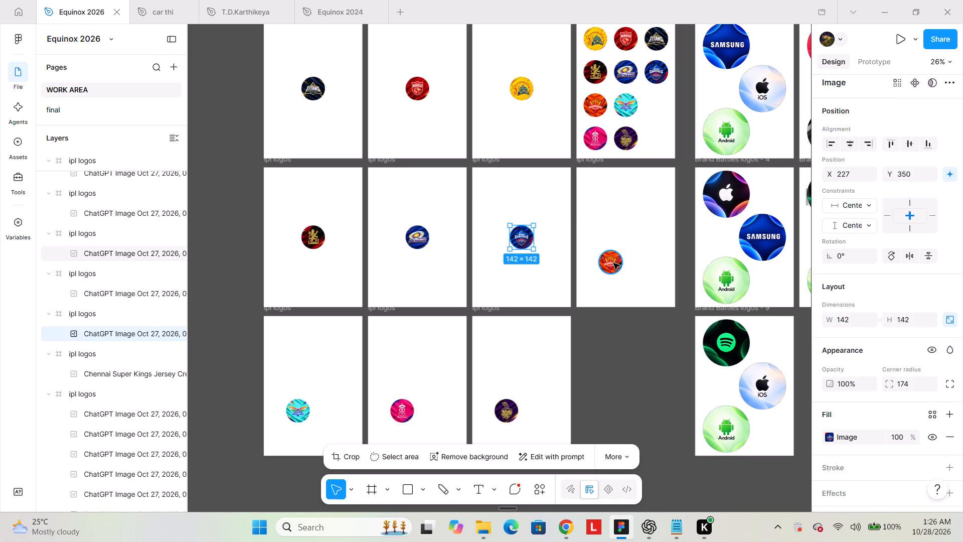
click(613, 263)
click(852, 146)
click(913, 145)
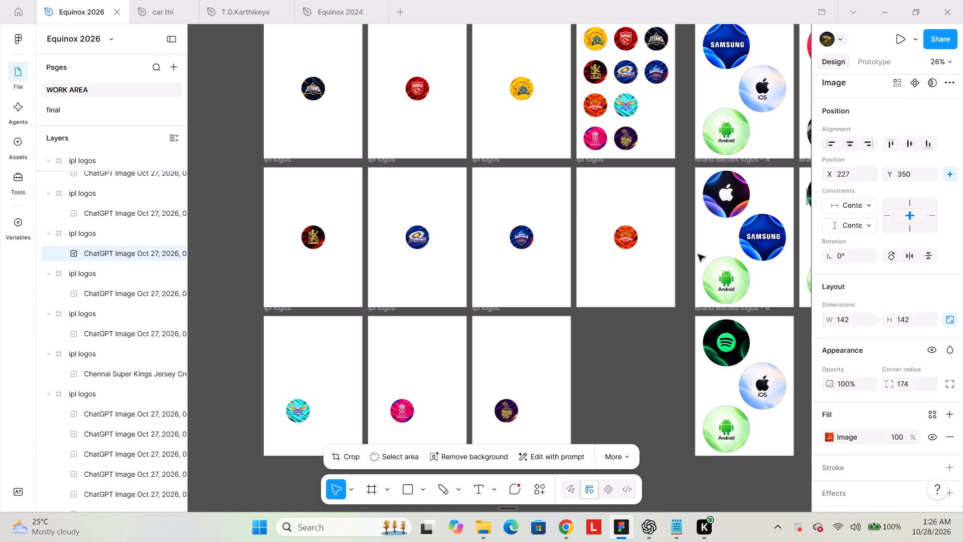
Centre the Kolkata Knight Riders, Rajasthan Royals and Lucknow Super Giants logos individually, horizontally and vertically, in their third-row frames.
click(502, 406)
click(847, 145)
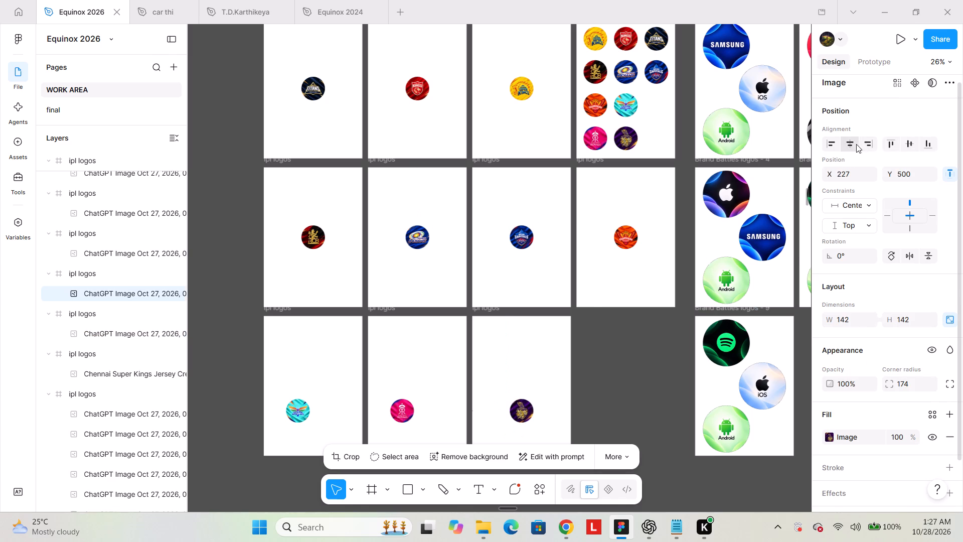
click(915, 146)
click(402, 403)
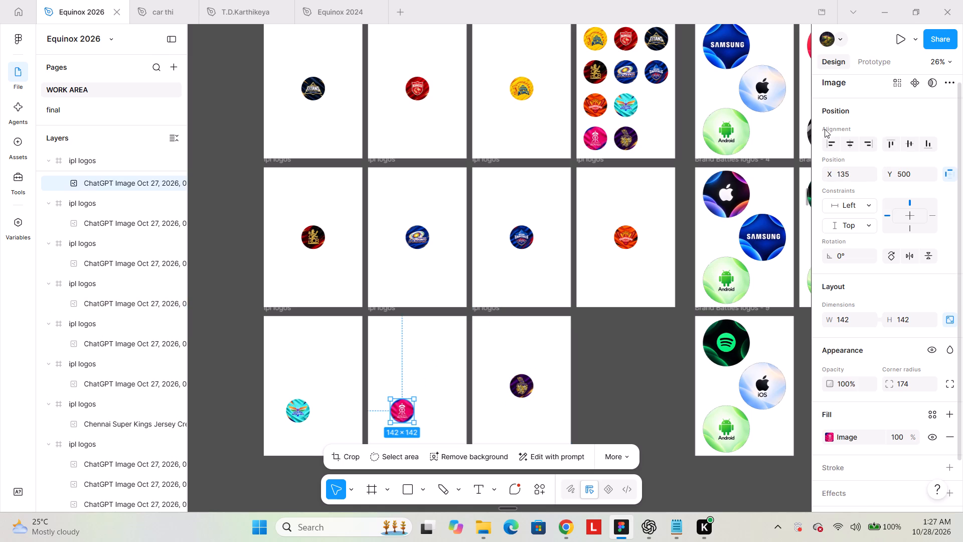
click(844, 144)
click(909, 138)
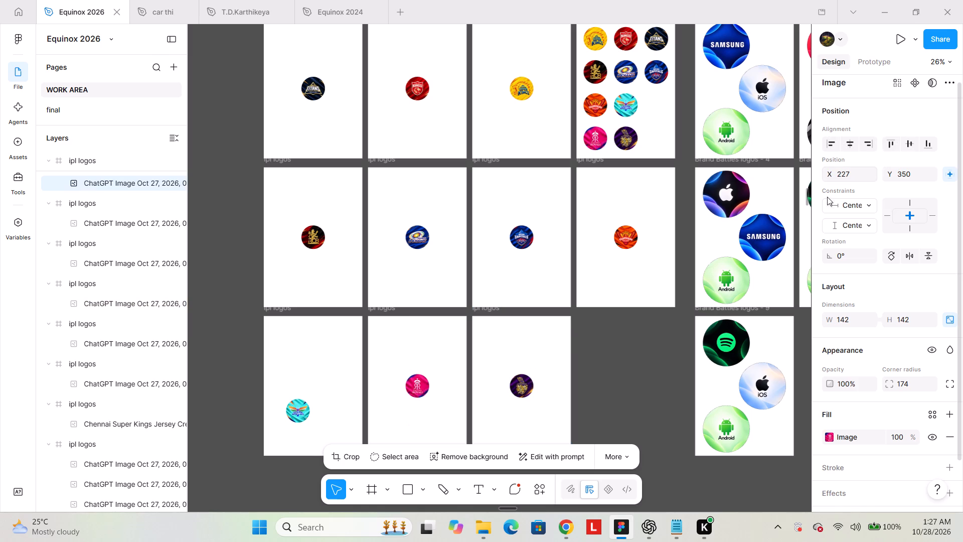
click(294, 416)
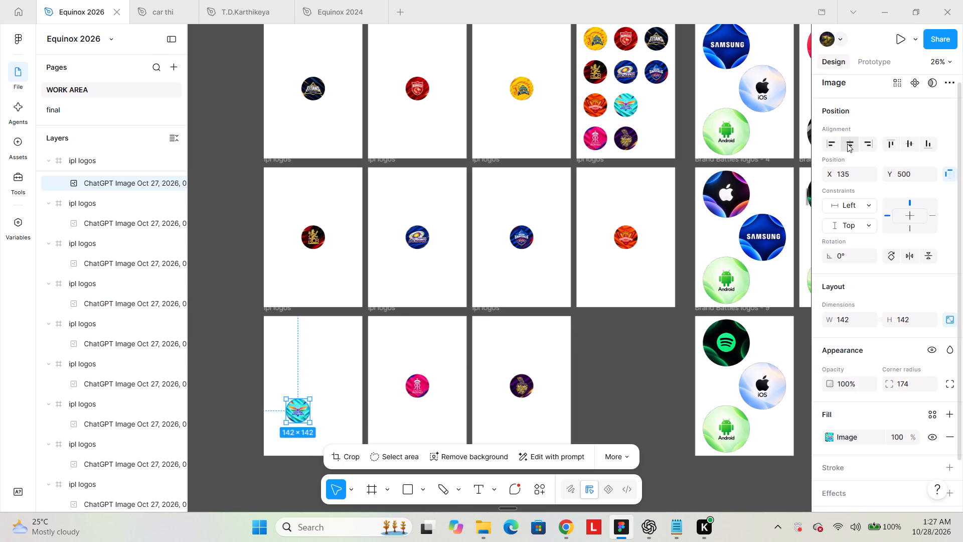
click(847, 143)
click(918, 144)
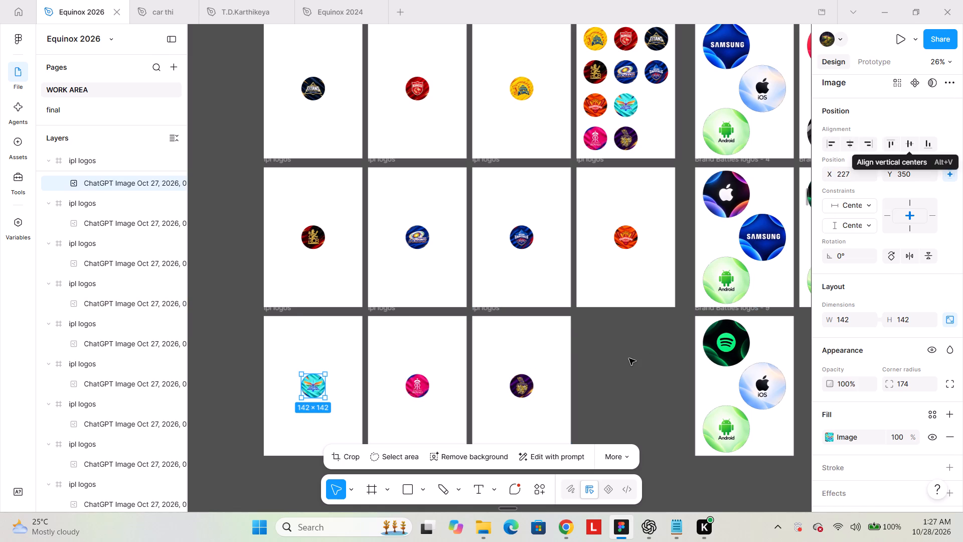
Scale the ten single-team logos together from their centres to 564 × 564 with the Scale tool.
click(629, 358)
click(630, 235)
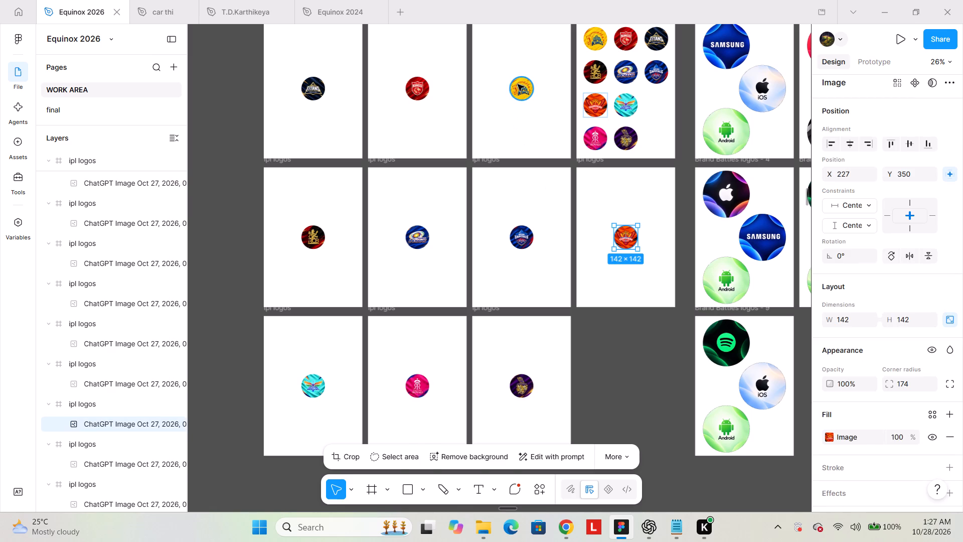
shift+click(518, 84)
shift+click(516, 229)
shift+click(518, 384)
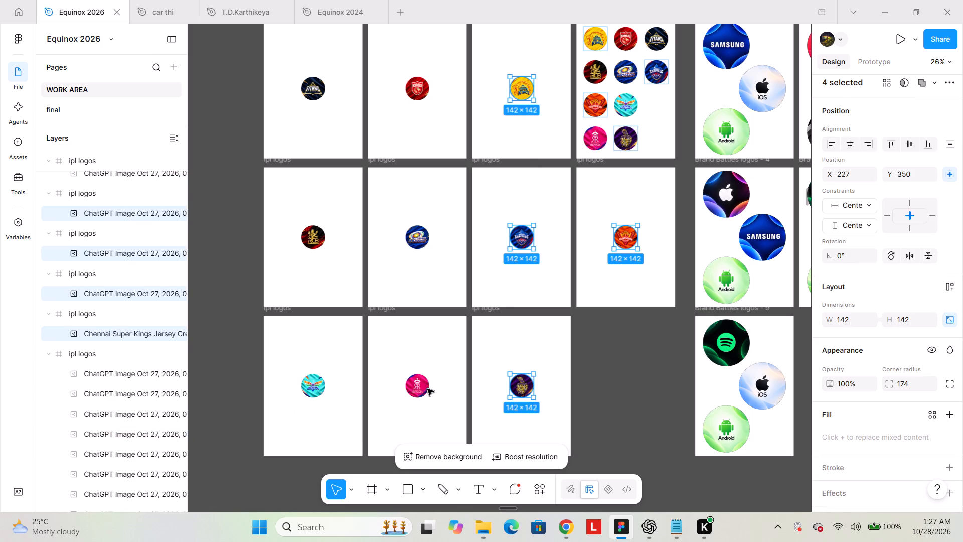
shift+click(423, 388)
shift+click(411, 240)
shift+click(417, 92)
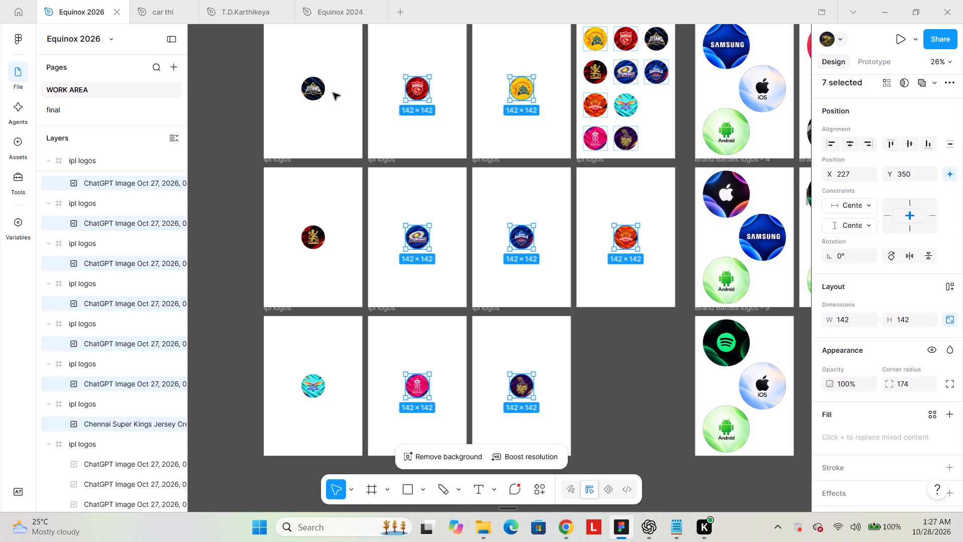
shift+click(315, 90)
shift+click(314, 232)
shift+click(309, 381)
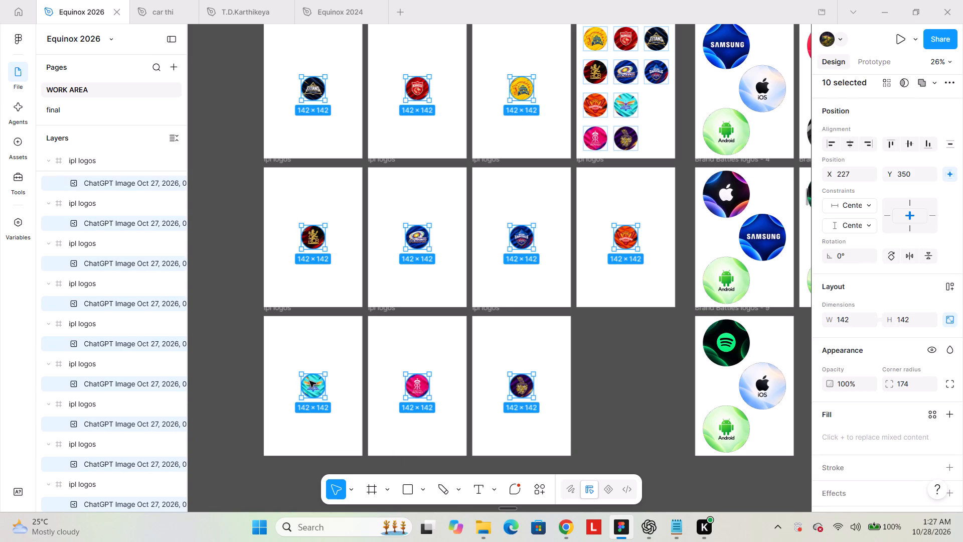
key(k)
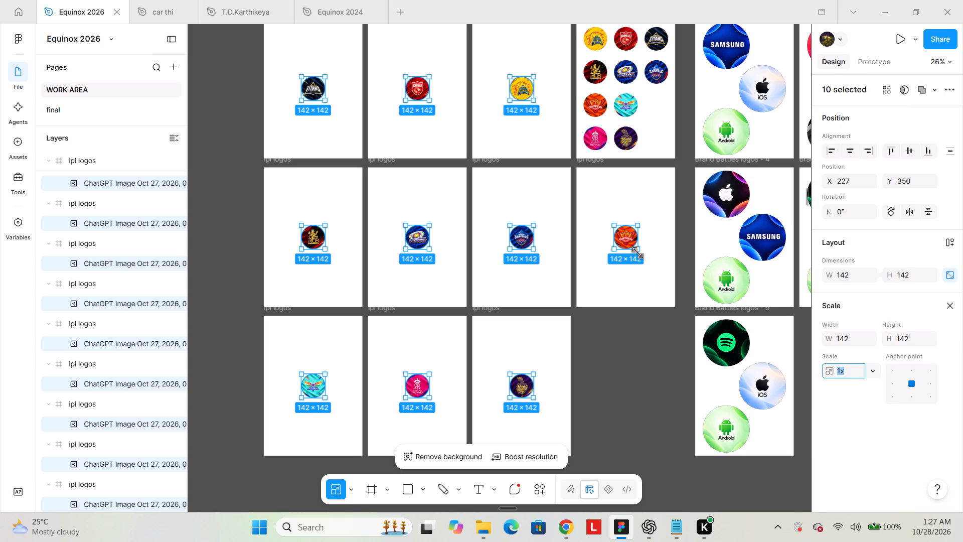
alt+shift+drag(637, 253, 673, 267)
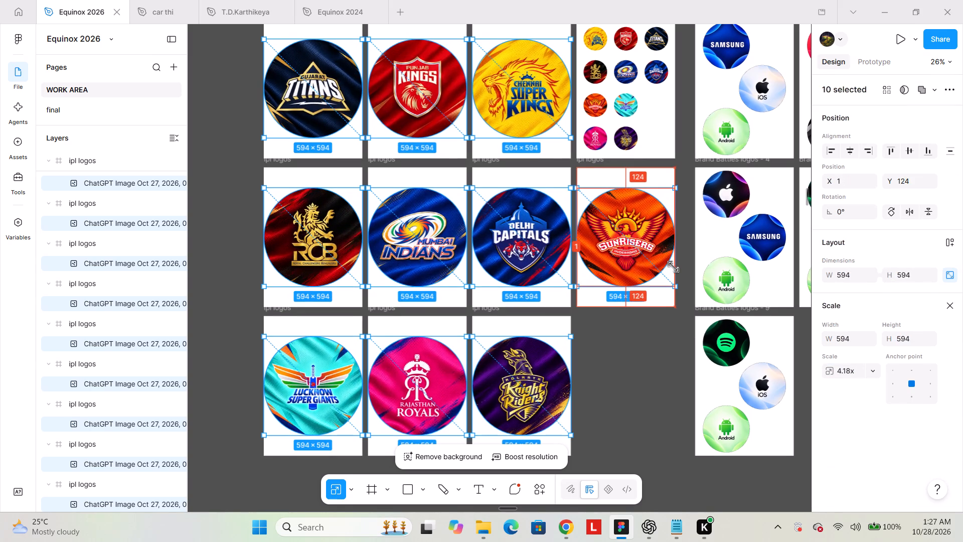
alt+shift+drag(673, 267, 671, 263)
ctrl+scroll(672, 259, up, 5)
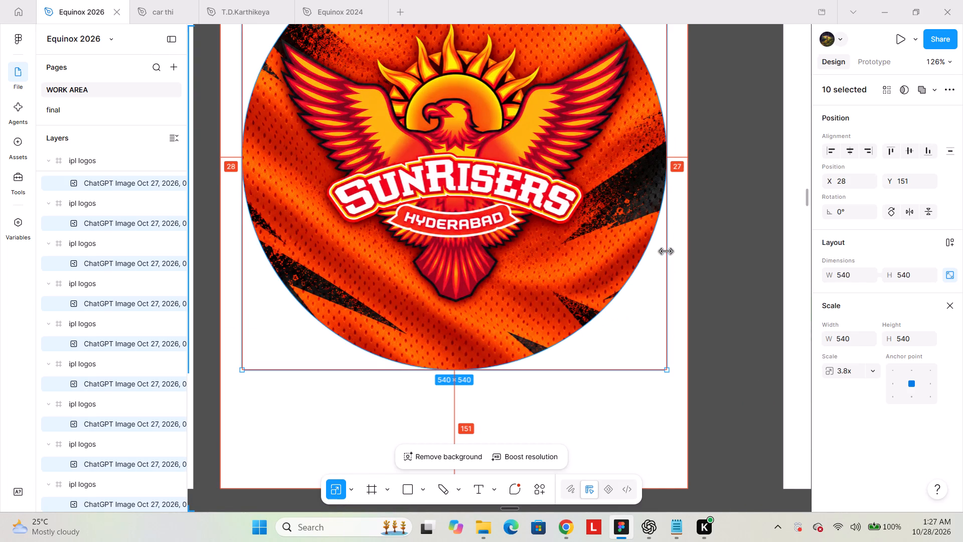
alt+shift+drag(666, 251, 688, 254)
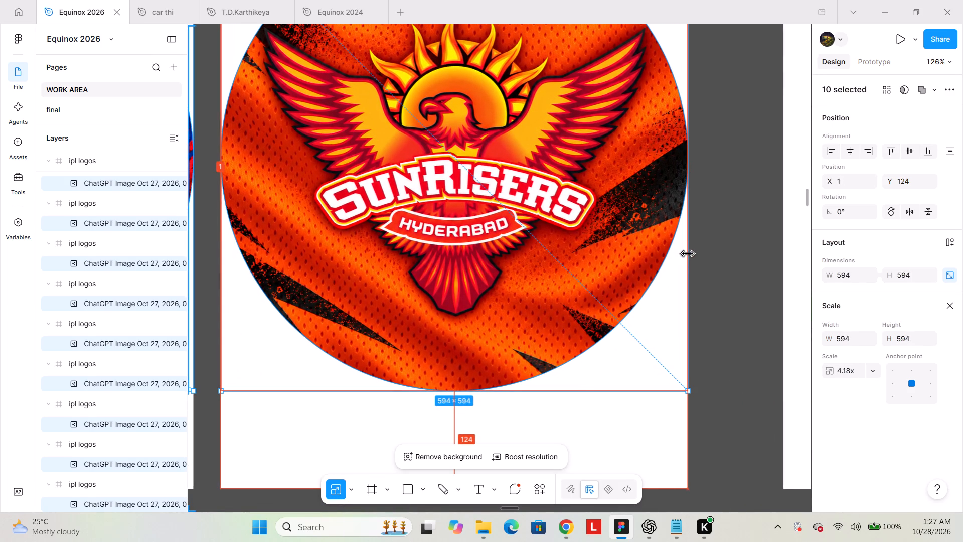
alt+shift+drag(688, 254, 677, 252)
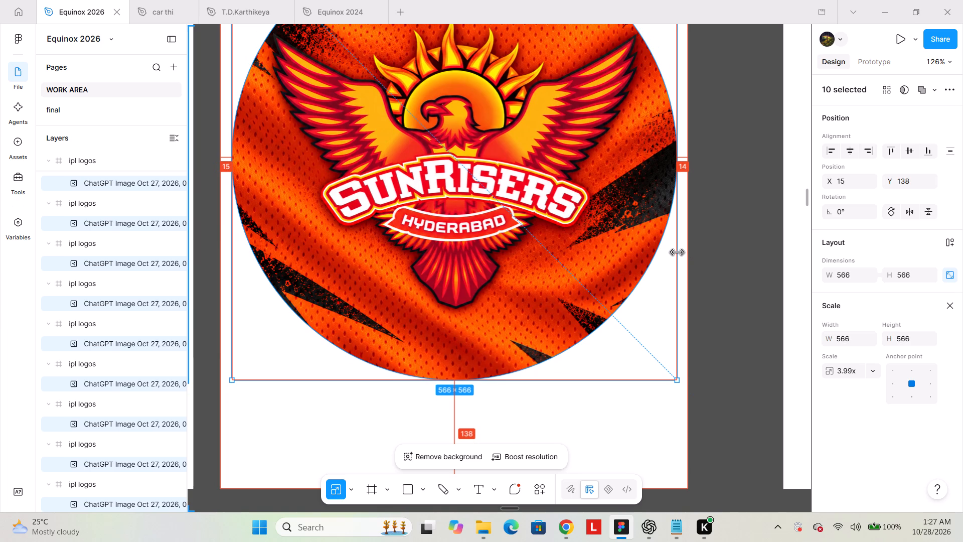
alt+shift+drag(677, 252, 674, 252)
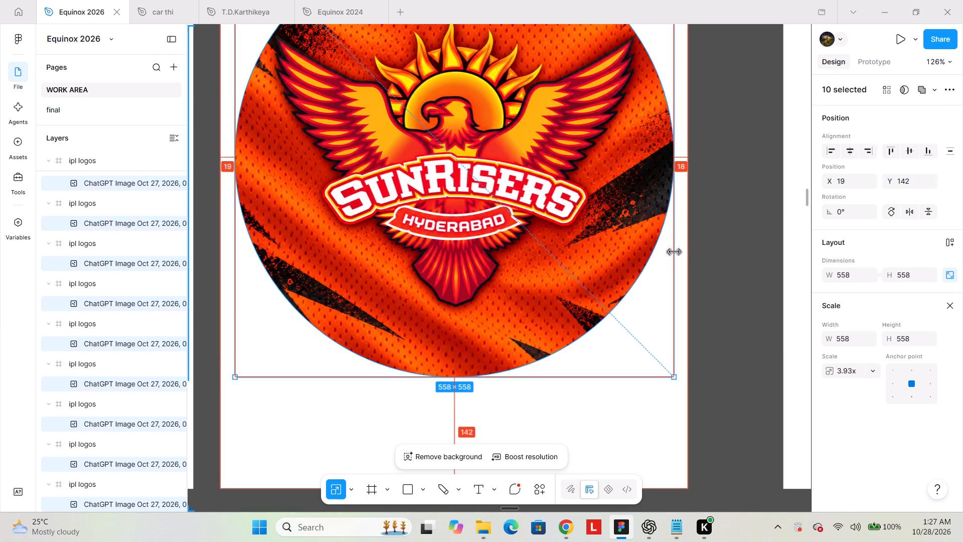
alt+shift+drag(674, 252, 677, 252)
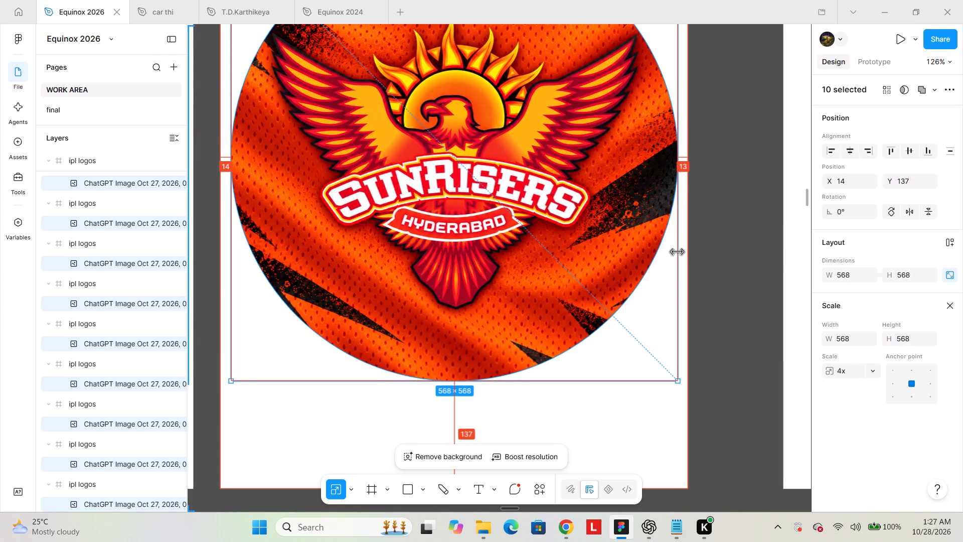
alt+shift+drag(677, 252, 676, 252)
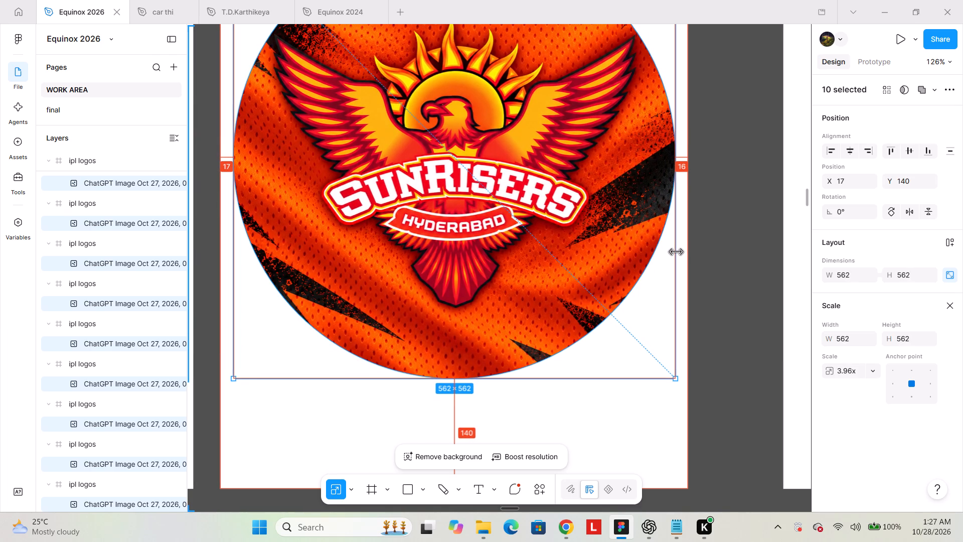
alt+shift+drag(676, 252, 677, 252)
ctrl+scroll(677, 252, down, 3)
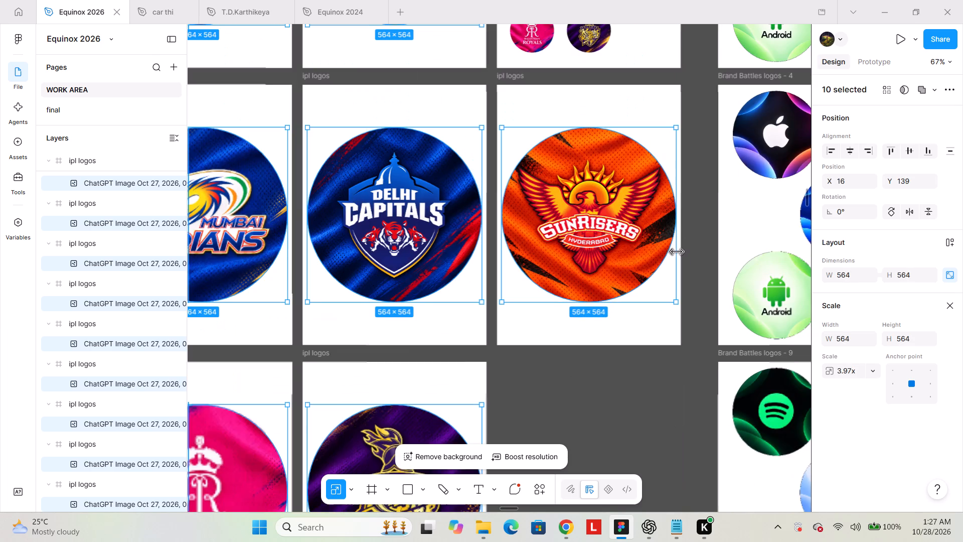
click(675, 363)
Examine the enlarged team logos for margins within their frames and for image sharpness, especially the Sunrisers Hyderabad logo.
ctrl+scroll(675, 363, down, 1)
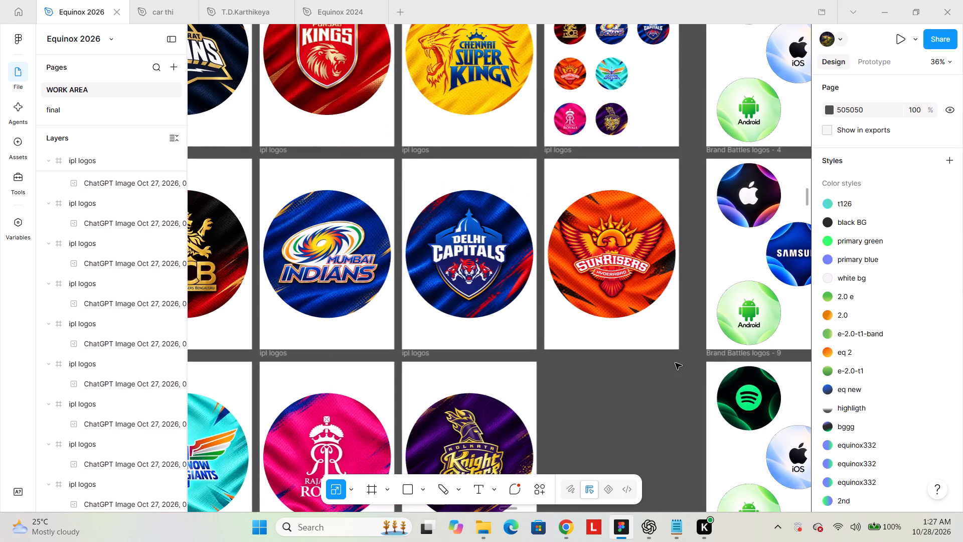
ctrl+scroll(675, 363, down, 2)
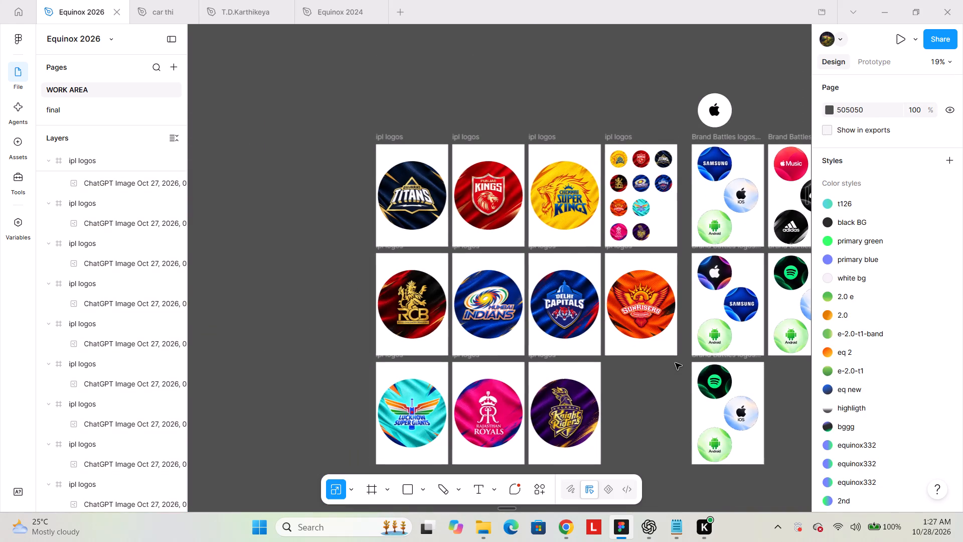
scroll(675, 363, down, 1)
scroll(675, 363, up, 1)
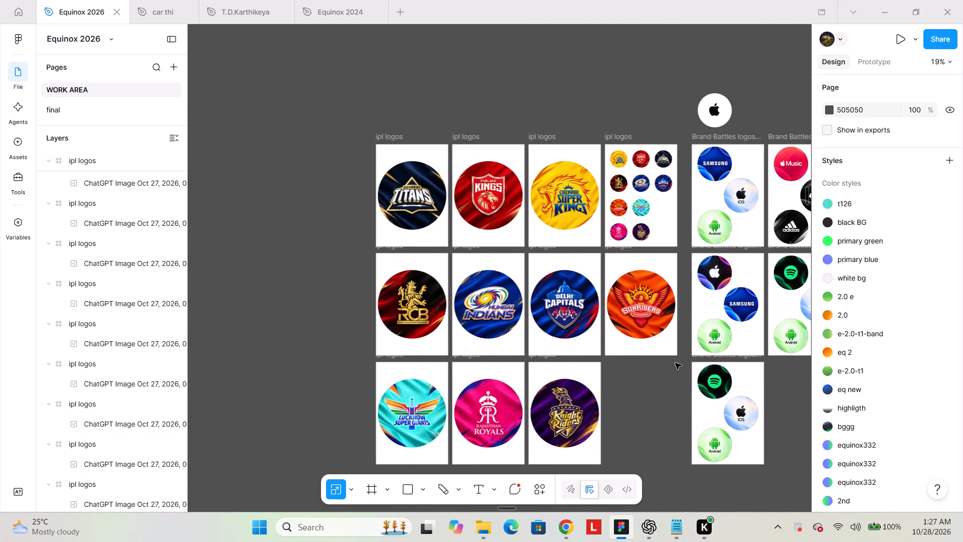
scroll(675, 363, up, 1)
ctrl+scroll(683, 388, up, 3)
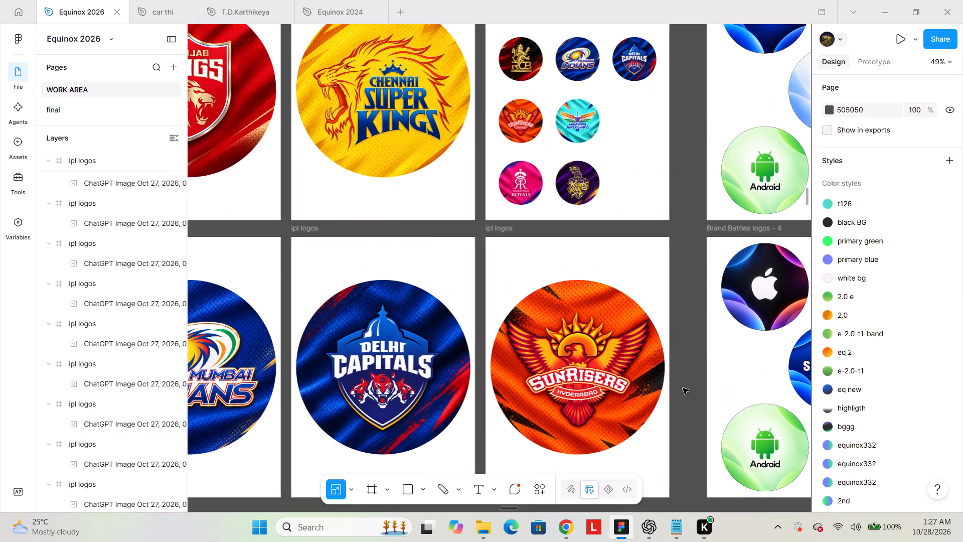
ctrl+scroll(683, 388, up, 1)
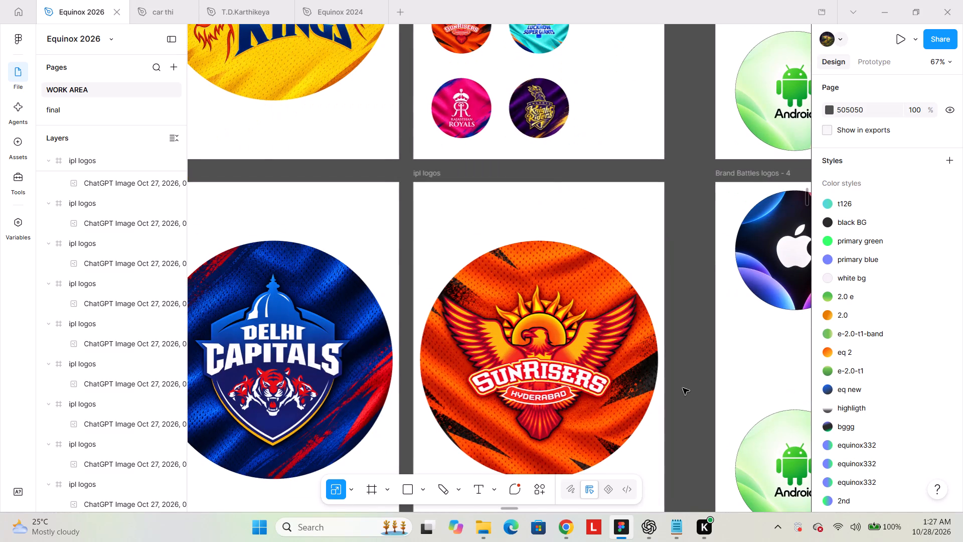
ctrl+scroll(627, 371, up, 1)
ctrl+scroll(625, 367, down, 5)
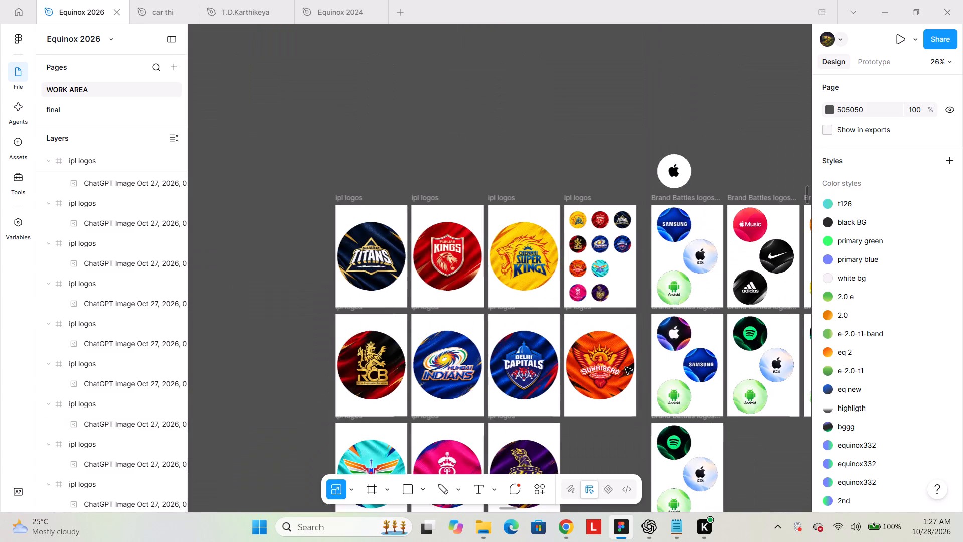
scroll(625, 367, down, 2)
scroll(625, 367, up, 1)
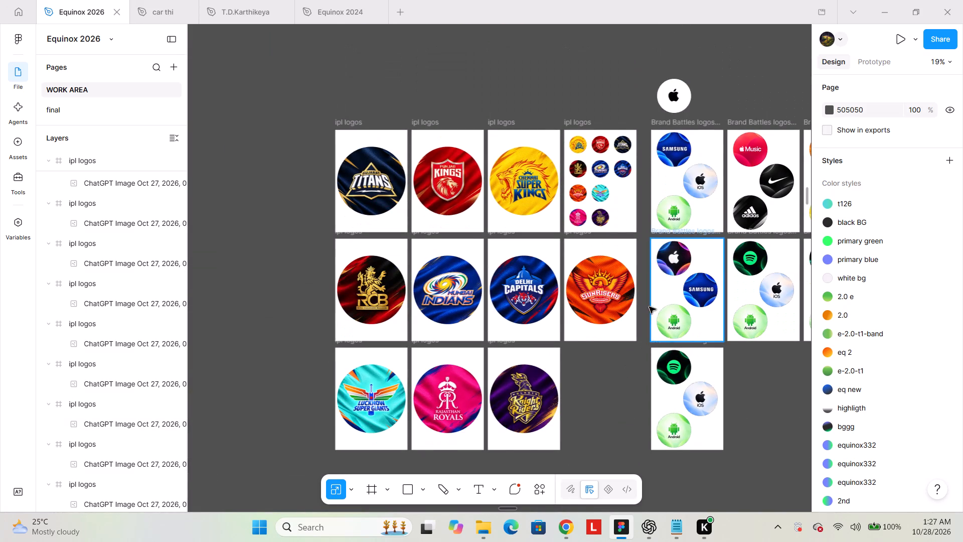
ctrl+scroll(649, 307, up, 4)
ctrl+scroll(568, 284, up, 3)
ctrl+scroll(513, 261, up, 10)
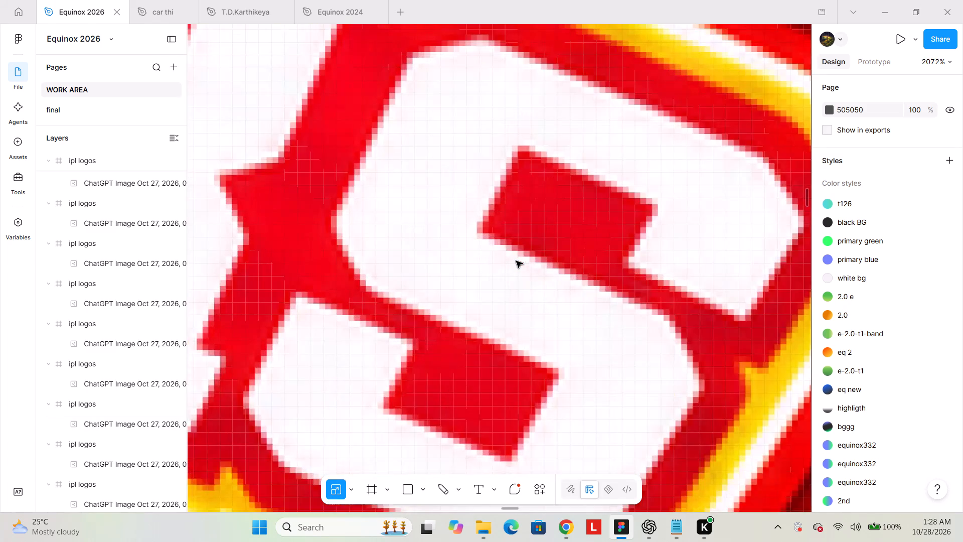
ctrl+scroll(516, 261, up, 1)
ctrl+scroll(516, 261, down, 10)
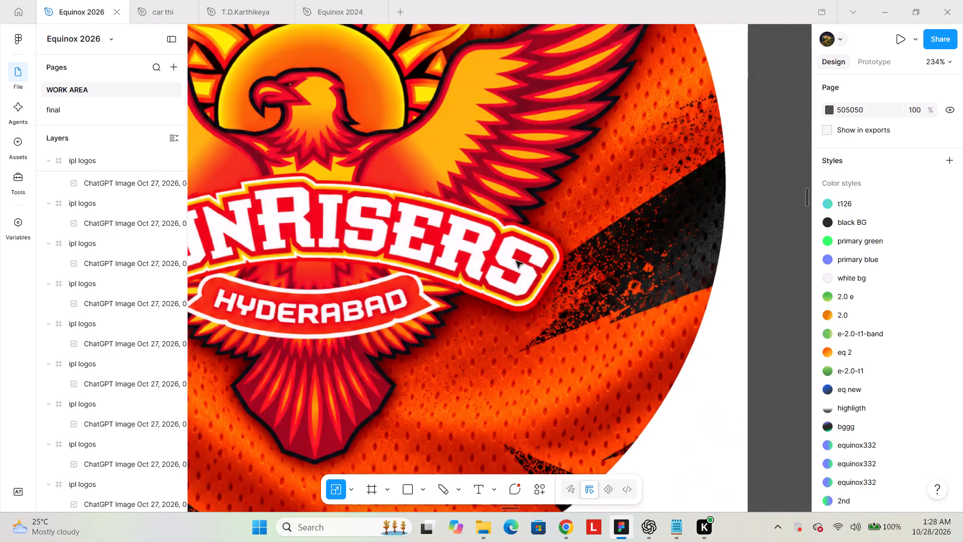
ctrl+scroll(516, 261, down, 4)
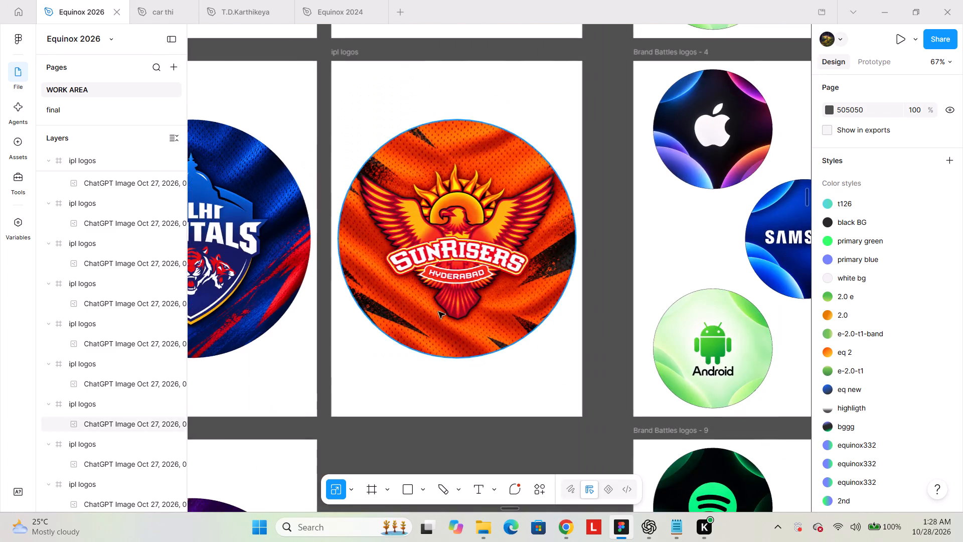
ctrl+scroll(430, 314, up, 9)
ctrl+scroll(379, 334, down, 8)
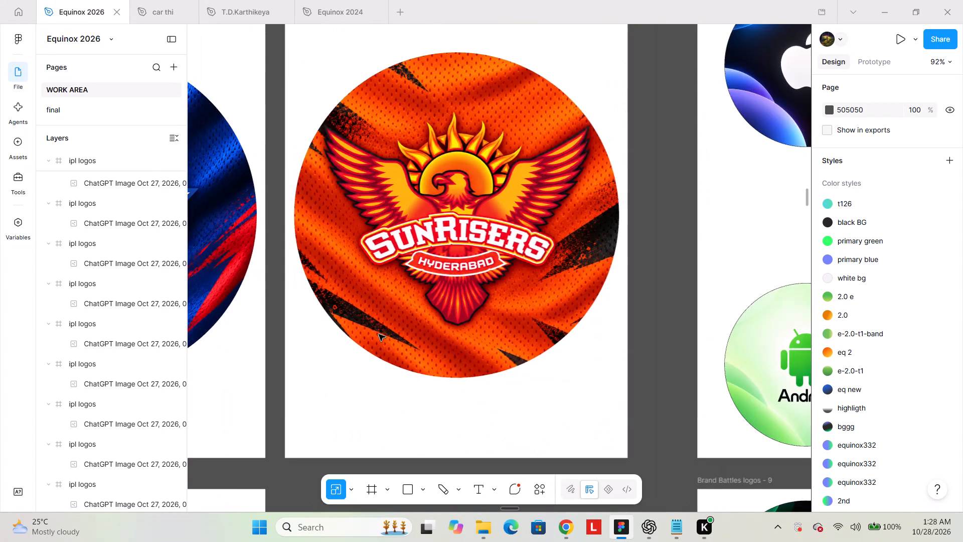
ctrl+scroll(379, 334, down, 3)
shift+scroll(379, 334, up, 2)
ctrl+scroll(379, 334, down, 1)
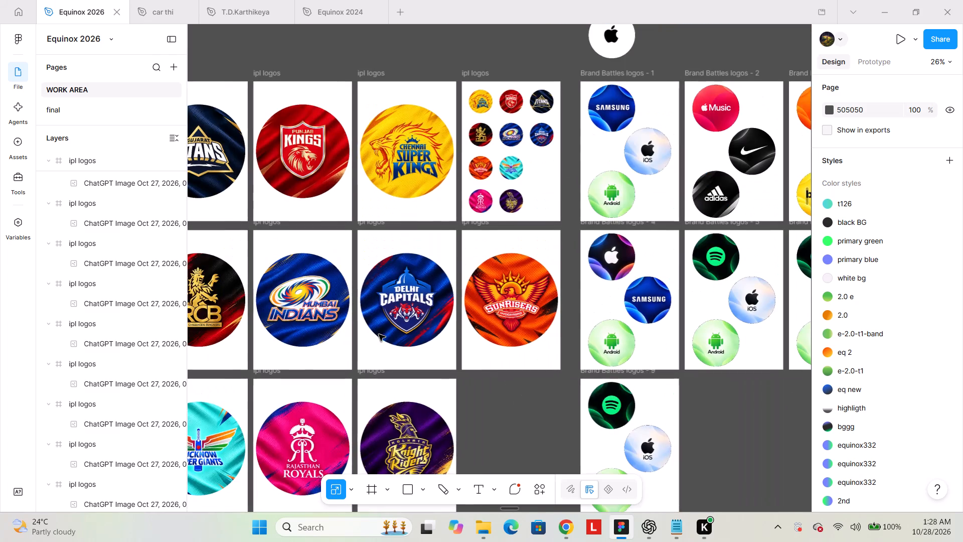
scroll(379, 334, down, 1)
ctrl+scroll(379, 334, down, 1)
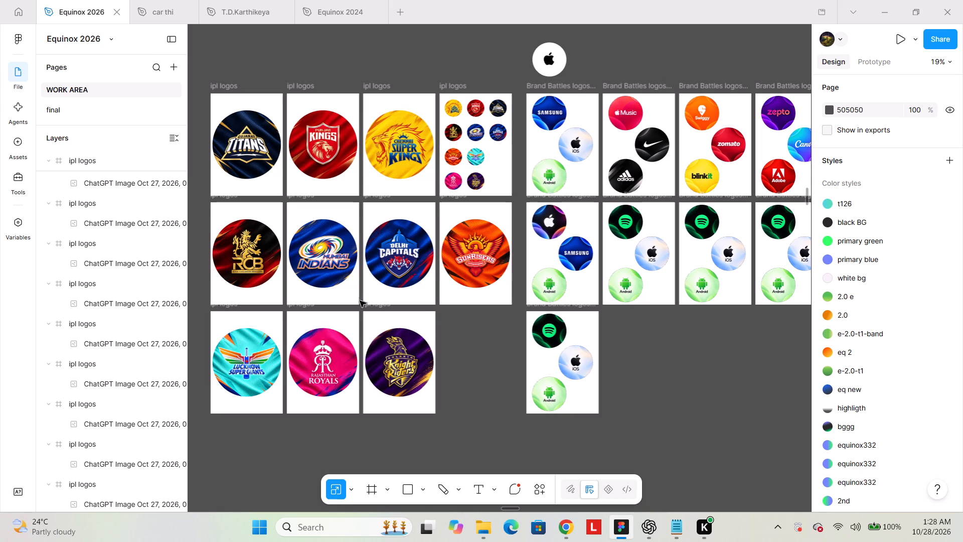
Move the Sunrisers Hyderabad frame directly below the Kolkata Knight Riders frame, aligned with its column.
drag(462, 197, 379, 411)
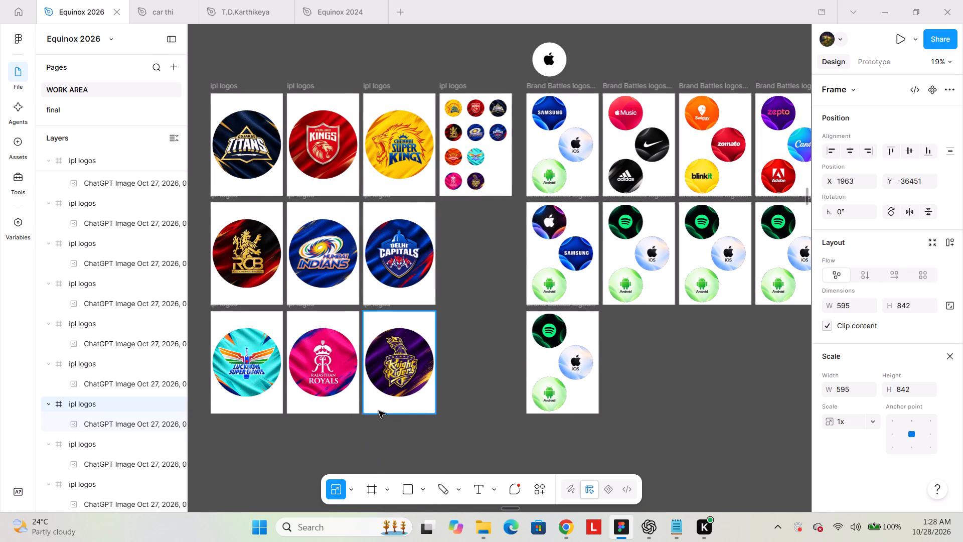
drag(379, 411, 387, 418)
click(447, 374)
scroll(447, 374, down, 1)
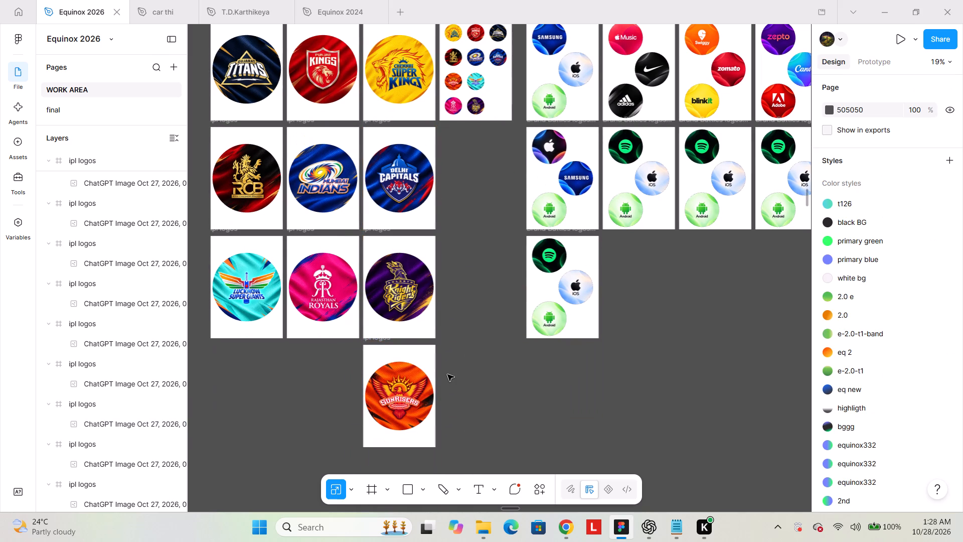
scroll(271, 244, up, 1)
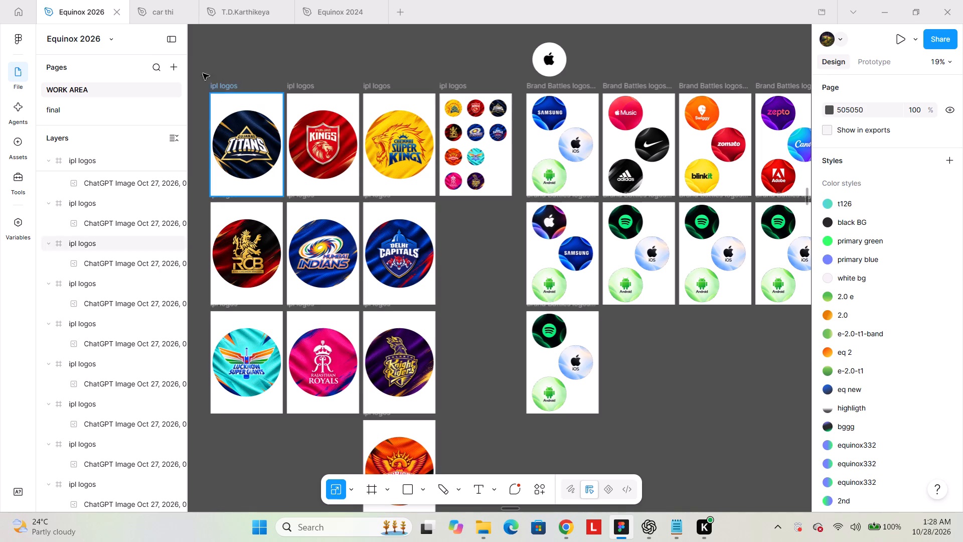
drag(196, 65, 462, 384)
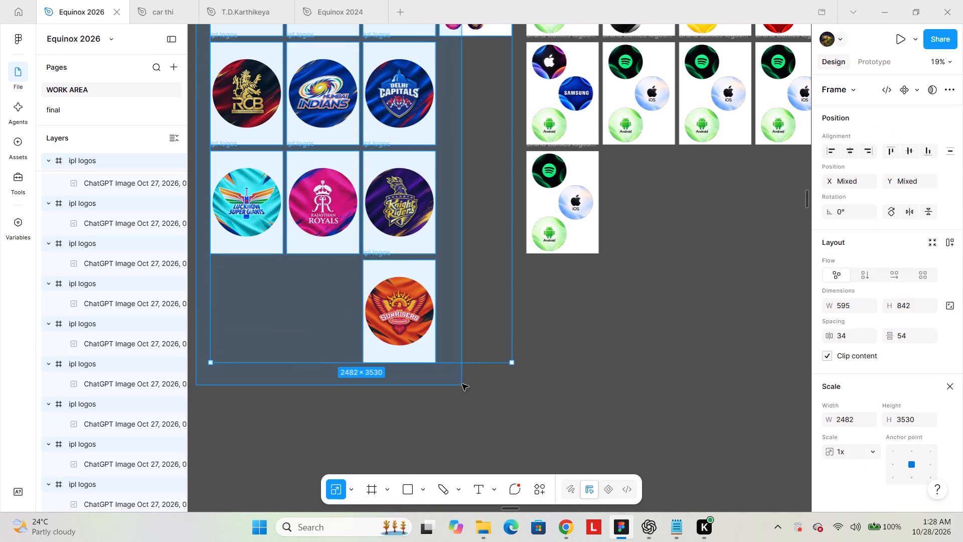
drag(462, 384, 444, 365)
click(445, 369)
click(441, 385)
Rename the Chennai Super Kings frame as csk, the Punjab Kings frame as pk and the Gujarat Titans frame as gt.
scroll(441, 385, up, 2)
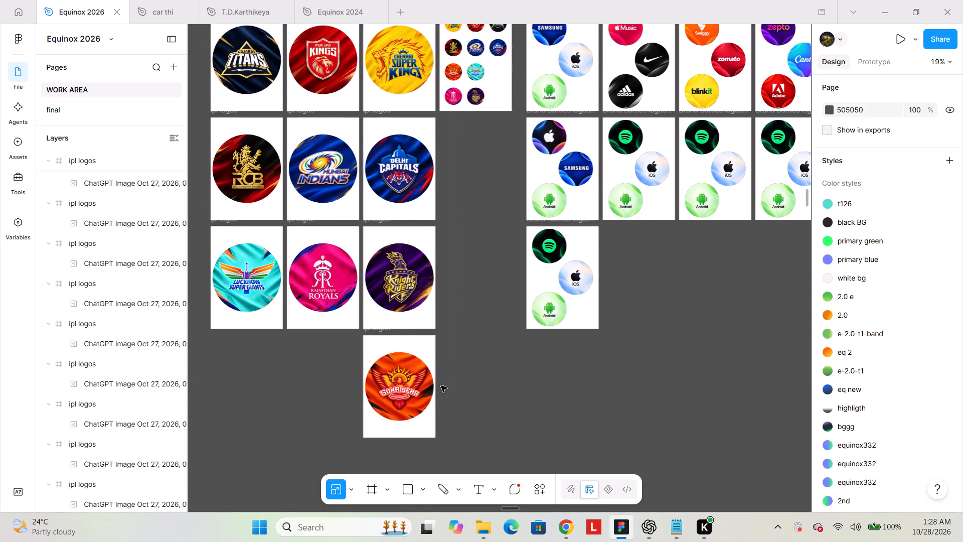
double_click(381, 74)
text(csk)
double_click(300, 78)
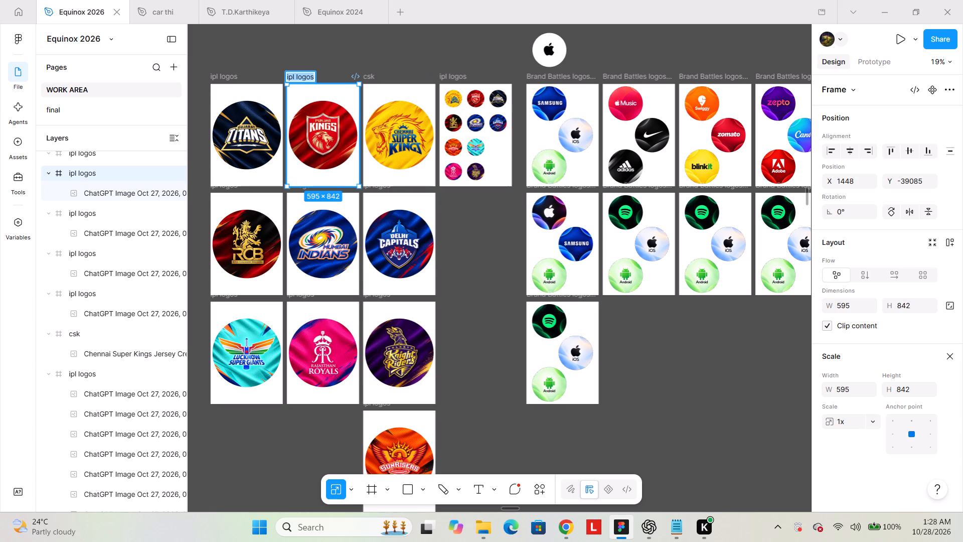
text(pk)
double_click(234, 74)
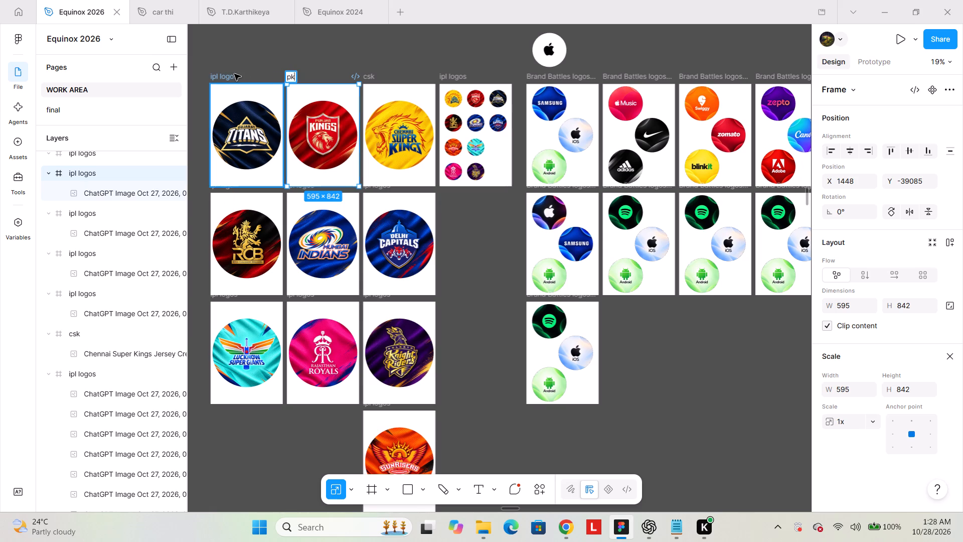
double_click(228, 78)
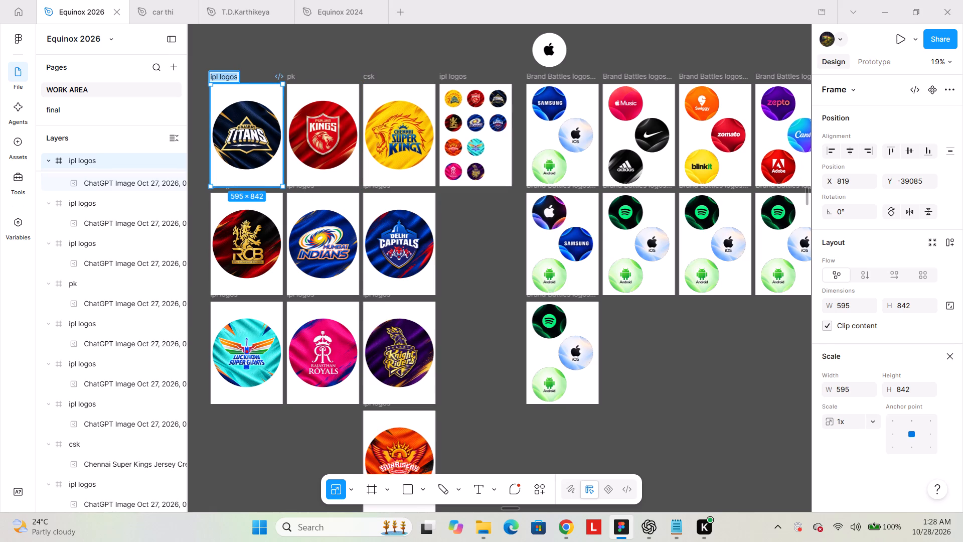
text(gt)
click(198, 207)
Rename the Royal Challengers frame as rcb, the Mumbai Indians frame as mi and the Delhi Capitals frame as dc.
double_click(222, 190)
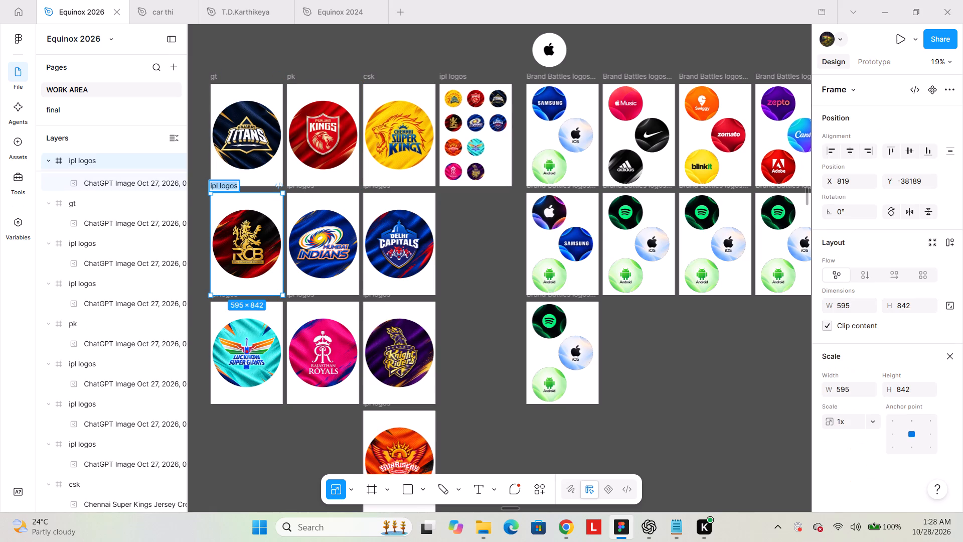
text(rcb)
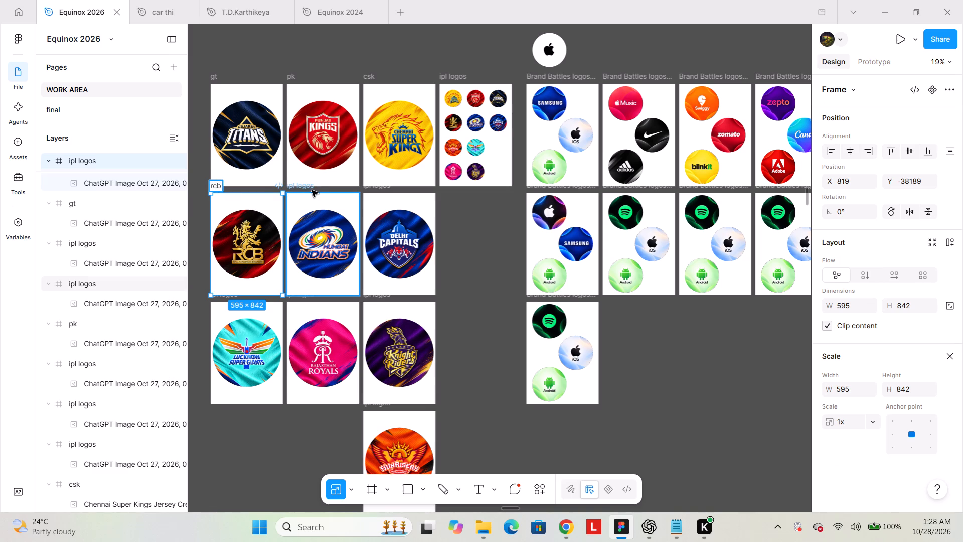
double_click(307, 189)
text(mi)
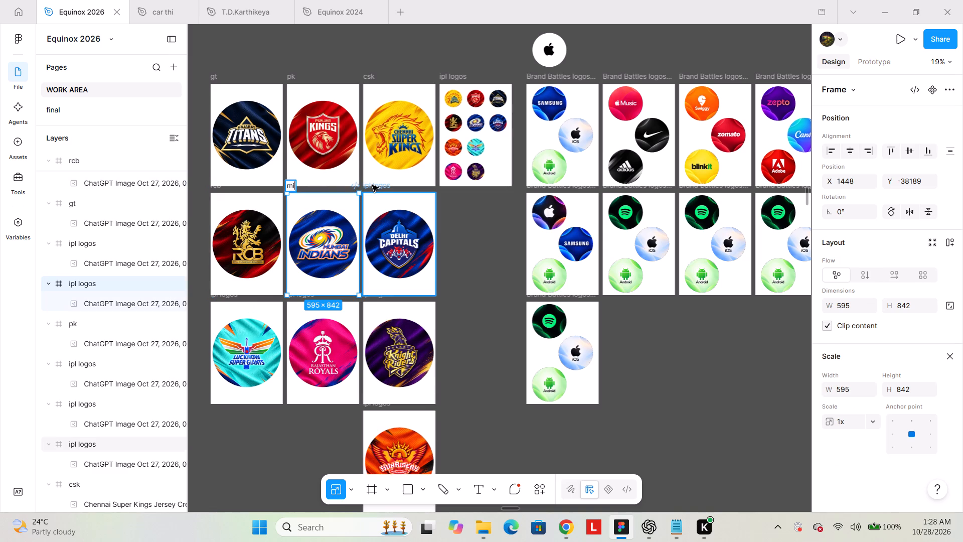
double_click(372, 185)
text(dc)
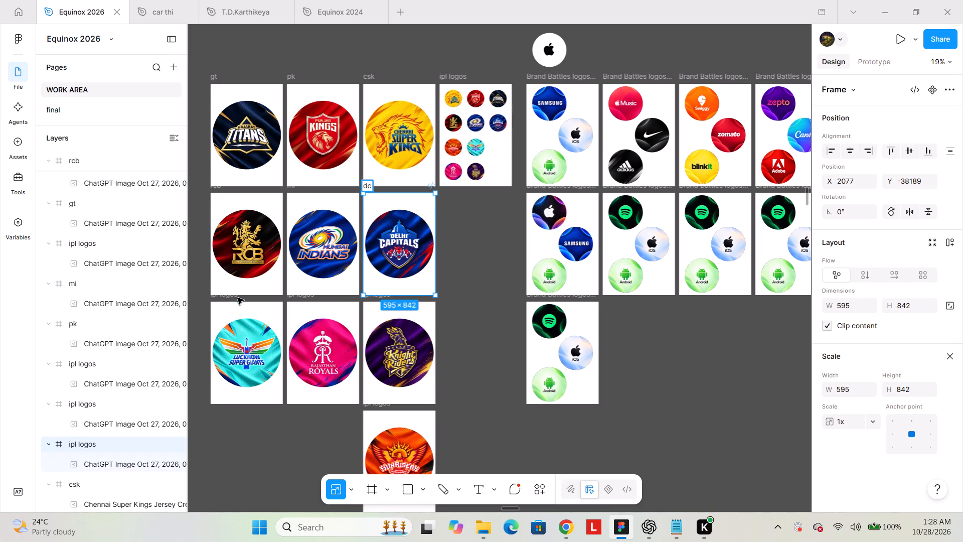
Rename the Lucknow Super Giants frame as lsg, the Rajasthan Royals frame as rr and the Kolkata Knight Riders frame as kkr.
double_click(234, 295)
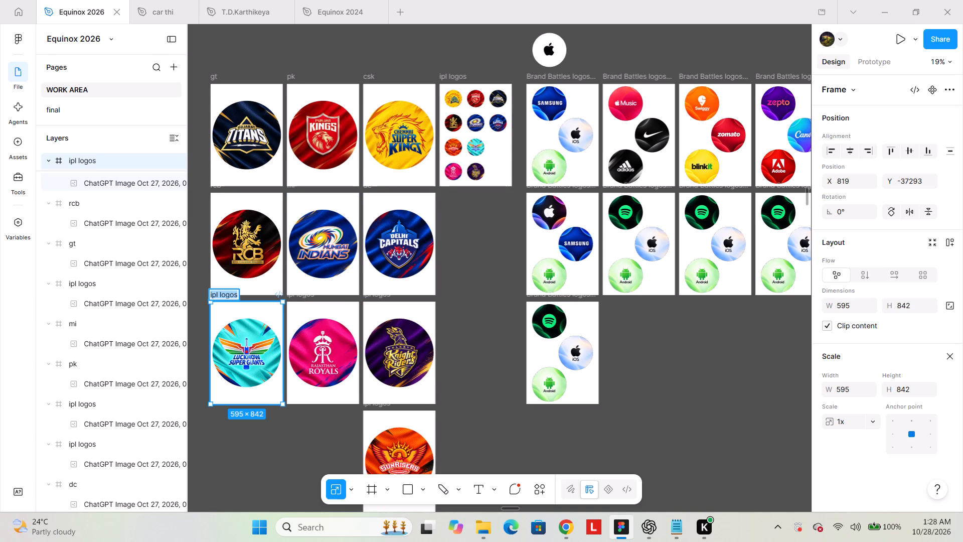
key(l)
text(sg)
double_click(307, 294)
text(rr)
double_click(372, 295)
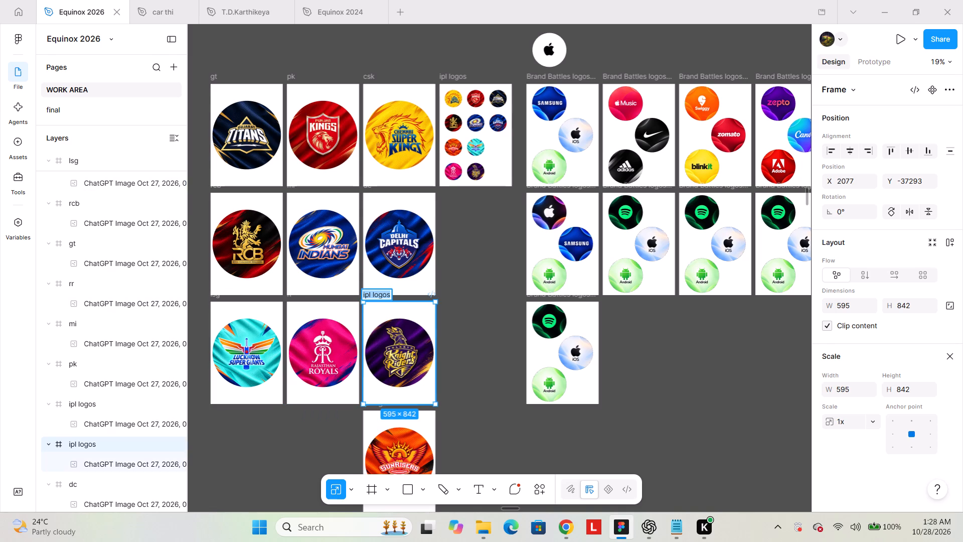
key(k)
key(r)
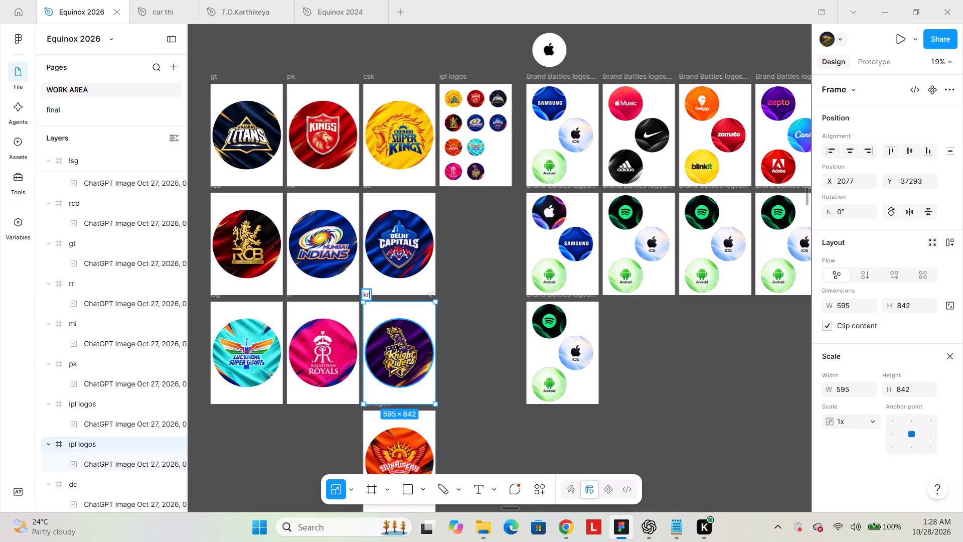
key(BackSpace)
key(k)
key(r)
click(380, 408)
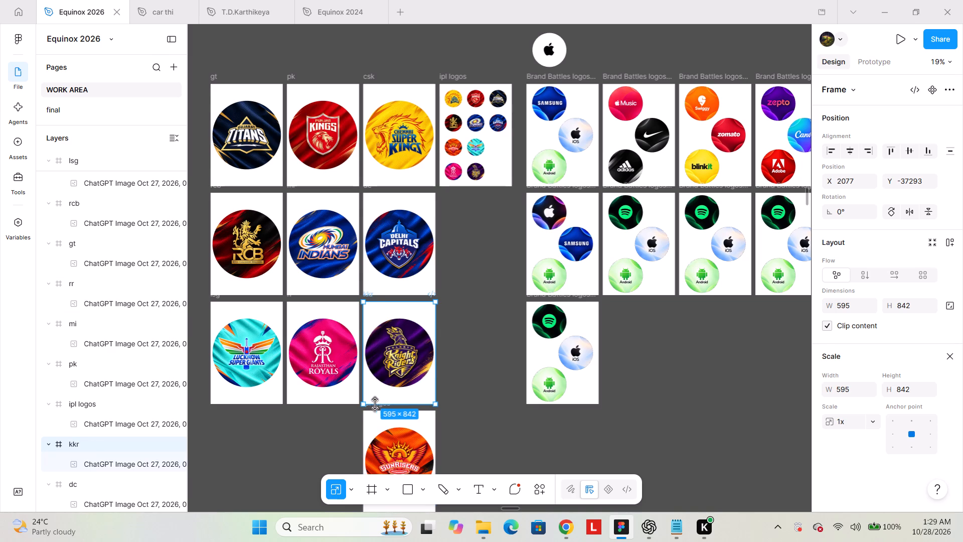
Rename the Sunrisers Hyderabad frame as srh.
click(372, 399)
click(345, 416)
click(377, 402)
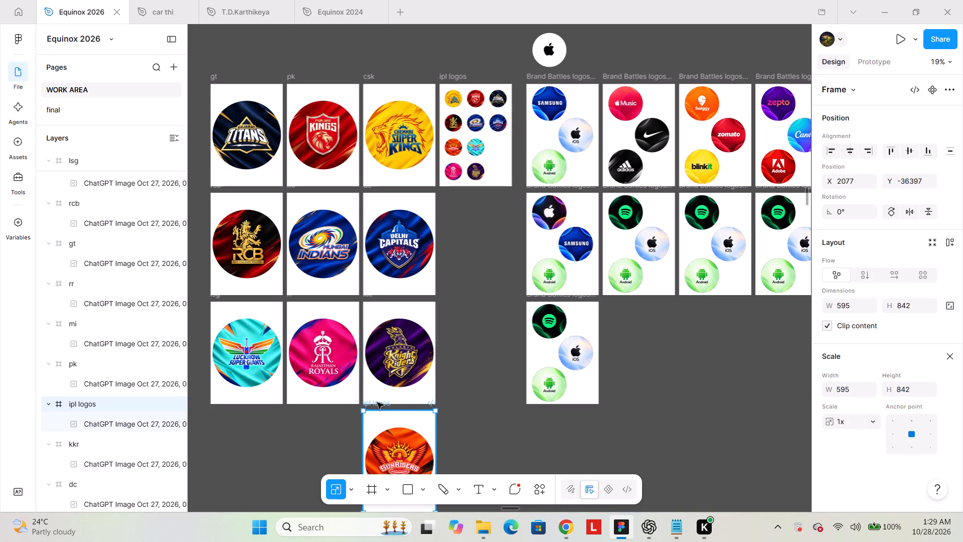
text(srh)
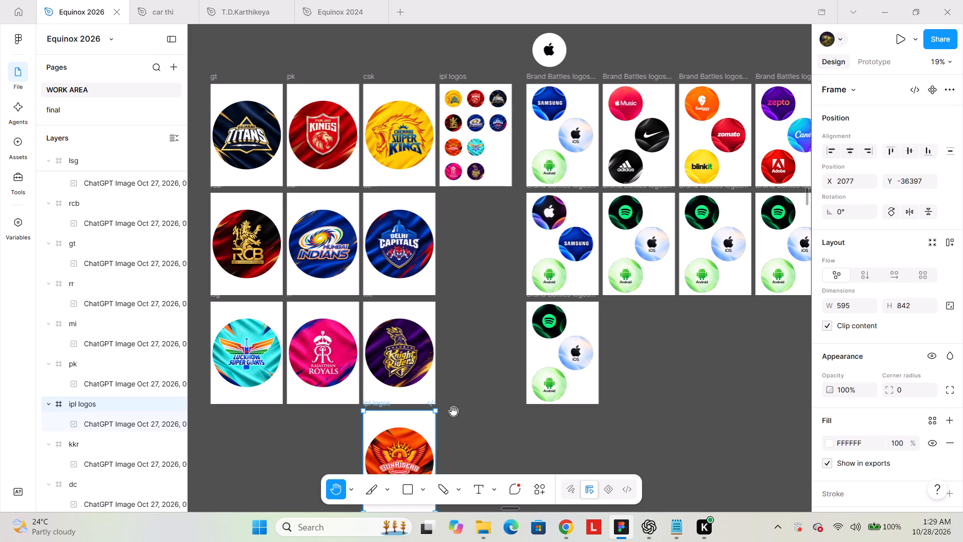
click(467, 418)
scroll(453, 412, down, 1)
ctrl+scroll(388, 354, up, 2)
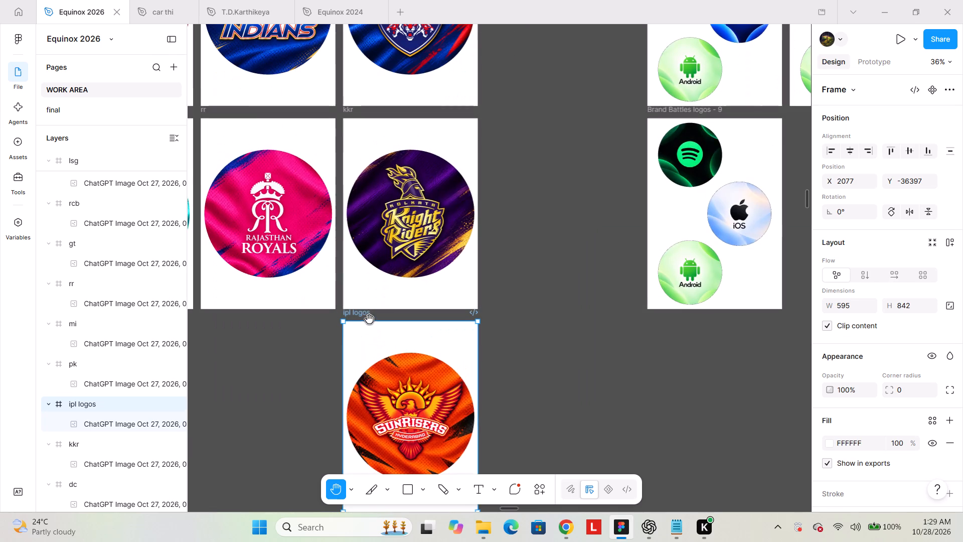
double_click(365, 315)
double_click(307, 329)
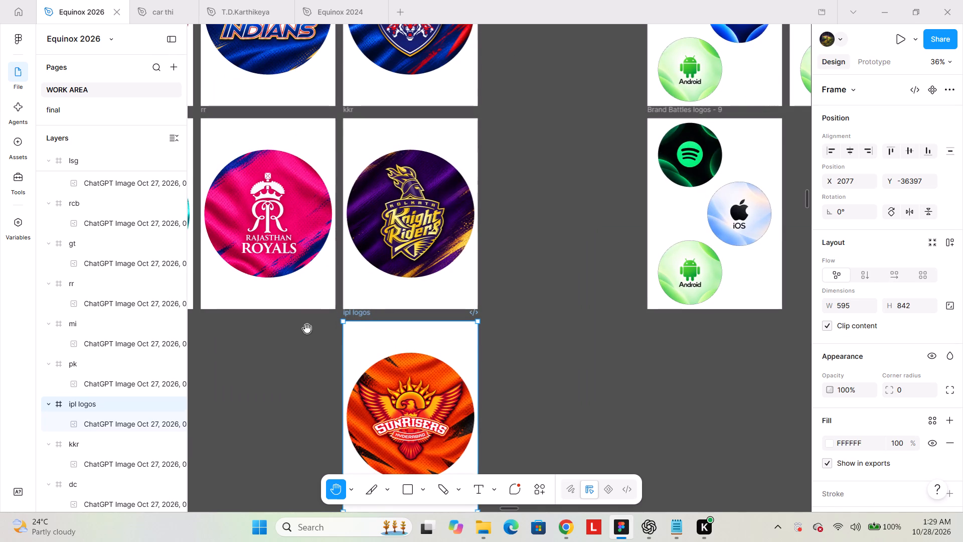
middle_click(307, 329)
key(Escape)
double_click(354, 314)
text(srh)
click(525, 367)
Export the ten single-team frames as PDF files into the ipl logos folder in Downloads.
ctrl+scroll(522, 358, down, 4)
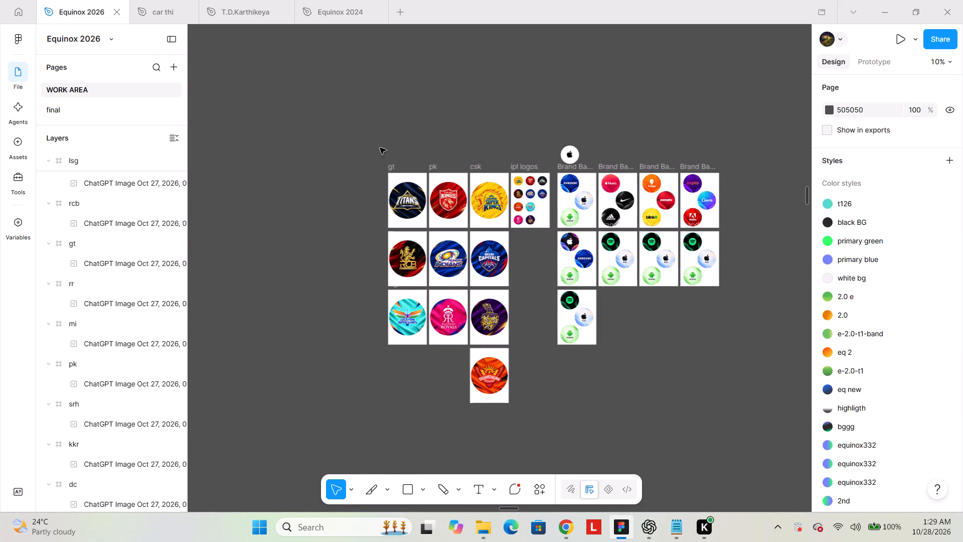
drag(380, 148, 506, 421)
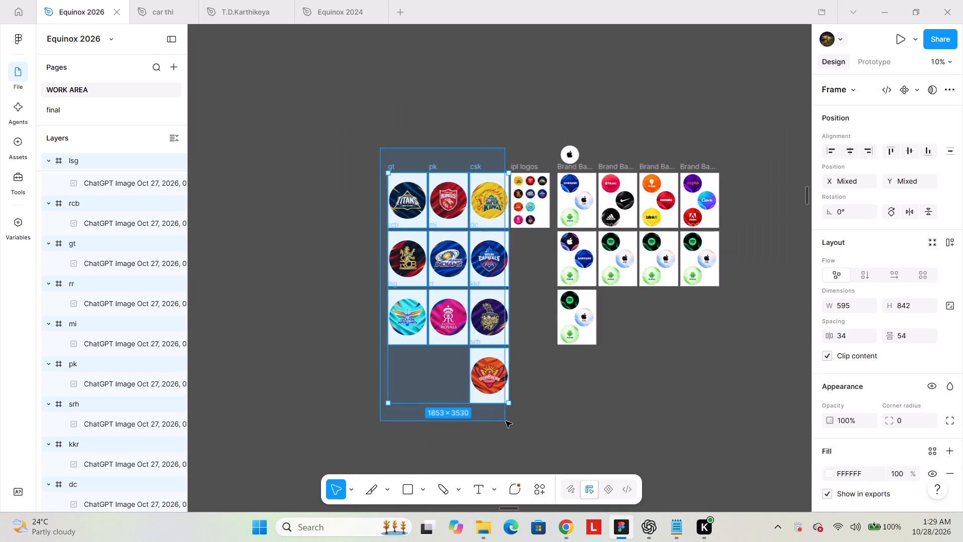
drag(506, 421, 507, 421)
ctrl+scroll(466, 218, up, 7)
ctrl+scroll(547, 167, up, 3)
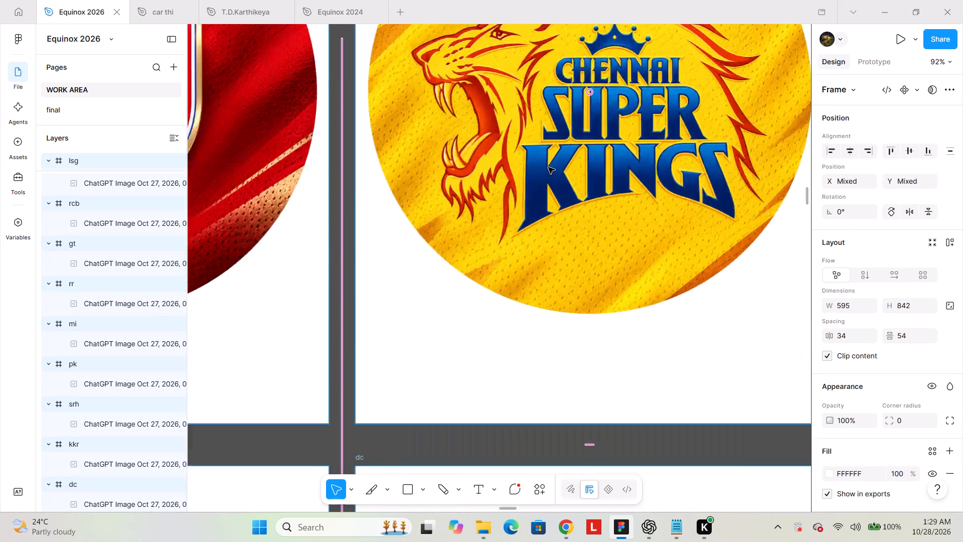
ctrl+scroll(548, 167, down, 7)
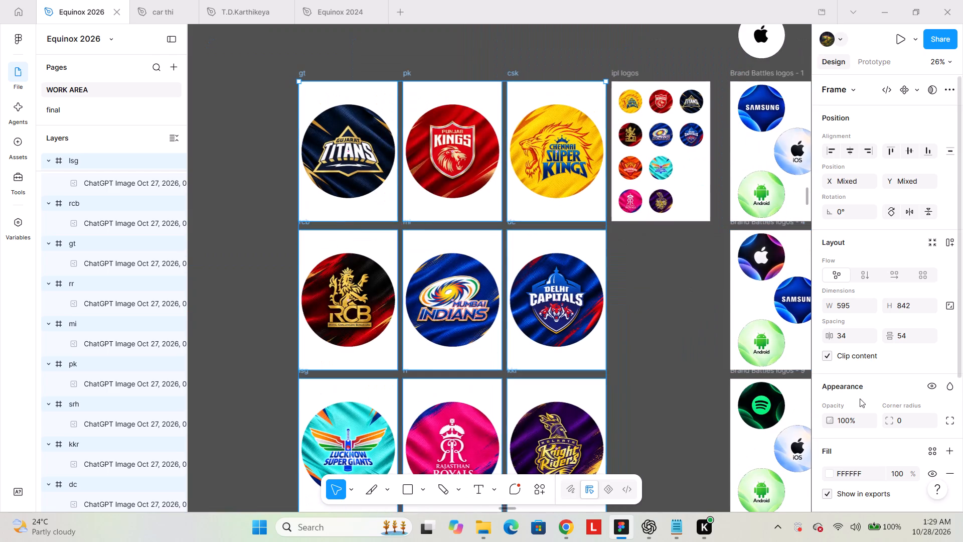
scroll(860, 398, down, 2)
click(907, 443)
click(900, 482)
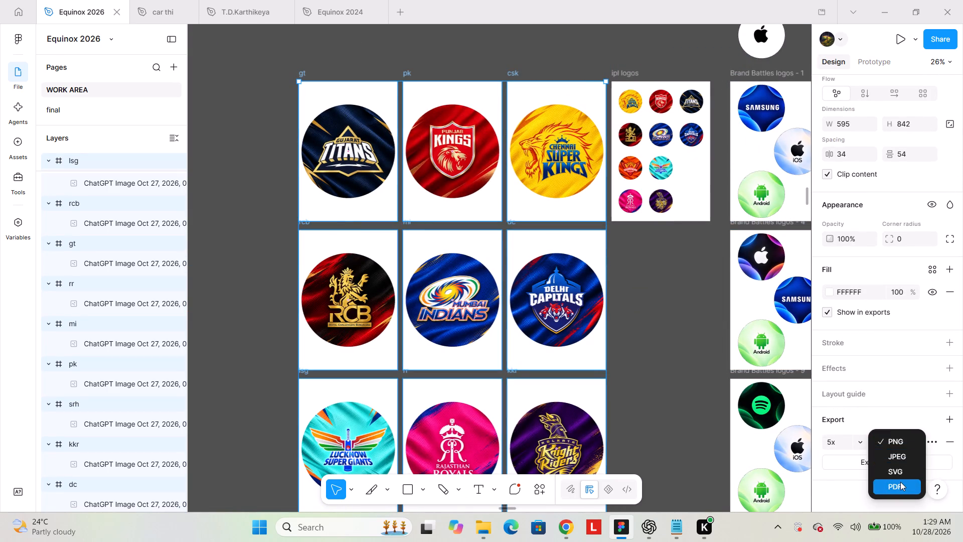
click(888, 458)
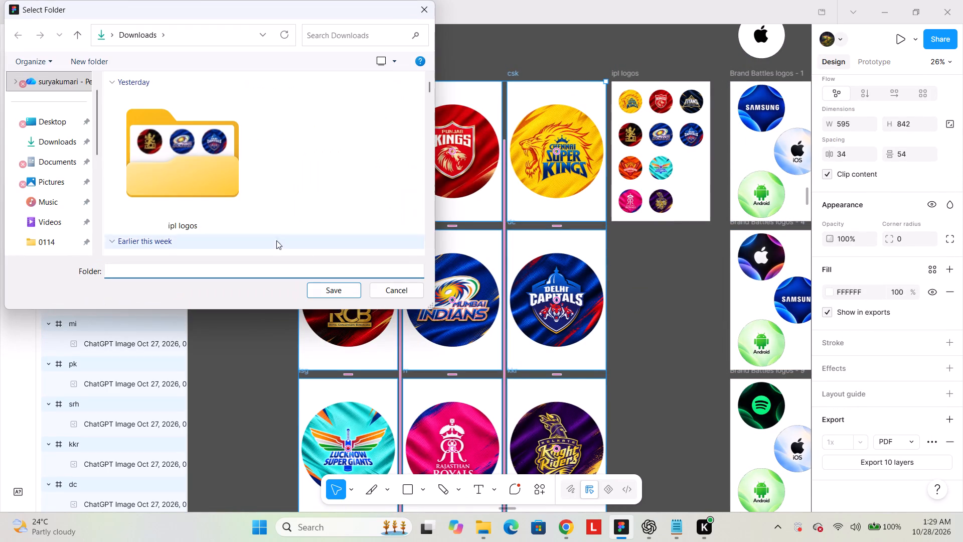
double_click(229, 173)
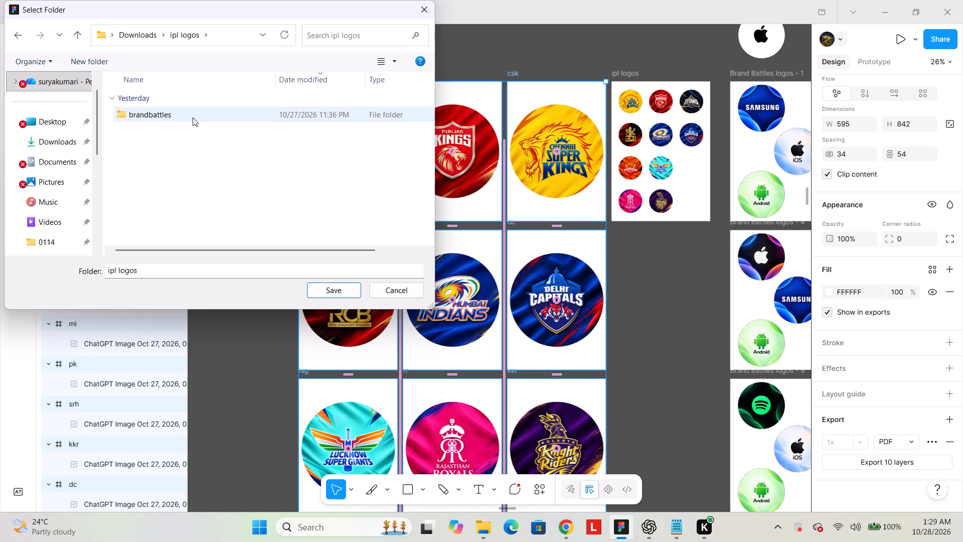
click(261, 201)
key(ctrl+v)
click(344, 288)
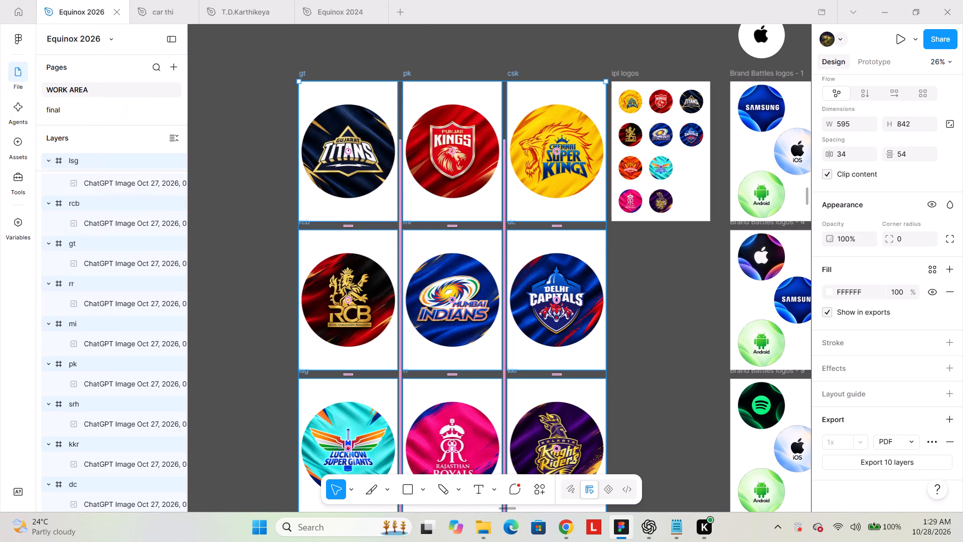
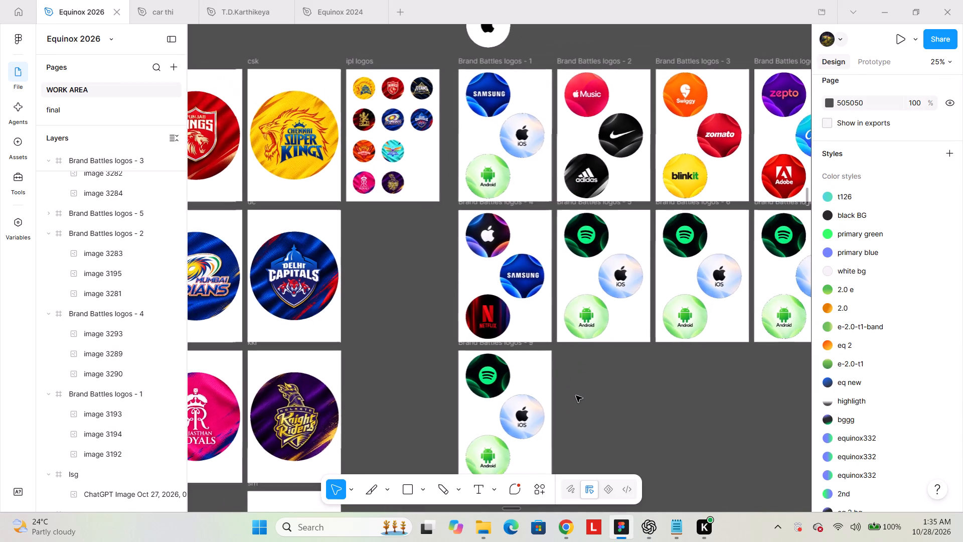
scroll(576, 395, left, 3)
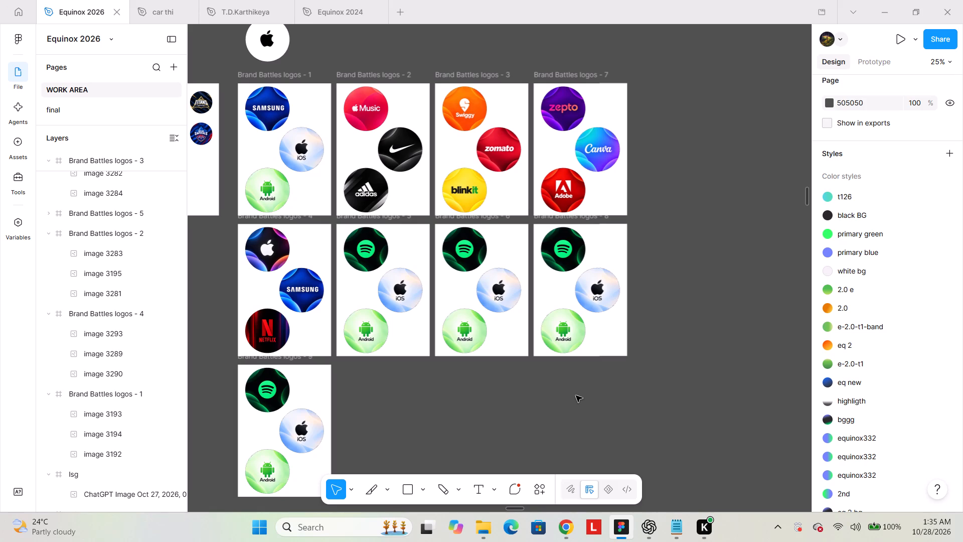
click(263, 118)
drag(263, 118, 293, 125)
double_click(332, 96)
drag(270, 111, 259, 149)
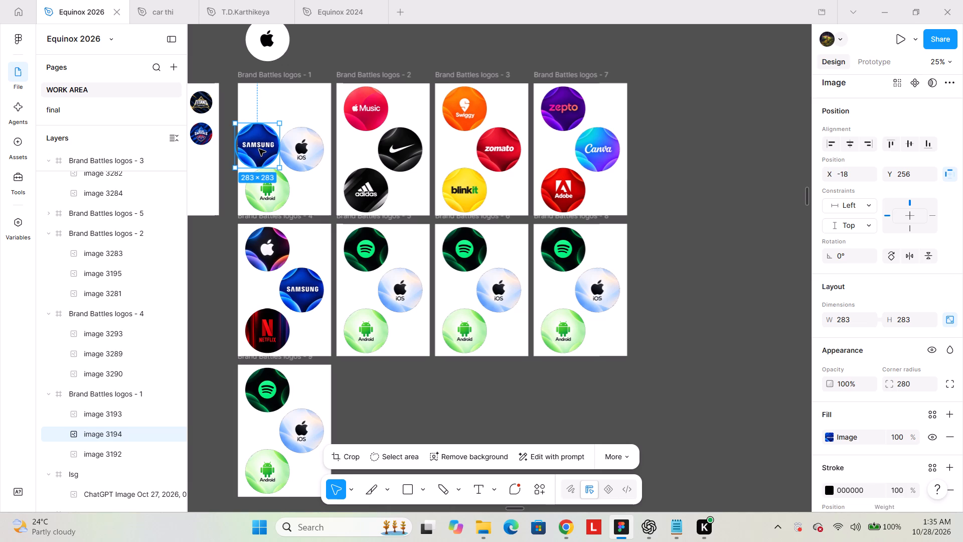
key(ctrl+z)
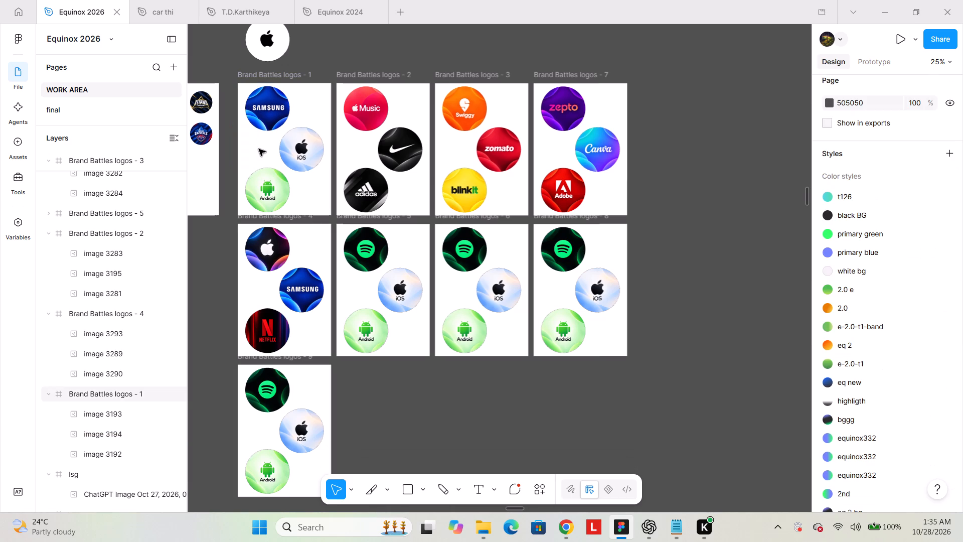
Copy the Spotify logo from Brand Battles logos - 6 and use it to replace the Samsung logo in Brand Battles logos - 1.
click(465, 250)
key(ctrl+c)
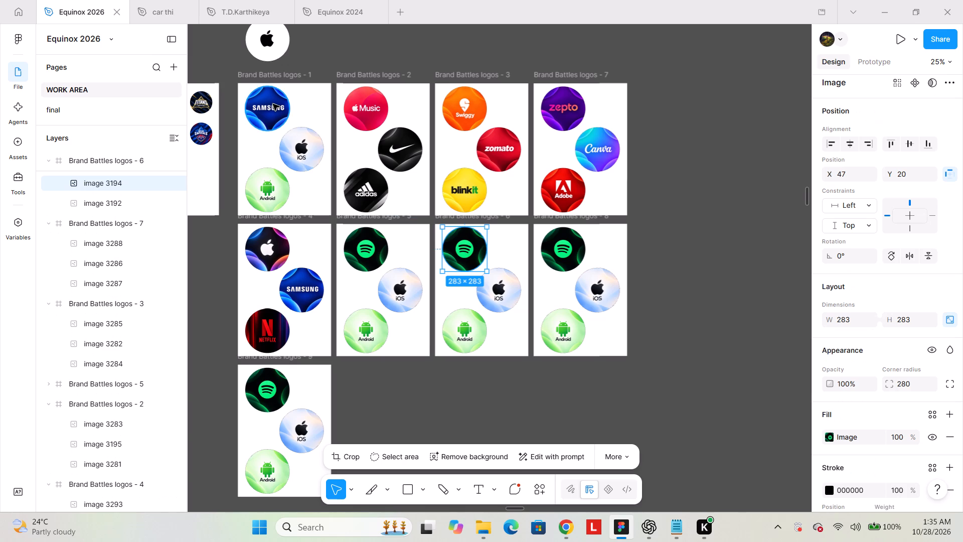
click(273, 104)
right_click(273, 104)
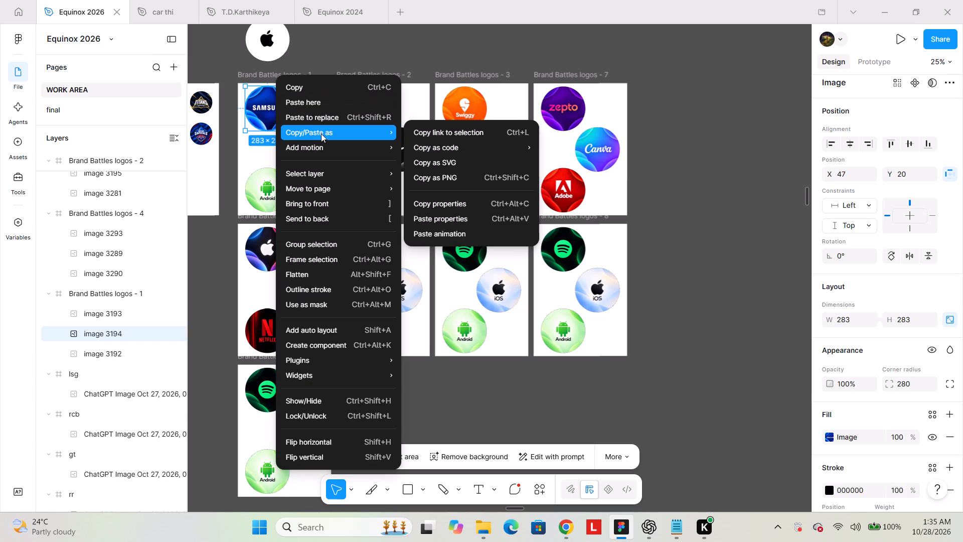
click(320, 118)
click(362, 58)
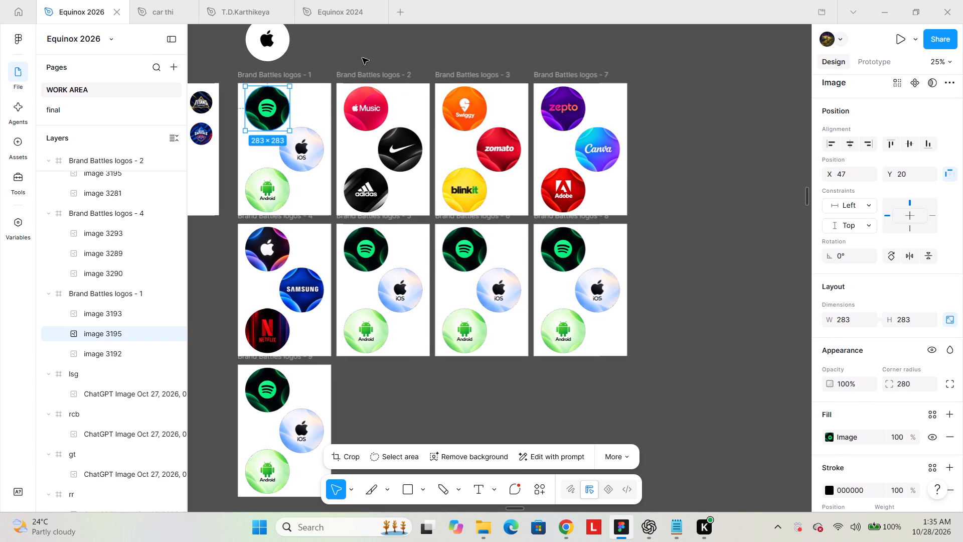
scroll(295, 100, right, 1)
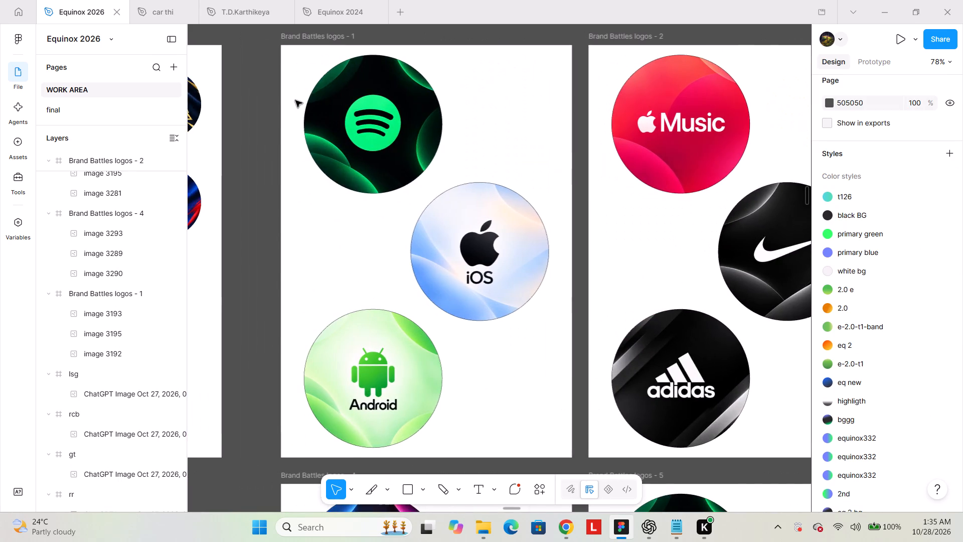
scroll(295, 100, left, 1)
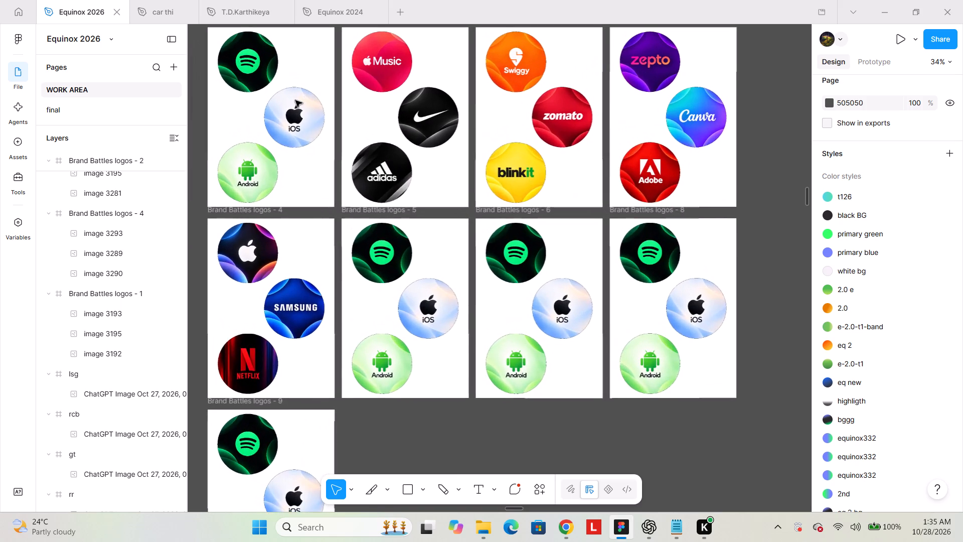
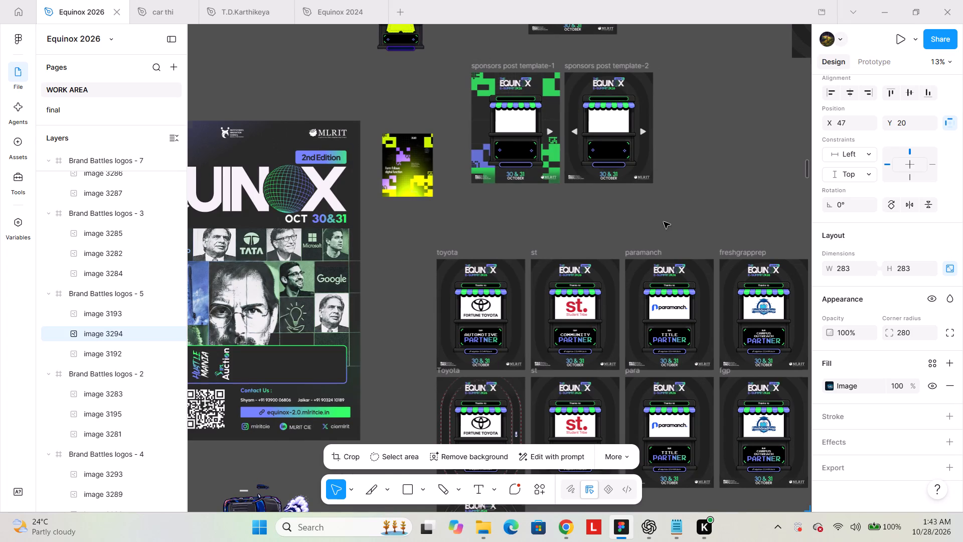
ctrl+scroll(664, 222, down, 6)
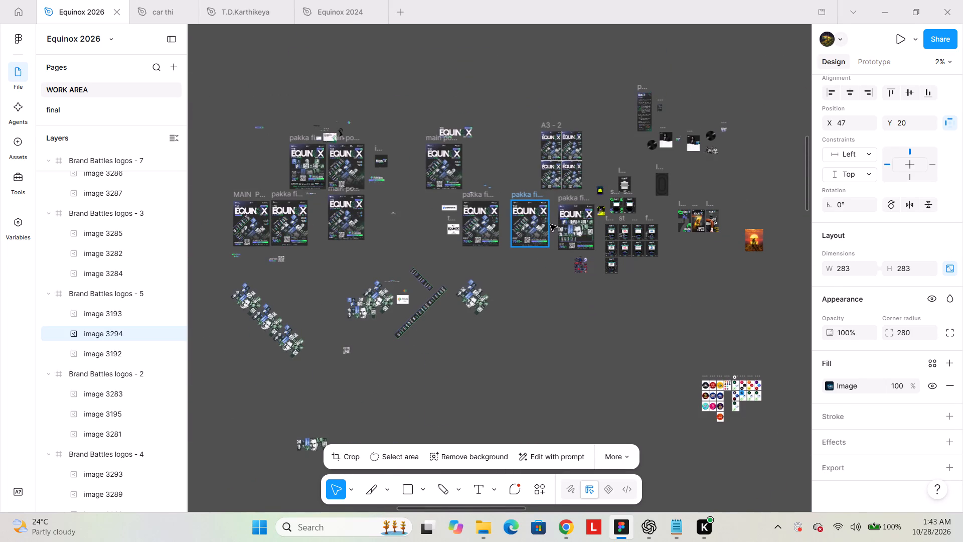
Search the page's layers for "star" and jump to the startup poly logo in logo strip 1.
key(ctrl+f)
text(star)
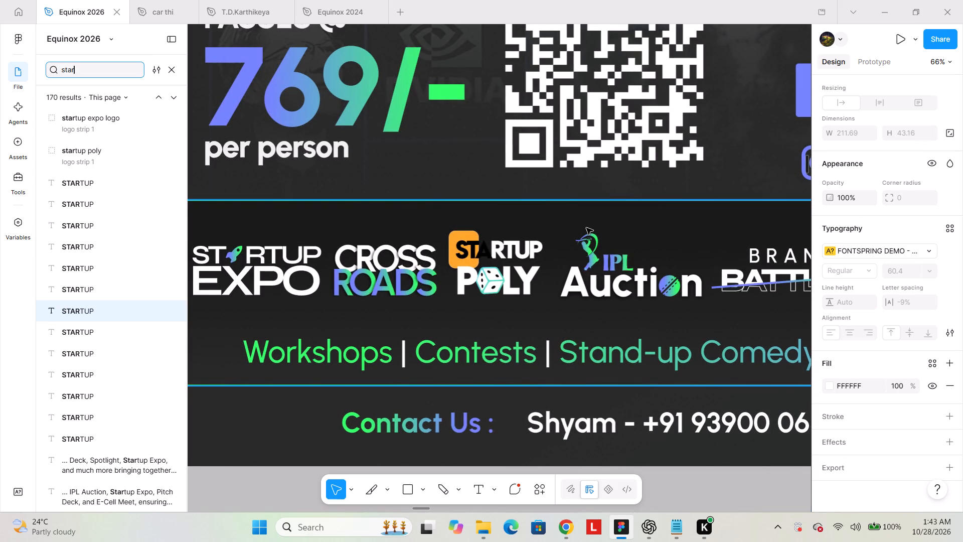
double_click(52, 145)
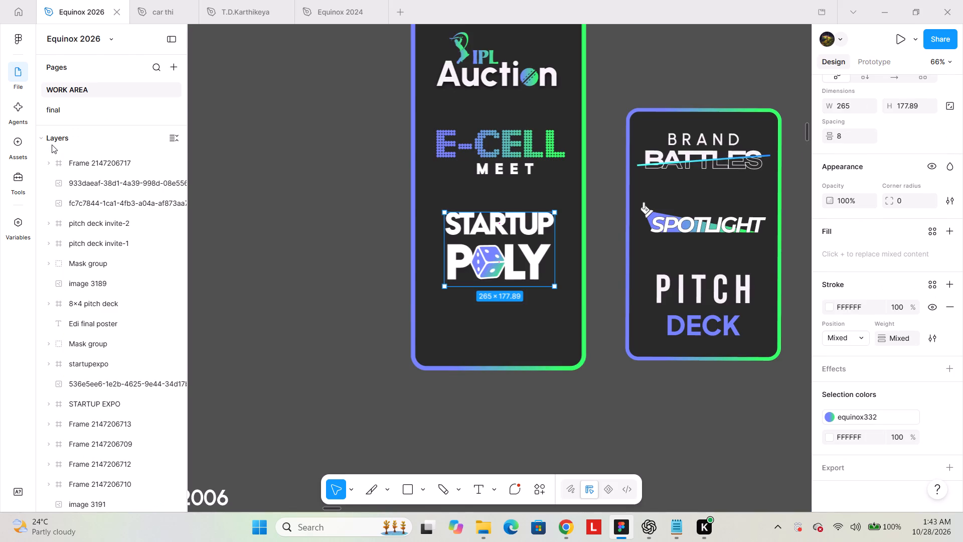
double_click(62, 157)
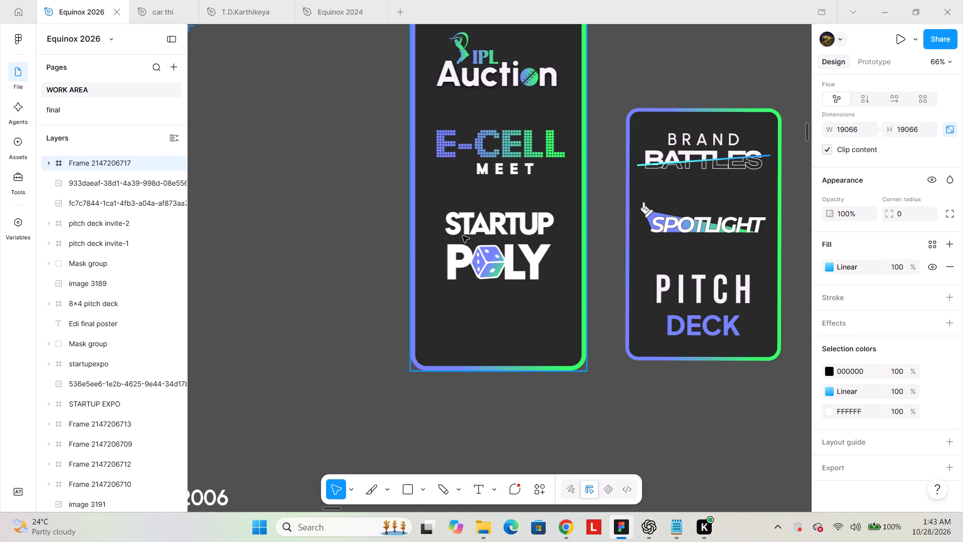
Look through the WORK AREA page's posters, banners and sub-event artwork, including the Brand Battles group and its Spotlight poster.
scroll(462, 236, down, 11)
ctrl+scroll(462, 236, down, 5)
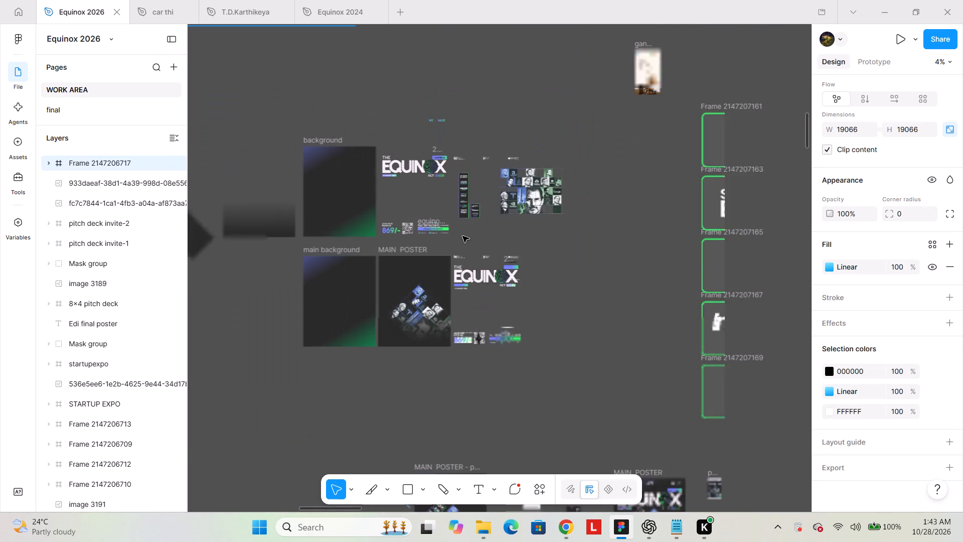
scroll(451, 214, down, 6)
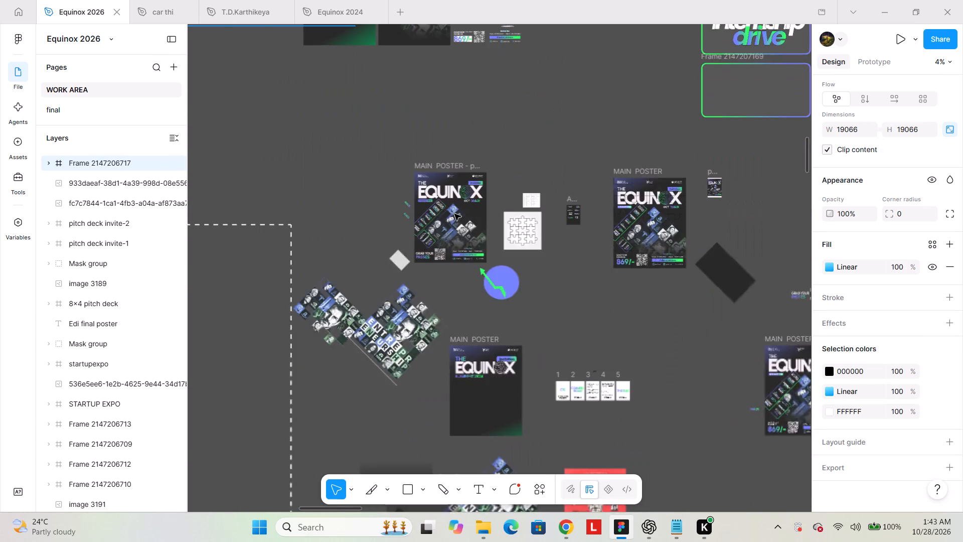
scroll(454, 214, down, 3)
ctrl+scroll(454, 214, down, 4)
scroll(454, 214, down, 5)
shift+scroll(454, 214, down, 4)
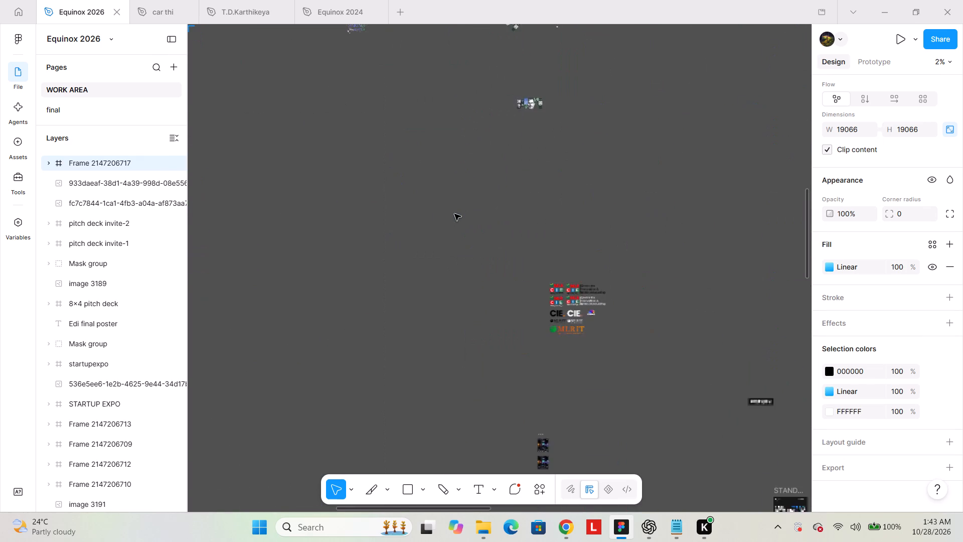
shift+scroll(454, 214, down, 4)
scroll(454, 214, down, 2)
shift+scroll(454, 214, down, 2)
ctrl+scroll(488, 199, up, 5)
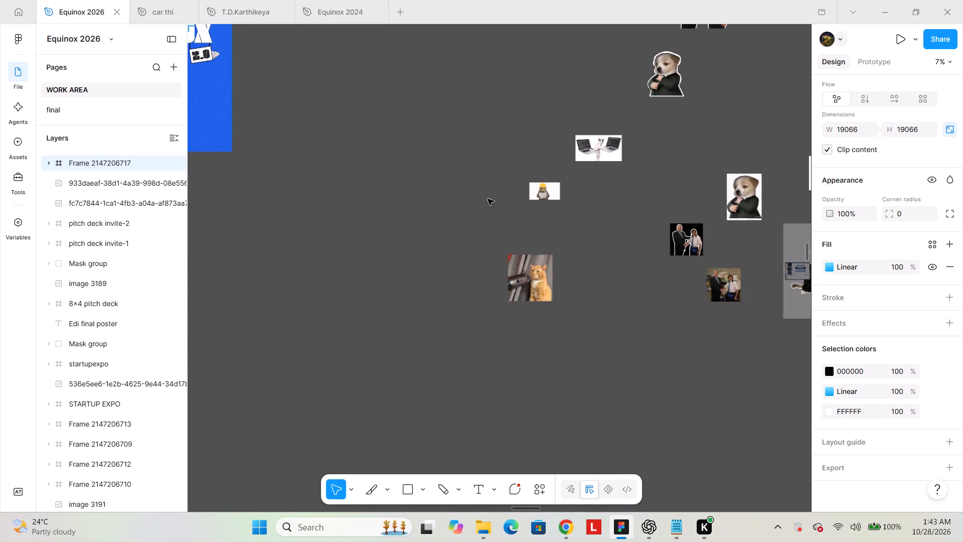
ctrl+scroll(488, 199, down, 6)
shift+scroll(488, 199, down, 10)
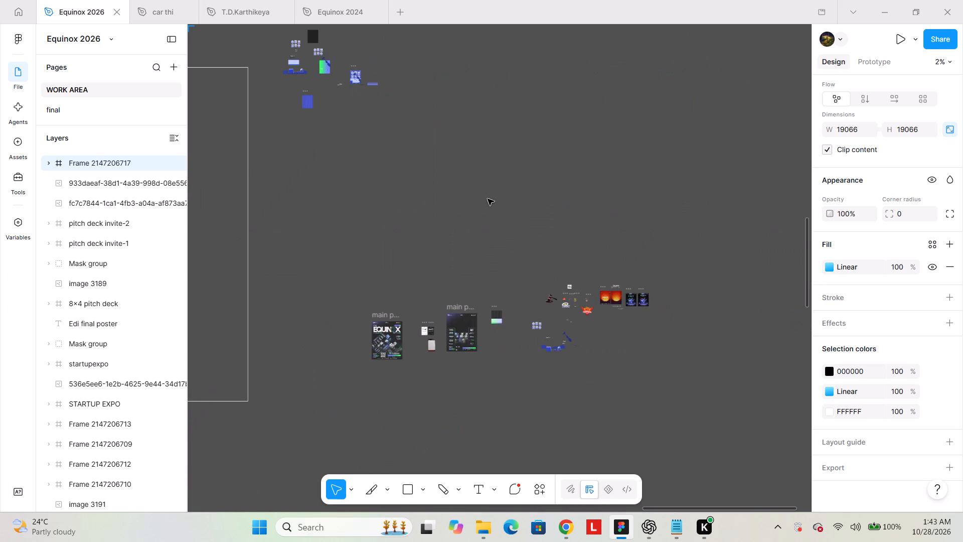
scroll(391, 359, up, 5)
ctrl+scroll(391, 359, down, 5)
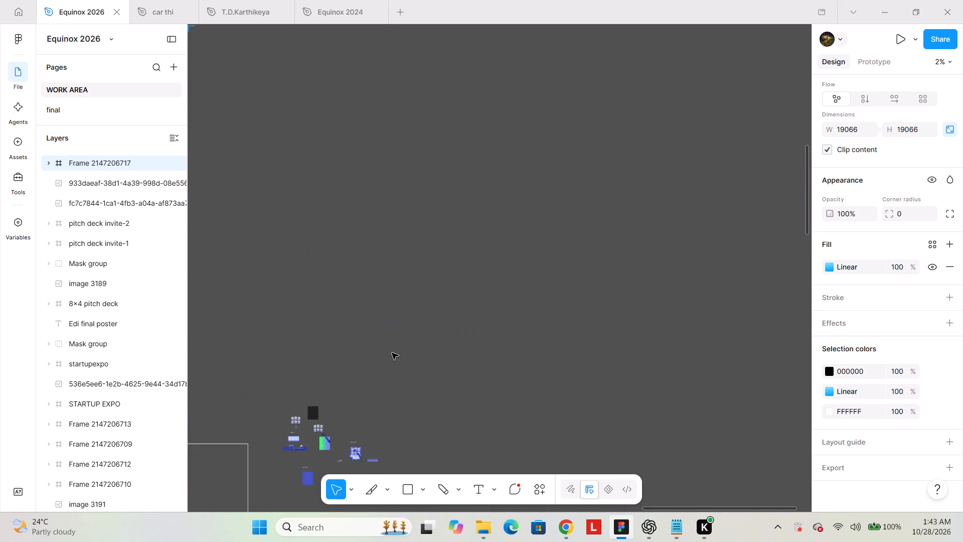
scroll(399, 336, down, 4)
ctrl+scroll(286, 138, up, 7)
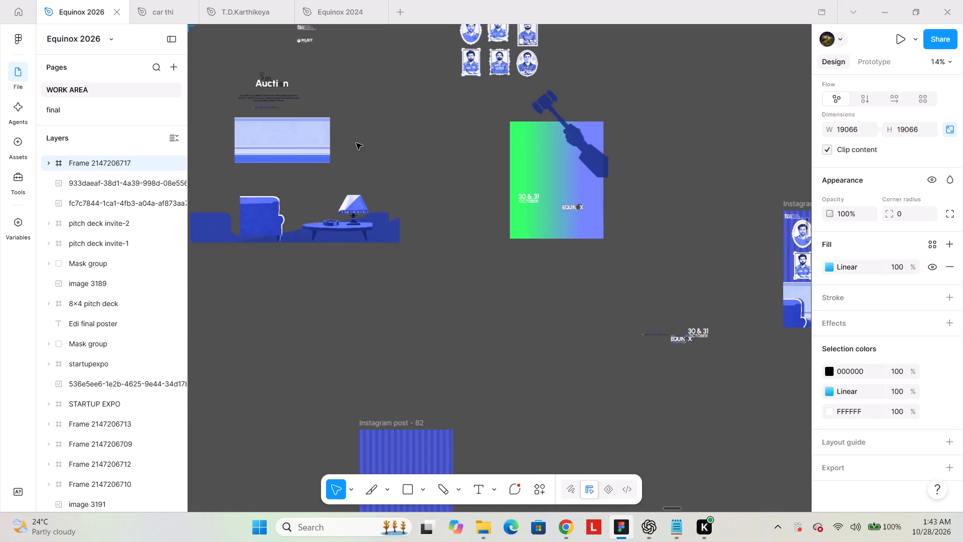
ctrl+scroll(356, 143, down, 12)
scroll(356, 144, down, 1)
shift+scroll(356, 144, down, 5)
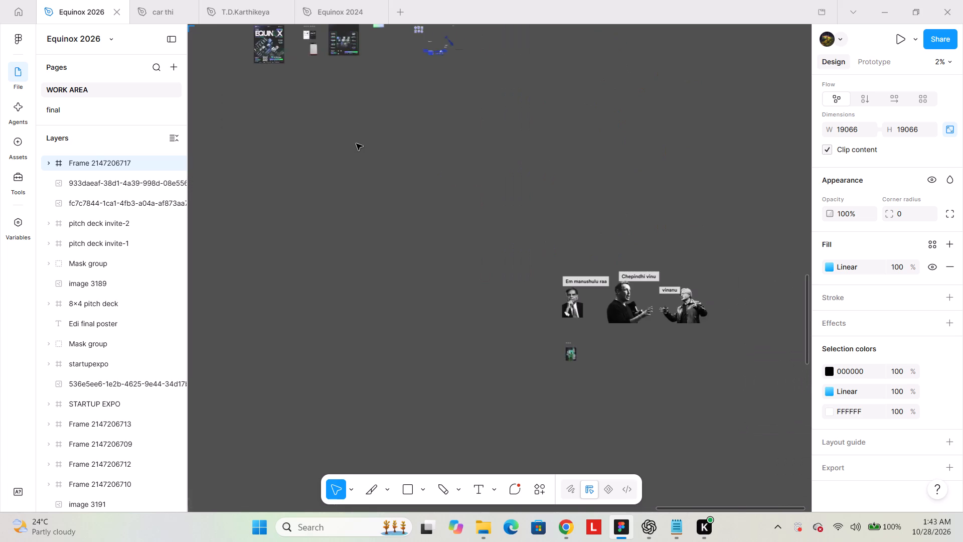
scroll(356, 144, down, 8)
shift+scroll(356, 144, down, 3)
scroll(356, 144, down, 2)
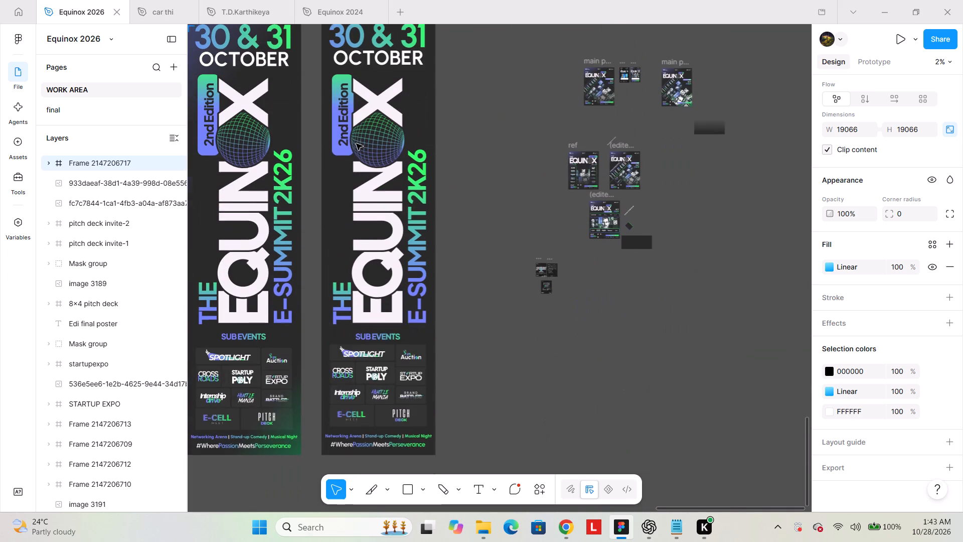
scroll(356, 144, down, 2)
shift+scroll(356, 144, up, 11)
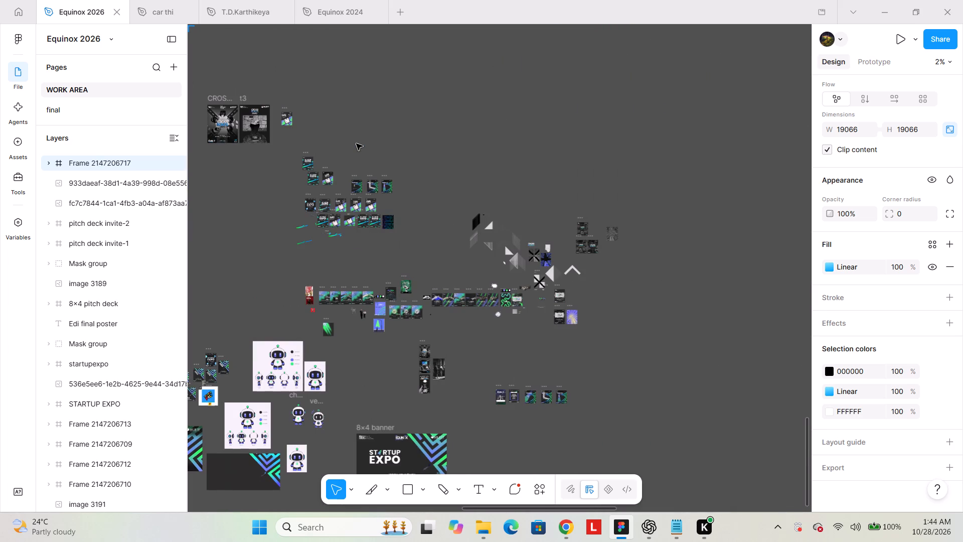
shift+scroll(356, 144, up, 5)
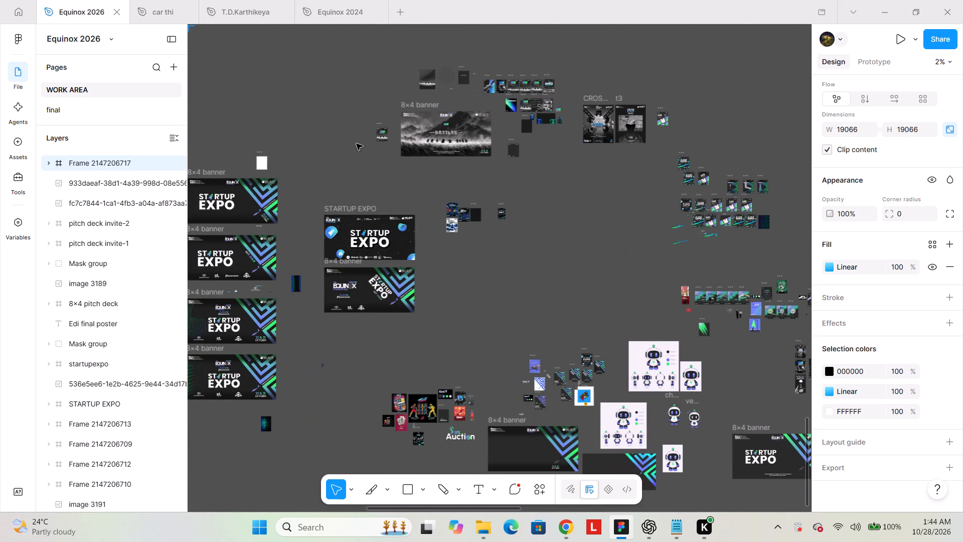
ctrl+scroll(456, 52, up, 5)
shift+scroll(603, 281, down, 2)
scroll(603, 281, up, 2)
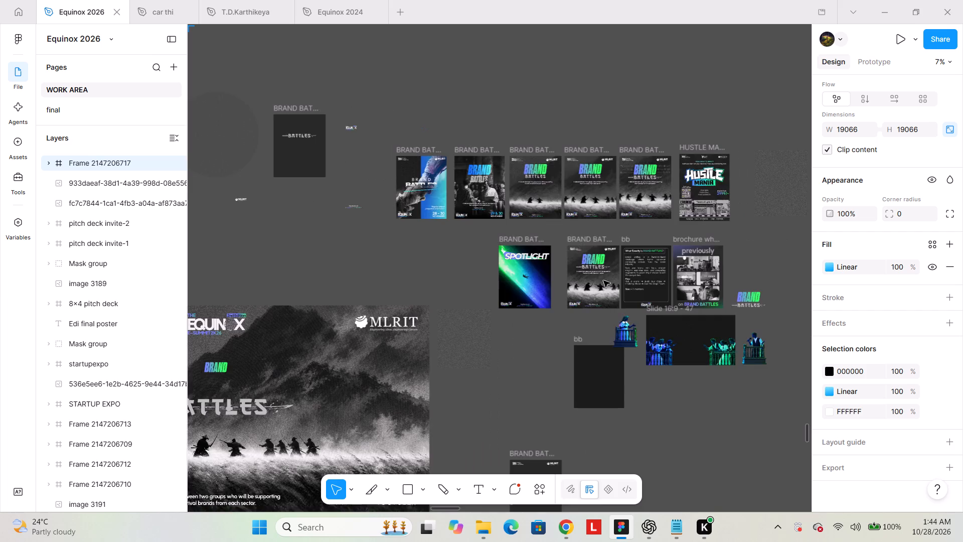
scroll(603, 281, up, 2)
ctrl+scroll(369, 292, down, 3)
ctrl+scroll(476, 326, up, 8)
scroll(500, 325, down, 2)
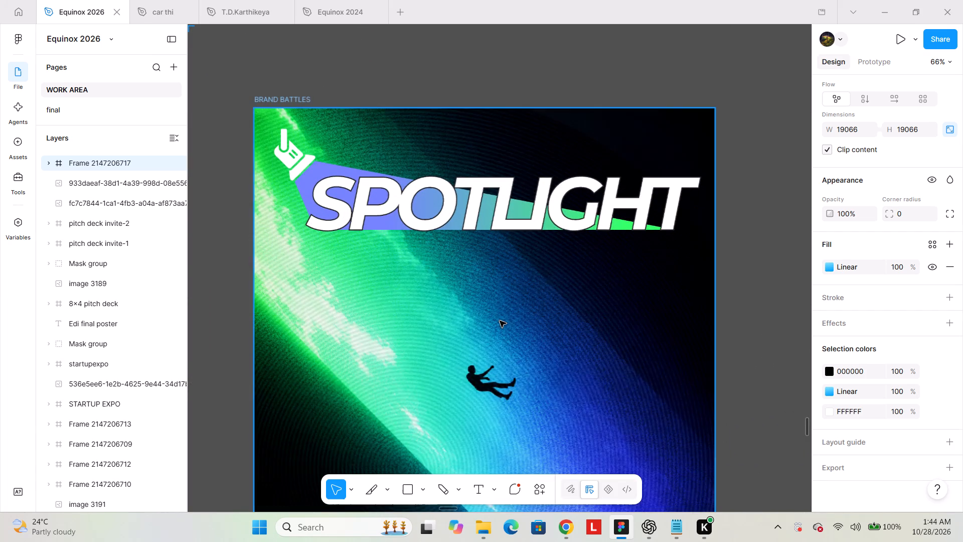
scroll(500, 319, down, 1)
ctrl+scroll(500, 319, down, 2)
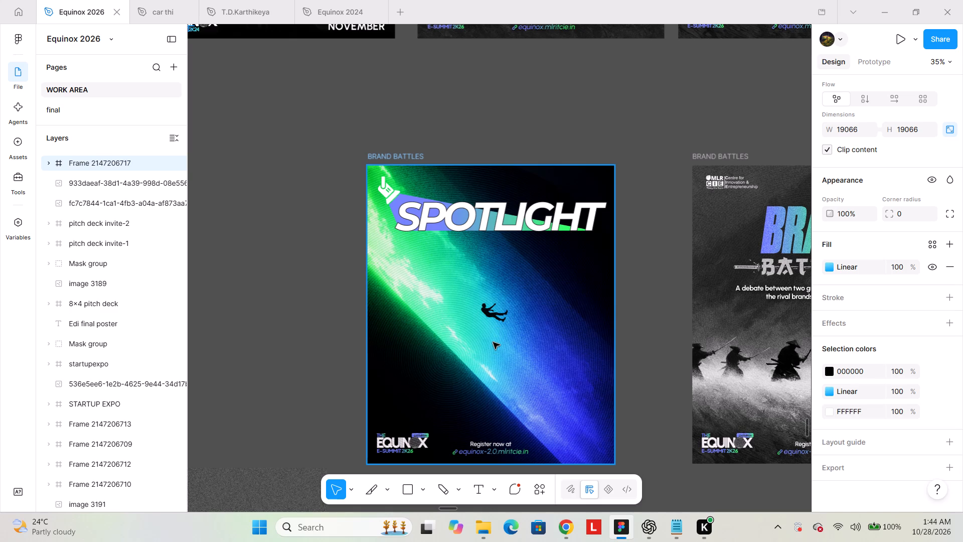
Examine the Brand Battles poster group and the two Cross Roads case study posters, including the brand board artwork on t3.
ctrl+scroll(494, 332, down, 2)
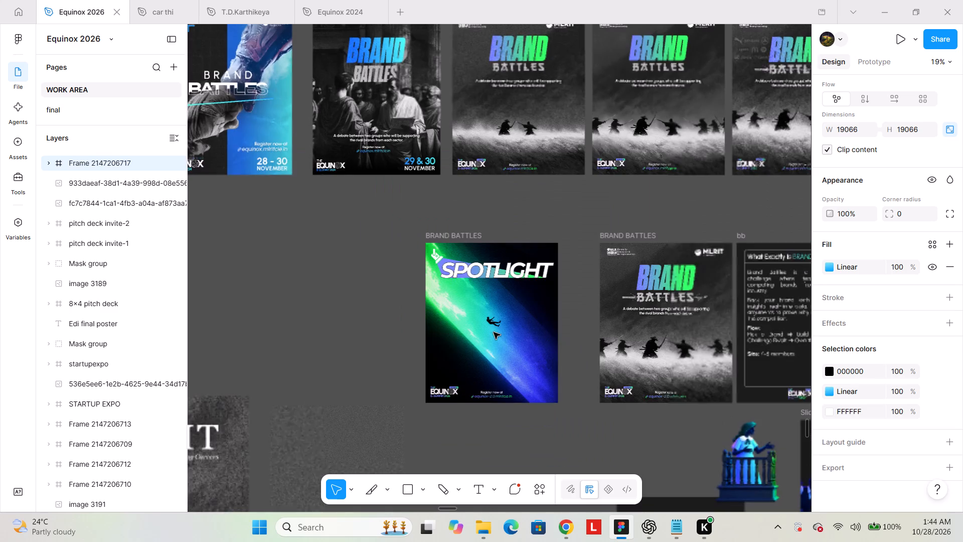
scroll(494, 322, down, 2)
ctrl+scroll(494, 322, down, 1)
shift+scroll(494, 322, down, 1)
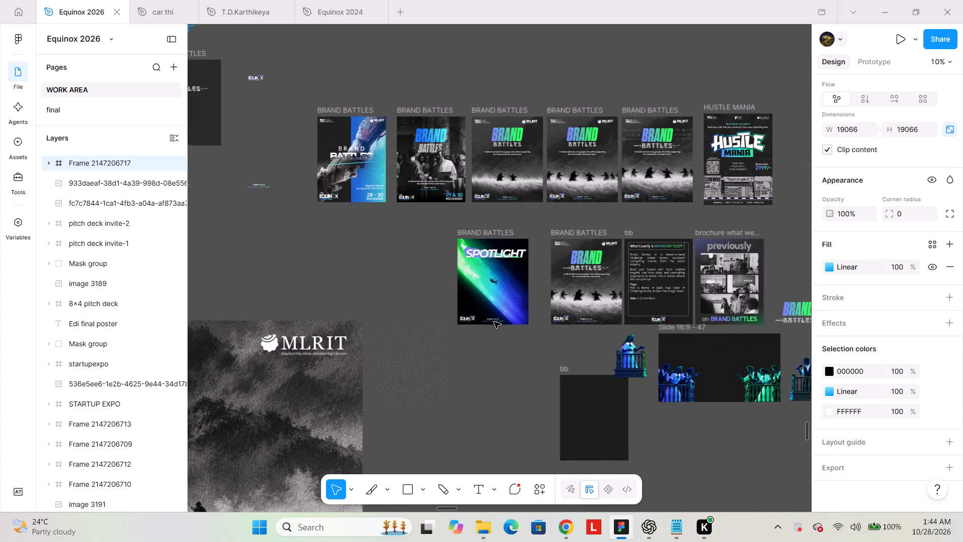
shift+scroll(494, 322, down, 2)
shift+scroll(494, 322, up, 3)
scroll(497, 323, down, 3)
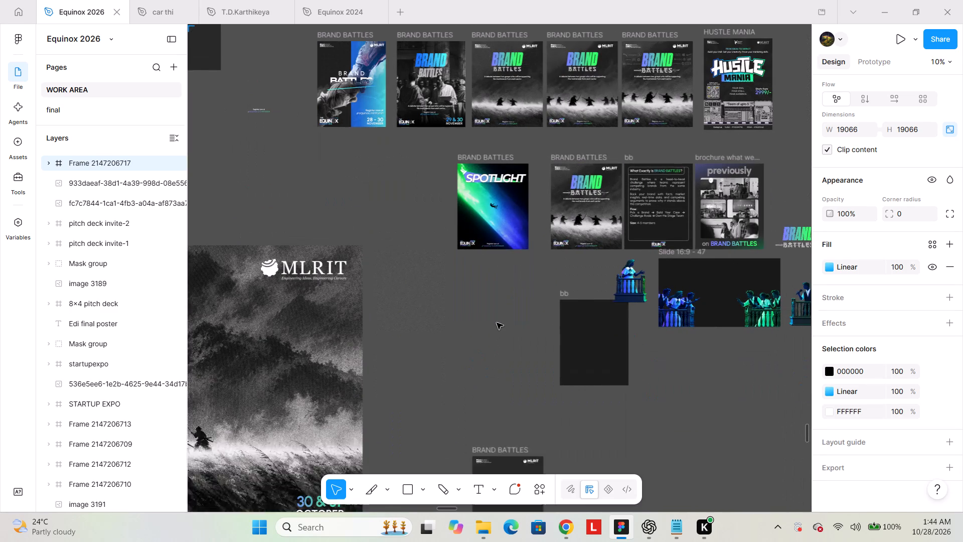
scroll(497, 323, down, 2)
ctrl+scroll(497, 323, down, 3)
shift+scroll(497, 323, down, 4)
ctrl+scroll(494, 203, up, 5)
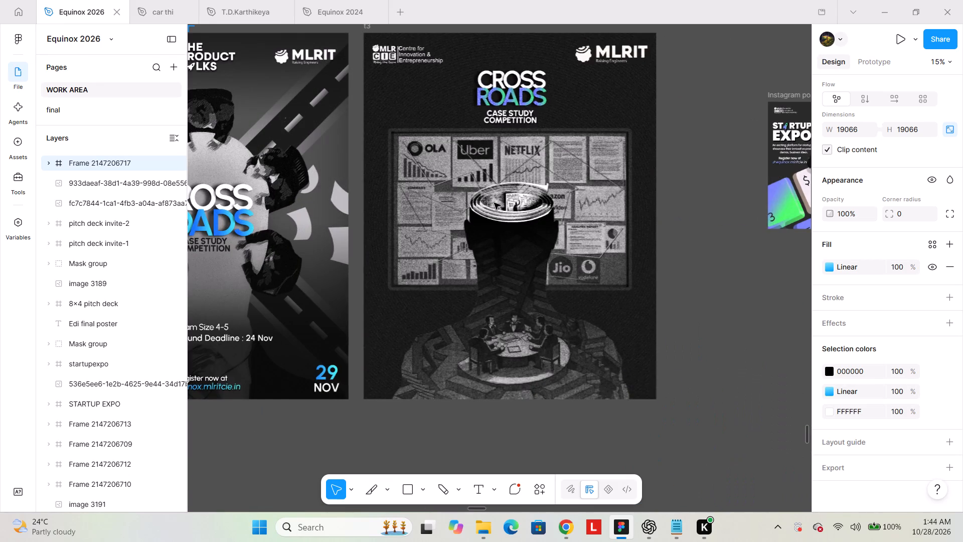
ctrl+scroll(494, 203, up, 3)
ctrl+scroll(494, 203, down, 1)
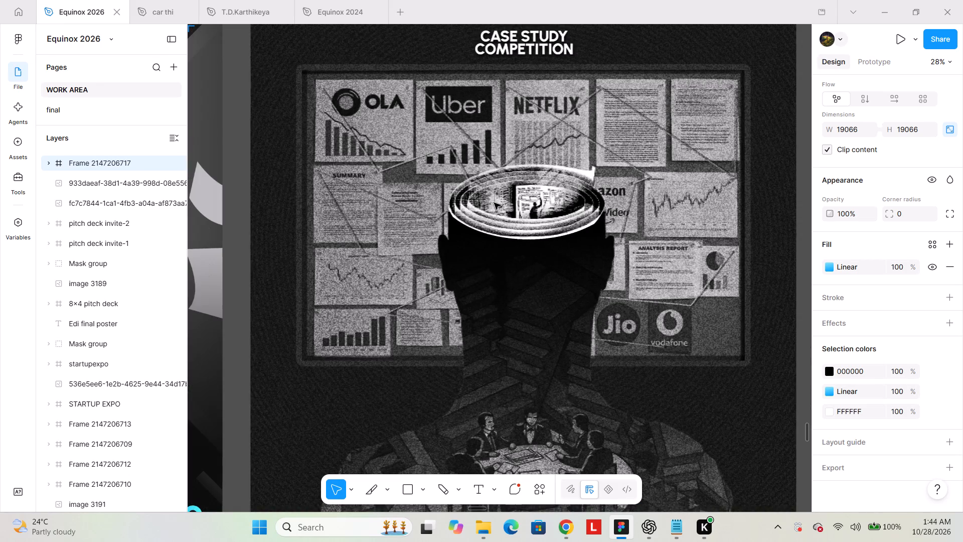
ctrl+scroll(494, 203, down, 5)
ctrl+scroll(494, 203, up, 3)
ctrl+scroll(494, 203, down, 2)
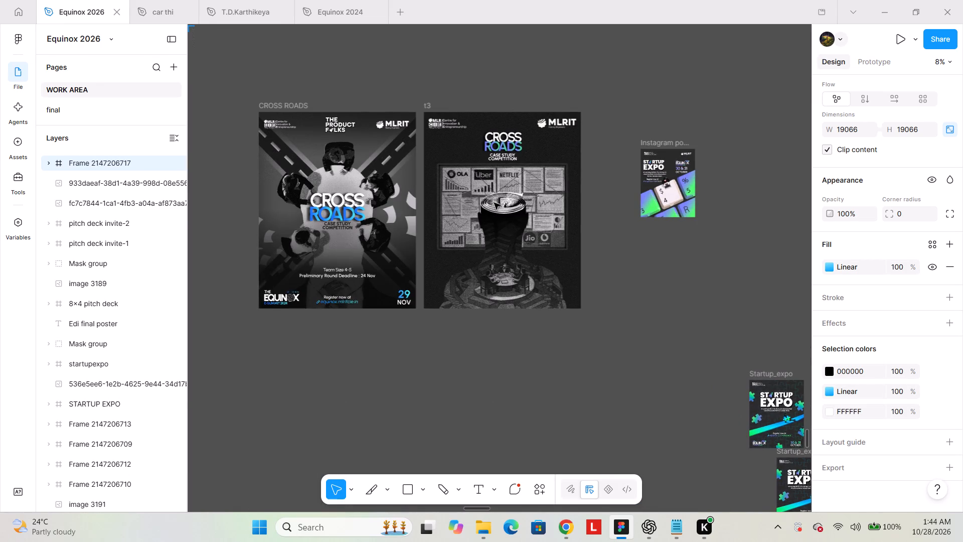
ctrl+scroll(522, 246, up, 4)
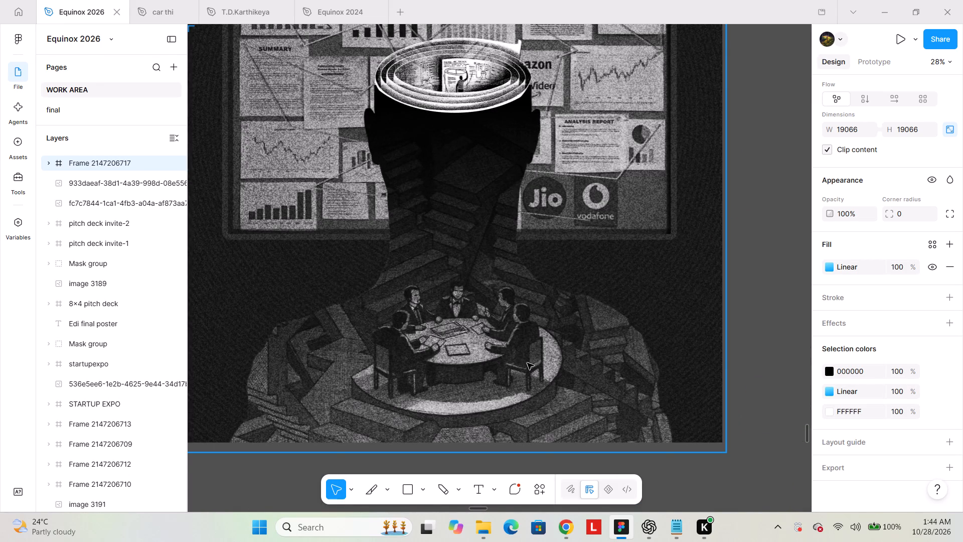
ctrl+scroll(499, 374, up, 3)
ctrl+scroll(496, 377, down, 6)
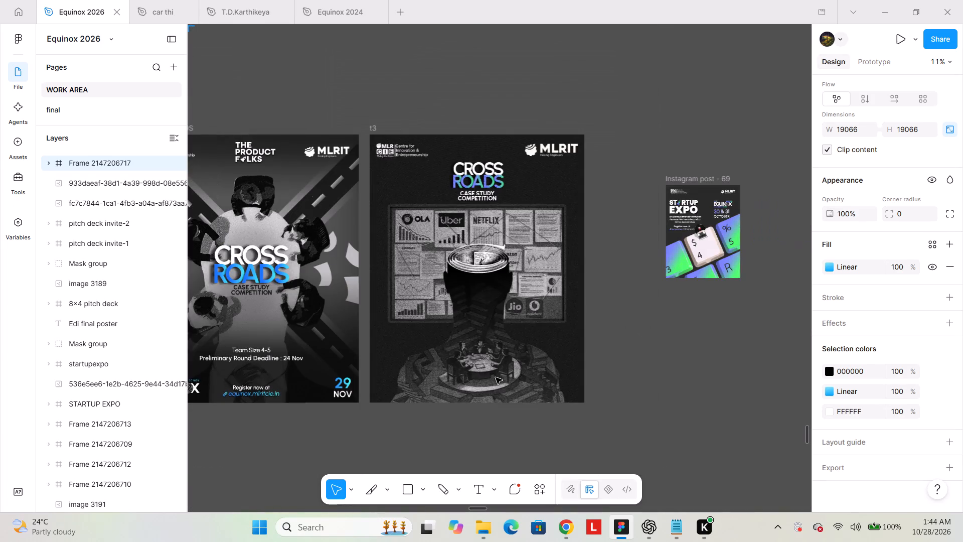
ctrl+scroll(624, 301, down, 2)
scroll(624, 301, down, 1)
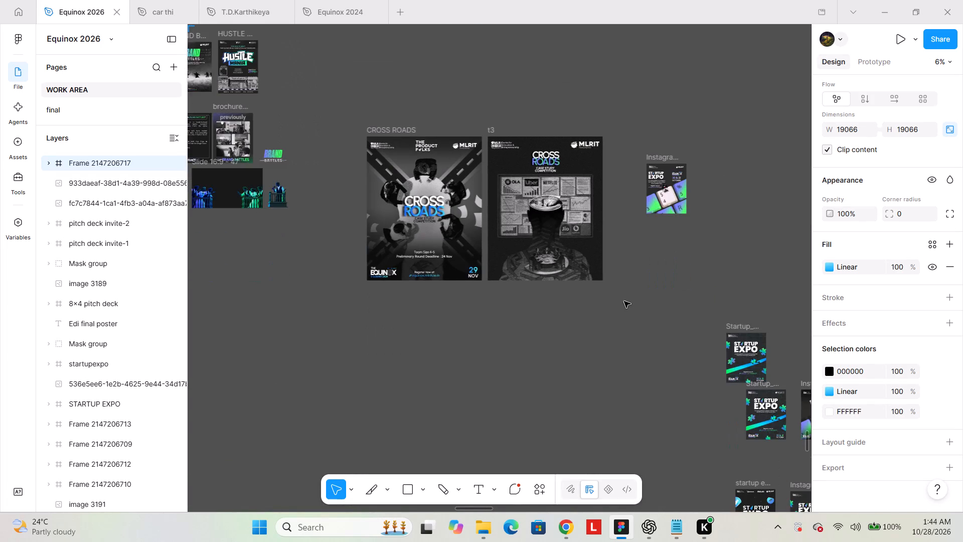
Look over the Startup Expo posters and banners, the IPL Auction posters, and the rest of the WORK AREA artwork.
shift+scroll(624, 301, down, 3)
scroll(624, 301, down, 2)
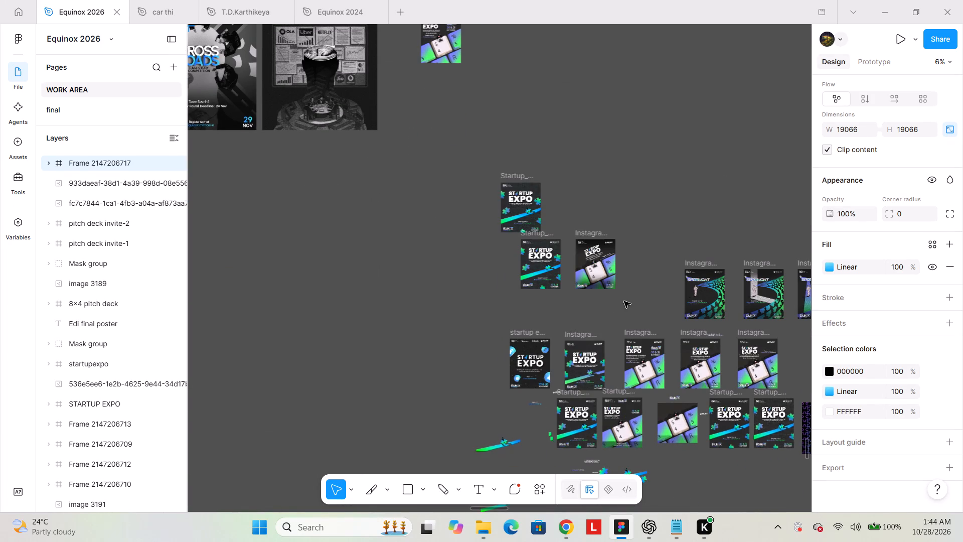
shift+scroll(624, 301, down, 2)
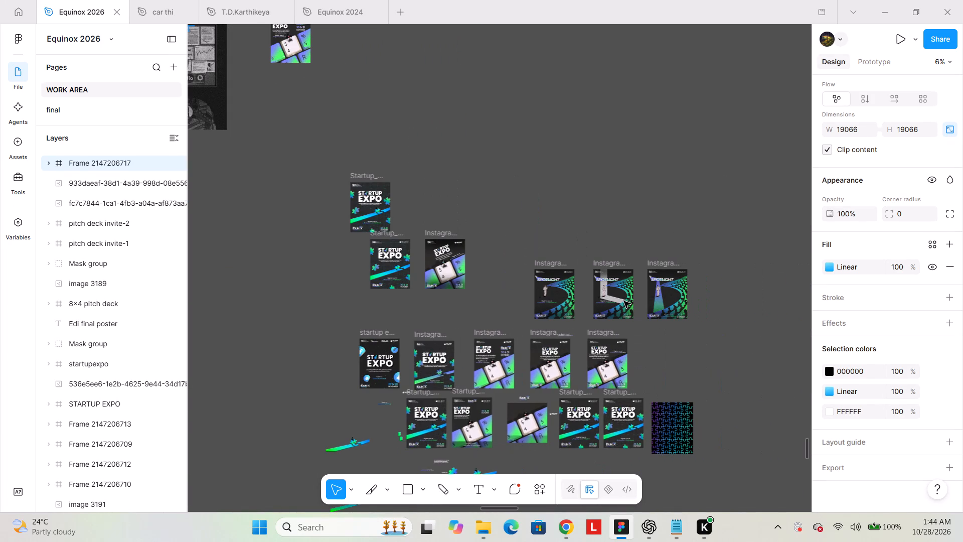
shift+scroll(624, 301, up, 12)
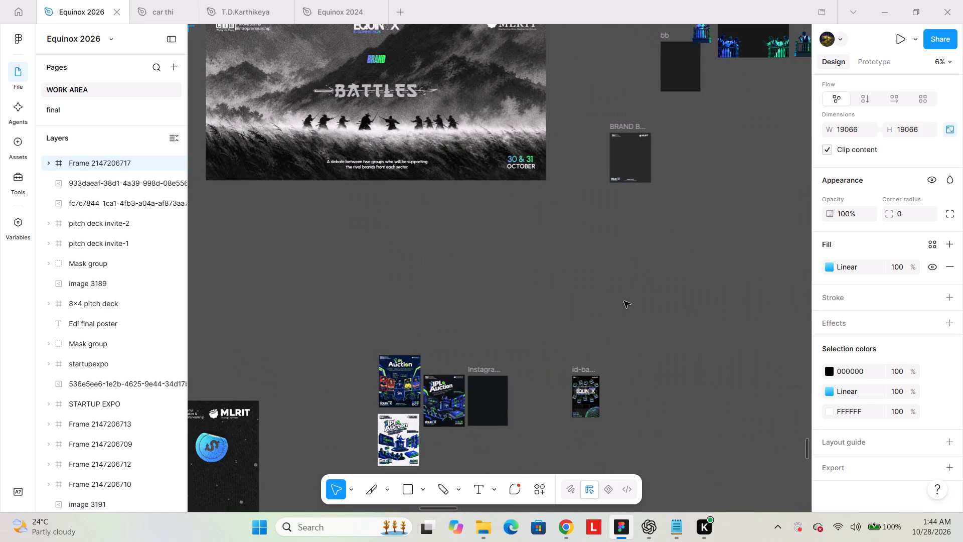
ctrl+scroll(491, 439, up, 4)
shift+scroll(486, 437, up, 3)
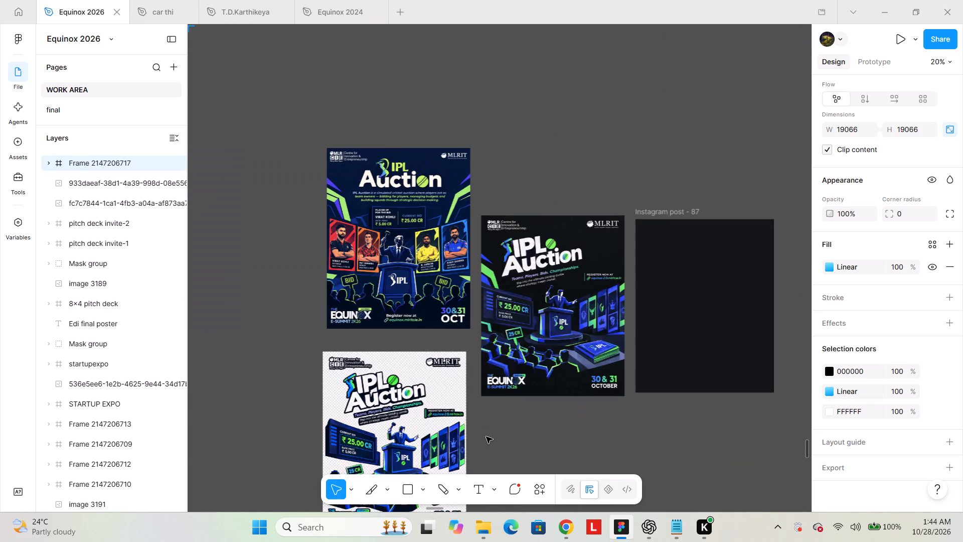
ctrl+scroll(486, 436, down, 6)
scroll(522, 305, down, 2)
shift+scroll(520, 303, up, 3)
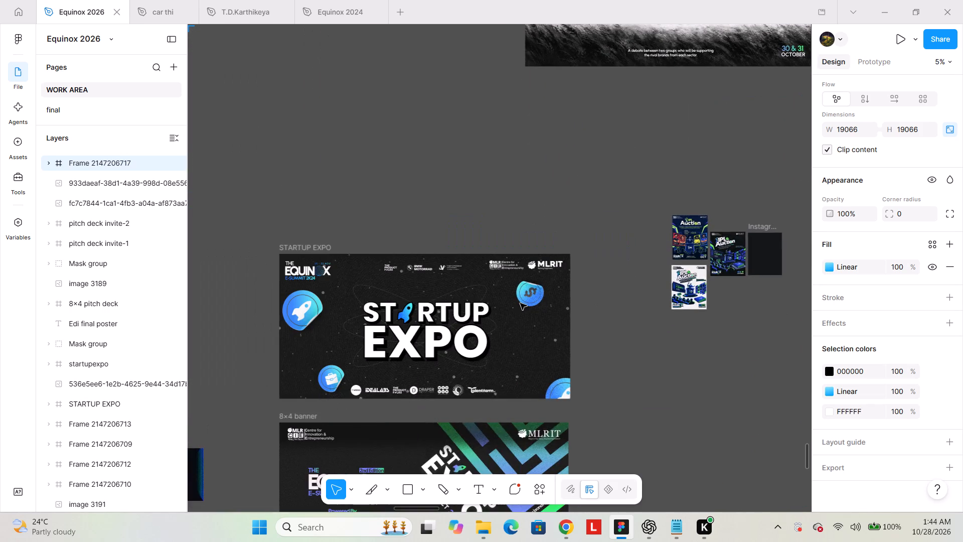
scroll(520, 303, down, 4)
shift+scroll(520, 303, up, 5)
scroll(520, 303, up, 9)
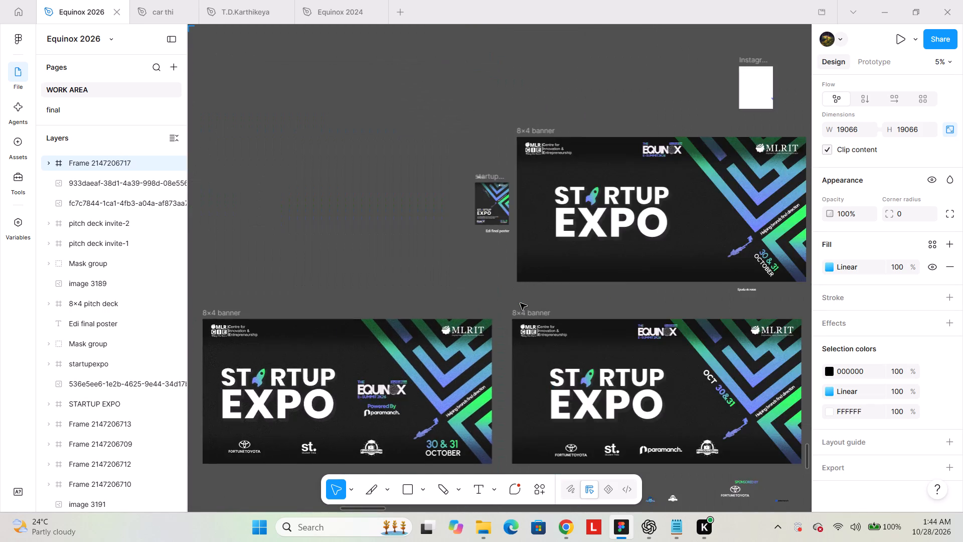
scroll(520, 303, up, 2)
scroll(520, 303, down, 9)
ctrl+scroll(520, 303, down, 5)
scroll(520, 303, up, 8)
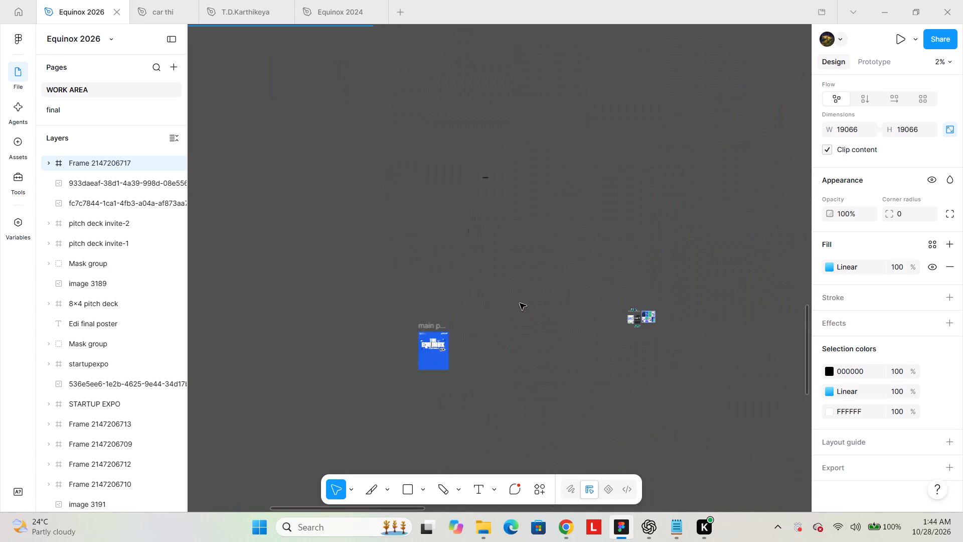
scroll(520, 303, up, 5)
shift+scroll(520, 303, up, 8)
scroll(520, 303, down, 1)
scroll(520, 303, up, 2)
scroll(520, 303, down, 4)
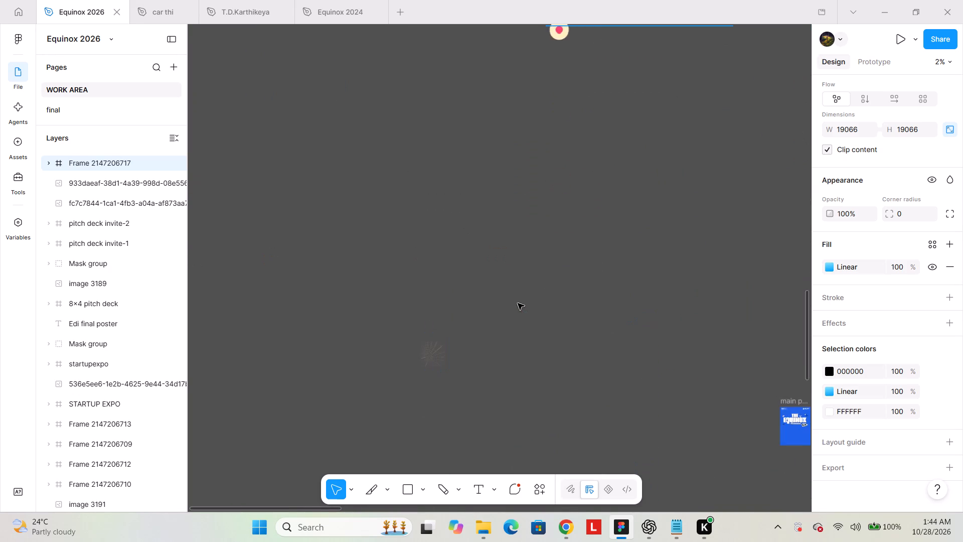
scroll(518, 303, down, 6)
shift+scroll(518, 303, down, 10)
scroll(518, 303, down, 3)
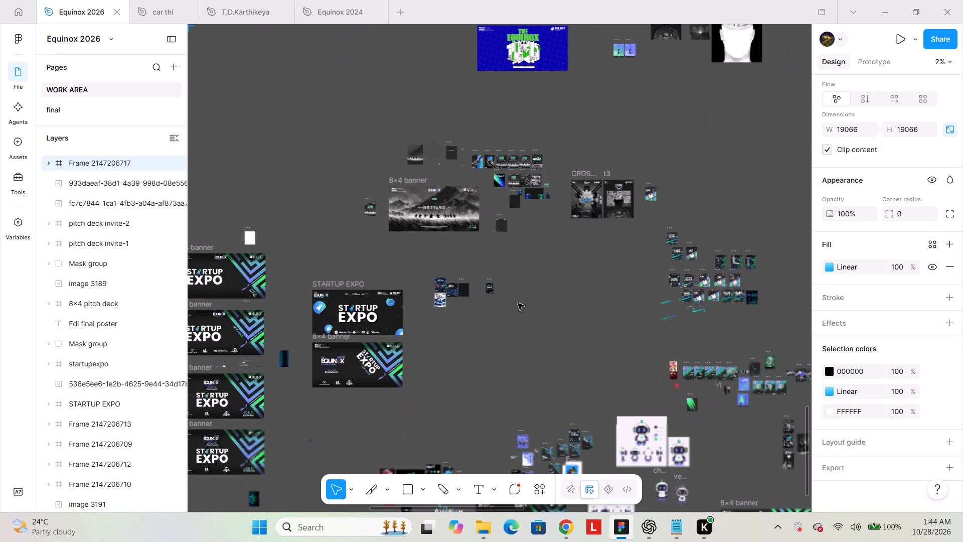
On the final page, reply "thank you annaya" to the comment thread beside the event posters and close it.
click(73, 108)
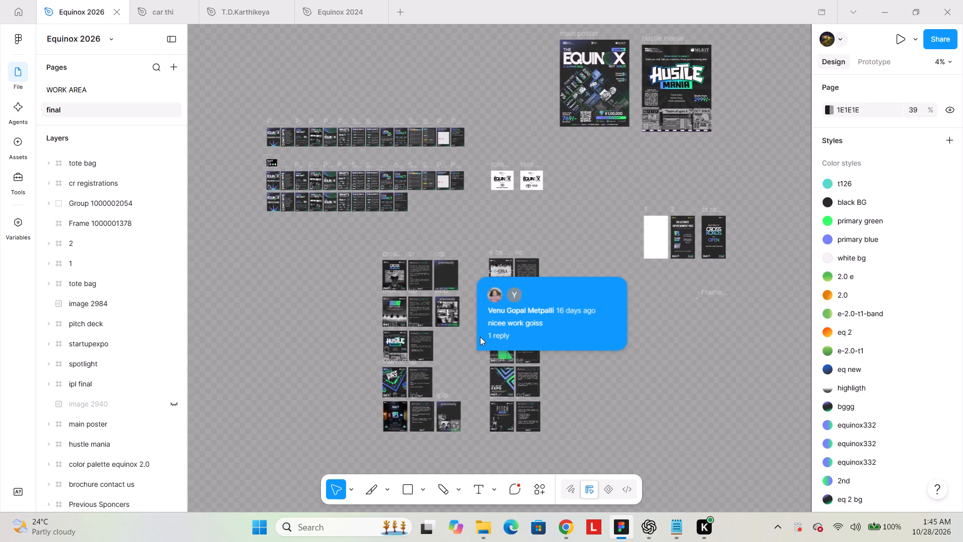
click(515, 324)
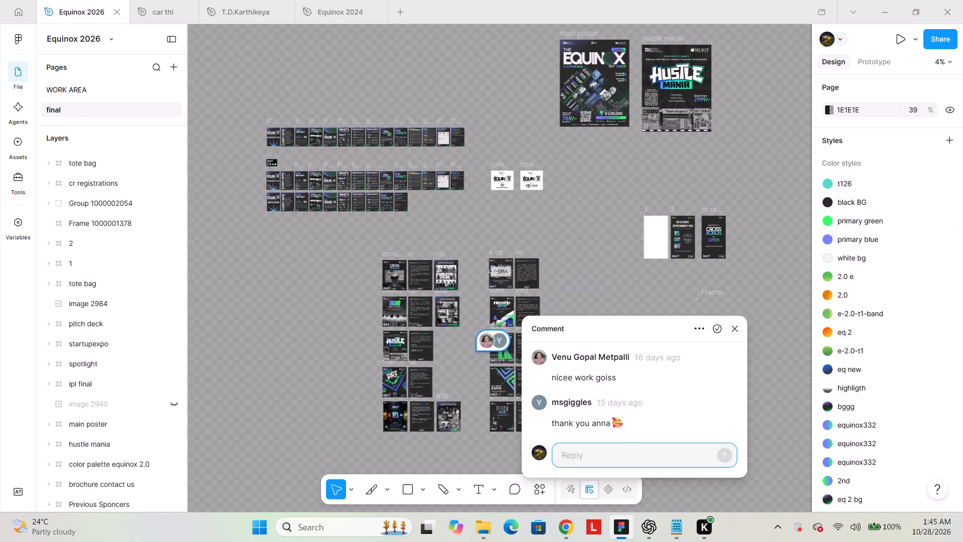
click(631, 451)
text(thank you annaya)
key(Return)
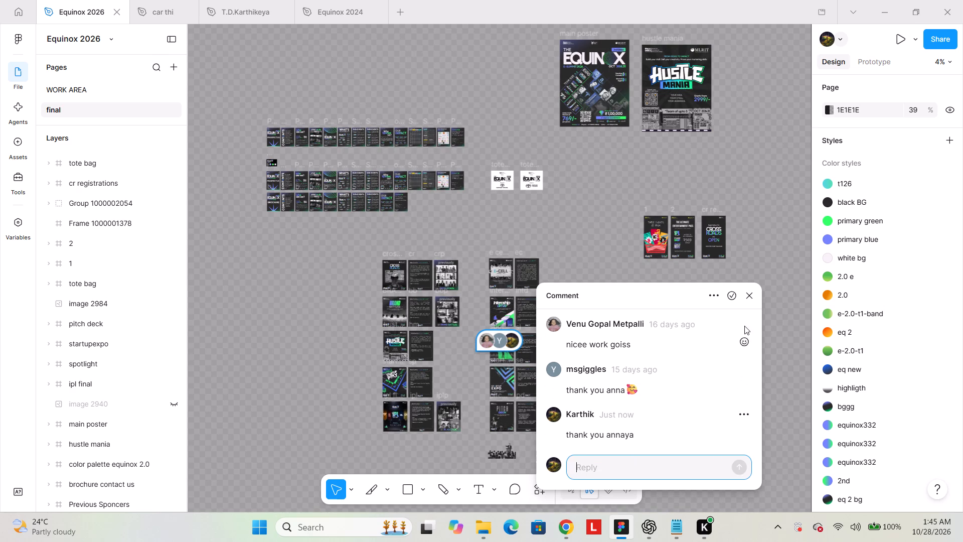
click(749, 300)
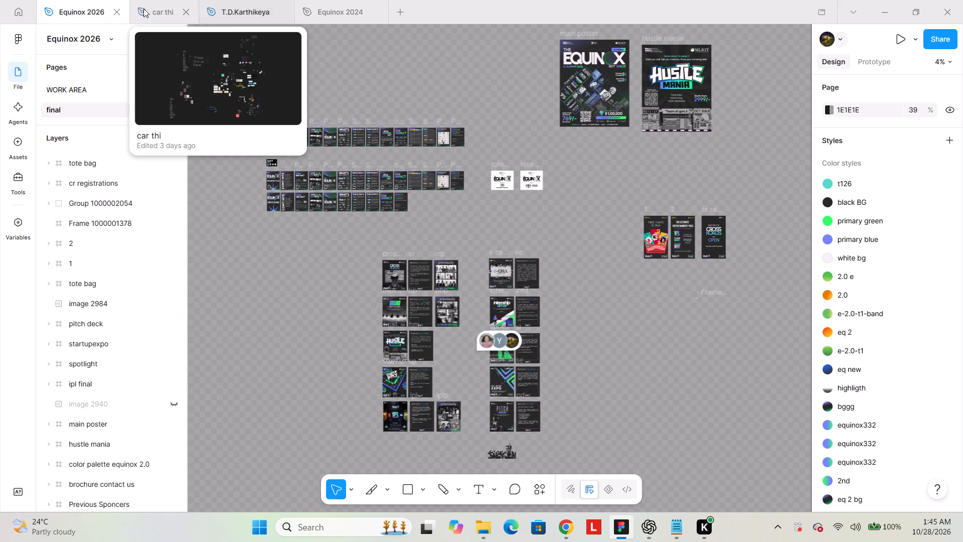
On the WORK AREA page, copy the sponsor frames toyota, st, paramanch and freshgrapprep from the top row of the sponsor posts.
click(78, 86)
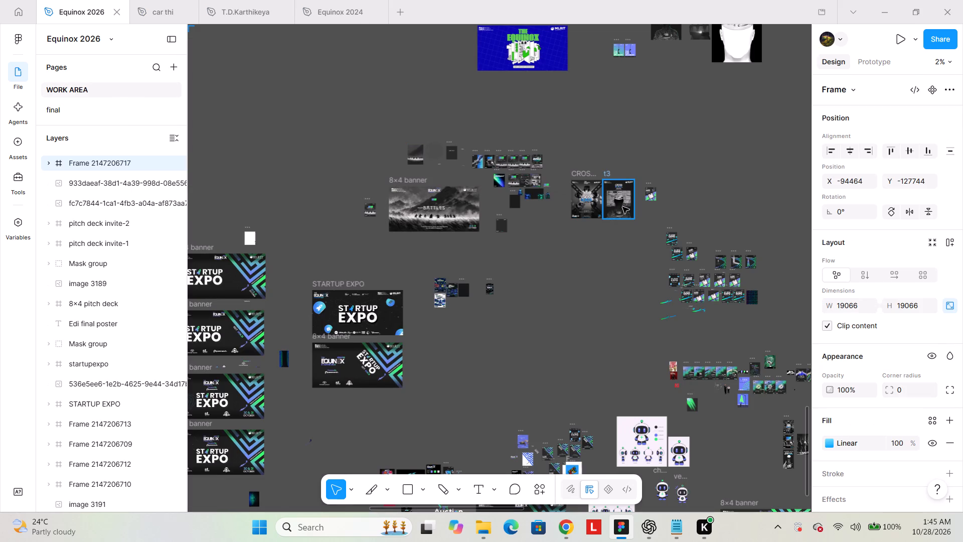
ctrl+scroll(564, 204, down, 4)
scroll(564, 204, up, 3)
shift+scroll(564, 204, up, 2)
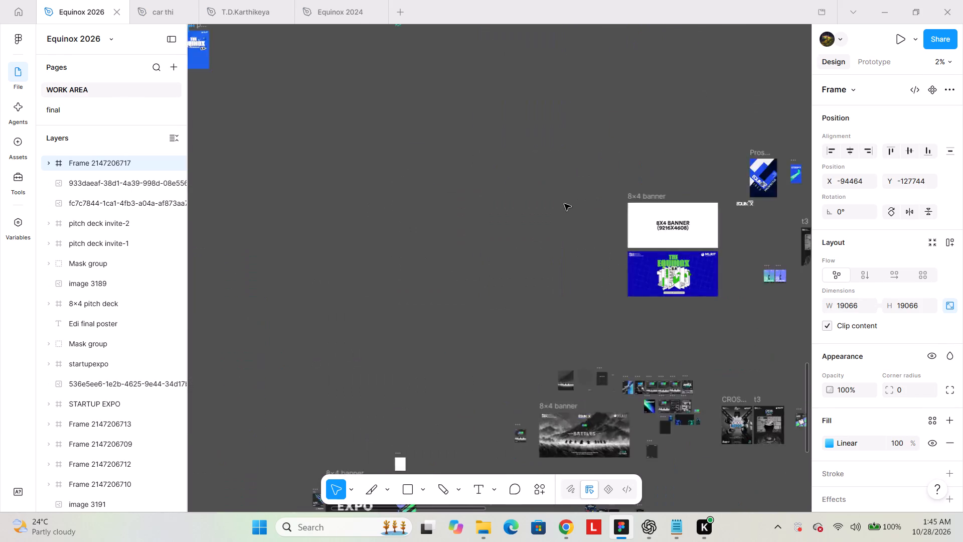
shift+scroll(564, 204, up, 6)
scroll(564, 204, up, 4)
shift+scroll(564, 204, up, 11)
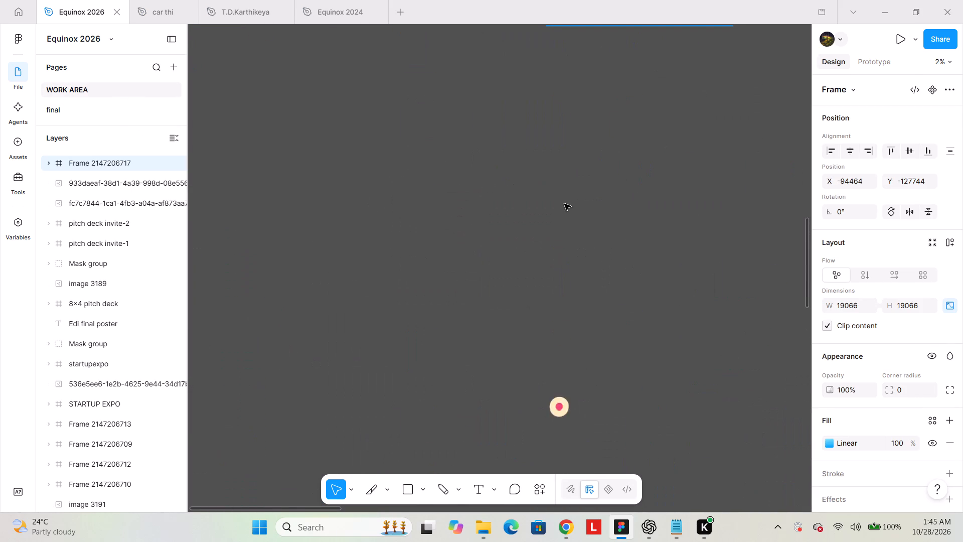
shift+scroll(564, 204, up, 11)
shift+scroll(564, 204, down, 6)
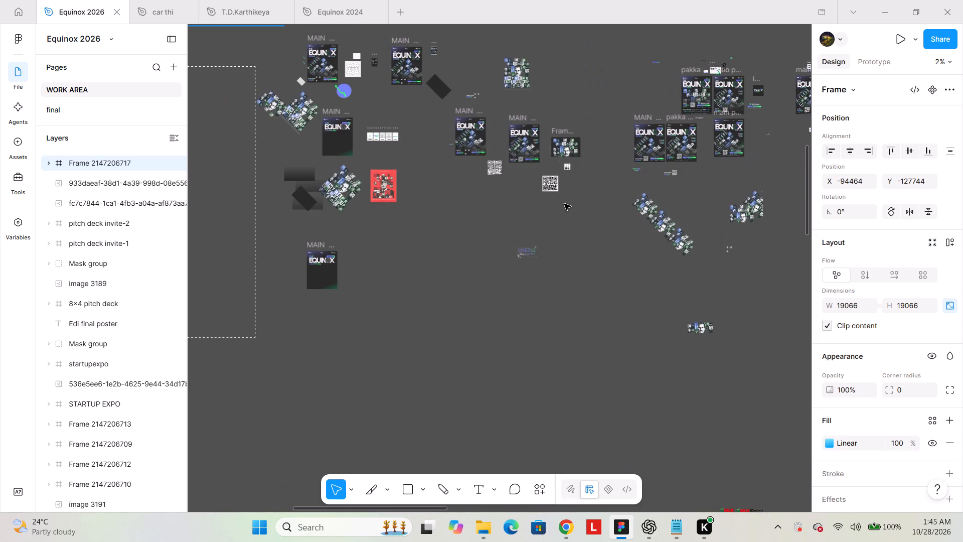
shift+scroll(661, 194, down, 4)
ctrl+scroll(736, 169, up, 2)
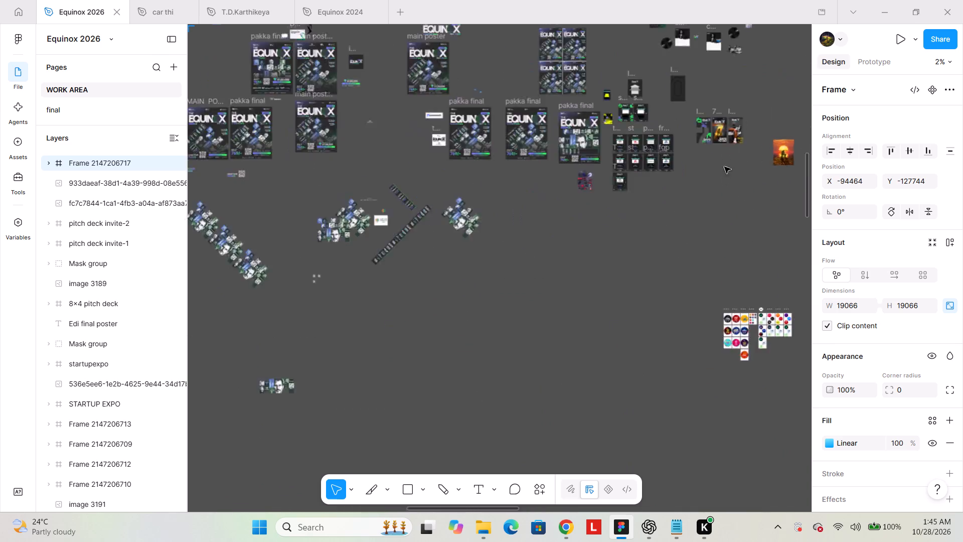
ctrl+scroll(724, 167, up, 6)
scroll(617, 192, up, 5)
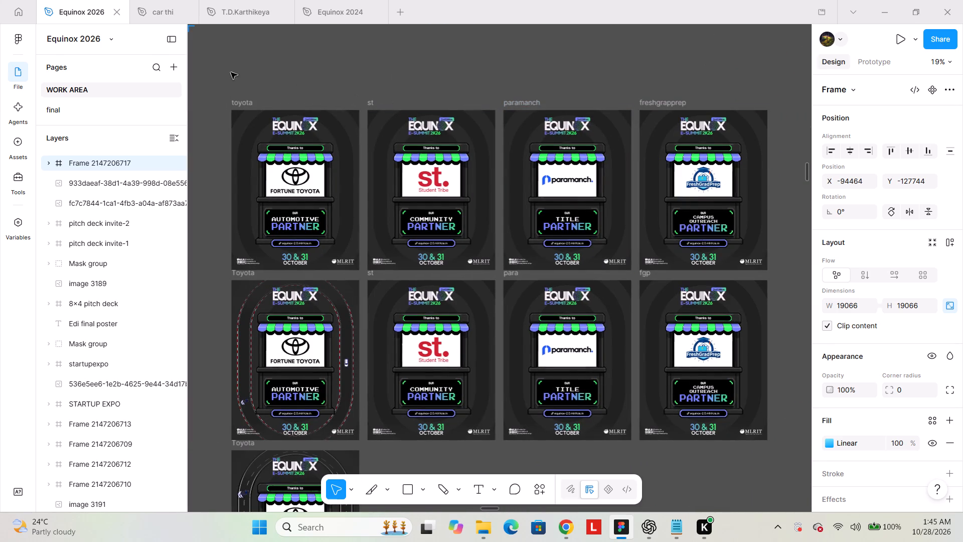
drag(225, 66, 778, 277)
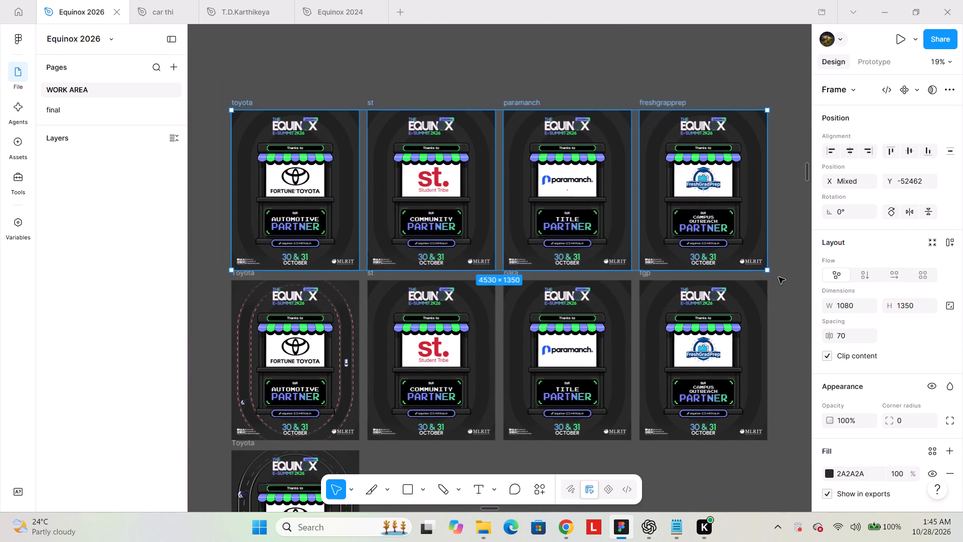
key(ctrl+c)
Paste the four sponsor frames on the final page and place them to the left of the cross roads poster, level with its row.
click(78, 102)
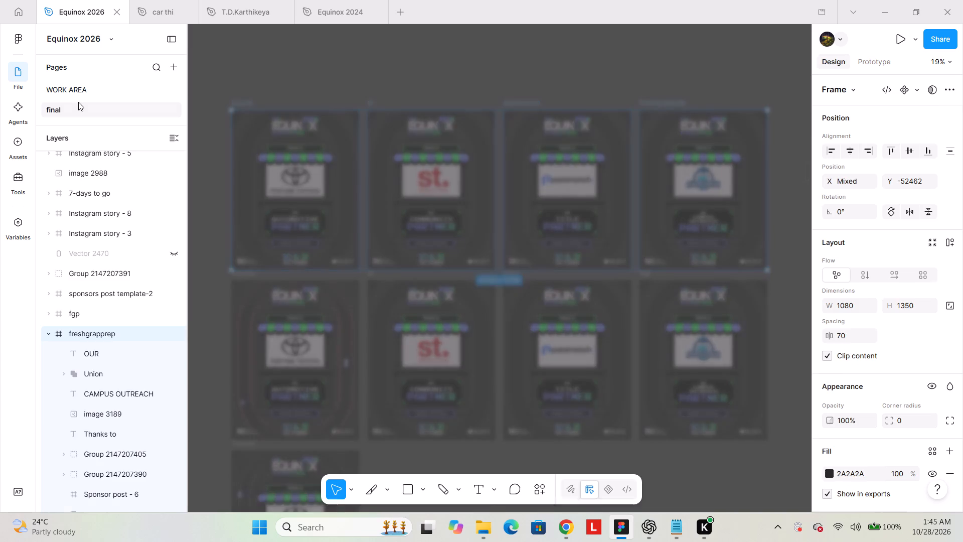
click(588, 336)
scroll(572, 314, down, 2)
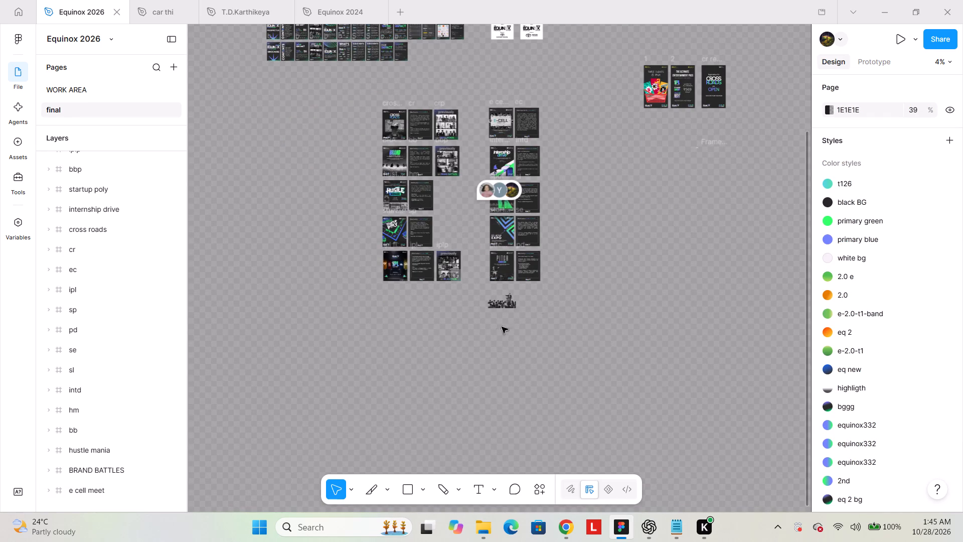
key(ctrl+v)
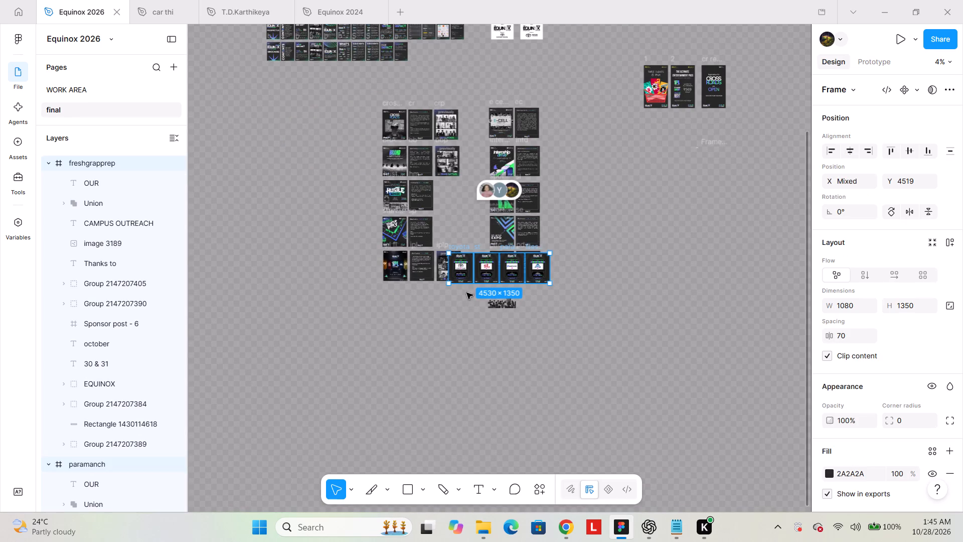
drag(510, 269, 302, 137)
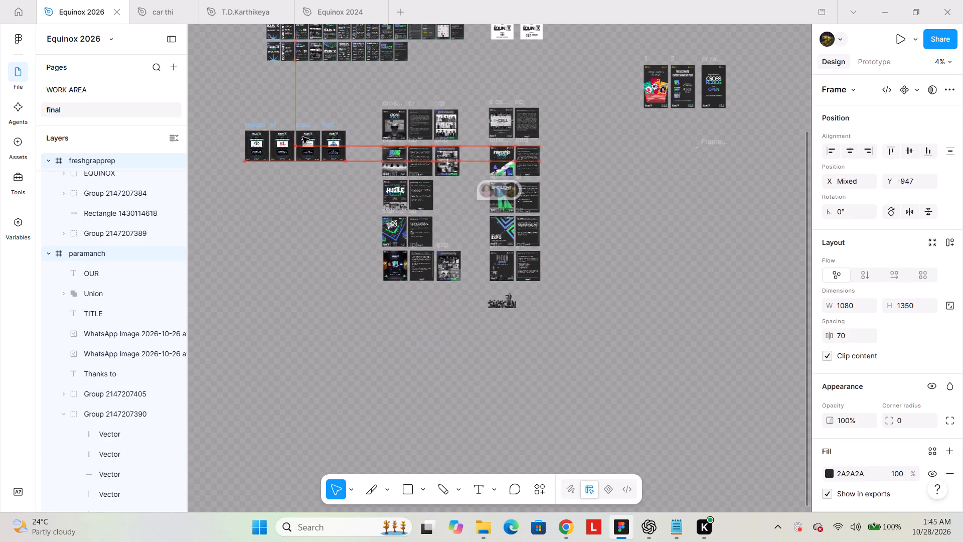
drag(302, 137, 325, 127)
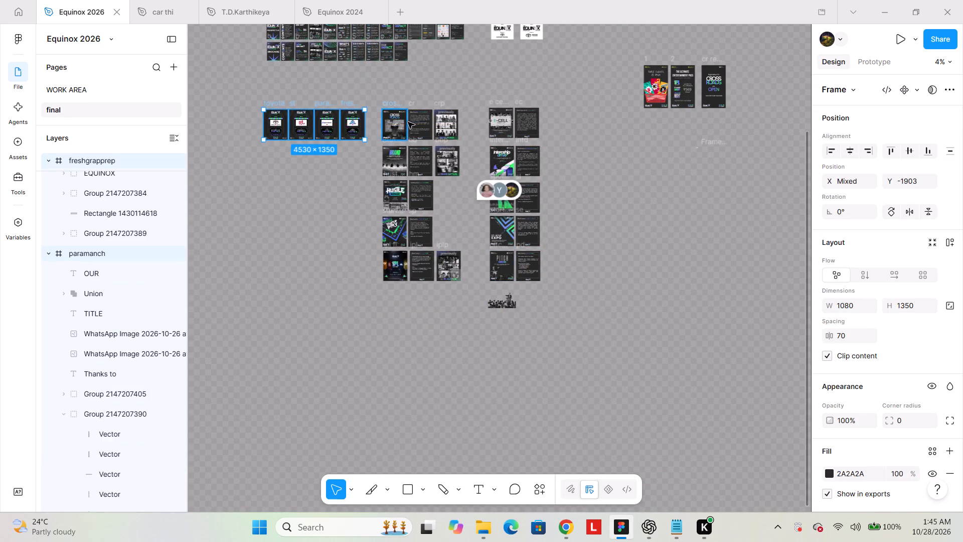
Copy the three-note banknote cluster overlapping the lower right edge of the startup poly poster.
ctrl+scroll(385, 175, up, 3)
click(334, 196)
ctrl+scroll(401, 284, up, 3)
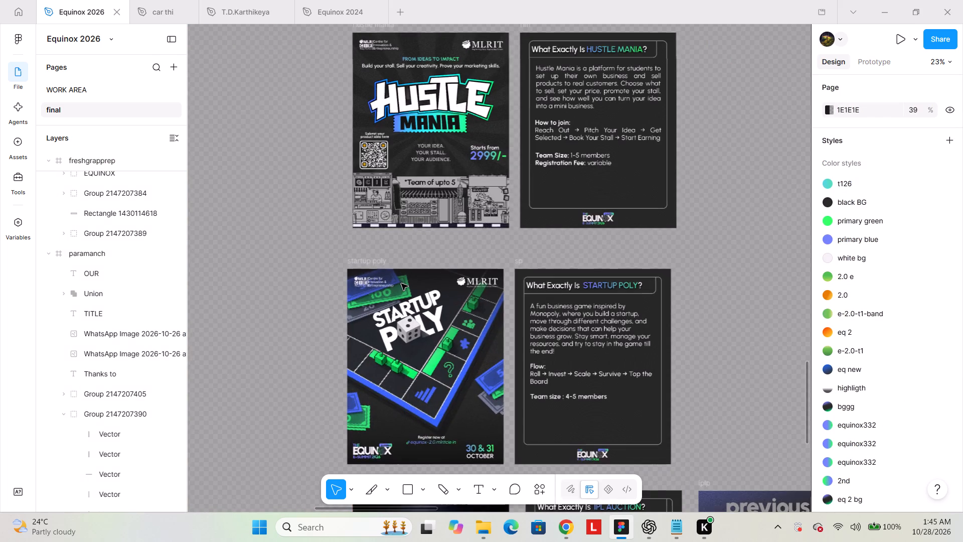
scroll(402, 275, down, 1)
click(492, 310)
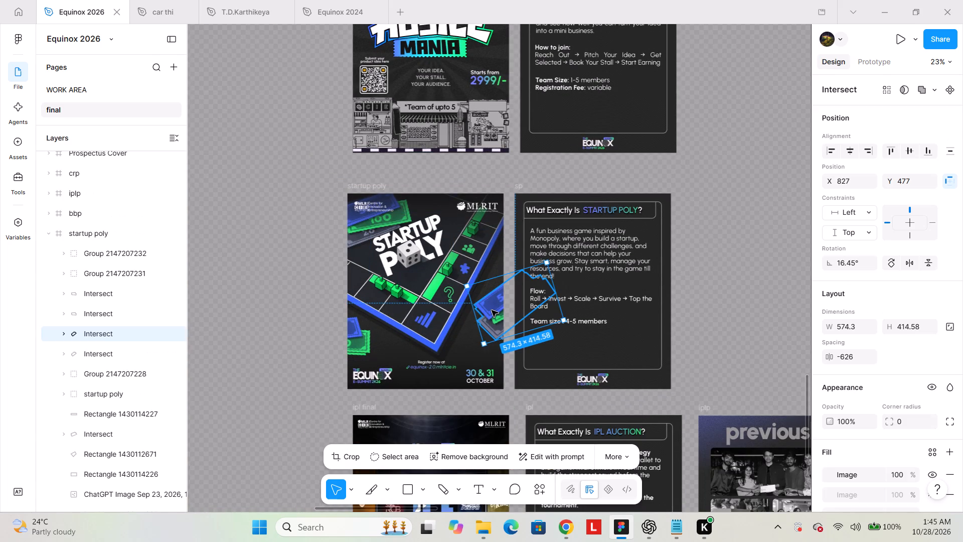
key(ctrl+c)
ctrl+scroll(492, 310, down, 1)
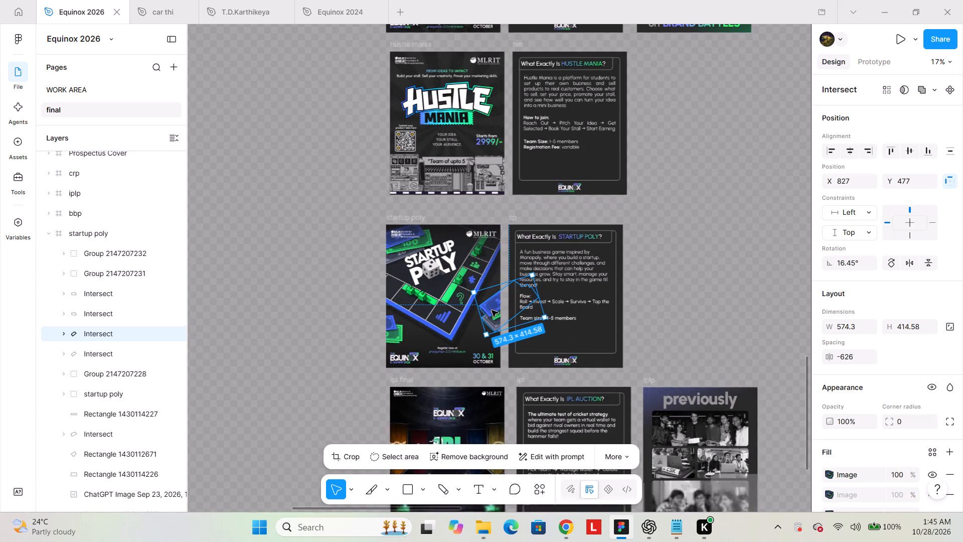
Paste the three-note banknote cluster into the paramanch sponsor frame and position it over the booth's centre, at about X 316, Y 525.
shift+scroll(492, 310, up, 4)
scroll(492, 310, up, 6)
shift+scroll(492, 310, up, 3)
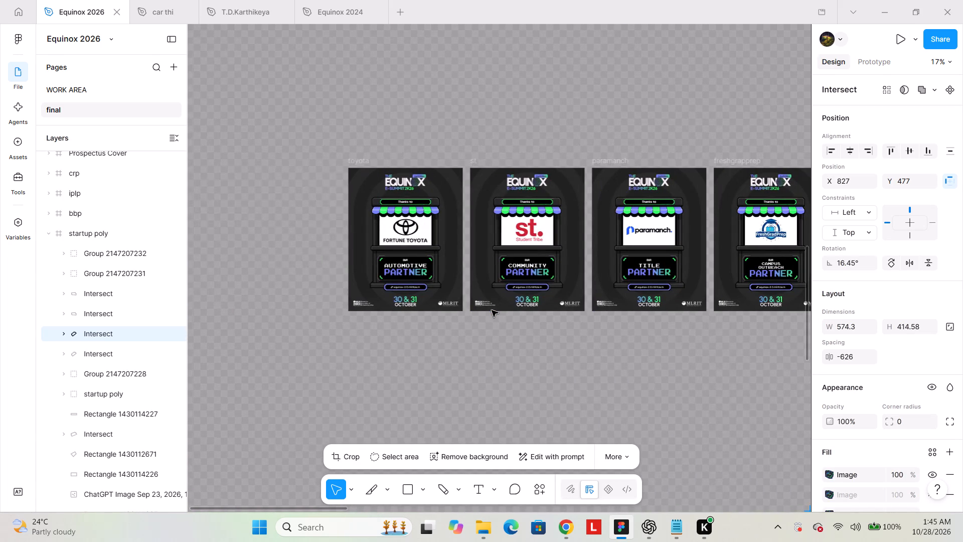
shift+scroll(492, 310, down, 3)
ctrl+scroll(562, 254, up, 2)
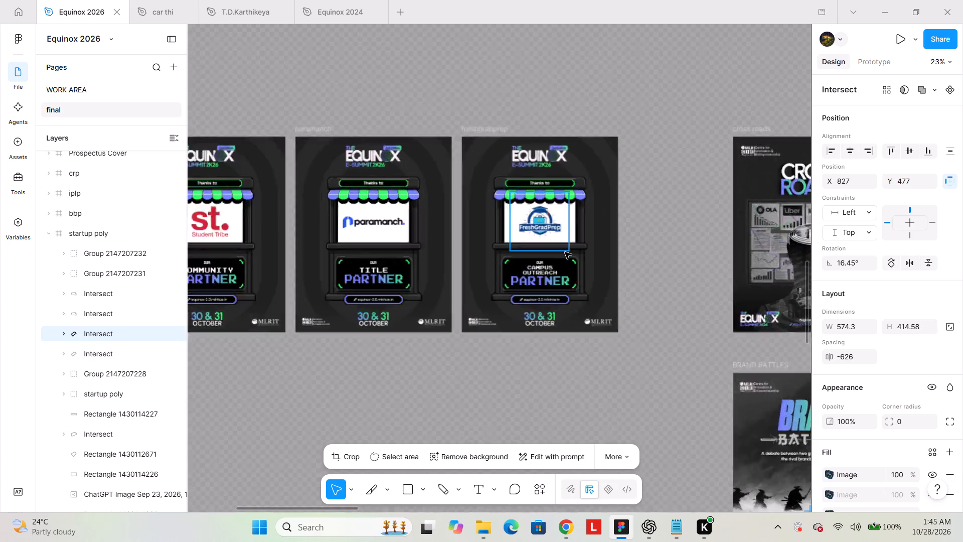
ctrl+scroll(565, 252, up, 1)
shift+scroll(565, 252, up, 2)
key(ctrl+v)
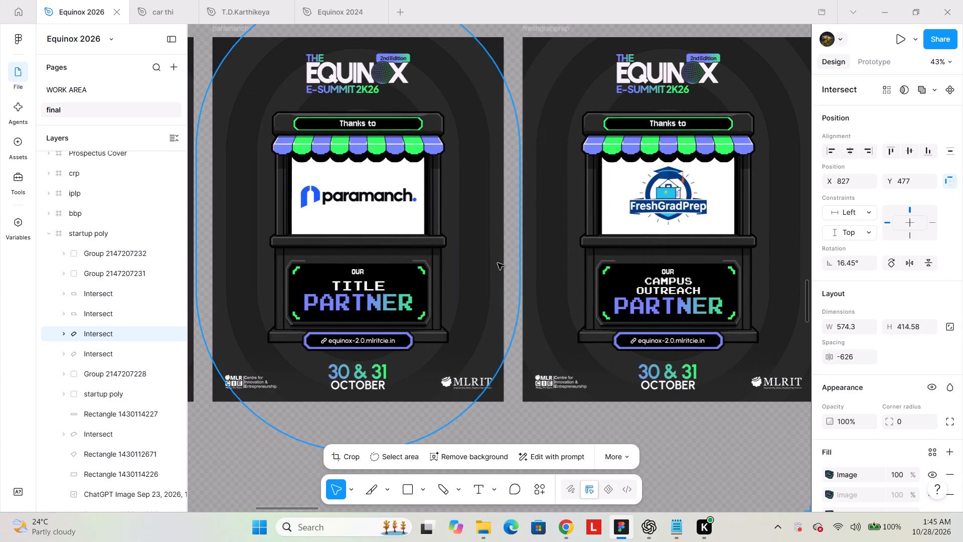
drag(504, 273, 493, 426)
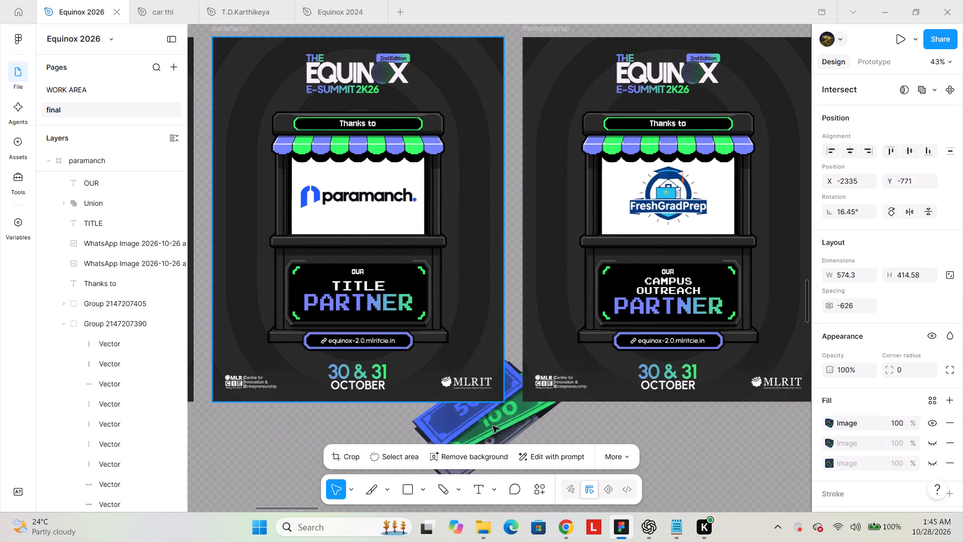
drag(493, 426, 486, 447)
drag(486, 417, 408, 248)
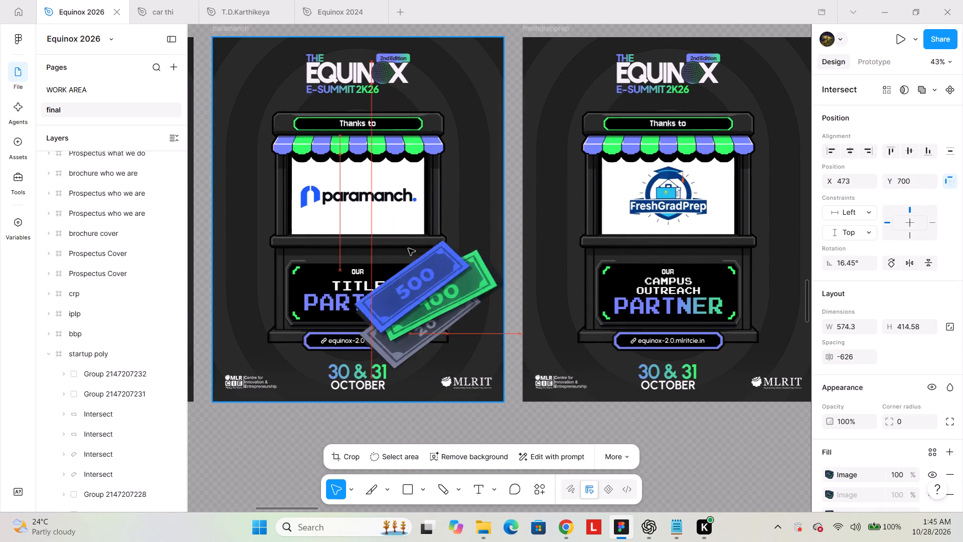
drag(408, 248, 391, 229)
click(506, 296)
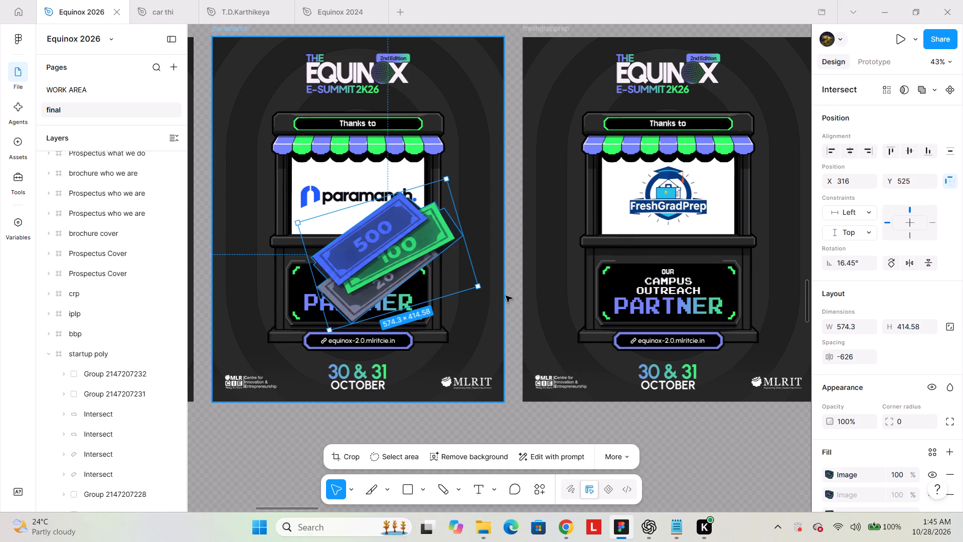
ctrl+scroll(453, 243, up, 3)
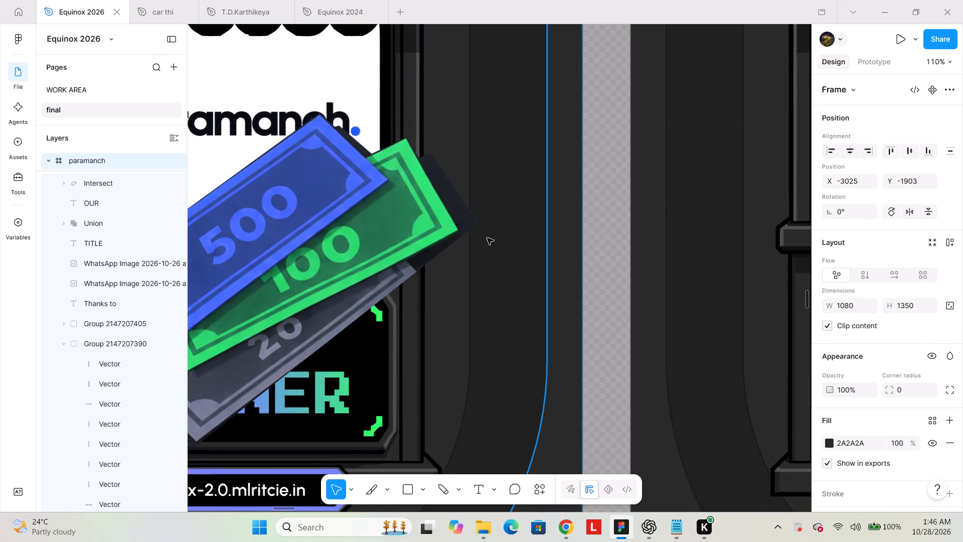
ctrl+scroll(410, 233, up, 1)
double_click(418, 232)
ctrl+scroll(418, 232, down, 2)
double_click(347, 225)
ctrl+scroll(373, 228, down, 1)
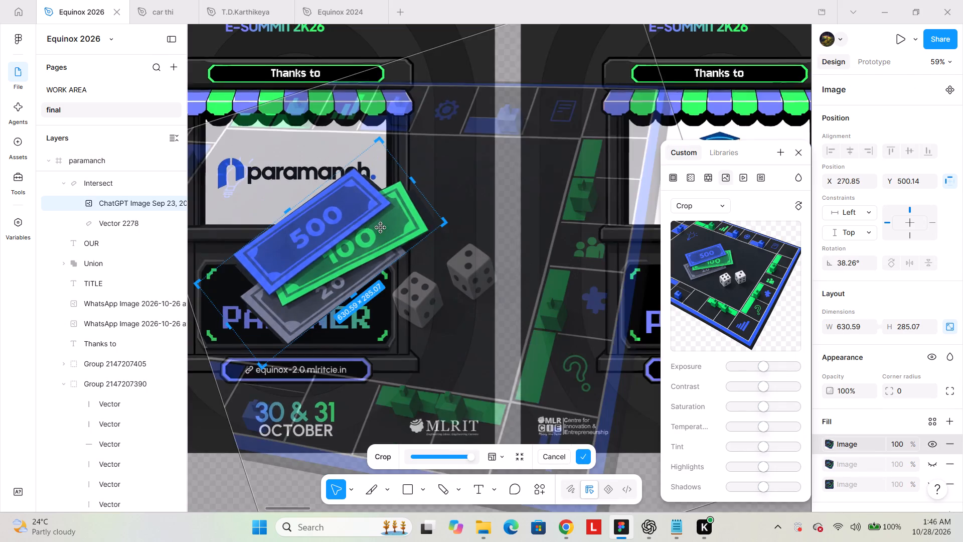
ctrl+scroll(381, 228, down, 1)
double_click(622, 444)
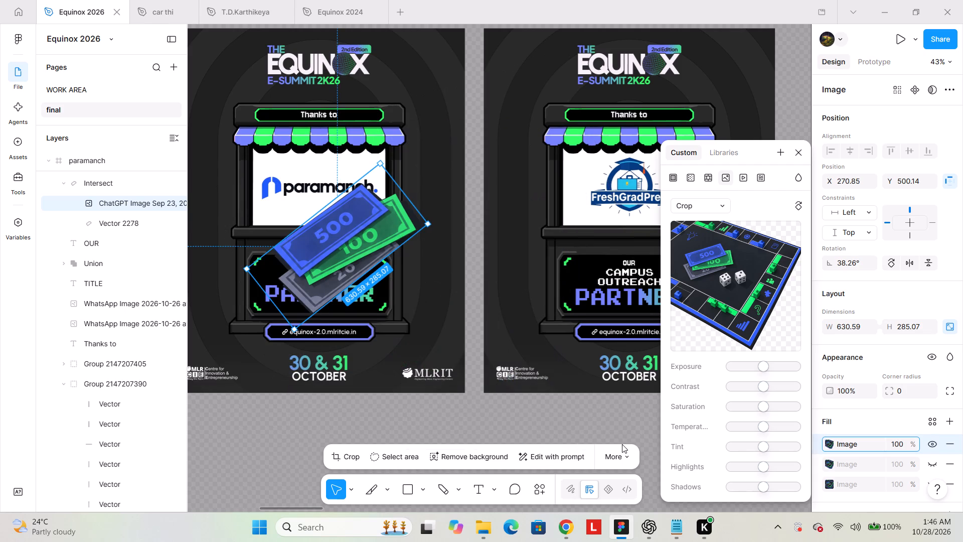
Duplicate the blue 500 and green 100 notes from the startup poly poster's lower left edge onto the empty canvas beside it.
scroll(555, 383, down, 5)
scroll(438, 291, down, 2)
shift+scroll(408, 271, down, 6)
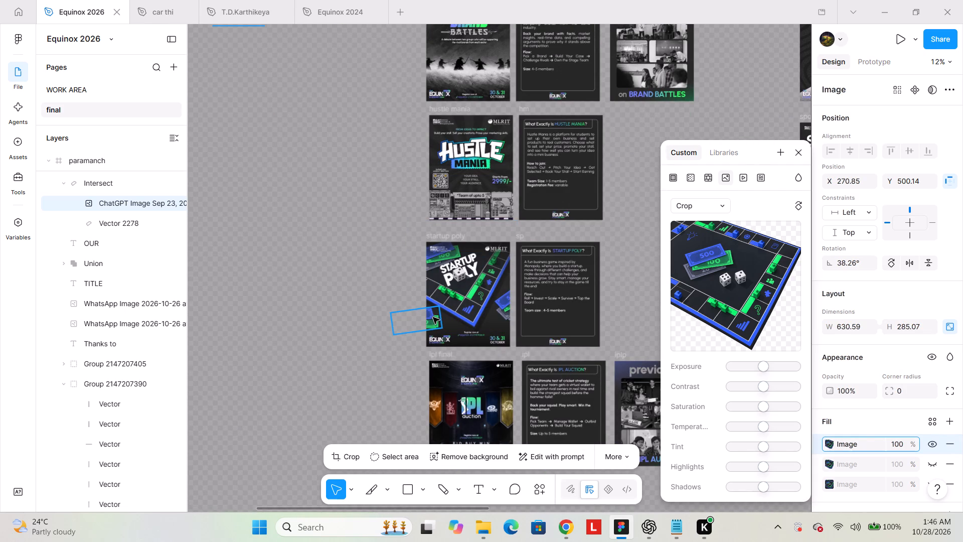
ctrl+scroll(426, 323, up, 4)
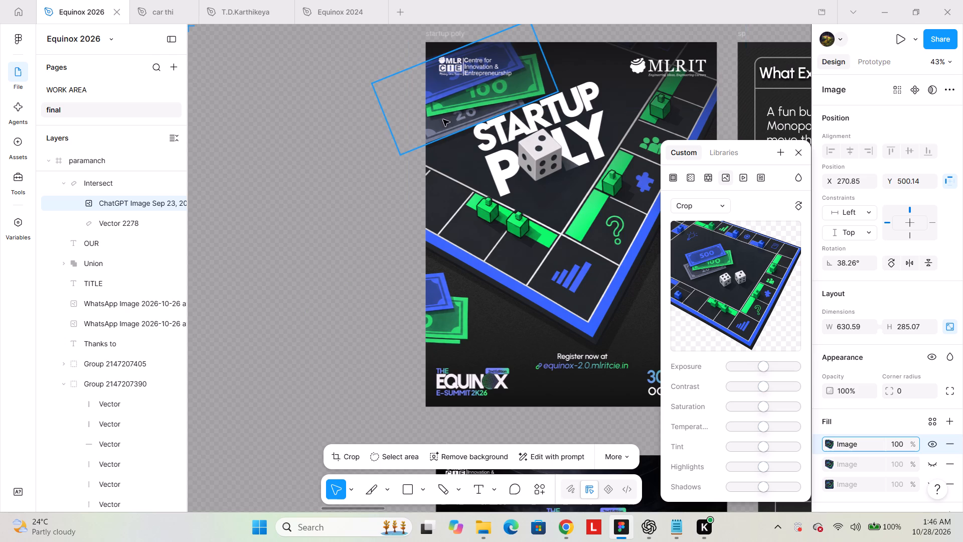
click(456, 329)
alt+drag(455, 312, 280, 259)
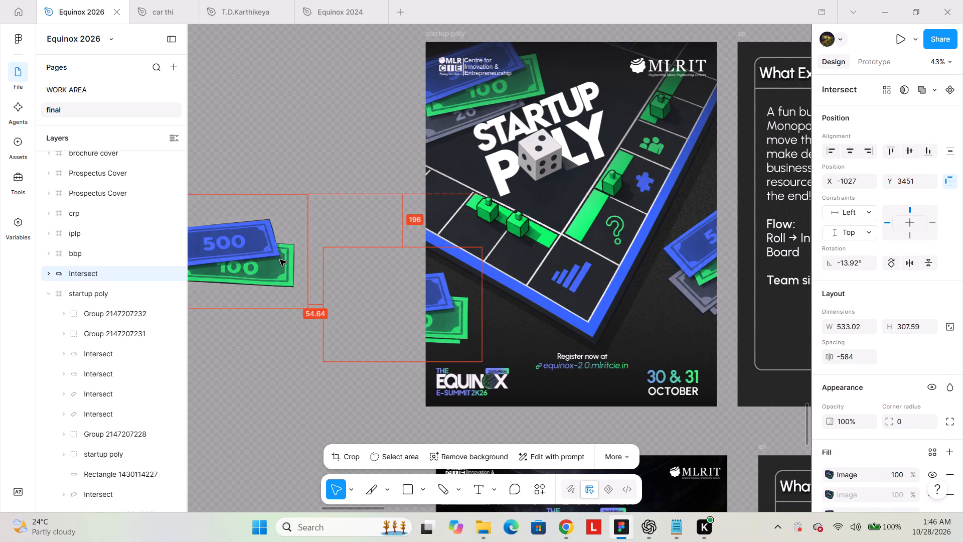
Move the duplicated two-note banknotes into the paramanch frame, over the booth and the three-note cluster.
ctrl+scroll(289, 259, down, 3)
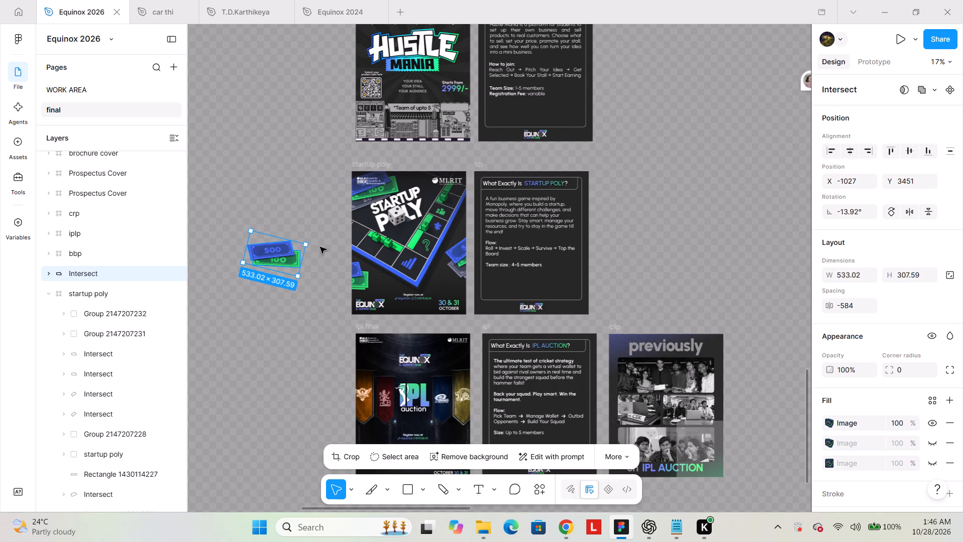
ctrl+scroll(320, 247, down, 1)
scroll(320, 257, up, 2)
shift+scroll(332, 345, up, 1)
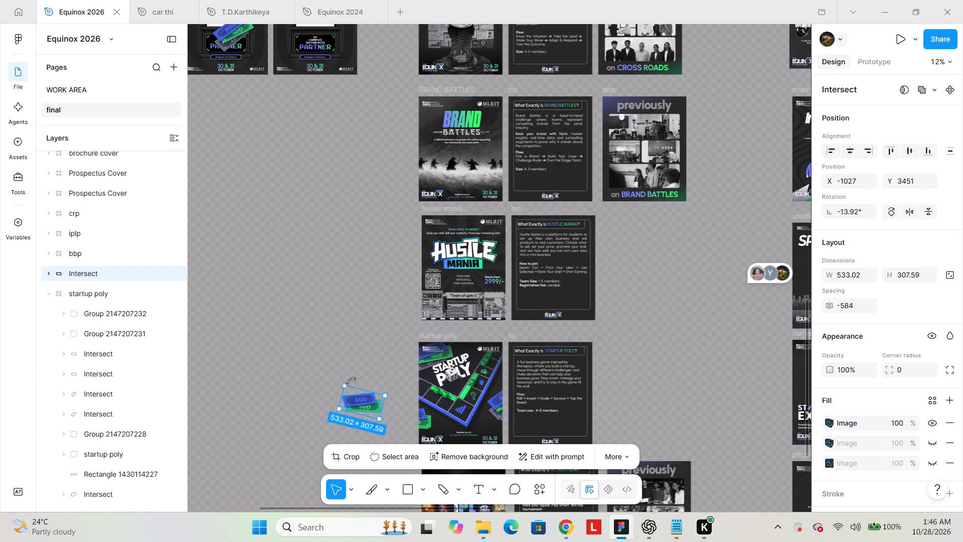
drag(356, 407, 242, 36)
ctrl+scroll(246, 53, up, 3)
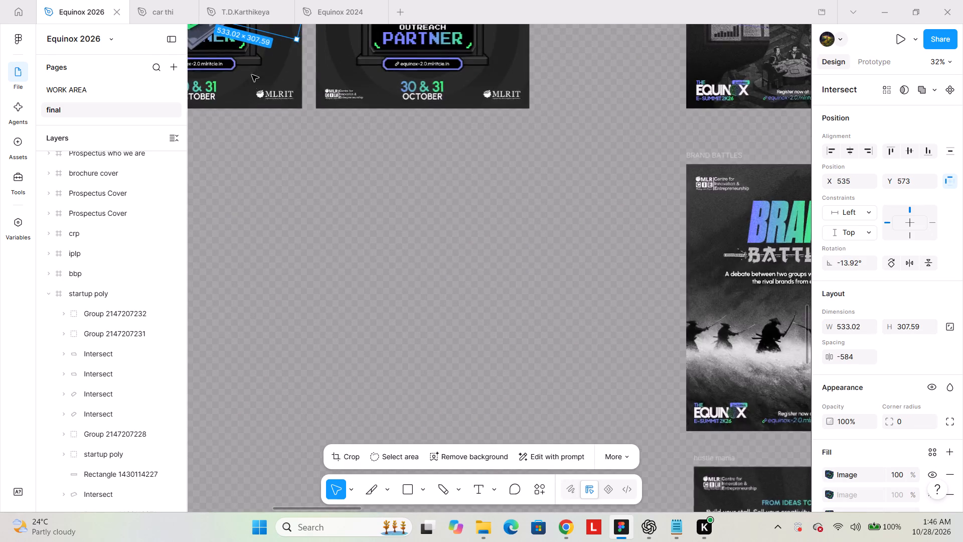
scroll(257, 87, up, 3)
shift+scroll(276, 244, up, 2)
drag(390, 234, 340, 234)
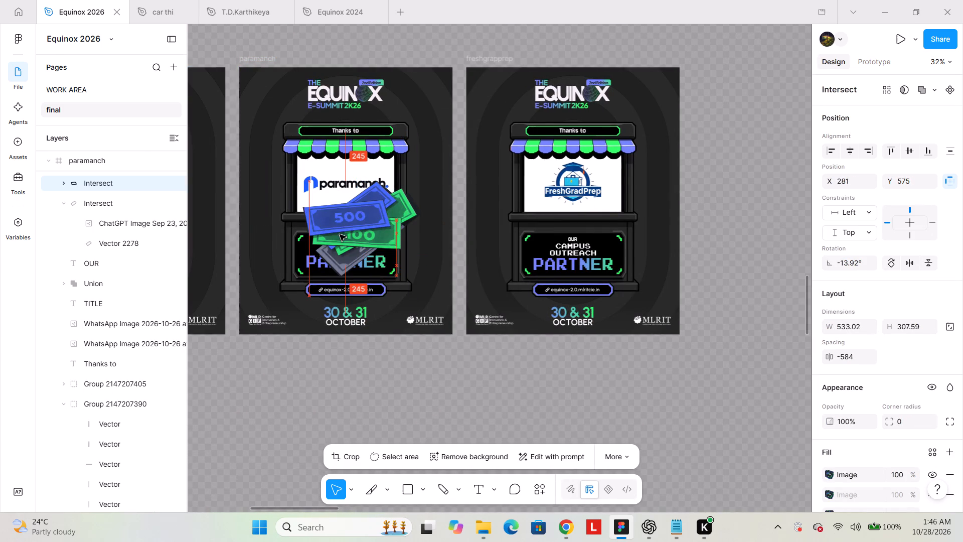
drag(340, 234, 330, 246)
Mirror the two-note banknotes, rotate them to about 126°, and place them along the paramanch booth's left side.
drag(394, 282, 351, 196)
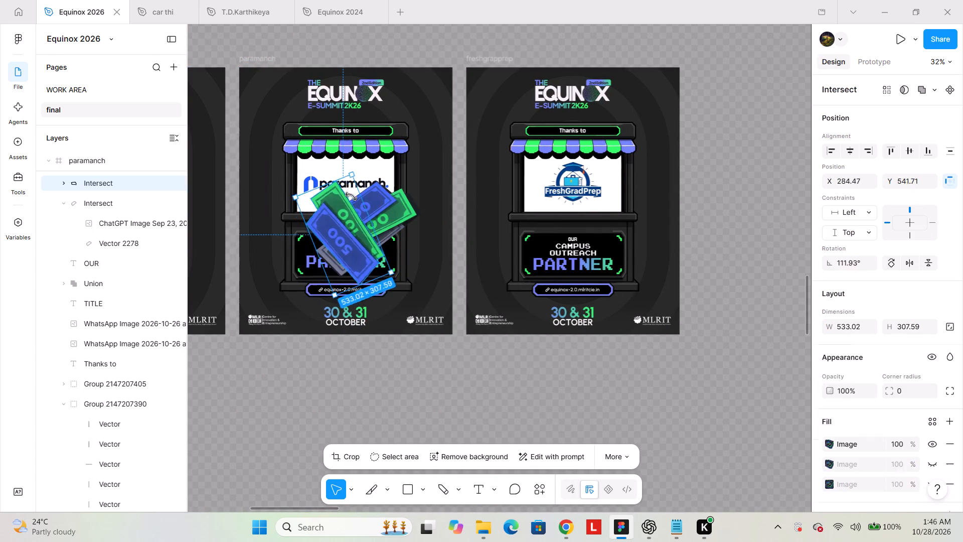
drag(351, 196, 360, 221)
click(893, 263)
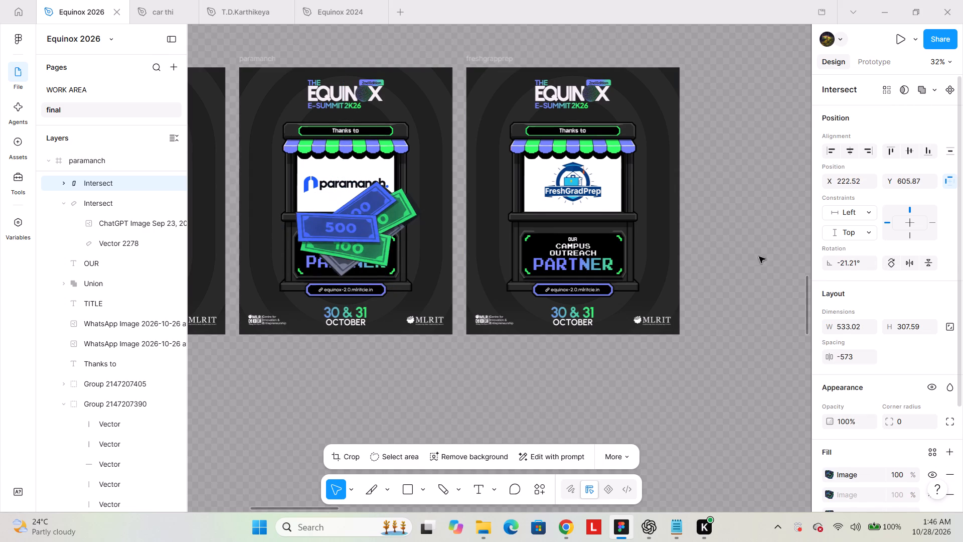
click(912, 261)
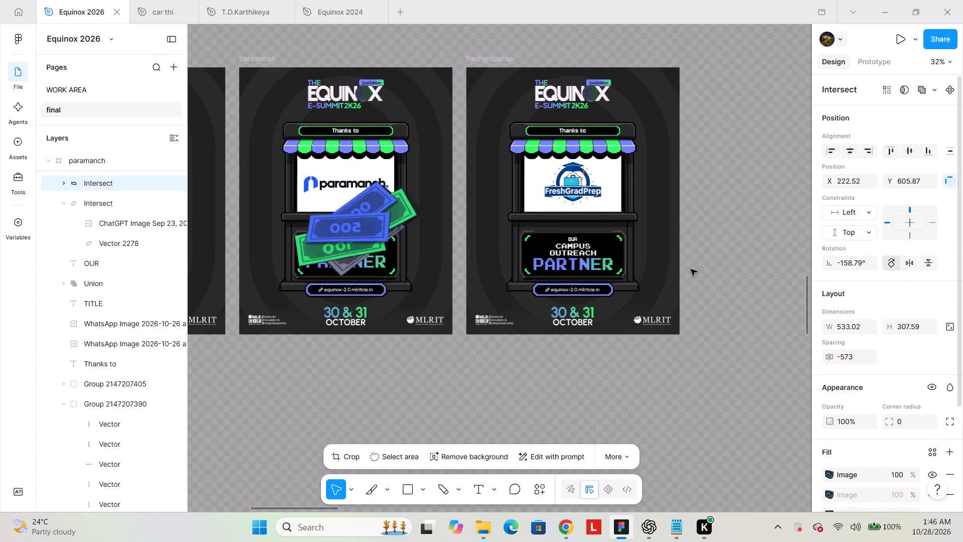
drag(413, 243, 353, 313)
drag(350, 258, 298, 268)
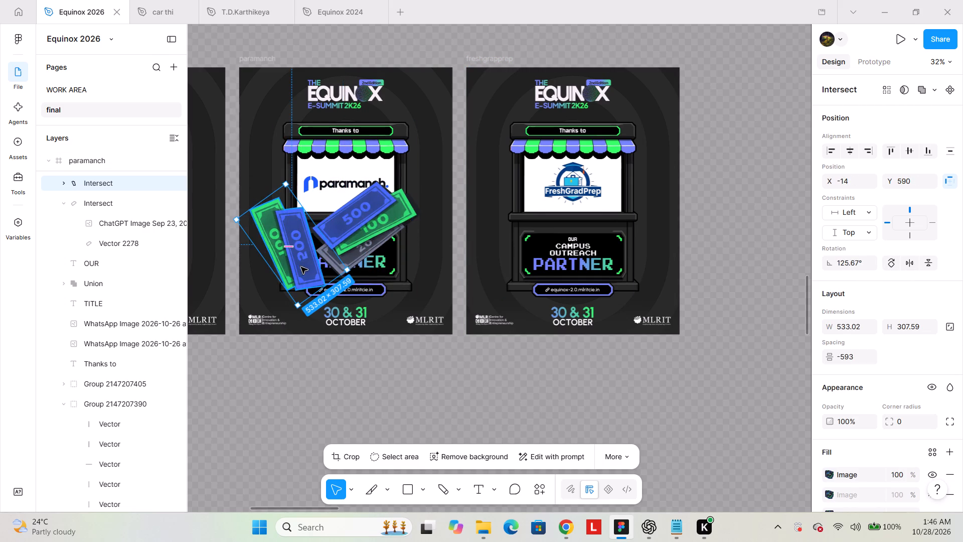
Place the three-note cluster at the paramanch booth's right side, rotated to about 45°.
drag(364, 217, 397, 227)
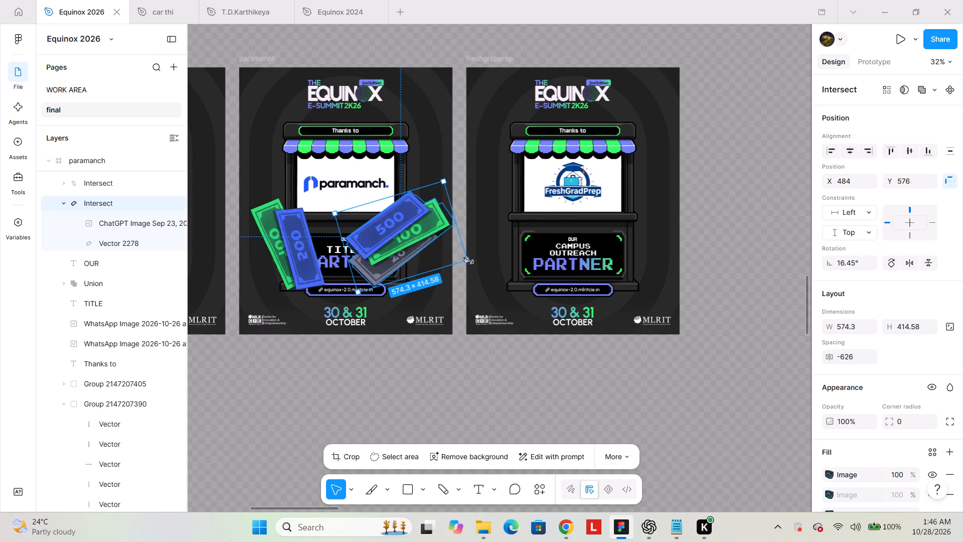
drag(471, 264, 456, 229)
drag(384, 237, 385, 234)
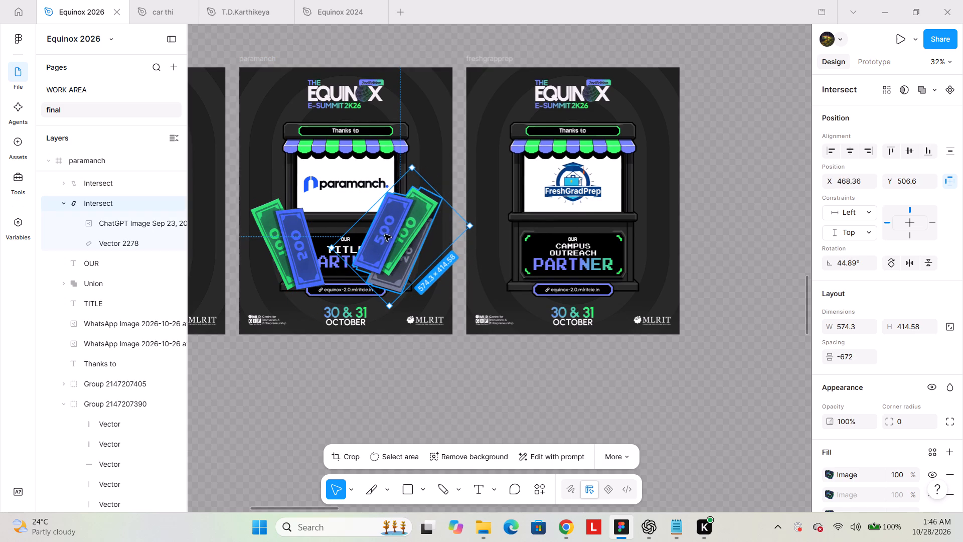
drag(385, 234, 386, 230)
key(ctrl+bracketleft)
key(ctrl+bracketleft)
key(ctrl+bracketleft)
key(ctrl+bracketleft)
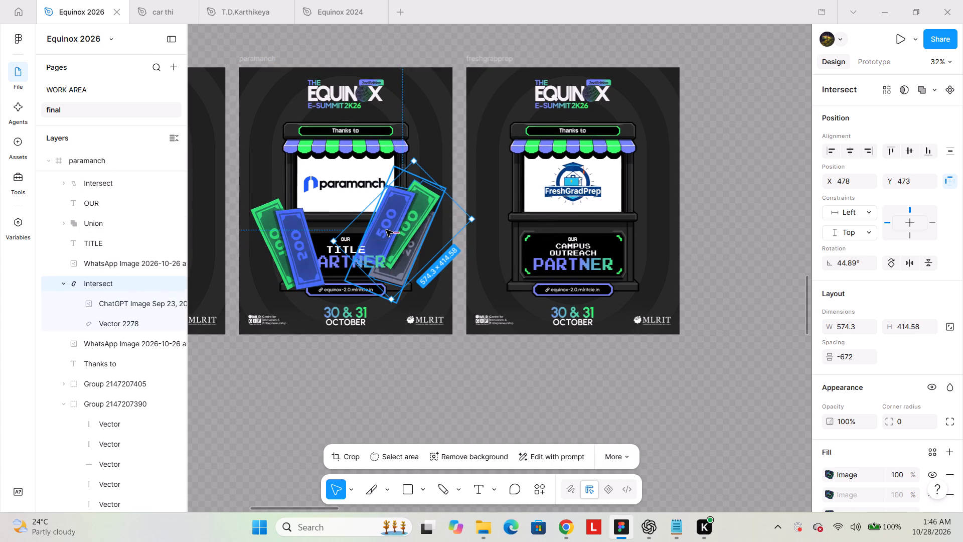
key(ctrl+bracketleft)
key(ctrl+bracketleft)
key(ctrl+bracketleft)
key(ctrl+bracketleft)
key(ctrl+bracketleft)
key(ctrl+bracketleft)
key(ctrl+bracketleft)
key(ctrl+bracketleft)
key(ctrl+bracketleft)
key(ctrl+bracketleft)
key(ctrl+bracketleft)
key(ctrl+bracketright)
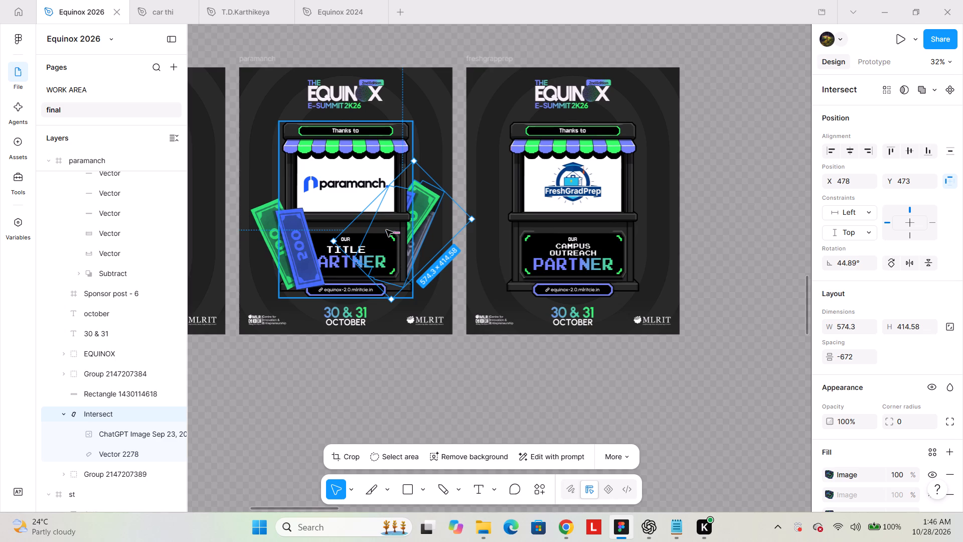
Scale the three-note cluster down to about 412 × 288 and tuck it behind the booth's lower right side.
ctrl+scroll(397, 229, up, 2)
drag(457, 212, 454, 229)
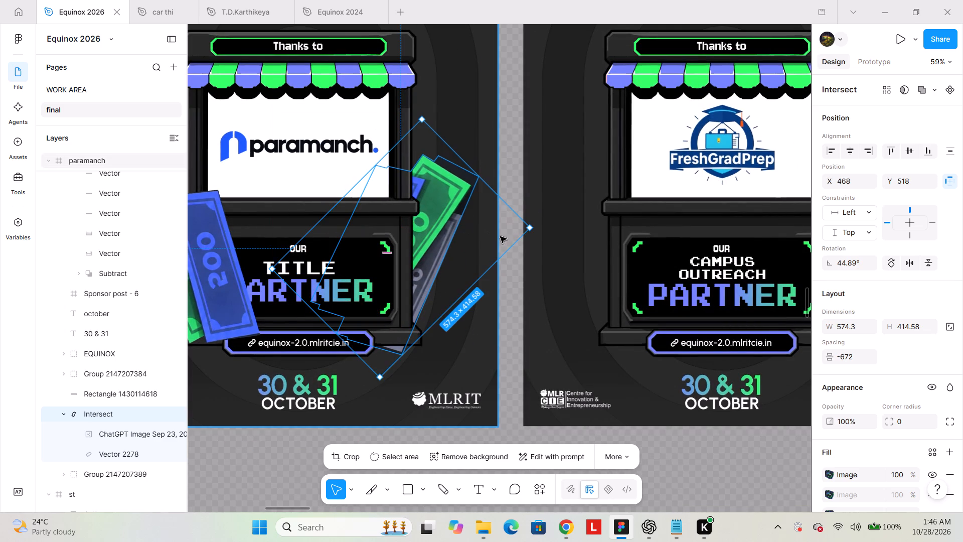
drag(531, 227, 464, 235)
drag(324, 240, 371, 259)
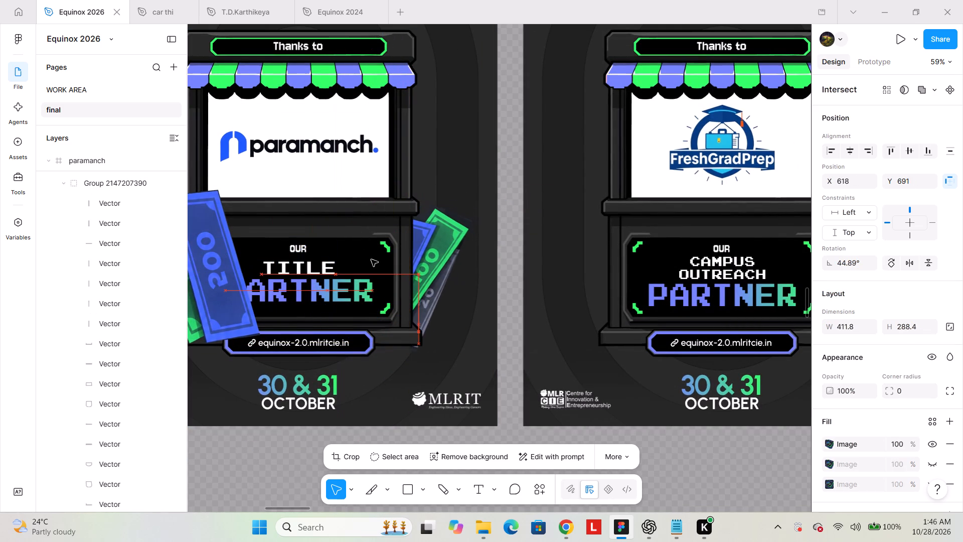
drag(371, 259, 366, 250)
Shift the two-note banknotes further out along the paramanch booth's left side and send them backward behind the booth.
shift+scroll(342, 281, up, 2)
drag(352, 289, 357, 268)
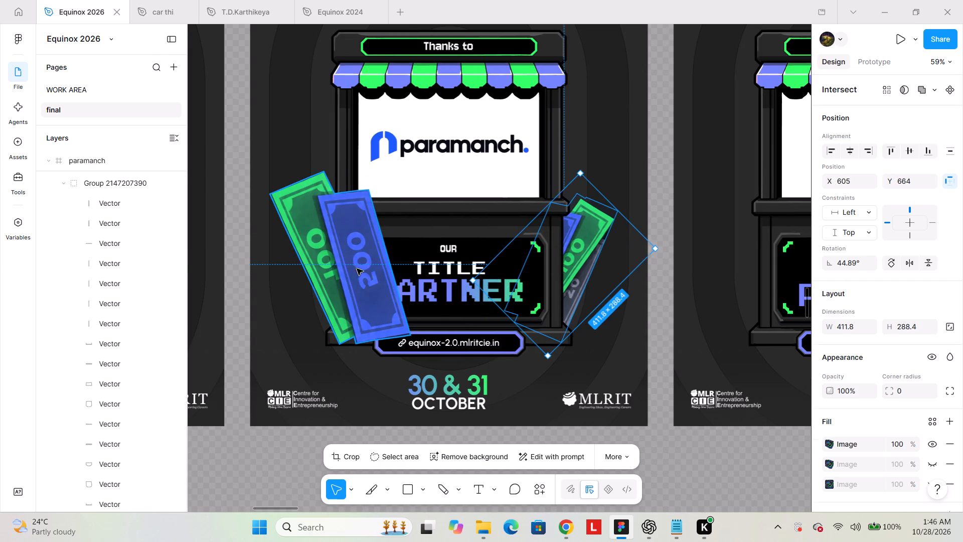
drag(357, 268, 337, 266)
key(ctrl+bracketleft)
key(ctrl+bracketleft)
key(ctrl+bracketleft)
key(ctrl+bracketleft)
key(ctrl+bracketleft)
key(ctrl+bracketleft)
key(ctrl+bracketleft)
key(ctrl+bracketleft)
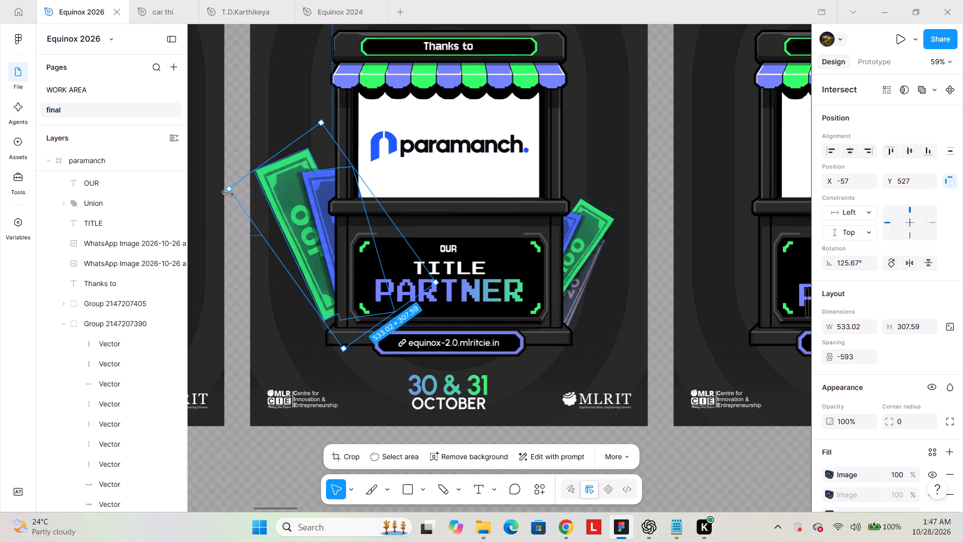
Scale the two-note banknotes on the booth's left side down to about 421 × 297.
drag(228, 193, 239, 202)
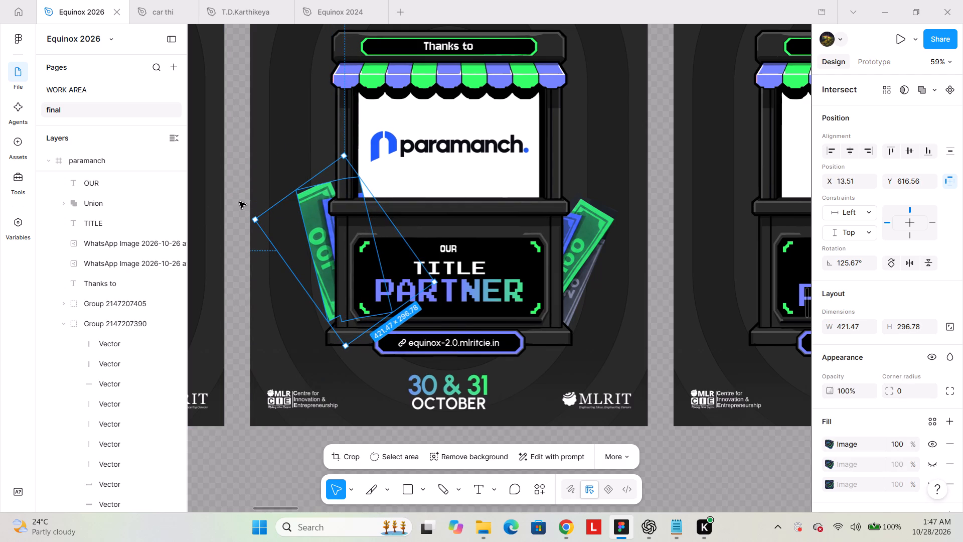
Flip the two-note banknotes vertically and horizontally, and rotate them to about -32.5° beside the paramanch booth's lower left side.
click(927, 257)
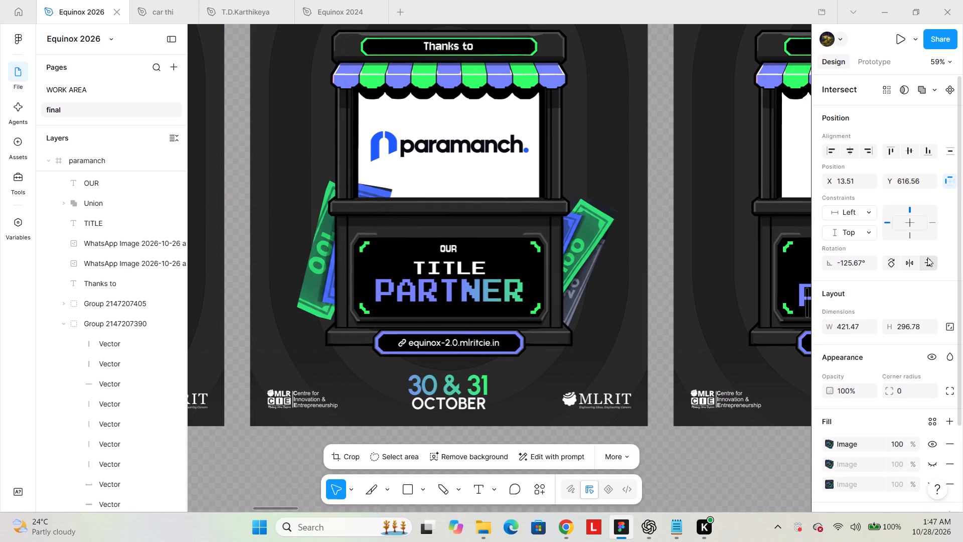
click(914, 256)
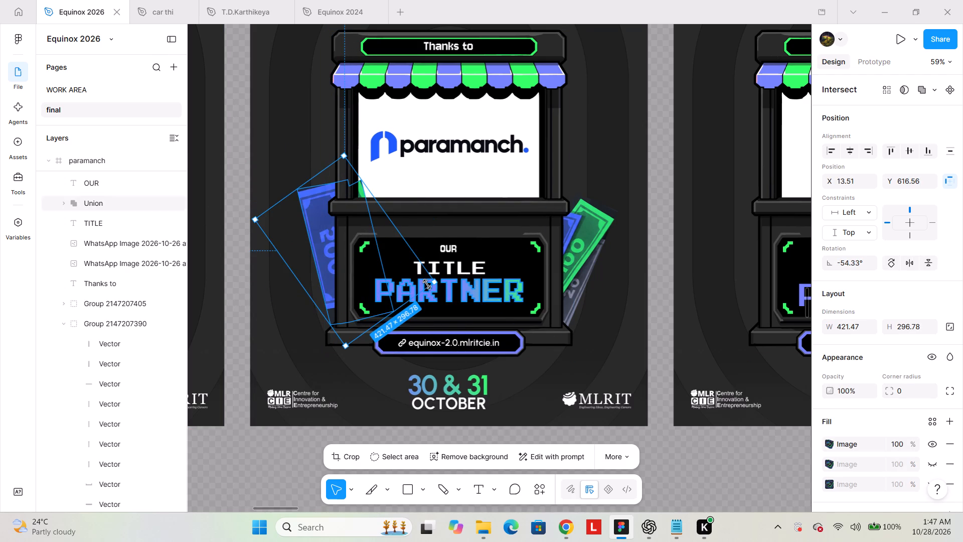
drag(439, 287, 446, 265)
drag(309, 262, 300, 286)
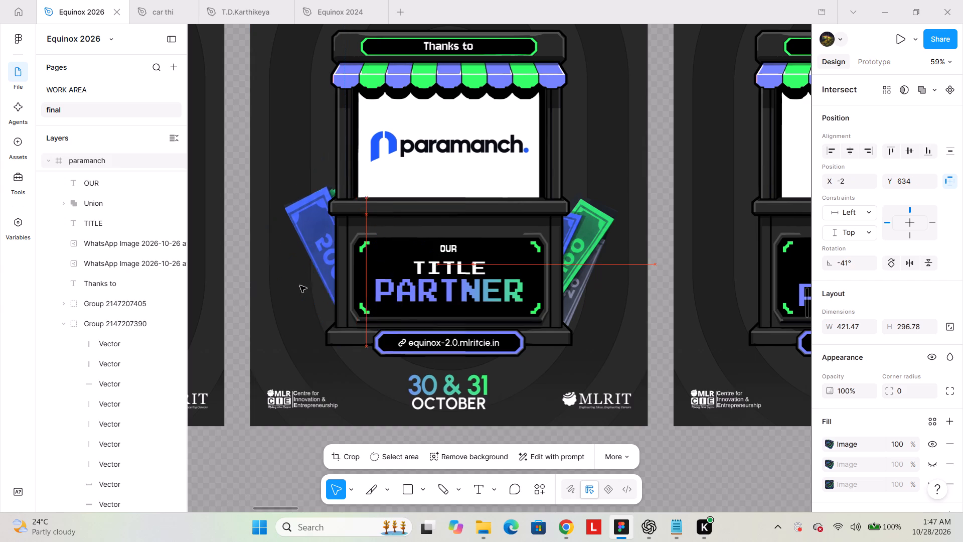
drag(300, 286, 299, 286)
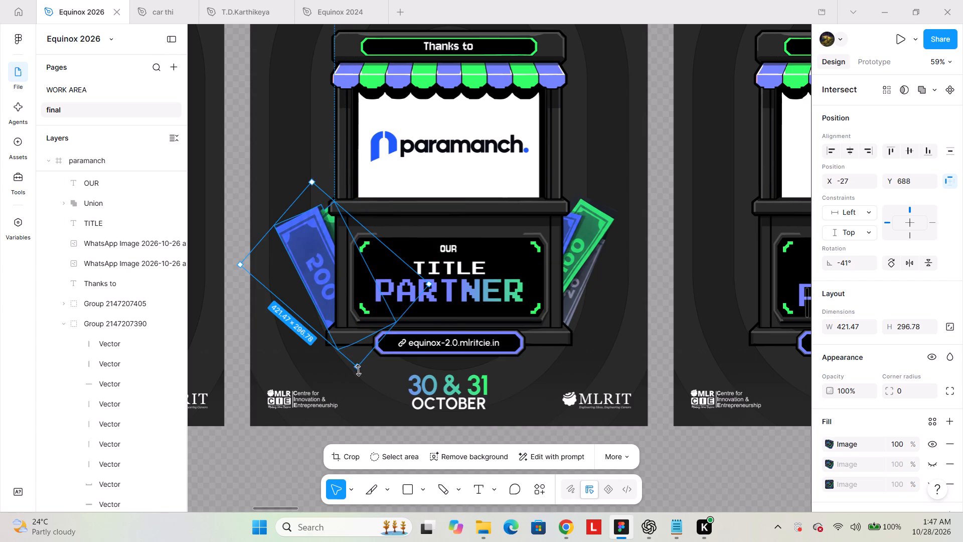
drag(359, 372, 375, 371)
Move the two-note banknotes up beside the booth's canopy and send them behind the booth, just below the october layer.
drag(355, 330, 370, 181)
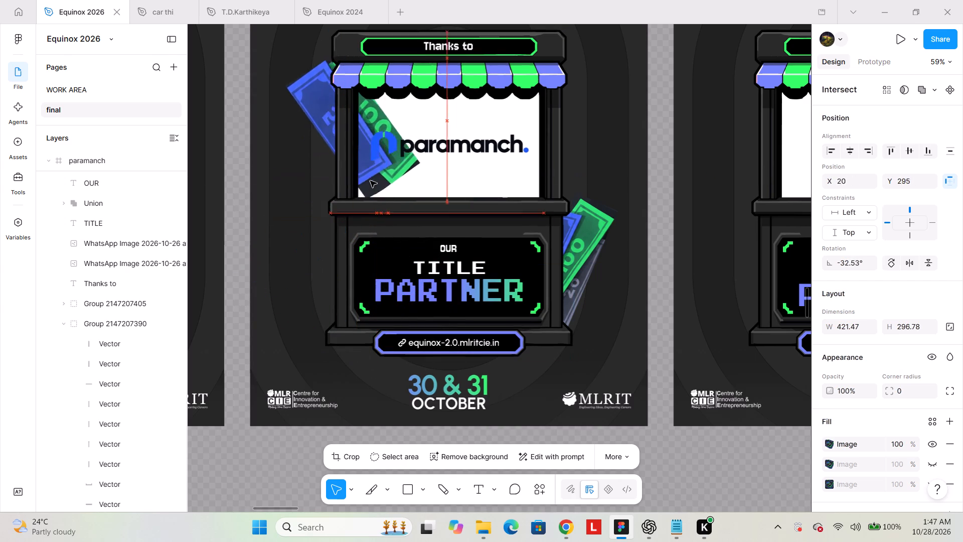
drag(370, 181, 356, 199)
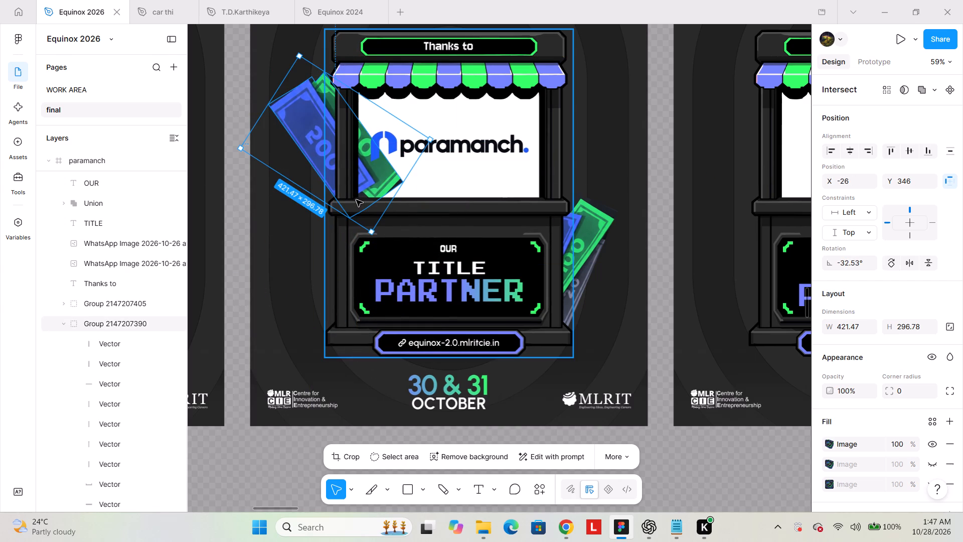
key(ctrl+bracketleft)
key(ctrl+bracketleft)
key(ctrl+bracketleft)
key(ctrl+bracketleft)
key(ctrl+bracketleft)
key(ctrl+bracketleft)
key(ctrl+bracketleft)
key(ctrl+bracketright)
key(ctrl+bracketright)
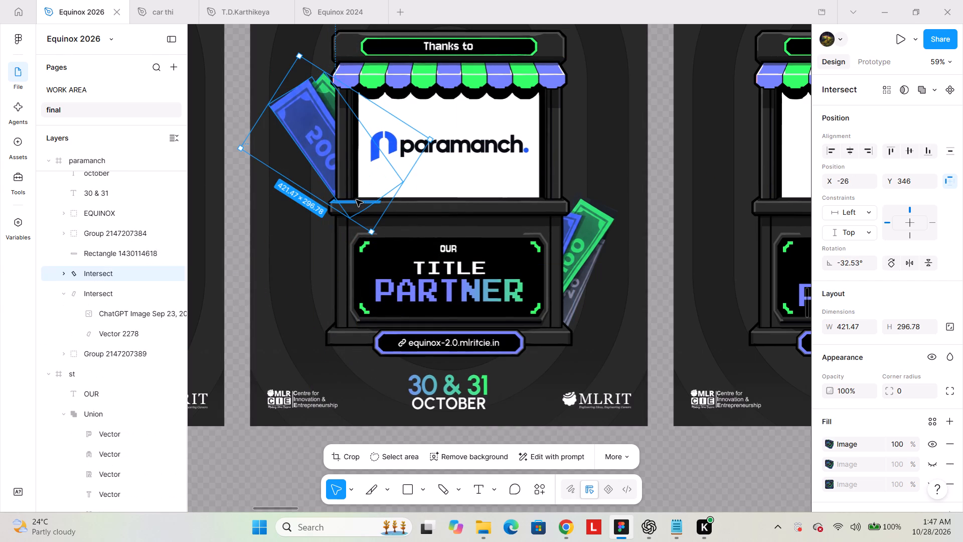
key(ctrl+bracketright)
key(ctrl+bracketright)
key(ctrl+bracketright)
key(ctrl+bracketright)
key(ctrl+bracketright)
key(ctrl+bracketright)
key(ctrl+bracketleft)
key(ctrl+bracketleft)
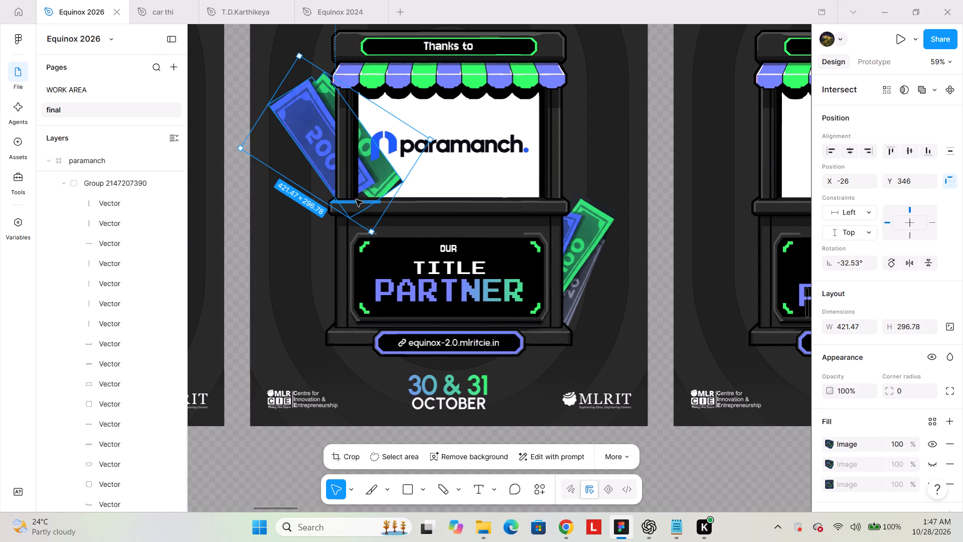
key(ctrl+bracketleft)
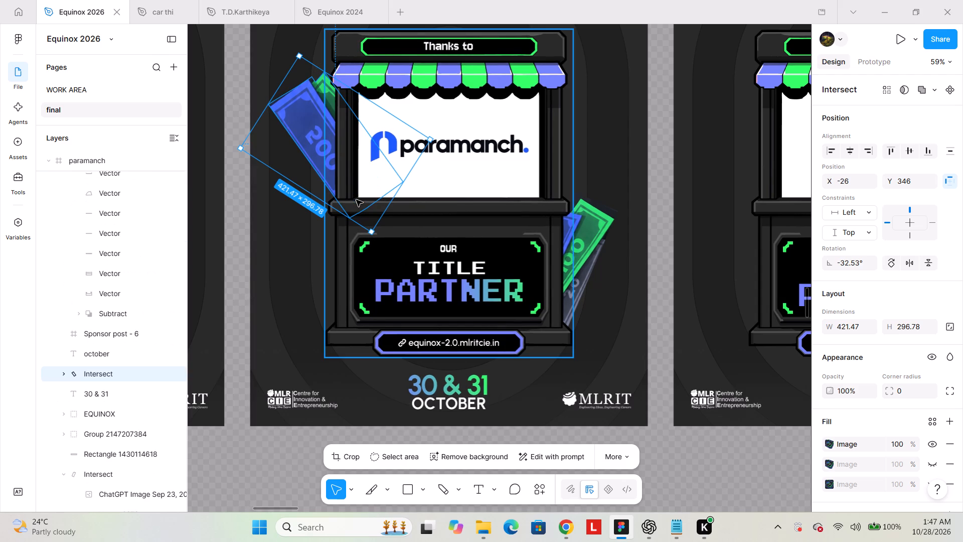
Move the two-note banknotes back down to the booth's lower left side and rotate them to about -38°.
drag(340, 157, 331, 300)
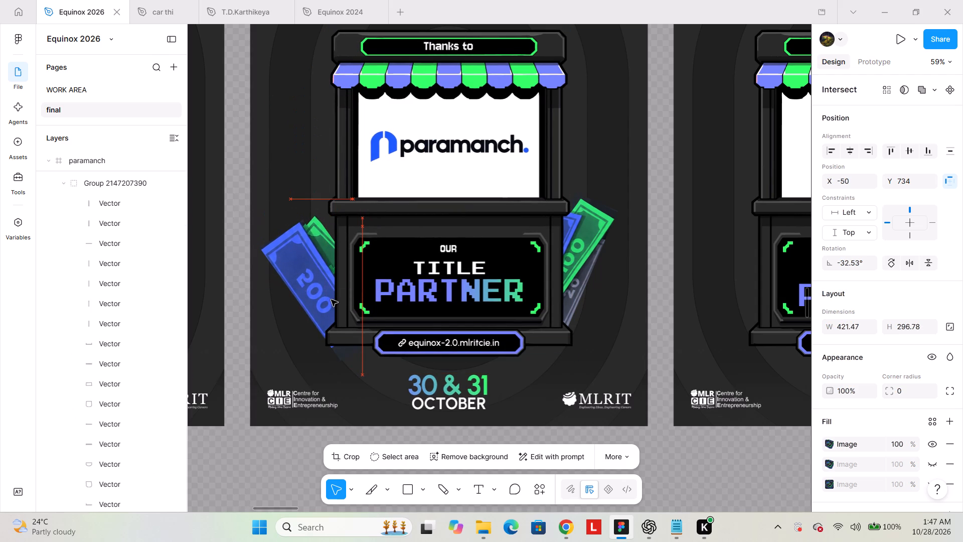
drag(331, 300, 345, 298)
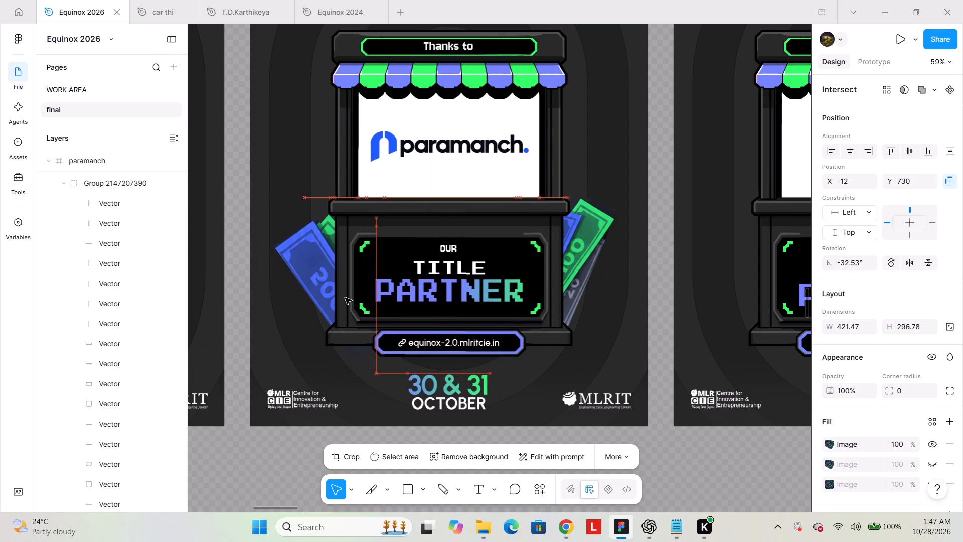
drag(345, 298, 345, 297)
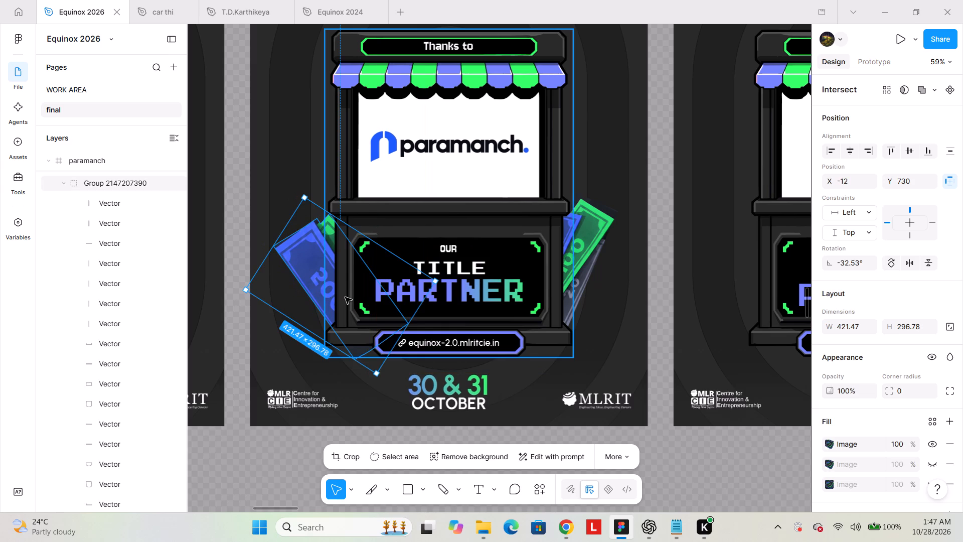
drag(440, 279, 440, 290)
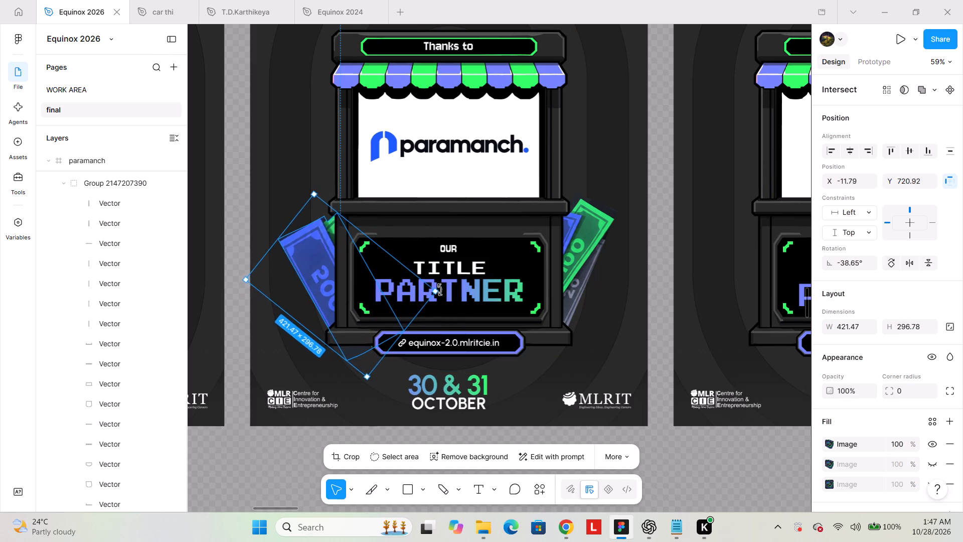
drag(440, 290, 440, 294)
drag(440, 294, 441, 289)
click(331, 270)
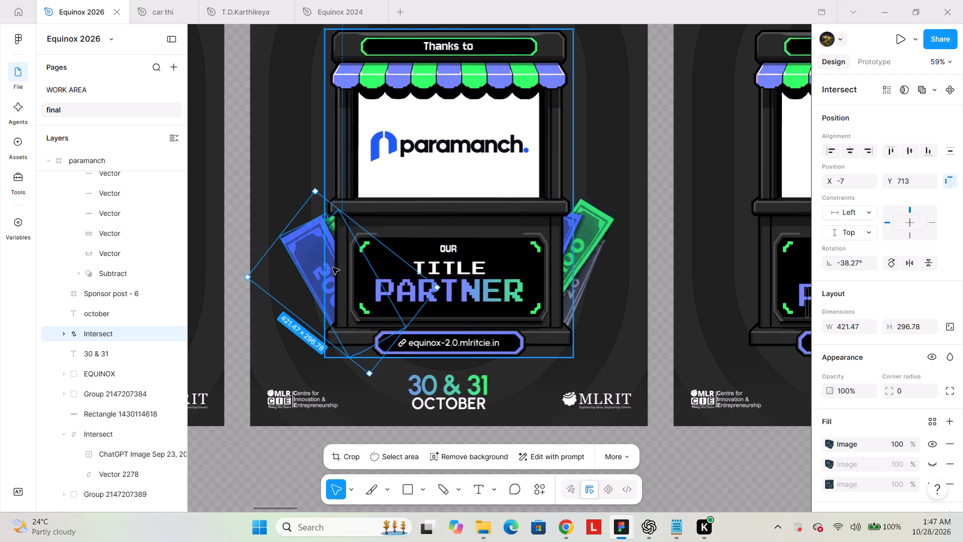
Rotate the two-note banknotes to about -31° and nudge them to about X -10, Y 727.
click(248, 233)
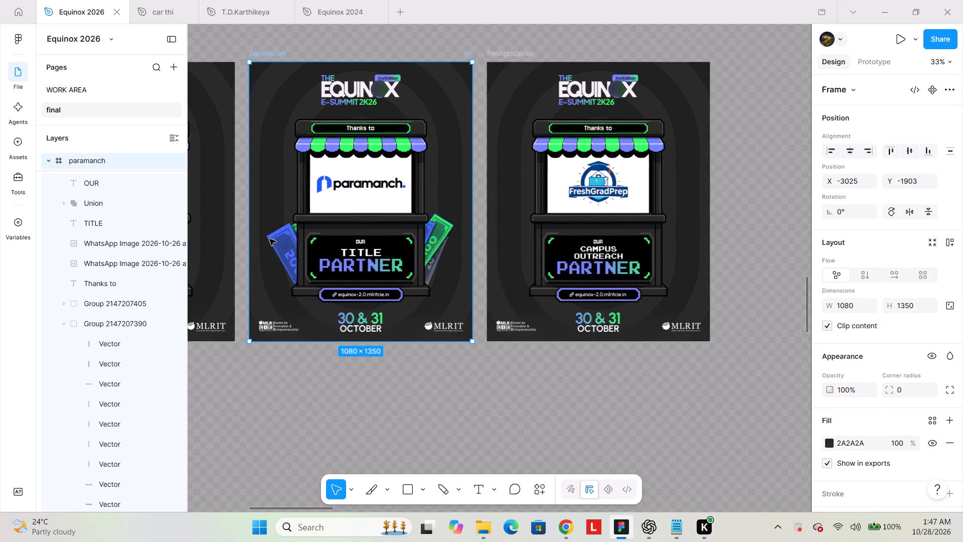
click(271, 239)
drag(362, 267, 362, 265)
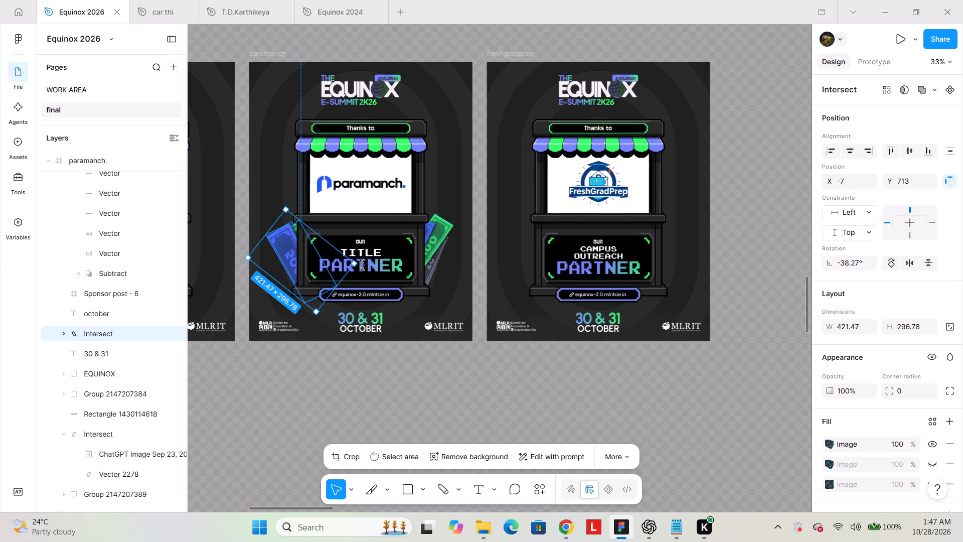
drag(362, 265, 295, 196)
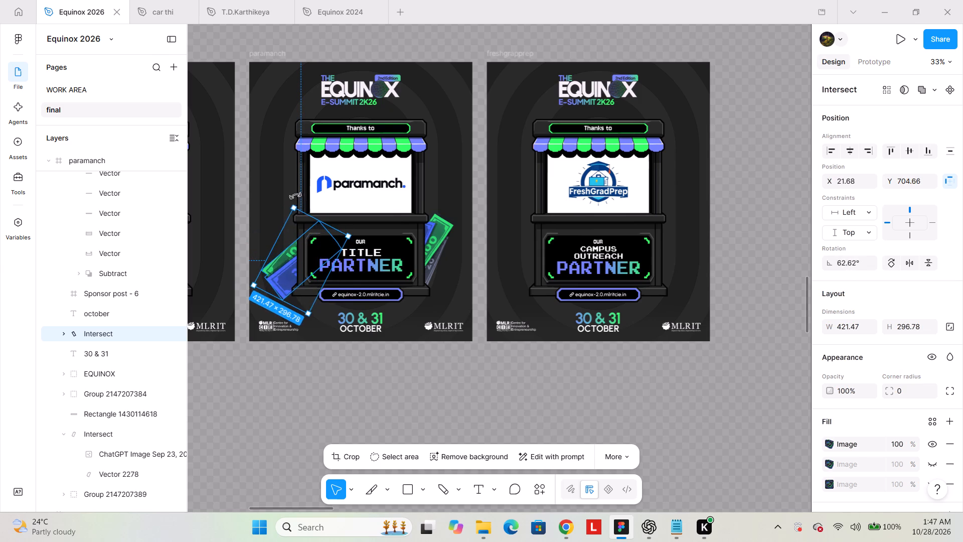
drag(295, 196, 351, 290)
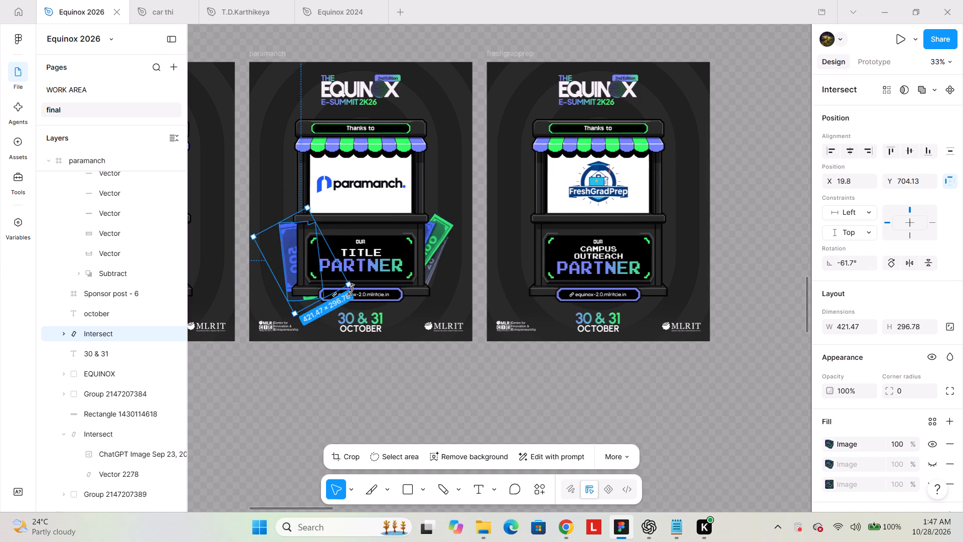
drag(351, 290, 364, 258)
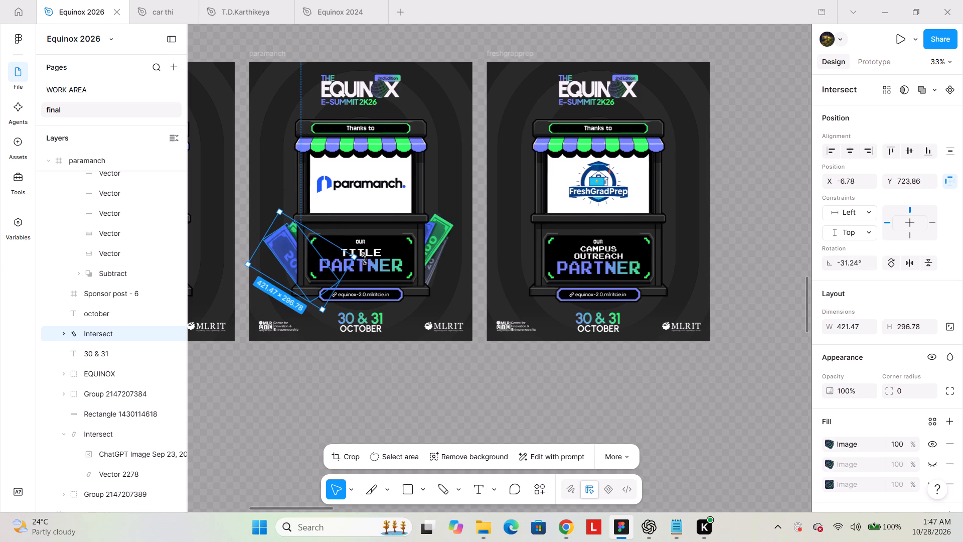
drag(364, 258, 360, 260)
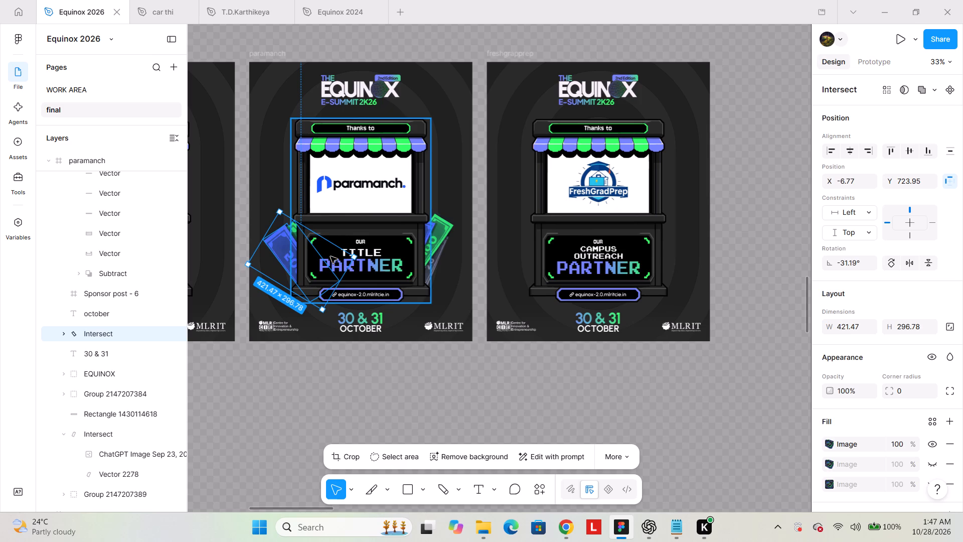
click(331, 256)
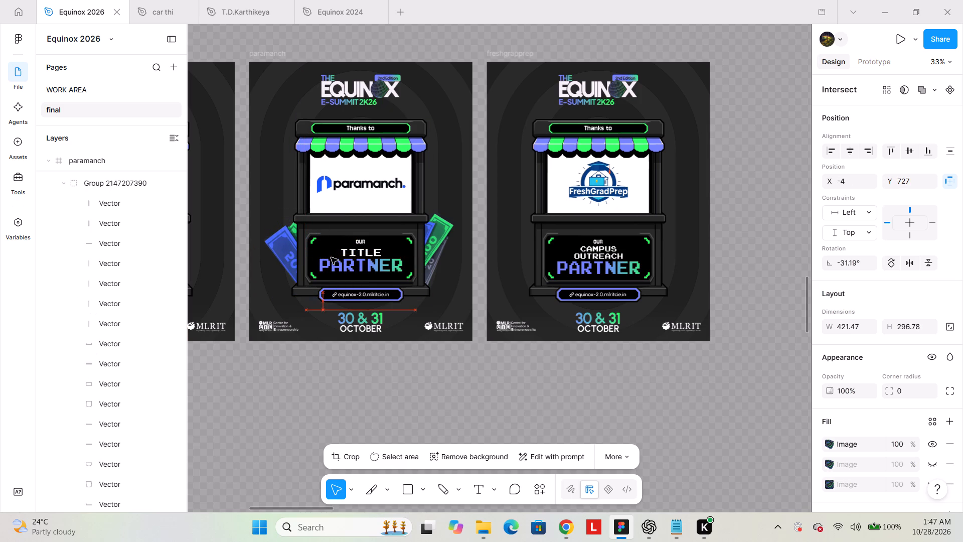
Duplicate the three-note cluster into the paramanch frame's top right corner and scale the copy up to about 532 × 370.
click(444, 229)
click(484, 243)
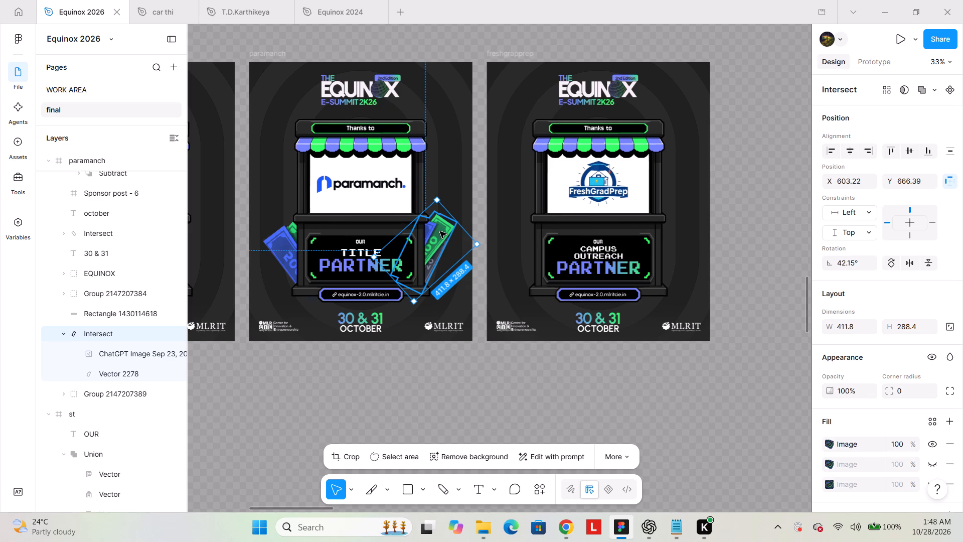
alt+drag(440, 231, 469, 105)
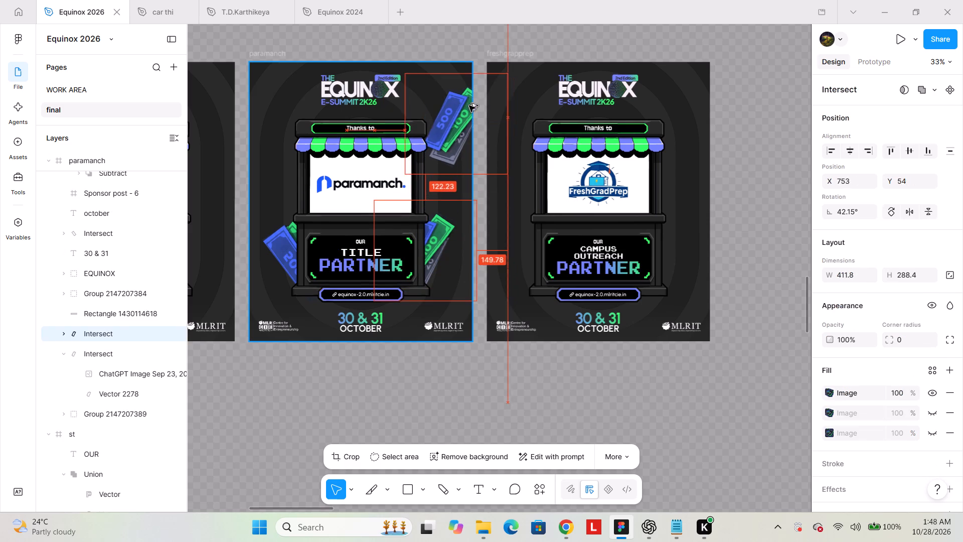
alt+drag(469, 105, 466, 105)
drag(491, 111, 500, 86)
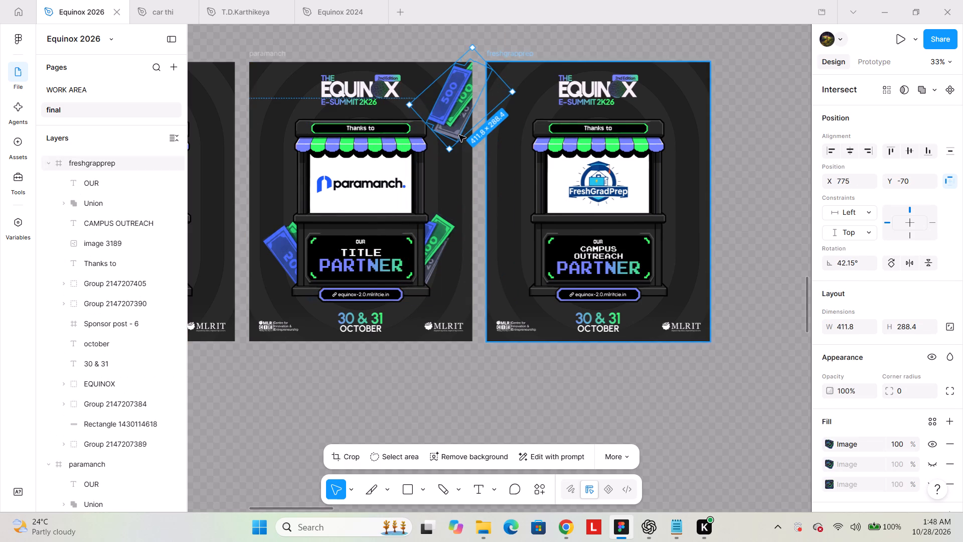
drag(447, 150, 444, 185)
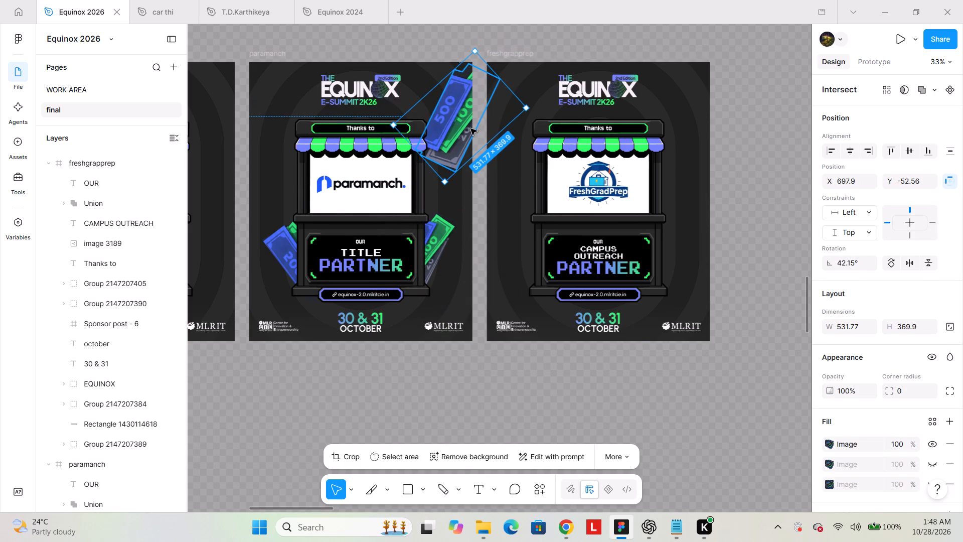
drag(470, 128, 471, 123)
drag(476, 116, 481, 150)
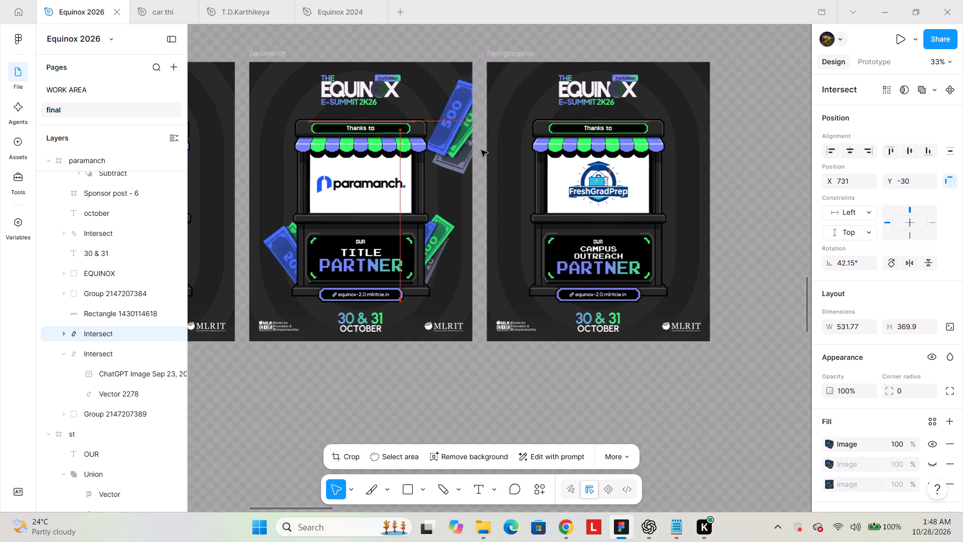
drag(481, 150, 485, 80)
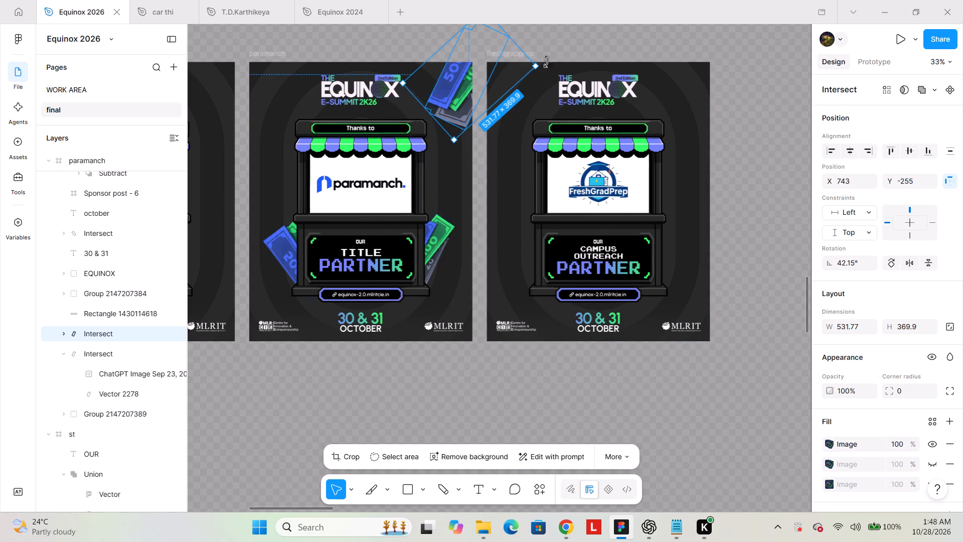
Rotate the duplicated three-note cluster to about -58° and tuck it into the frame's top right corner, cropped by the edges.
drag(541, 69, 463, 143)
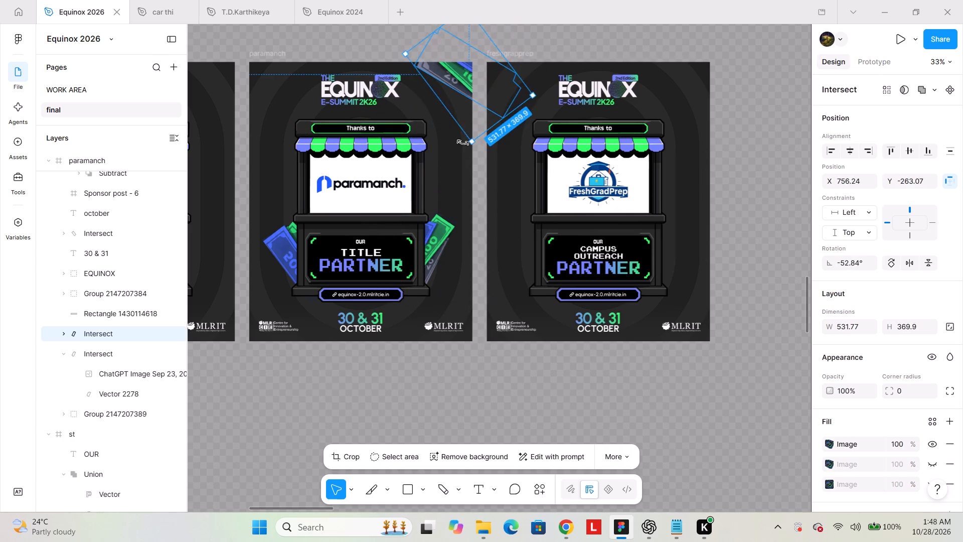
drag(463, 143, 462, 143)
drag(457, 66, 451, 86)
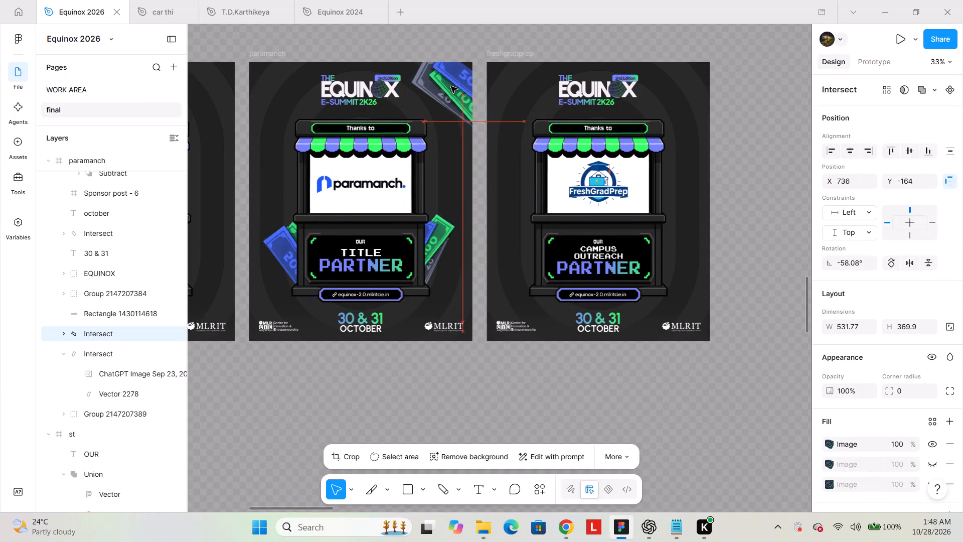
drag(451, 86, 456, 84)
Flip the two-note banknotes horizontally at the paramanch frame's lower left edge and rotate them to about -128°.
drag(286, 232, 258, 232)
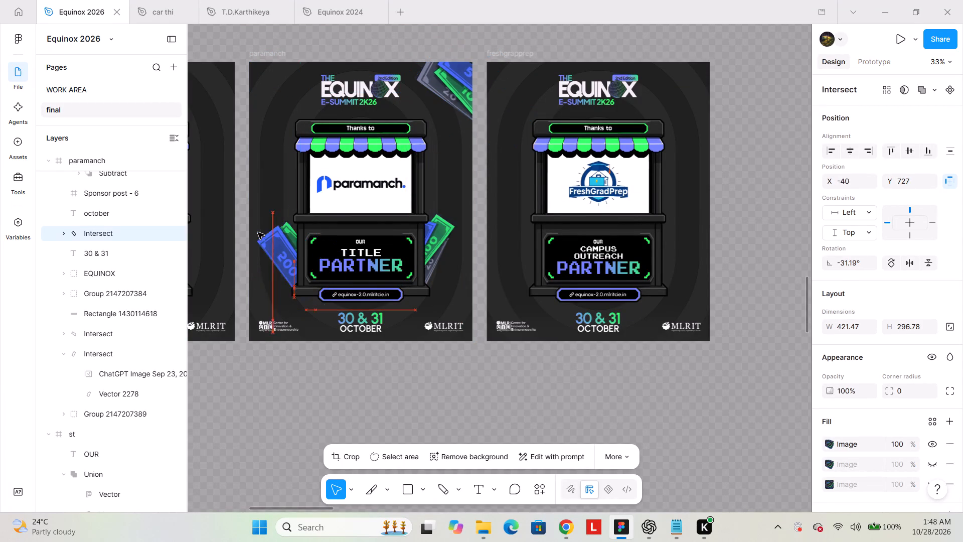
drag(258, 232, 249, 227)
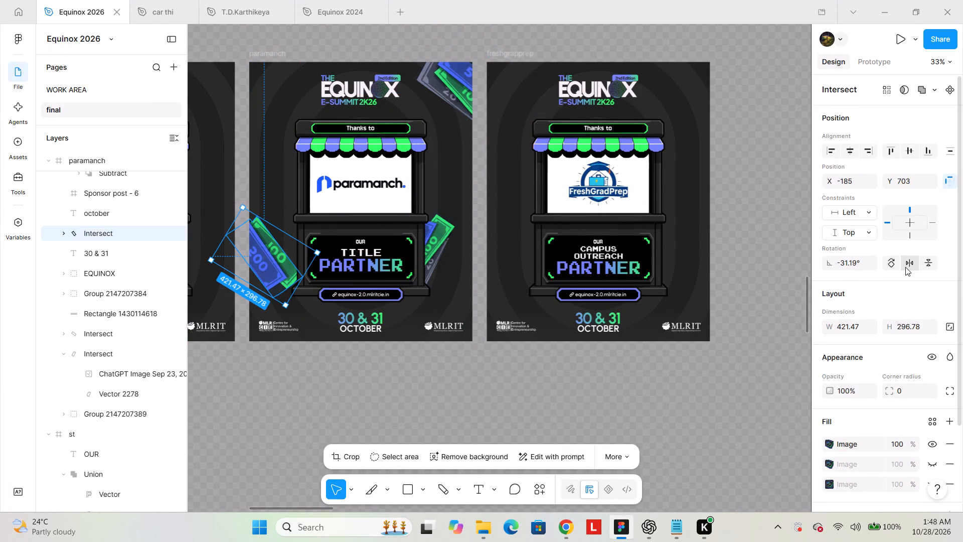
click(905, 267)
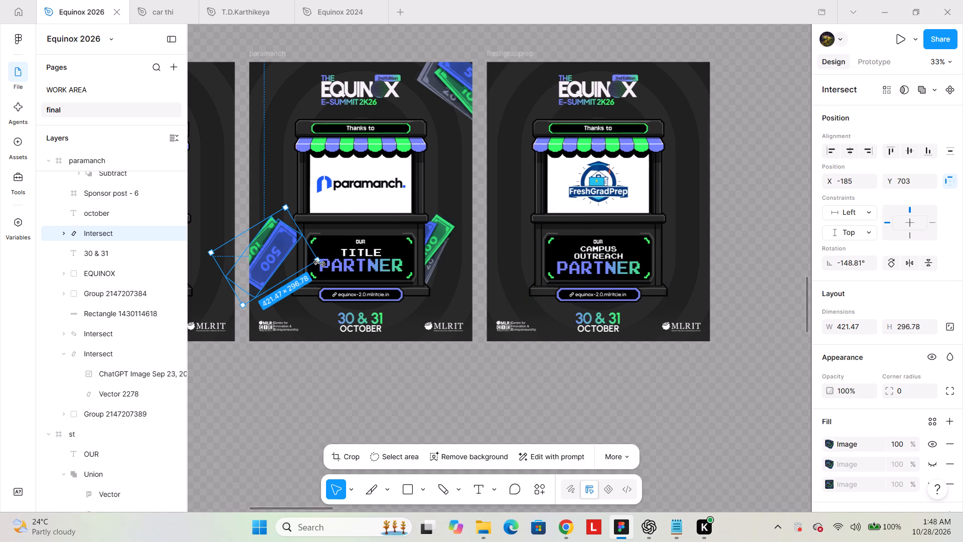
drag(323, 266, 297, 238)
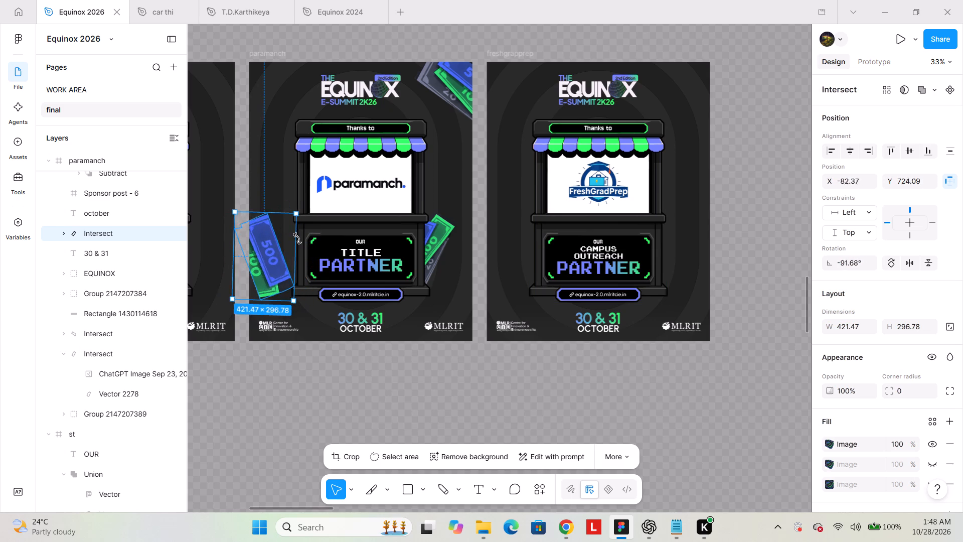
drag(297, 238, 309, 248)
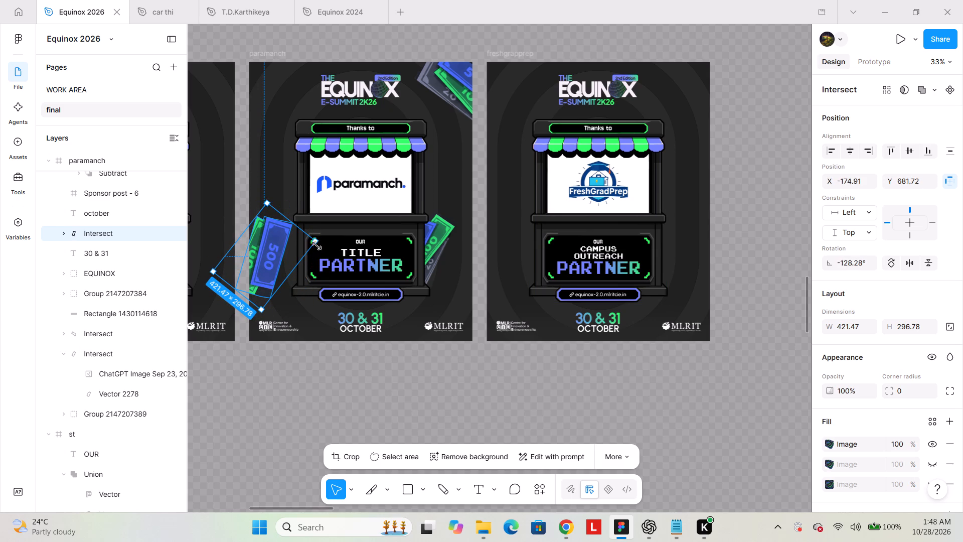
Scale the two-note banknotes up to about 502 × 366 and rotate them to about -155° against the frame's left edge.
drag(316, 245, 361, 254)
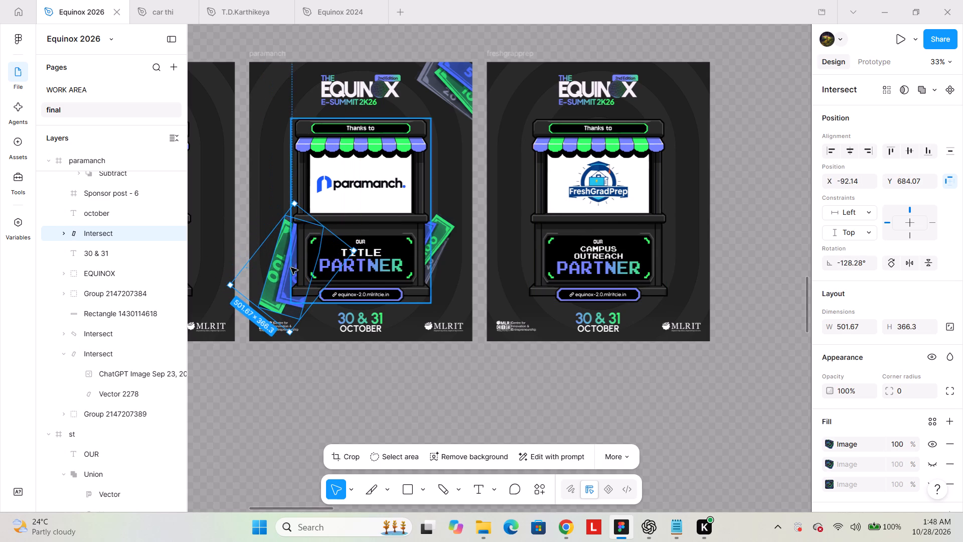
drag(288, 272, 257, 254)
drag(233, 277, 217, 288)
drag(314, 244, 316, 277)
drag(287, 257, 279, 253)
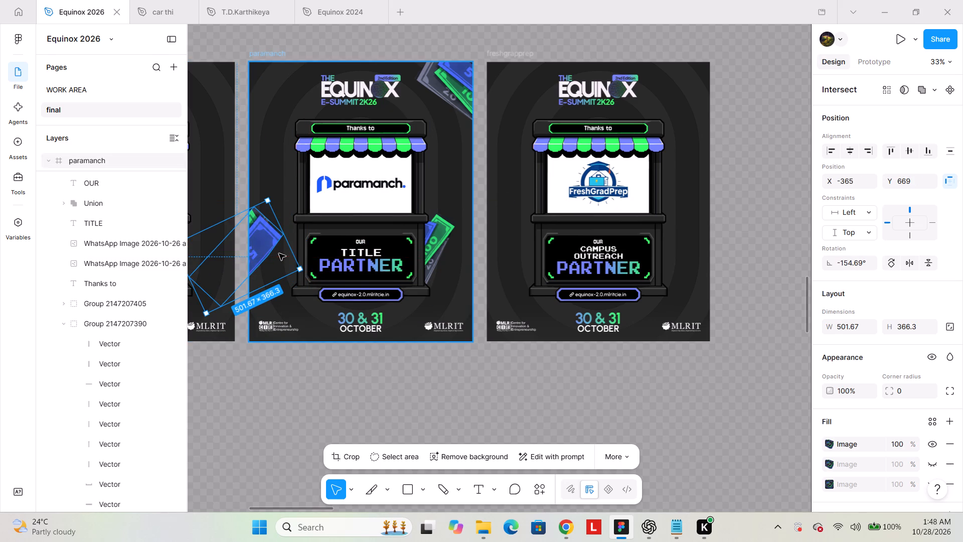
Move the three-note cluster from the booth's lower right side into the paramanch frame's top left corner, cropped by the edges.
drag(431, 253, 304, 96)
drag(304, 96, 266, 73)
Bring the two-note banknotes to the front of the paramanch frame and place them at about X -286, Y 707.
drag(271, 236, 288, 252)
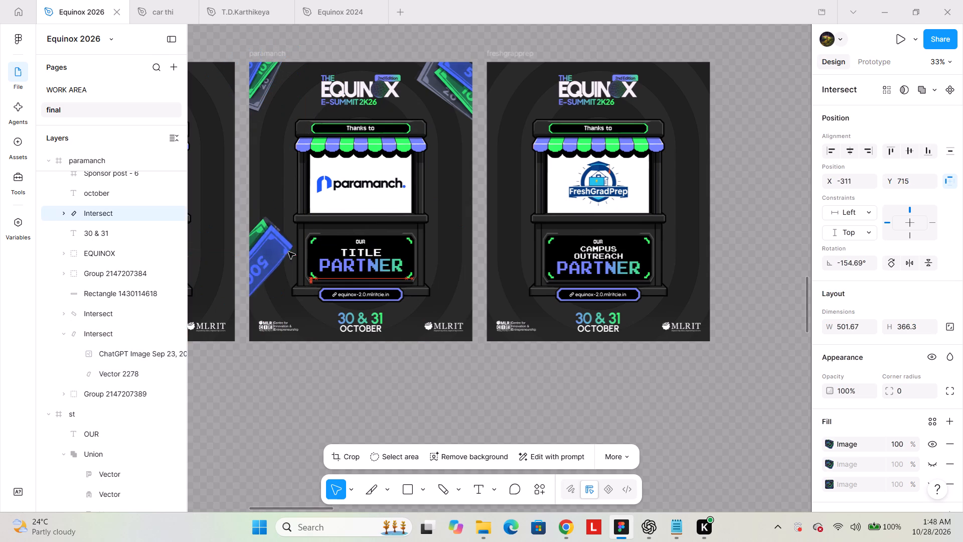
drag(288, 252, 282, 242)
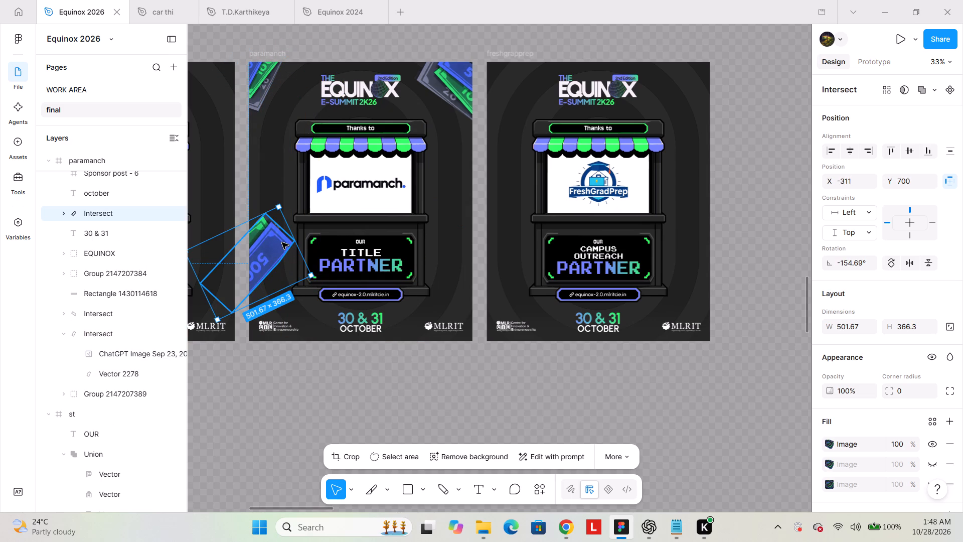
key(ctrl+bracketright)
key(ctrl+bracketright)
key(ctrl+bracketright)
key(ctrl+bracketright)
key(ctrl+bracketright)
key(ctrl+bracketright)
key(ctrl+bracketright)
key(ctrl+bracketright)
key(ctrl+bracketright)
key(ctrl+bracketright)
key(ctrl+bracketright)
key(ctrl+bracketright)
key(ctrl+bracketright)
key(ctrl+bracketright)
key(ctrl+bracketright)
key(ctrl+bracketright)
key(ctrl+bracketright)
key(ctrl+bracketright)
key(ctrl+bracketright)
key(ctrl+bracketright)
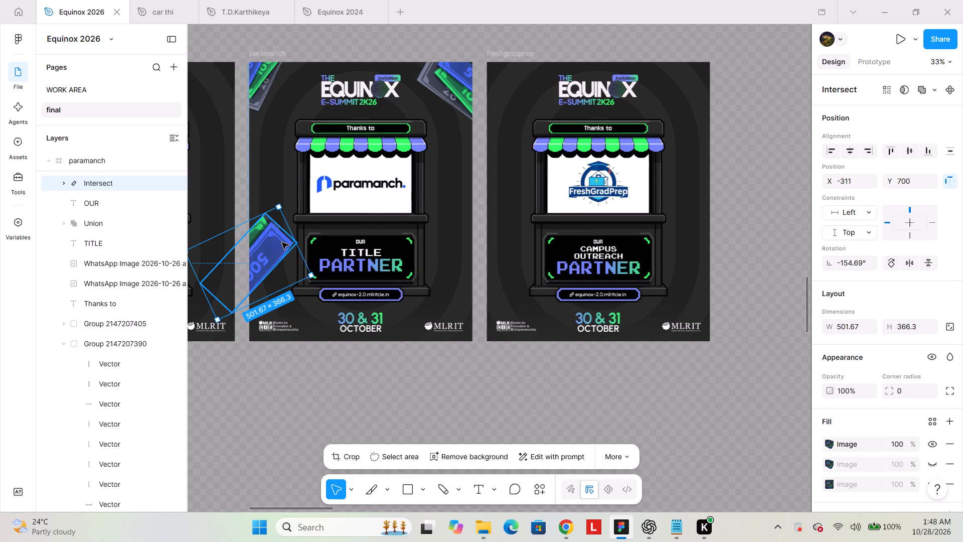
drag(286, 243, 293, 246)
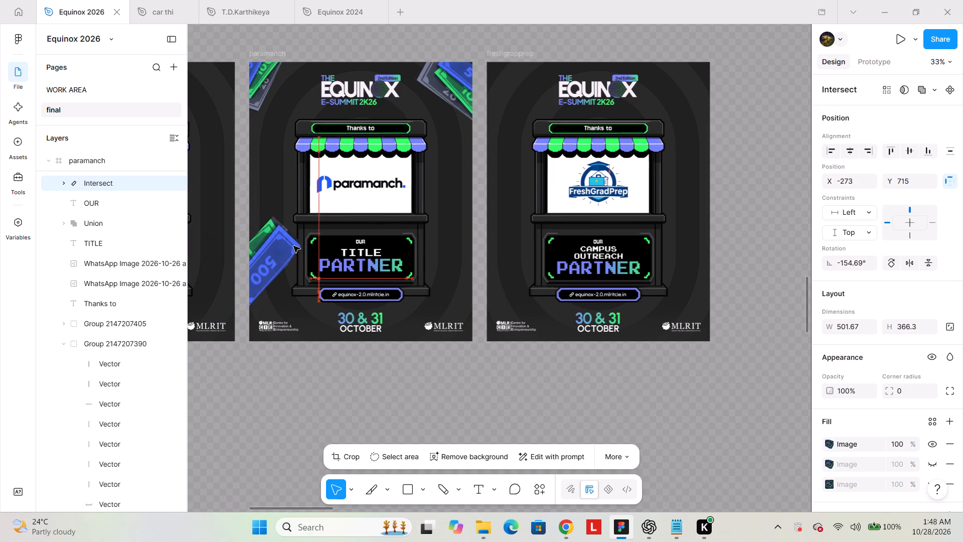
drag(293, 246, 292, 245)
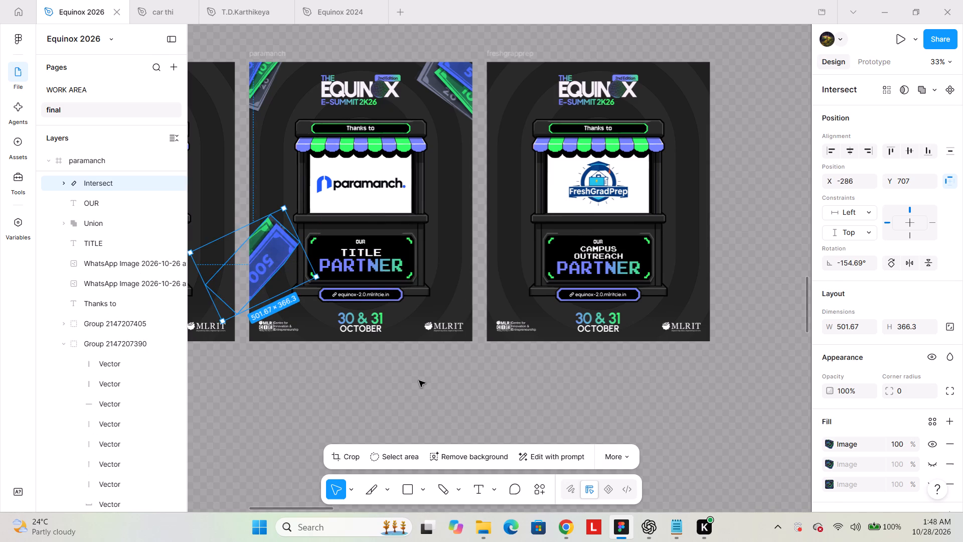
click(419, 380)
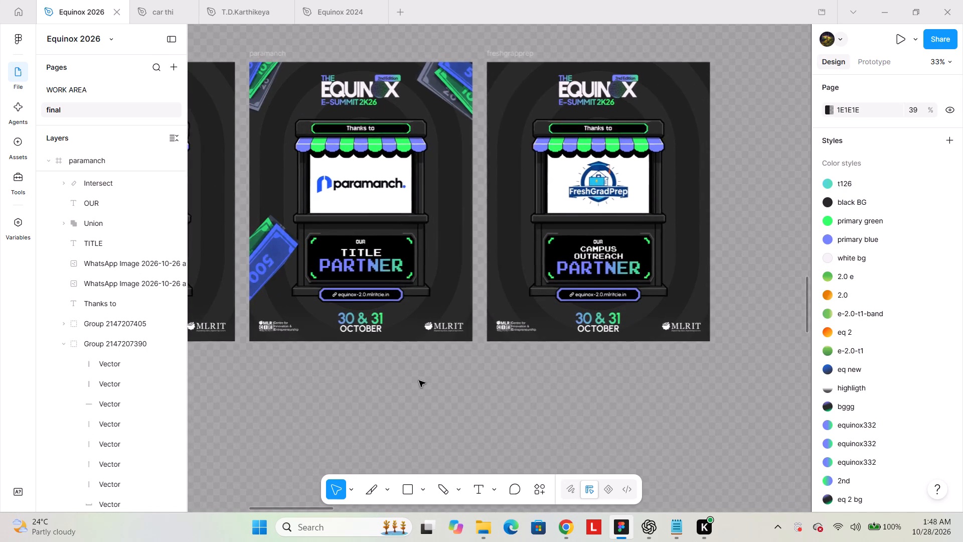
Duplicate the top right corner's three-note cluster beside the booth's lower right side and bring the copy to the front.
click(459, 105)
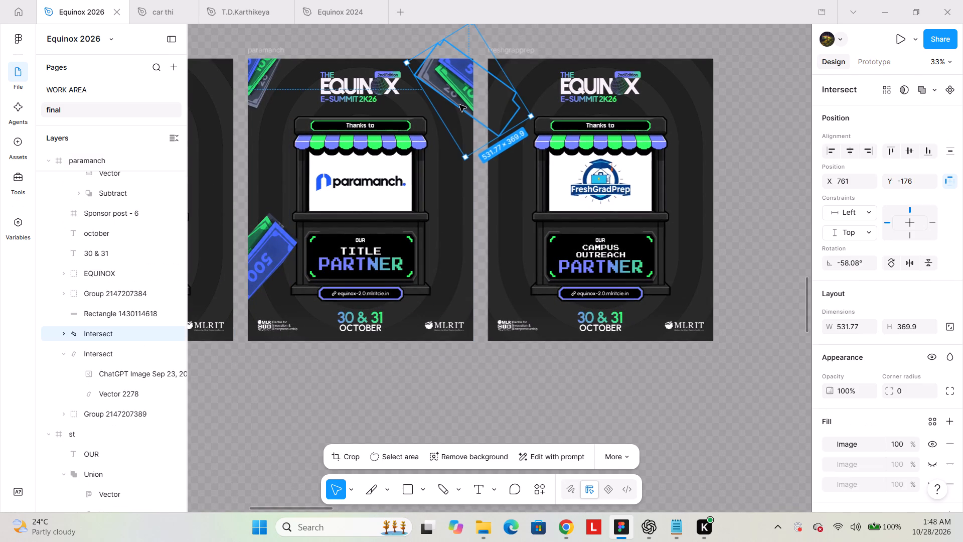
alt+drag(456, 99, 439, 273)
key(ctrl+bracketright)
key(ctrl+bracketright)
key(ctrl+bracketright)
key(ctrl+bracketright)
key(ctrl+bracketright)
key(ctrl+bracketright)
key(ctrl+bracketright)
key(ctrl+bracketright)
key(ctrl+bracketright)
key(ctrl+bracketright)
key(ctrl+bracketright)
key(ctrl+bracketright)
key(ctrl+bracketright)
key(ctrl+bracketright)
key(ctrl+bracketright)
key(ctrl+bracketright)
key(ctrl+bracketright)
key(ctrl+bracketright)
key(ctrl+bracketright)
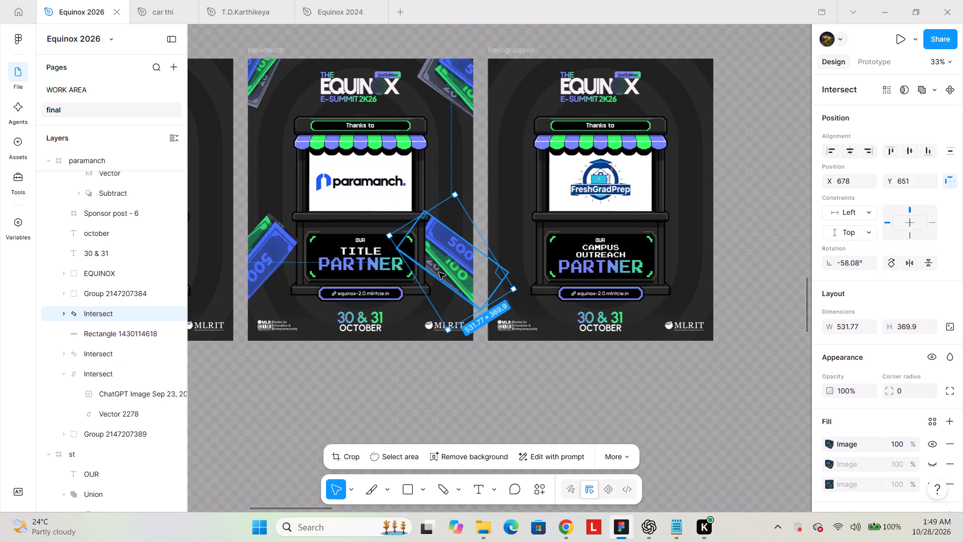
drag(439, 273, 449, 270)
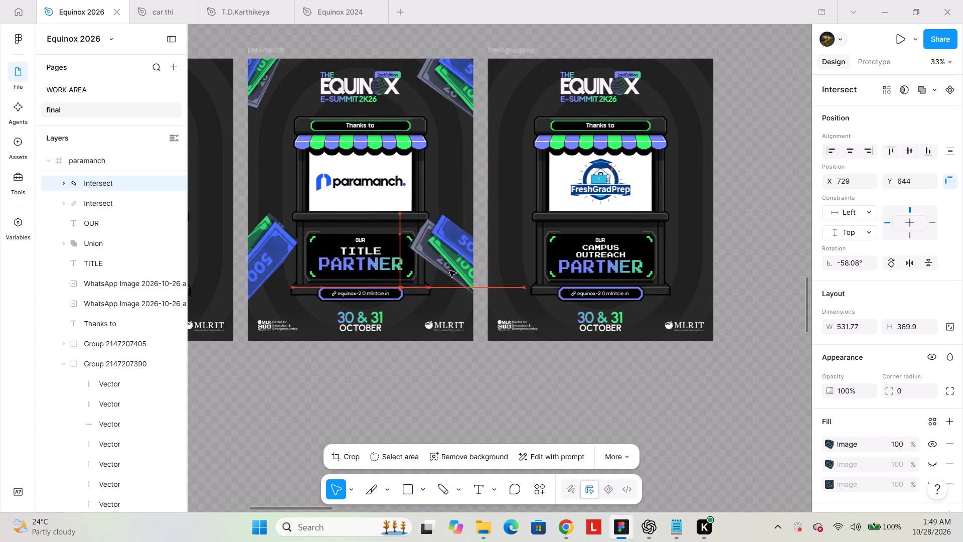
drag(449, 270, 452, 272)
Move the copied three-note cluster over to the booth's lower left side and rotate it to about 103°.
drag(535, 292, 494, 313)
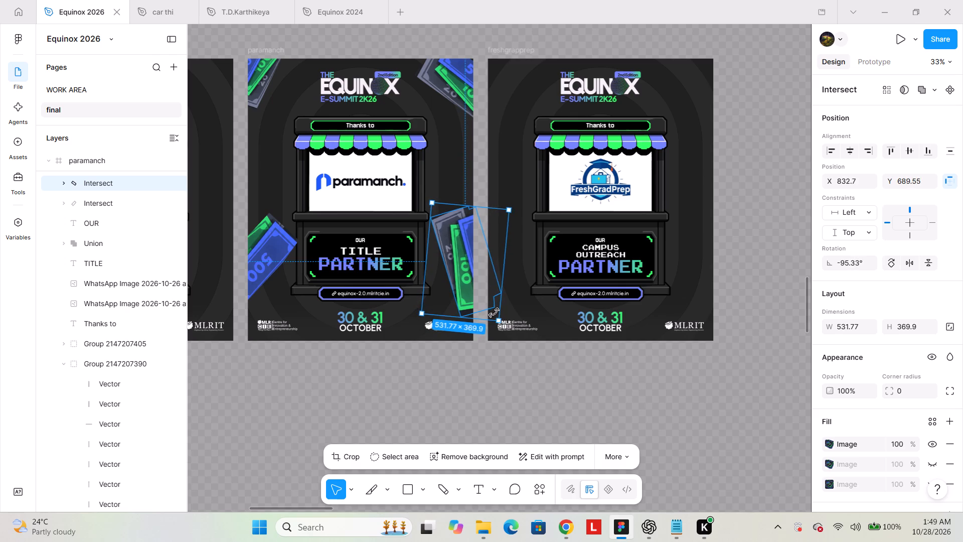
drag(494, 313, 418, 288)
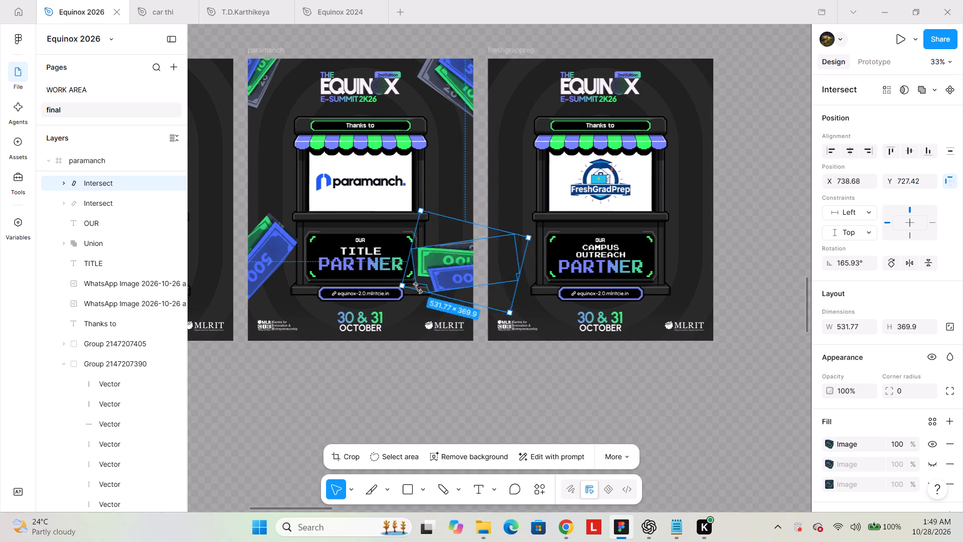
drag(418, 288, 458, 216)
drag(446, 251, 263, 245)
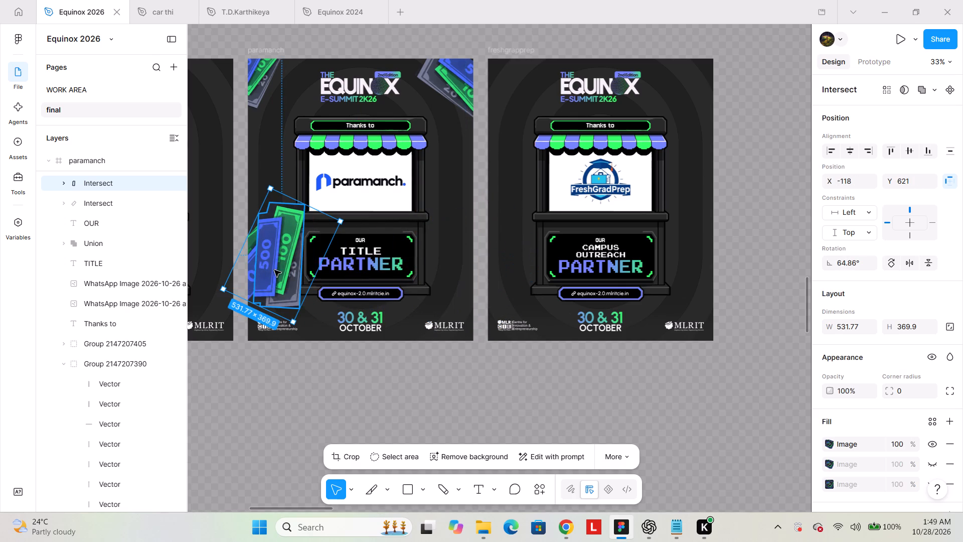
drag(295, 305, 286, 254)
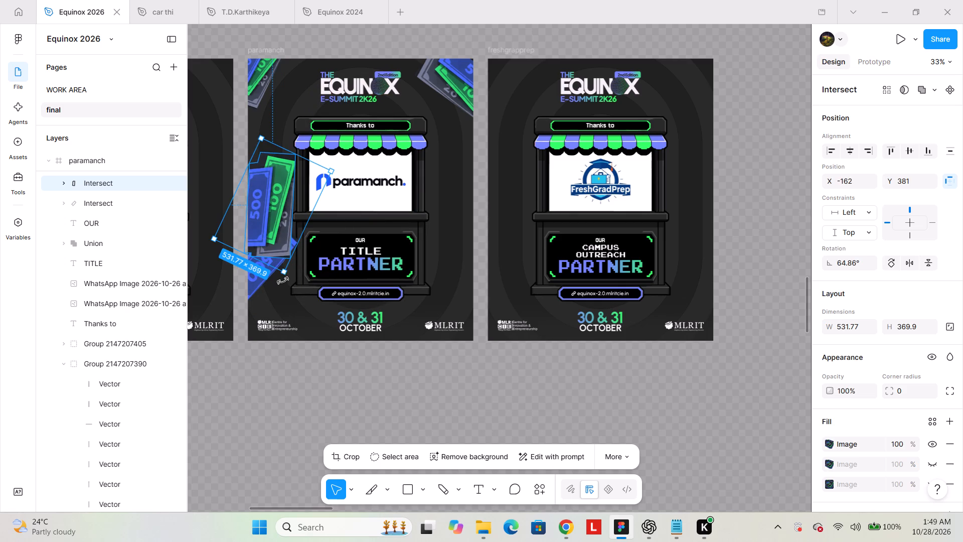
drag(283, 281, 305, 281)
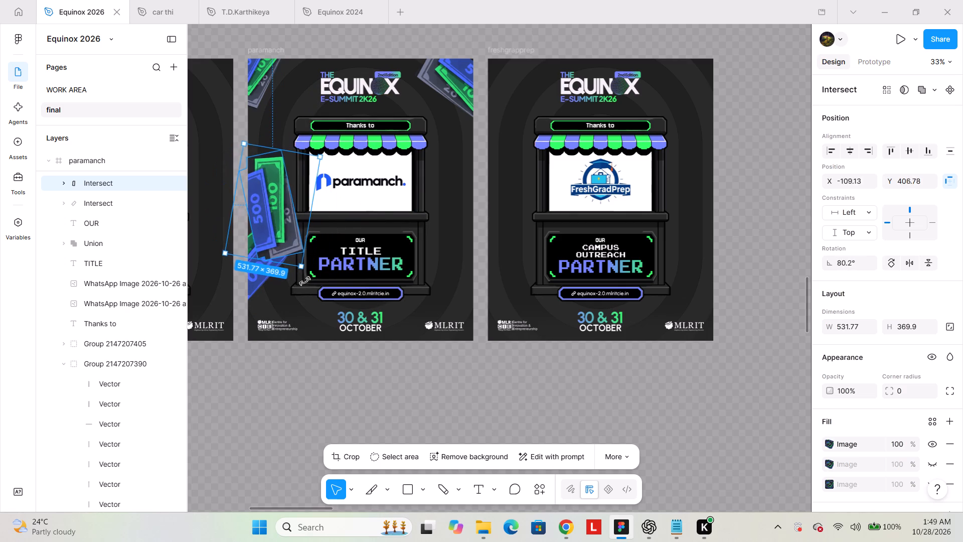
drag(305, 281, 301, 286)
drag(289, 231, 276, 264)
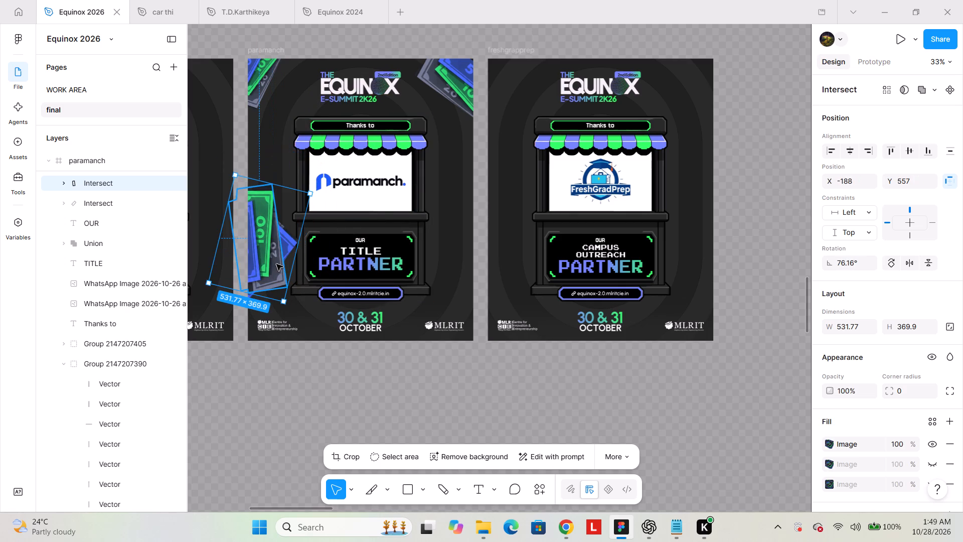
drag(287, 307, 324, 294)
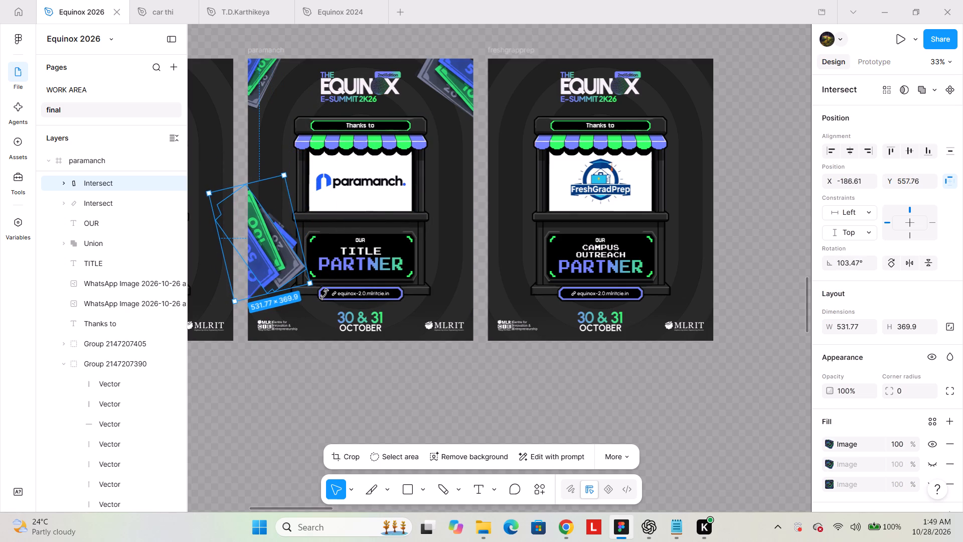
drag(324, 294, 323, 294)
Cut the two-note banknotes from the paramanch frame's lower left side.
click(252, 280)
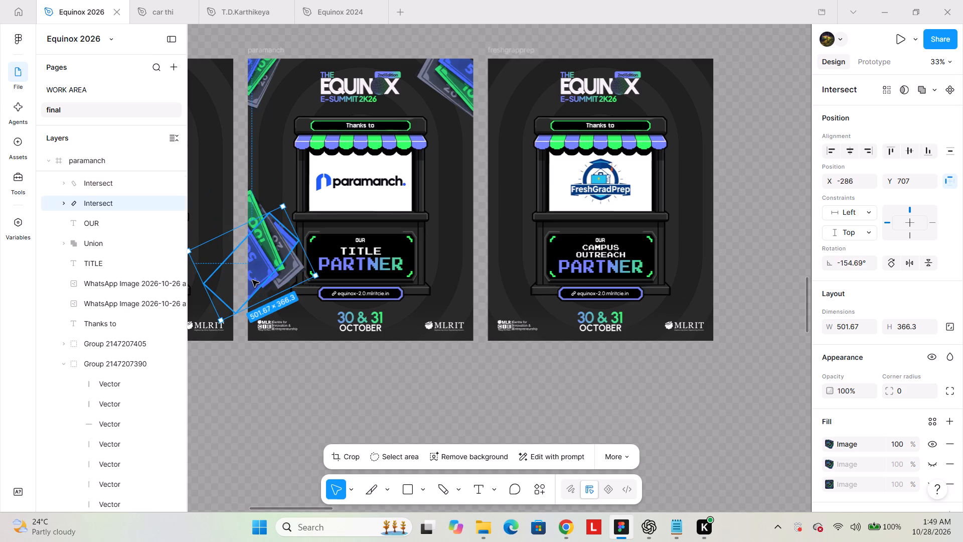
key(ctrl+x)
Scale the lower left three-note cluster to about 620 × 439, rotated to about 91° at X -184, Y 558.
drag(283, 278, 268, 274)
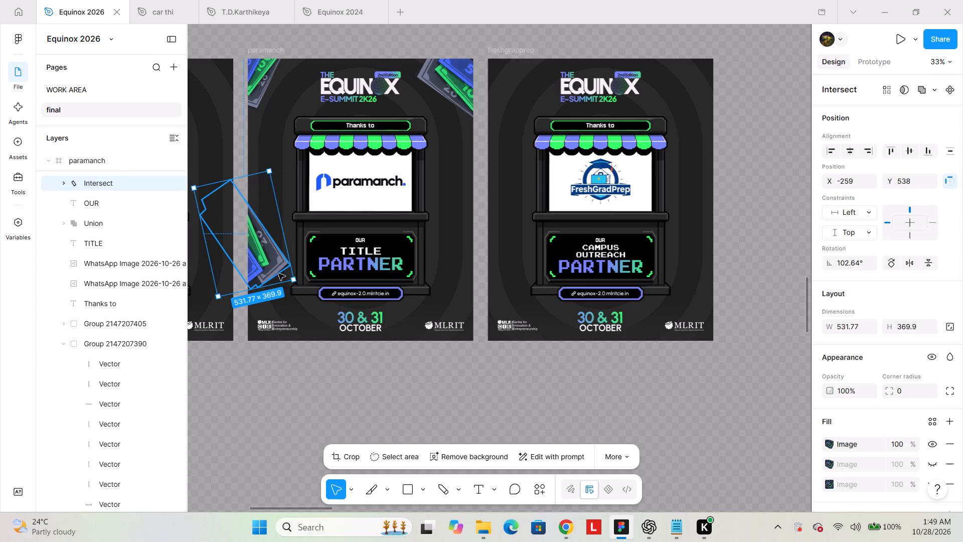
drag(295, 283, 316, 303)
click(316, 303)
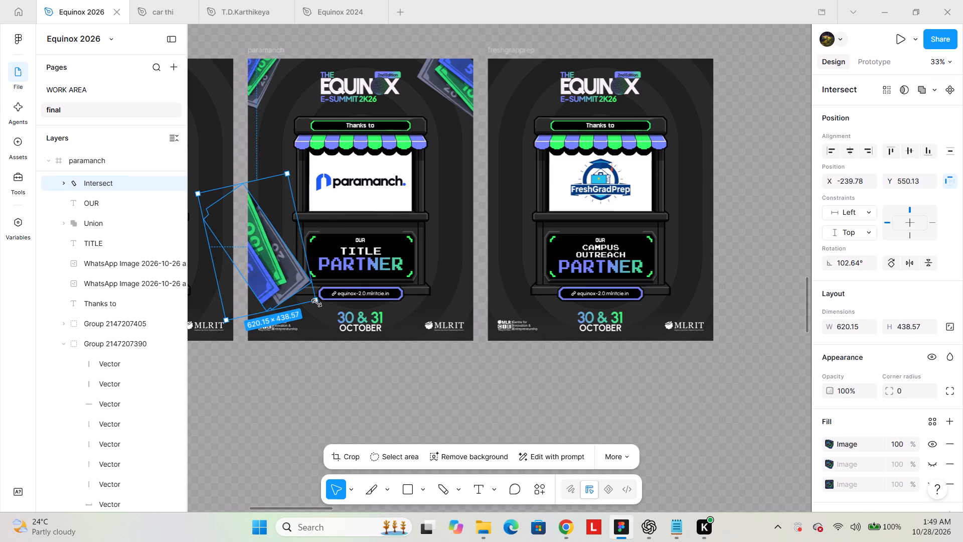
click(316, 303)
drag(322, 306, 289, 304)
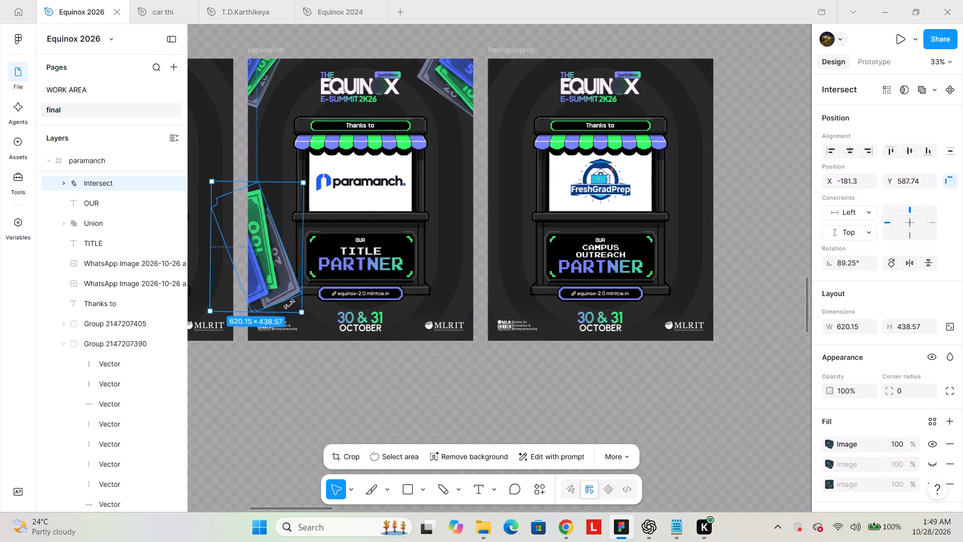
drag(289, 304, 298, 305)
drag(289, 285, 289, 278)
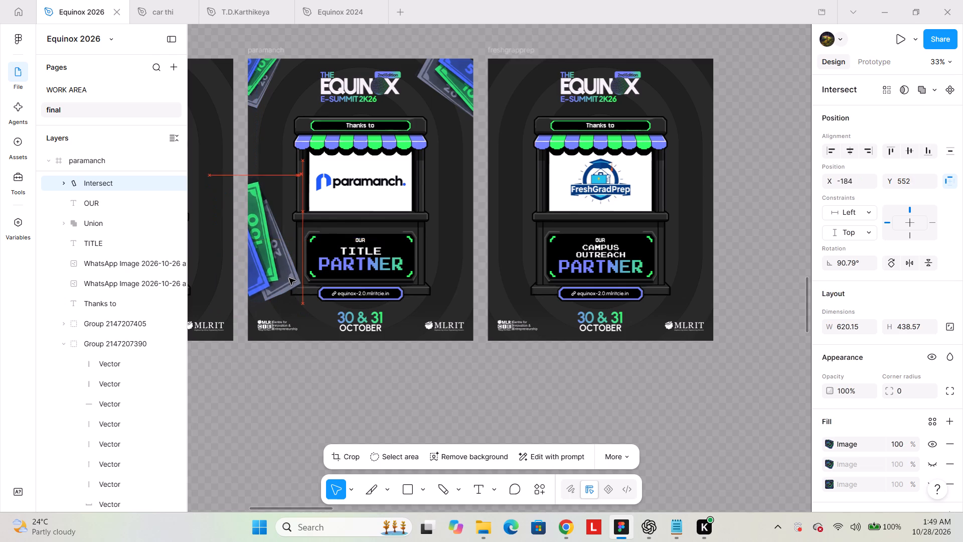
drag(289, 278, 289, 279)
click(497, 439)
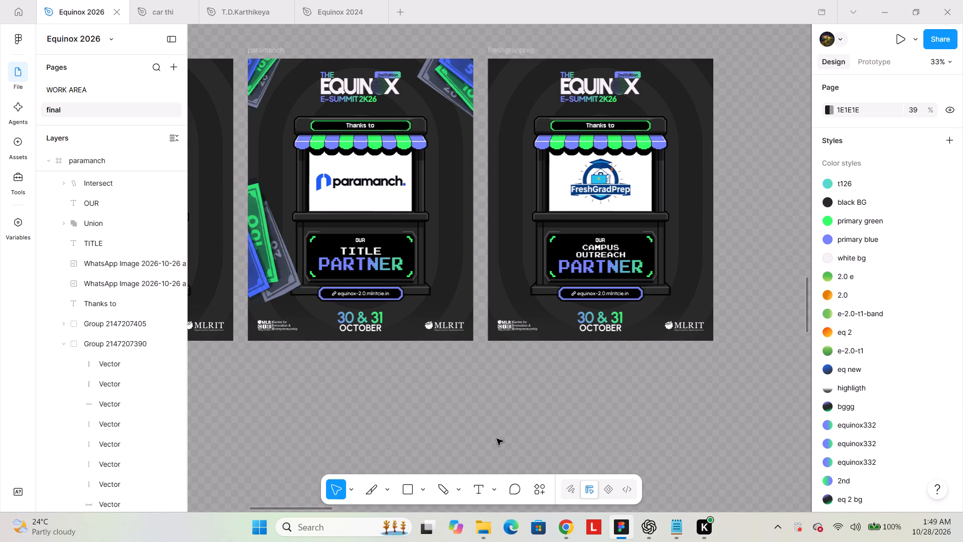
Duplicate the lower left three-note cluster into the frame's bottom right corner, enlarged to about 1410 × 1018 and rotated to about -154°.
click(264, 257)
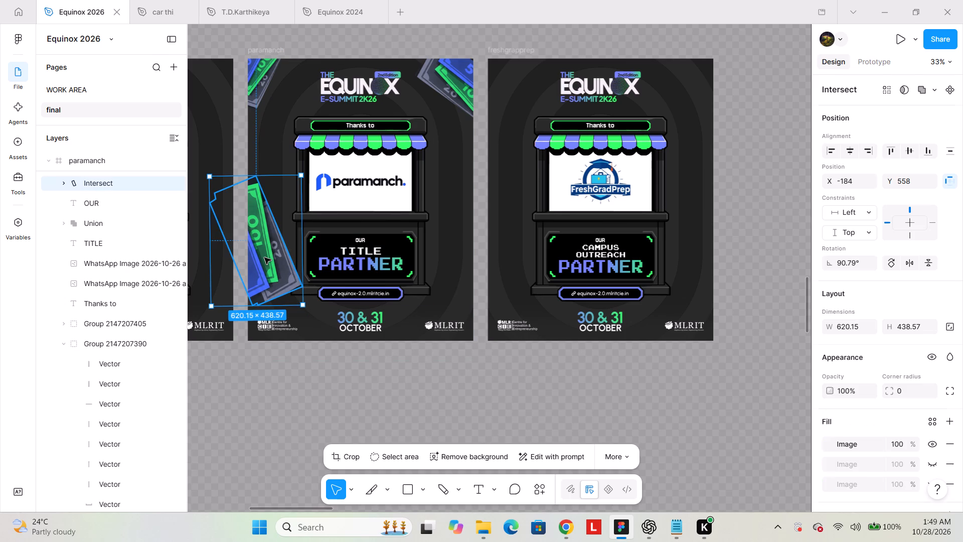
alt+drag(264, 257, 458, 321)
click(397, 371)
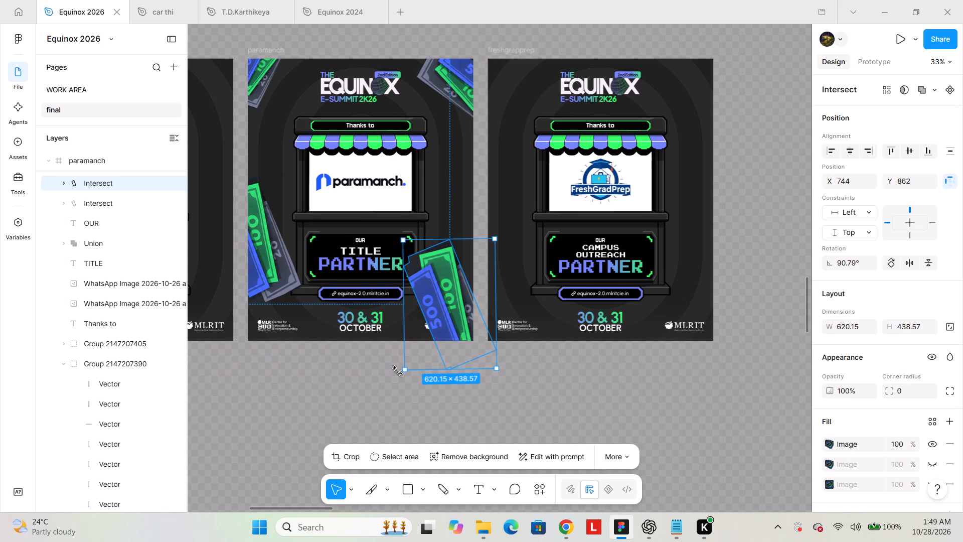
drag(404, 370, 209, 436)
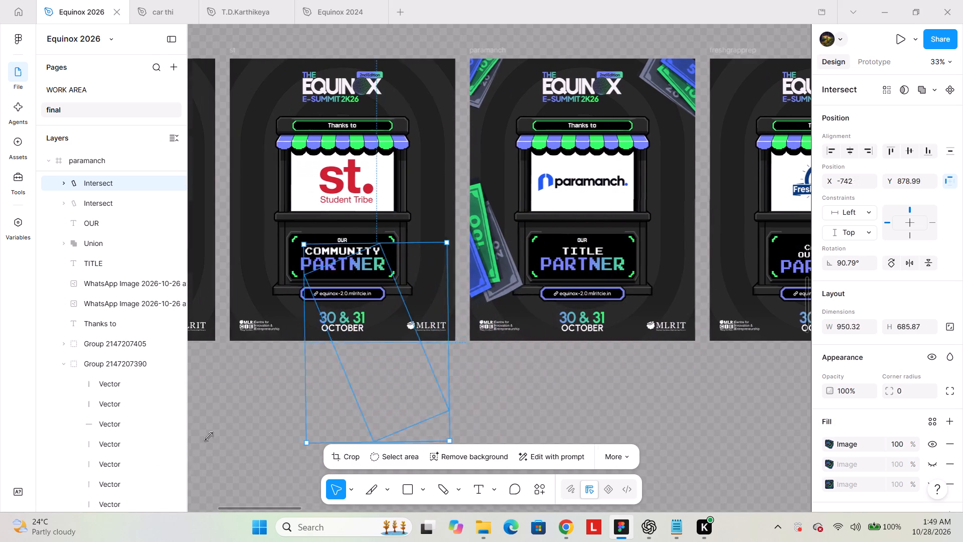
drag(209, 436, 240, 424)
drag(419, 338, 662, 317)
drag(731, 406, 724, 180)
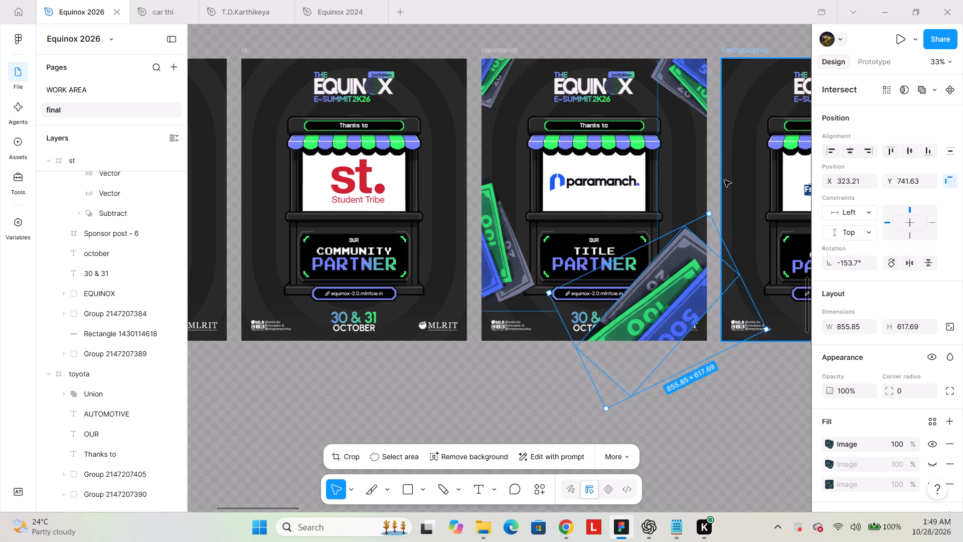
drag(690, 281, 704, 295)
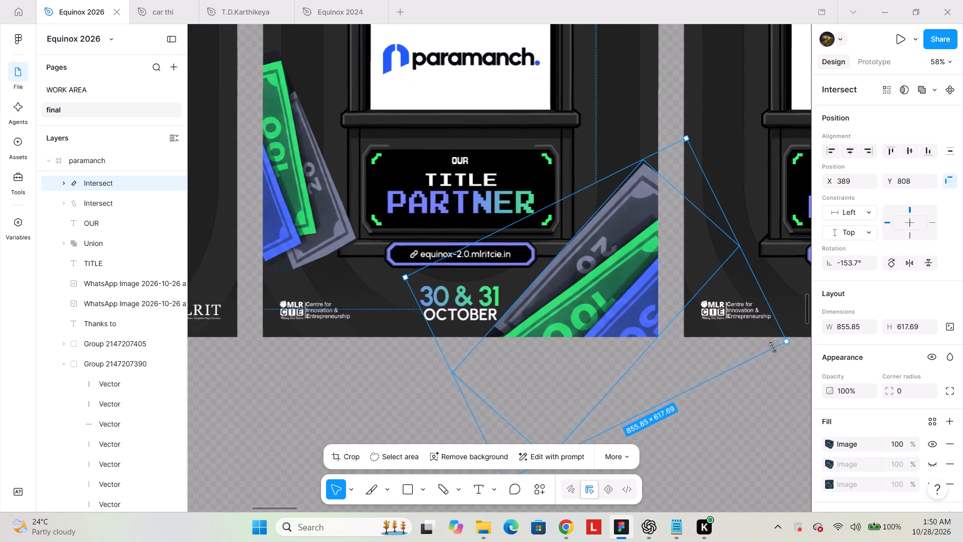
drag(772, 347, 784, 394)
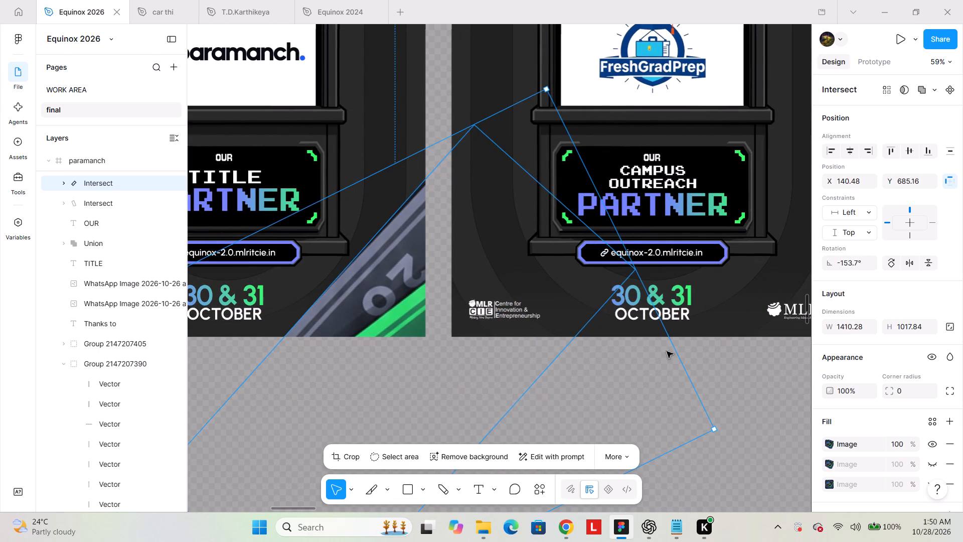
Send the bottom right banknote cluster backward in the paramanch frame until it sits just above the background group.
key(ctrl+bracketleft)
key(ctrl+bracketleft)
key(ctrl+bracketleft)
key(ctrl+bracketleft)
key(ctrl+bracketleft)
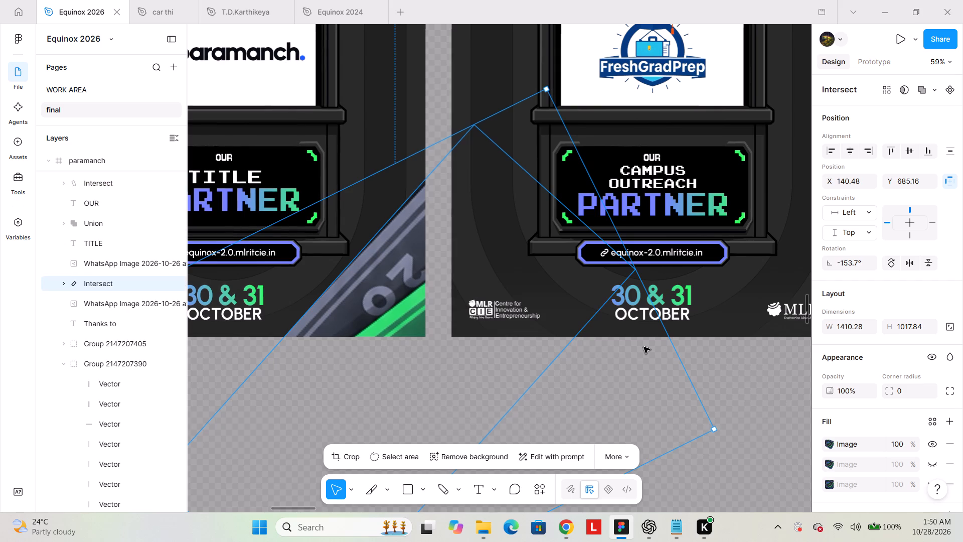
key(ctrl+bracketleft)
key(ctrl+bracketleft)
key(ctrl+bracketleft)
key(ctrl+bracketleft)
key(ctrl+bracketleft)
key(ctrl+bracketleft)
key(ctrl+bracketleft)
key(ctrl+bracketleft)
key(ctrl+bracketleft)
key(ctrl+bracketleft)
key(ctrl+bracketleft)
key(ctrl+bracketleft)
key(ctrl+bracketleft)
key(ctrl+bracketleft)
key(ctrl+bracketleft)
key(ctrl+bracketleft)
key(ctrl+bracketleft)
key(ctrl+bracketleft)
key(ctrl+bracketleft)
key(ctrl+bracketright)
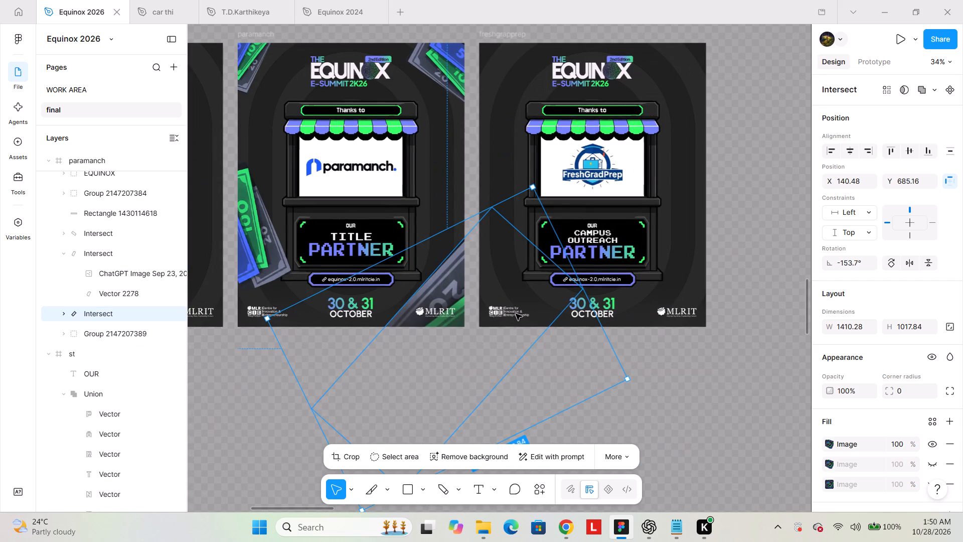
Scale the bottom right banknote cluster down to about 1357 × 979.
drag(403, 247, 408, 252)
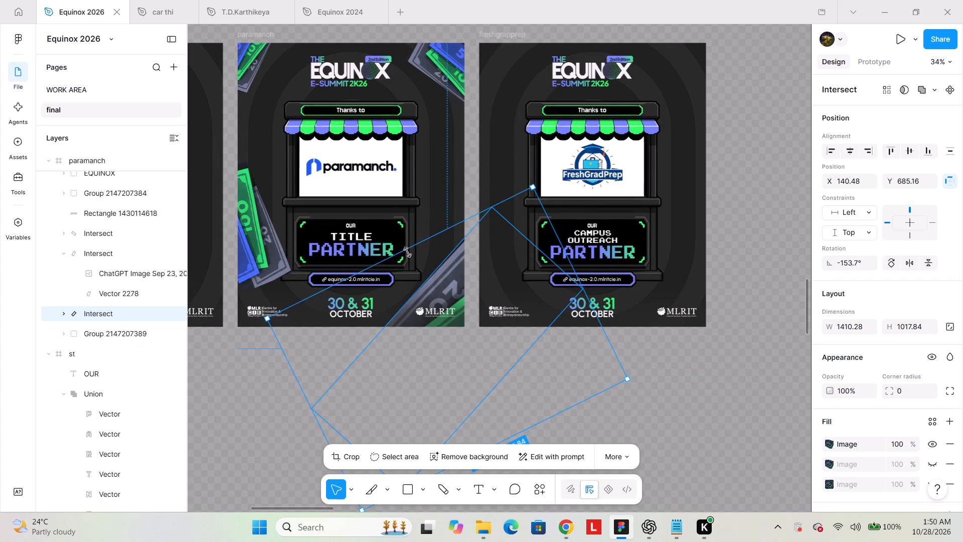
drag(408, 252, 411, 256)
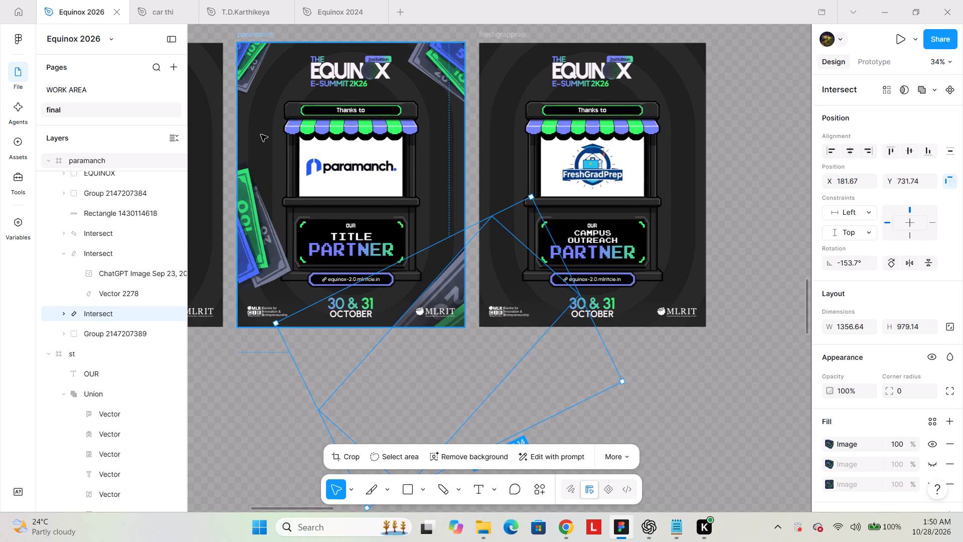
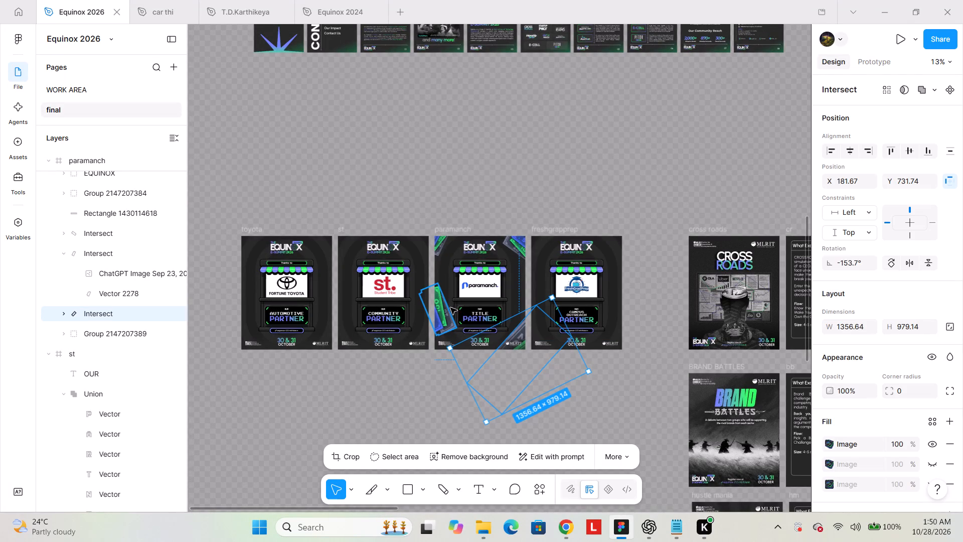
Delete the three banknote clusters from the paramanch frame and copy the toyota, st, paramanch and freshgrapprep frames without them.
shift+click(442, 248)
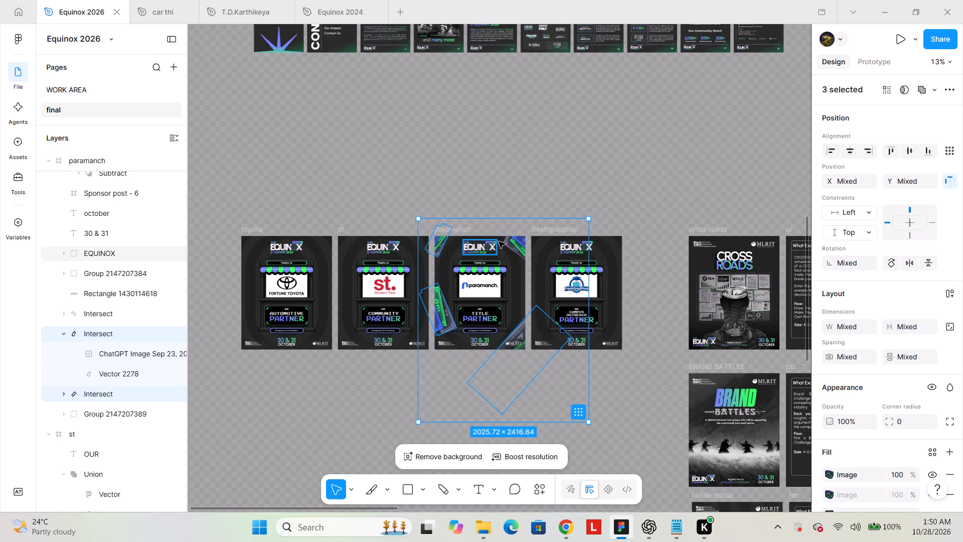
shift+click(511, 241)
key(BackSpace)
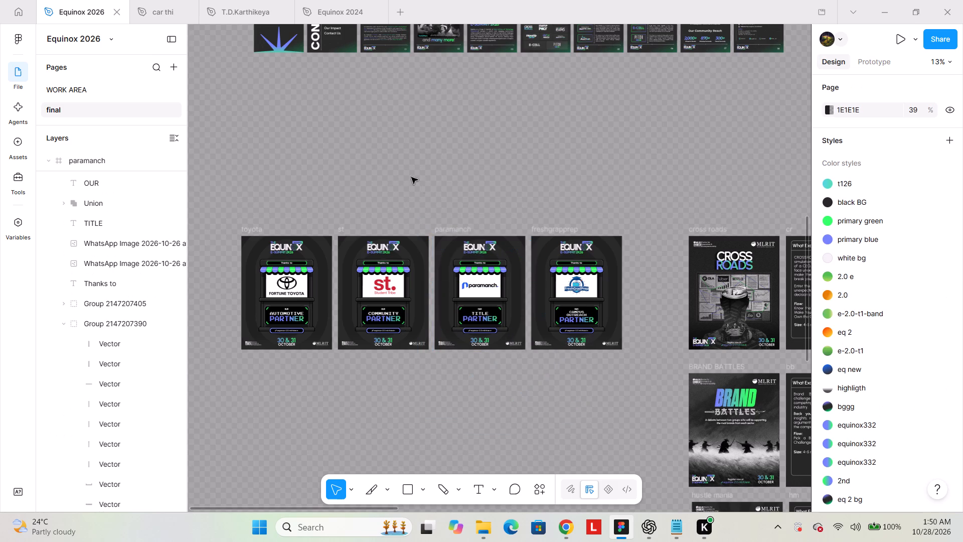
drag(221, 188, 625, 367)
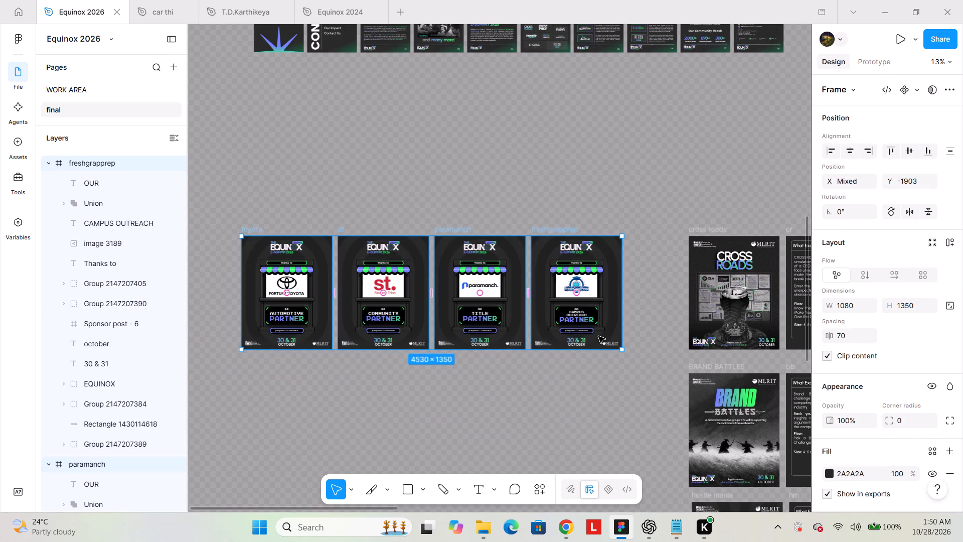
key(ctrl+c)
Step back through the edit history to restore all the banknote clusters in the original paramanch frame.
click(548, 377)
key(ctrl+z)
key(ctrl+z)
key(ctrl+z)
key(ctrl+z)
key(ctrl+z)
key(ctrl+z)
key(ctrl+z)
key(ctrl+z)
key(ctrl+z)
key(ctrl+z)
key(ctrl+z)
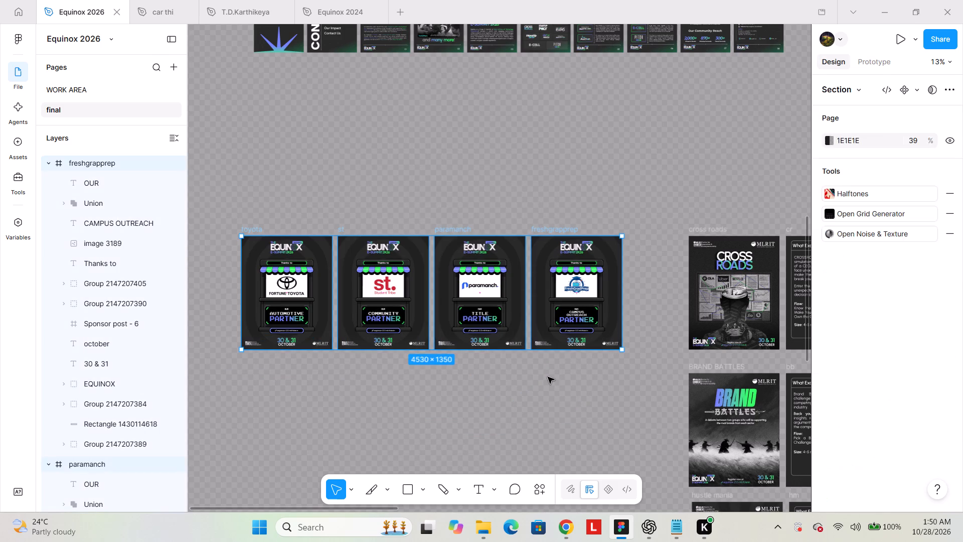
key(ctrl+y)
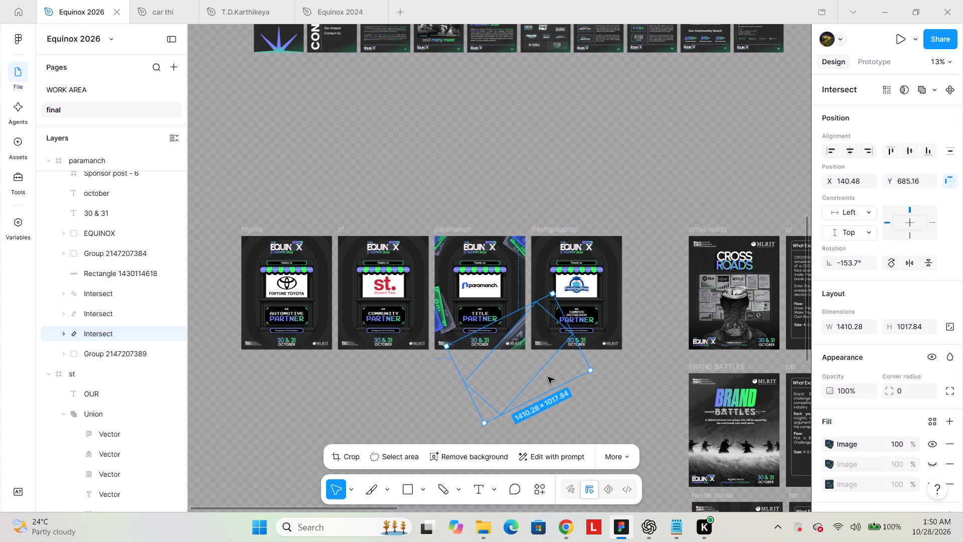
key(ctrl+y)
key(ctrl+y)
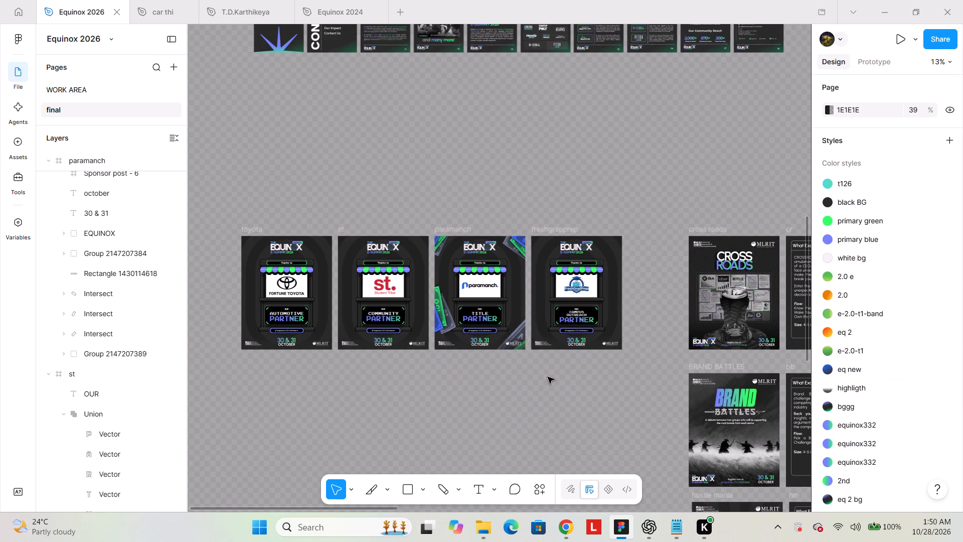
Paste the four clean sponsor frames and place them as a row directly above the original sponsor frames.
click(548, 377)
key(ctrl+c)
key(ctrl+v)
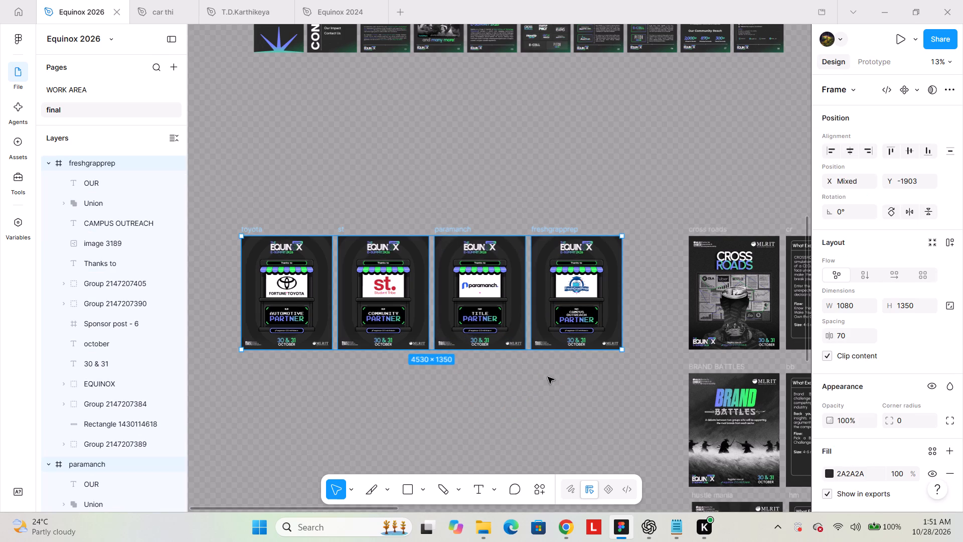
key(ctrl+z)
key(ctrl+v)
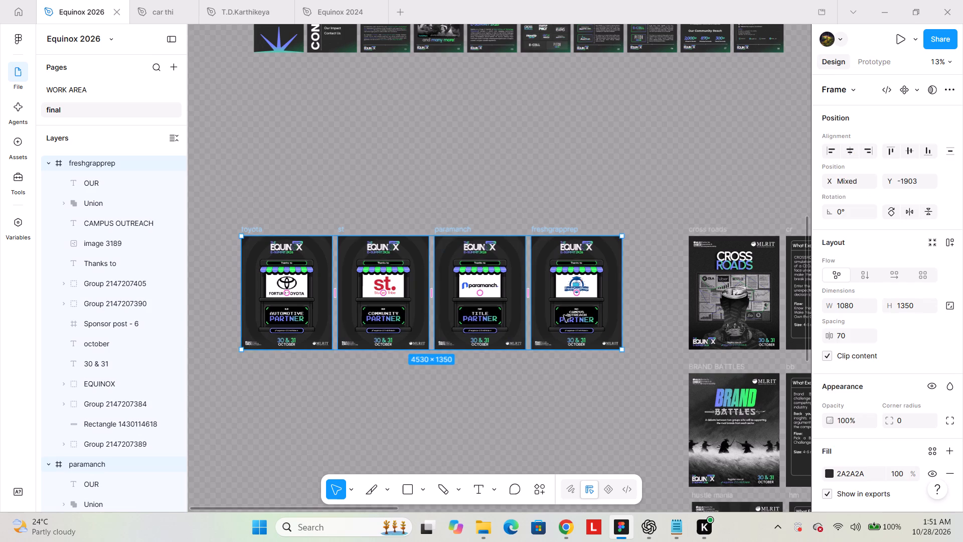
shift+drag(565, 310, 564, 434)
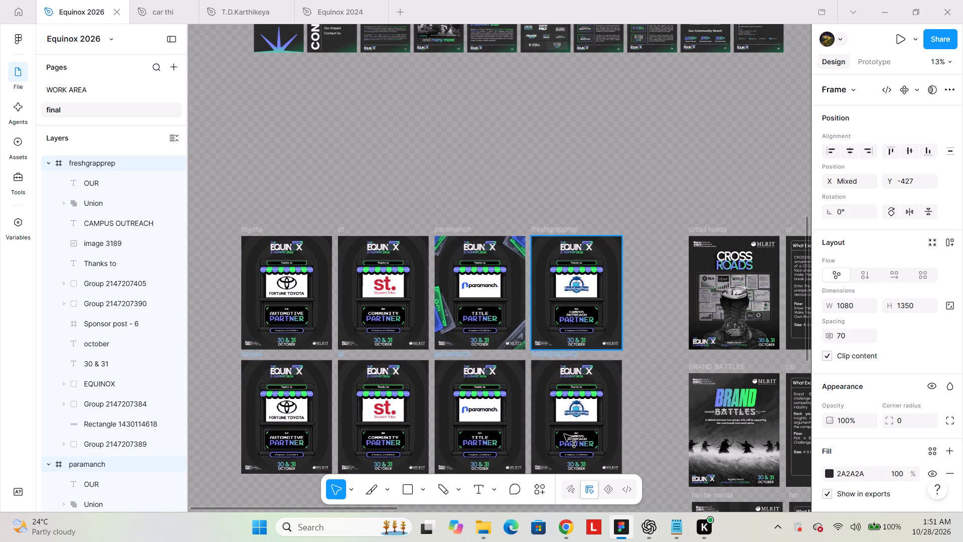
shift+drag(564, 434, 576, 184)
click(610, 415)
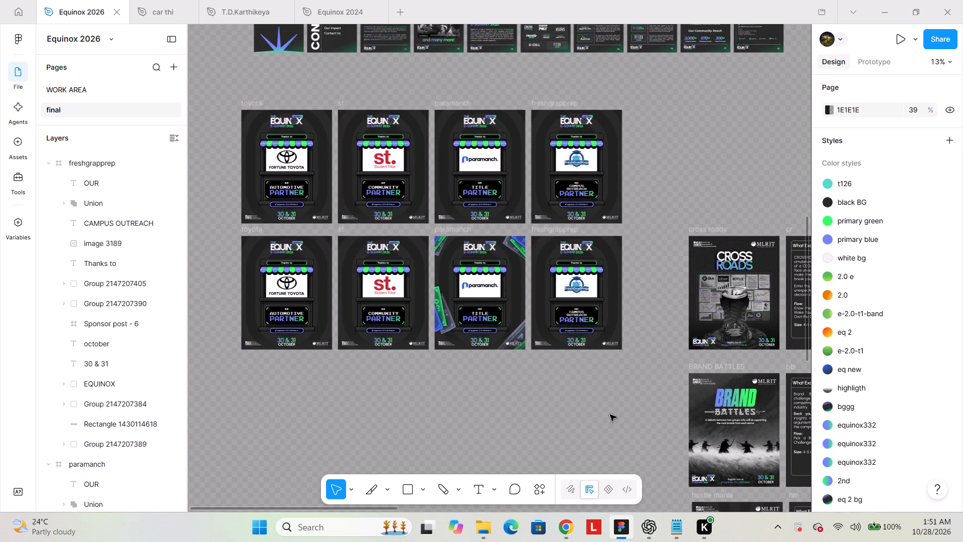
Examine the layers of the cross roads poster to find which ones make up its artwork.
shift+scroll(610, 415, down, 1)
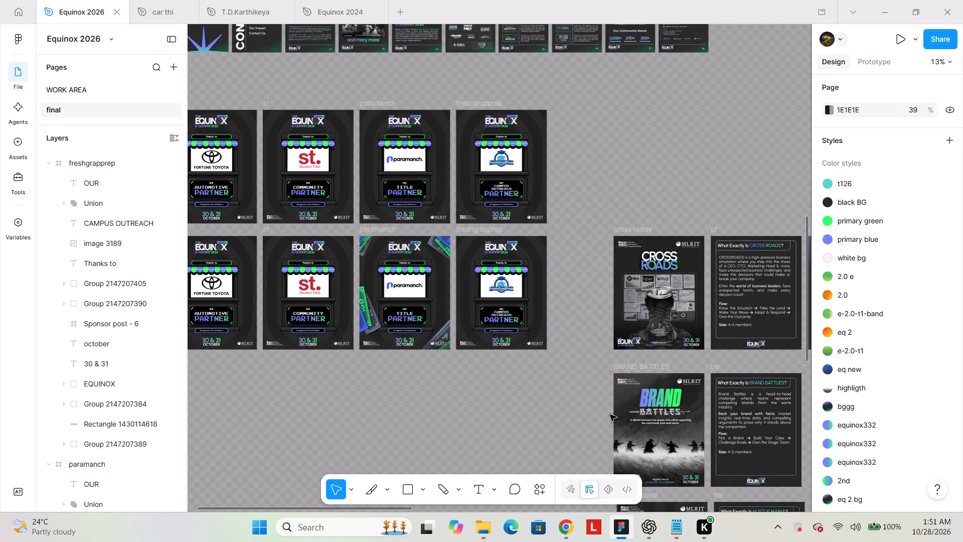
scroll(610, 415, down, 1)
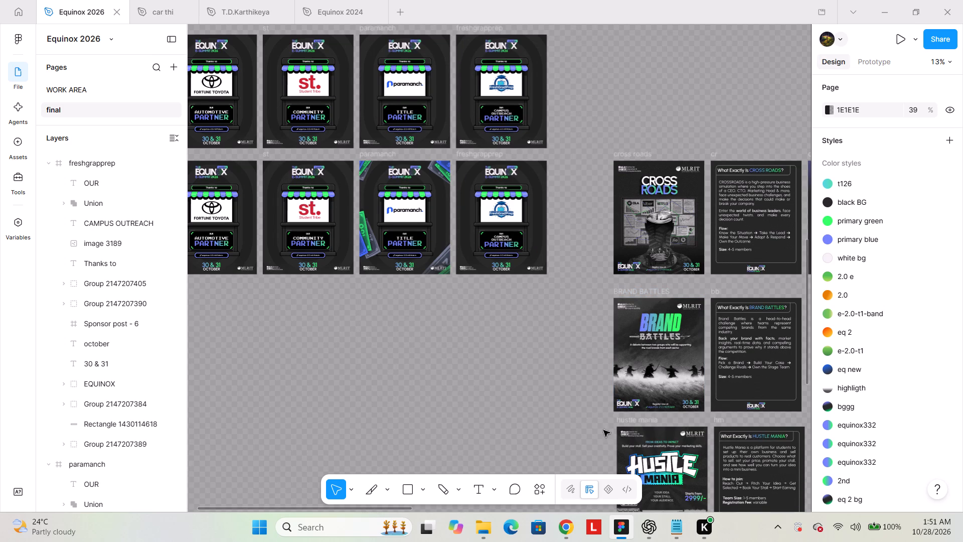
ctrl+scroll(689, 206, down, 1)
ctrl+scroll(683, 208, up, 4)
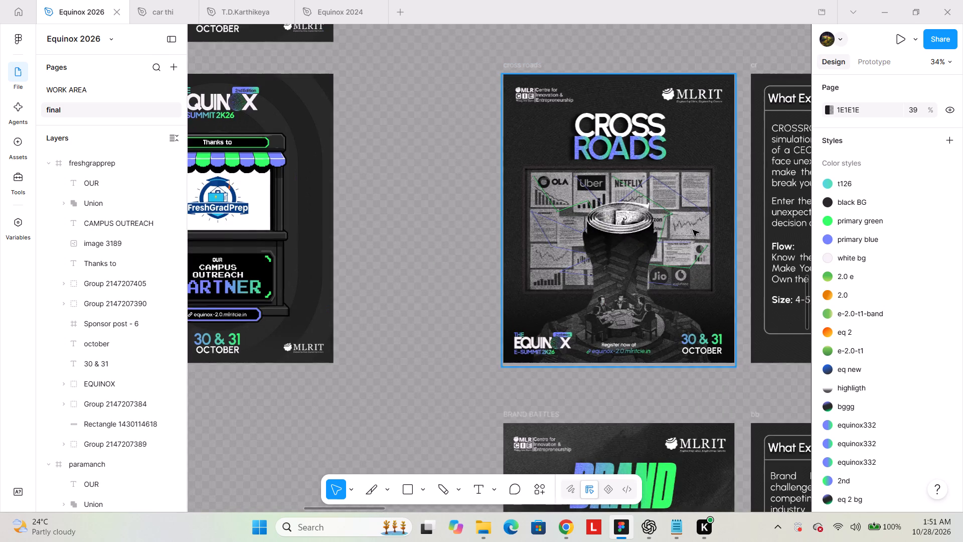
double_click(694, 229)
double_click(698, 229)
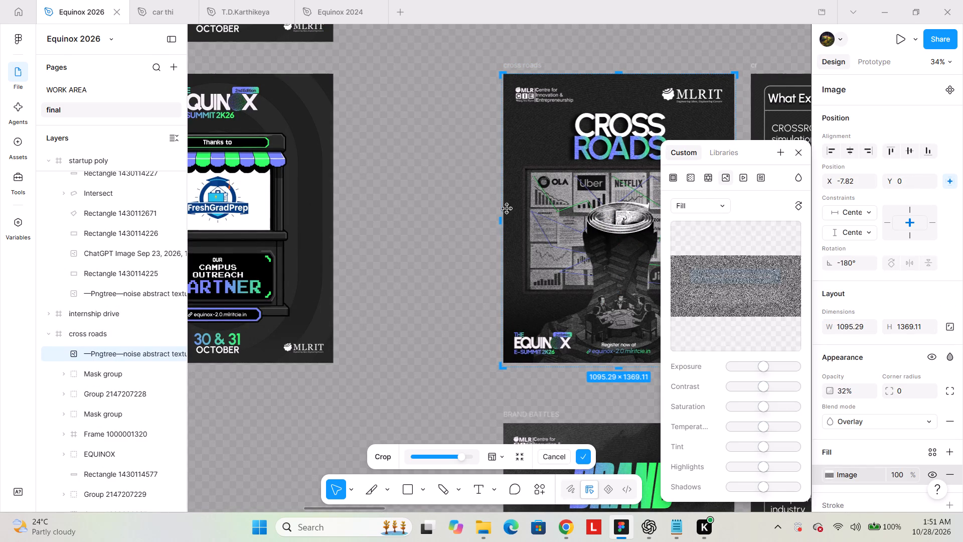
click(507, 209)
click(520, 196)
double_click(458, 208)
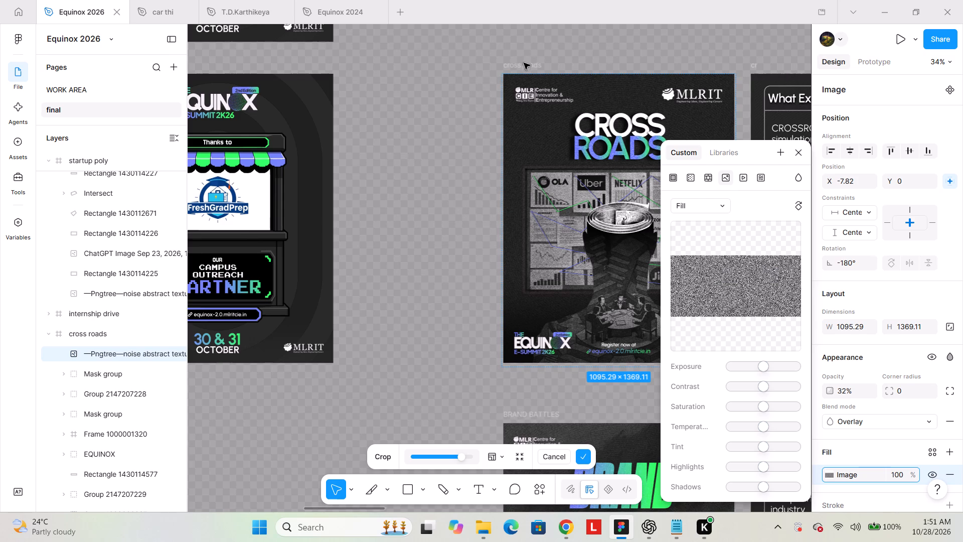
click(523, 68)
click(796, 150)
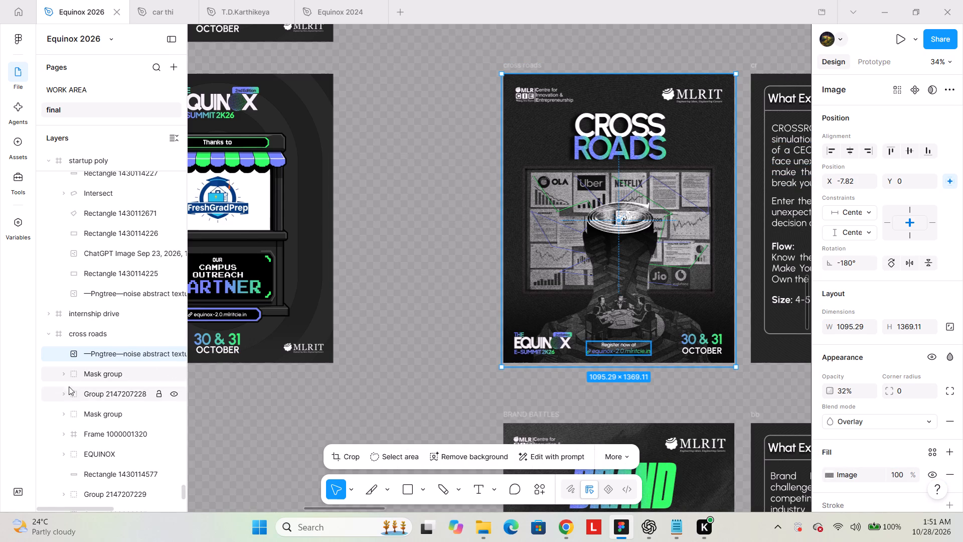
scroll(108, 456, down, 1)
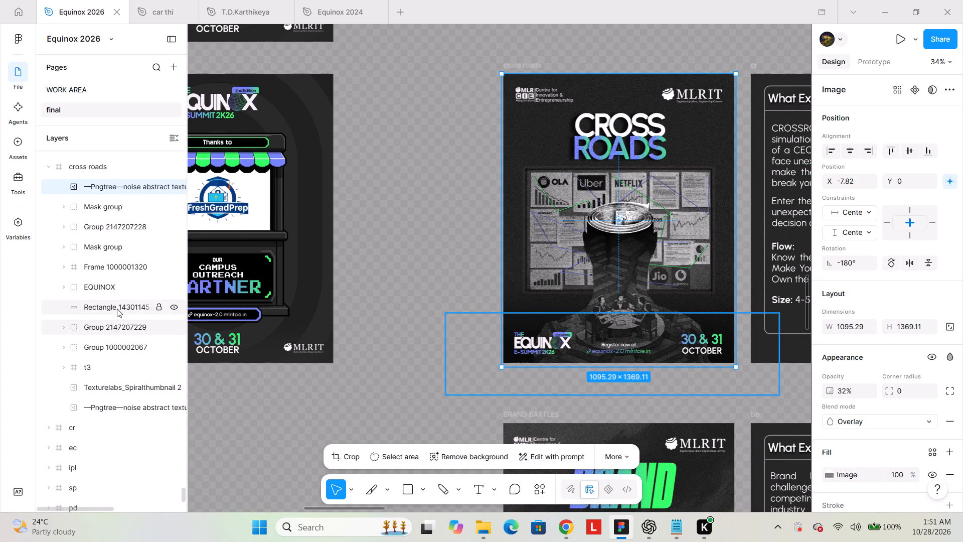
click(117, 309)
click(129, 345)
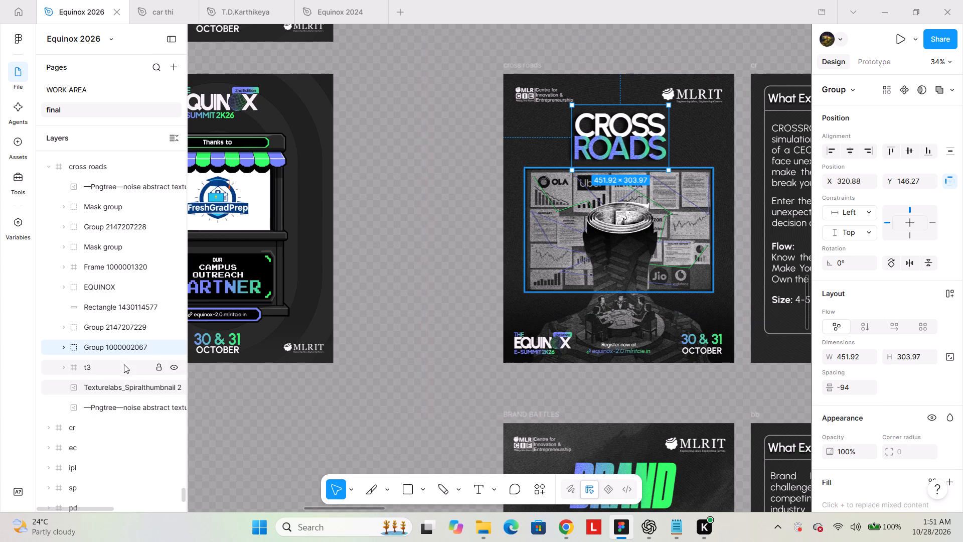
click(128, 390)
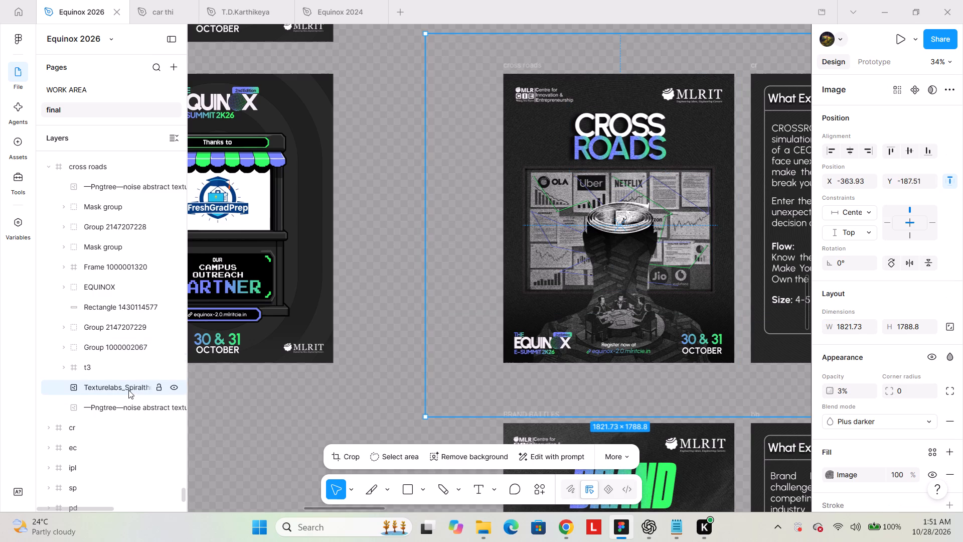
click(111, 343)
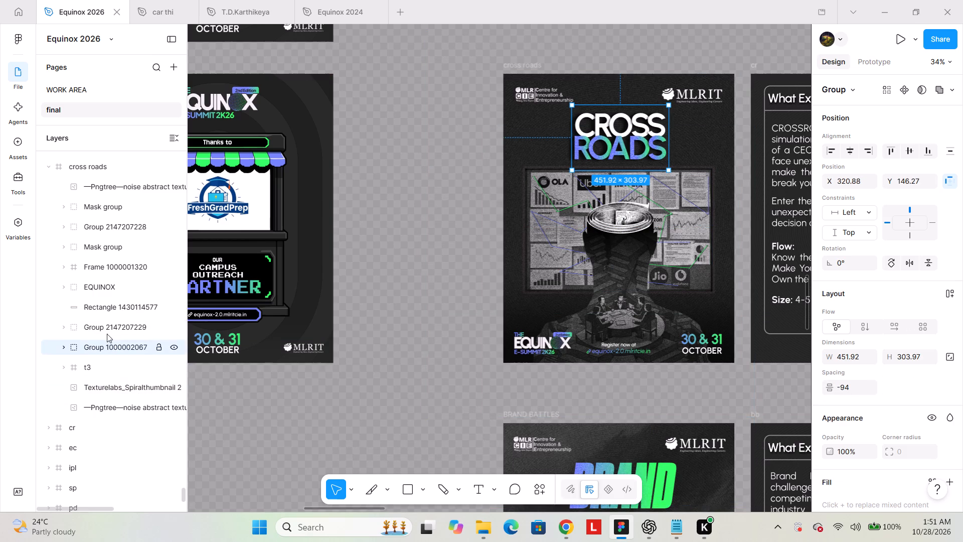
click(104, 324)
click(103, 301)
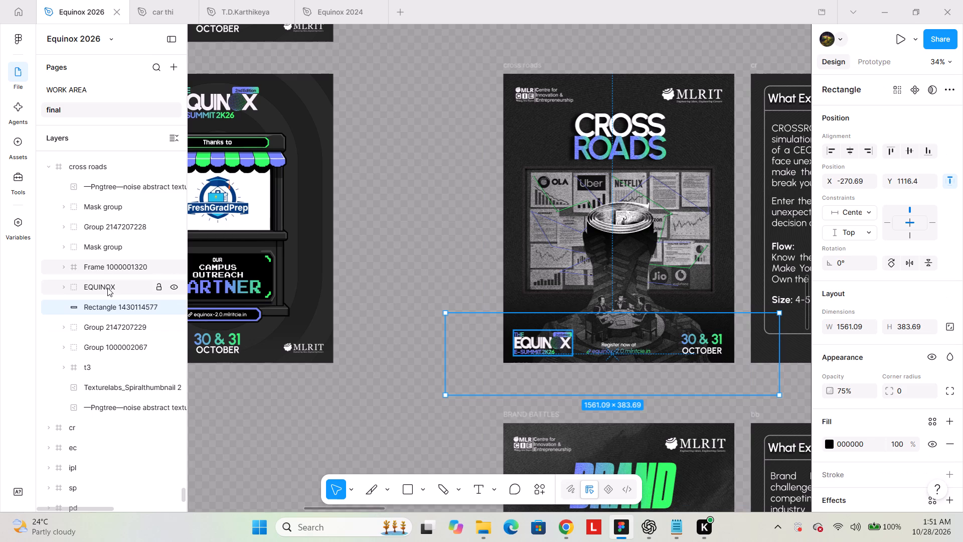
click(107, 288)
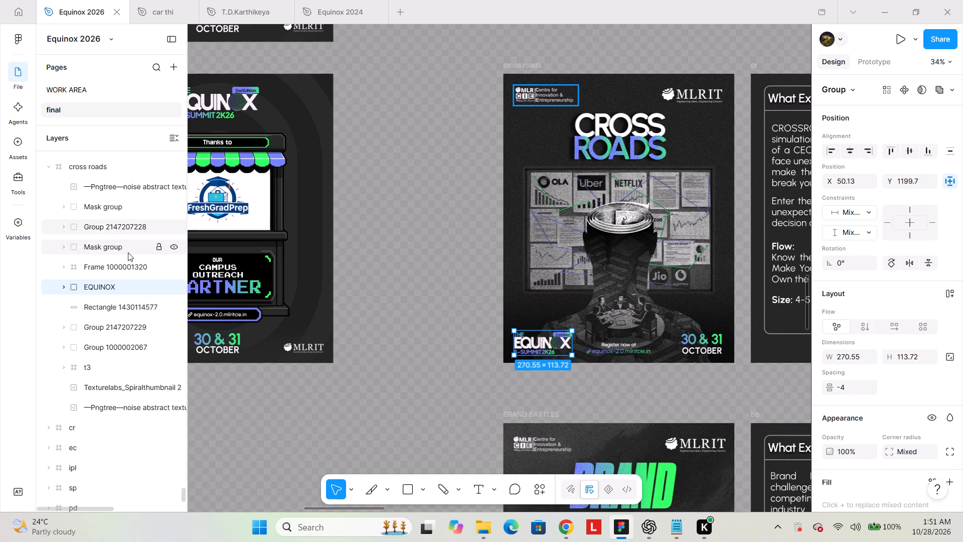
Duplicate the cross roads frame into the empty canvas area beside Brand Battles, at X -1406, Y -82.
click(540, 175)
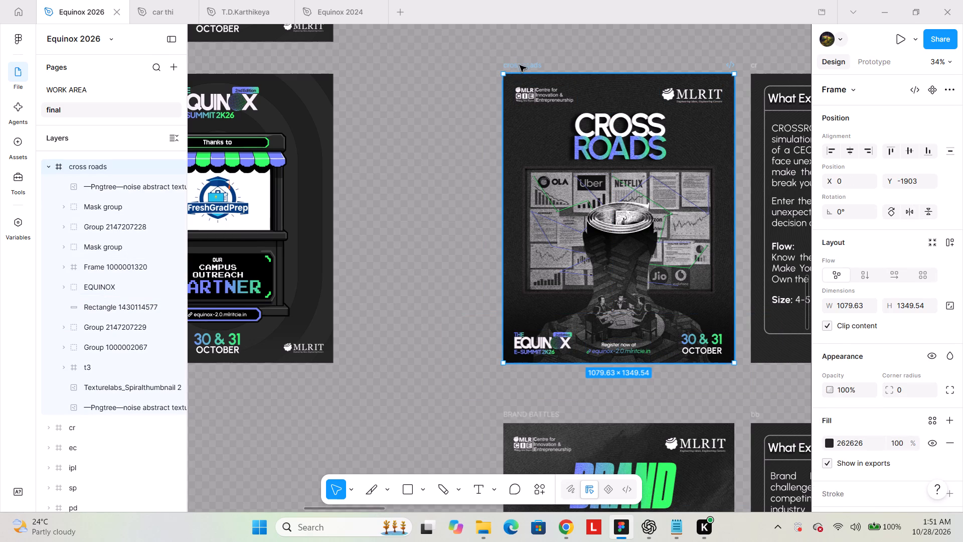
alt+drag(520, 63, 219, 453)
scroll(307, 351, down, 3)
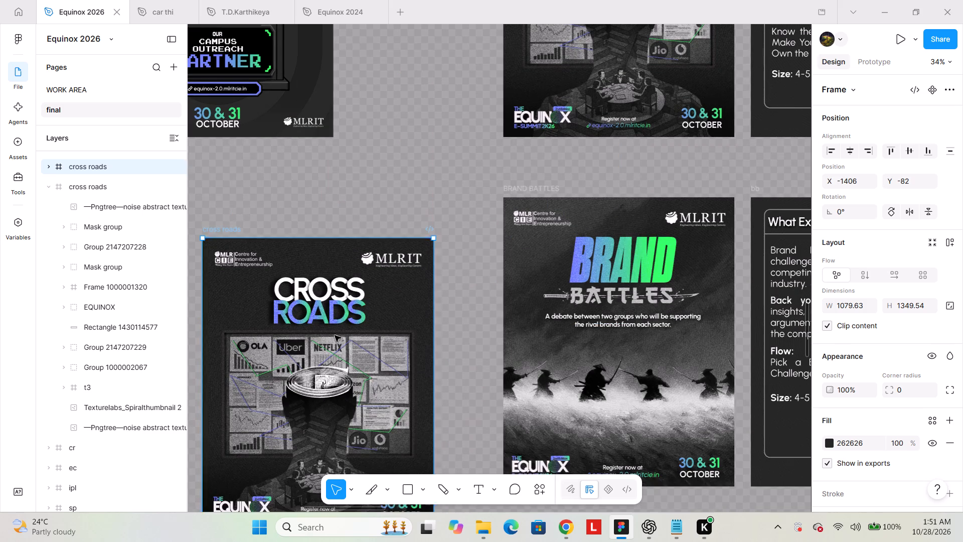
Remove the noise overlay's image fill and the head illustration group from the duplicate cross roads frame.
click(366, 286)
double_click(329, 290)
click(329, 290)
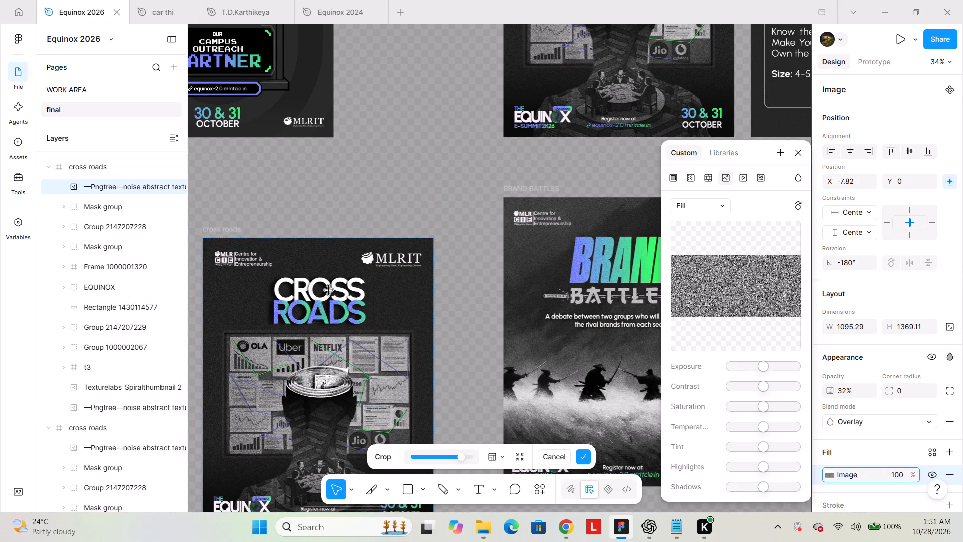
key(BackSpace)
double_click(236, 362)
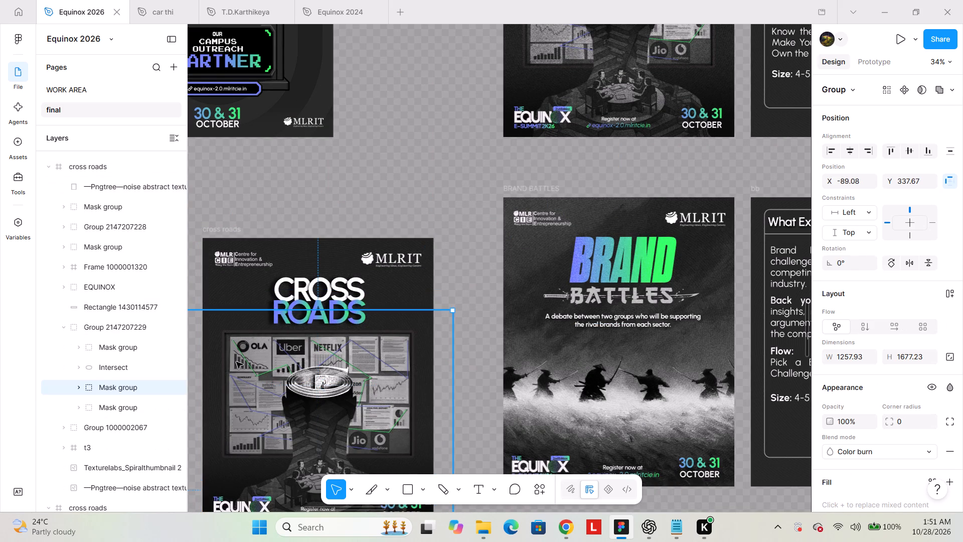
scroll(258, 321, down, 1)
drag(381, 292, 370, 337)
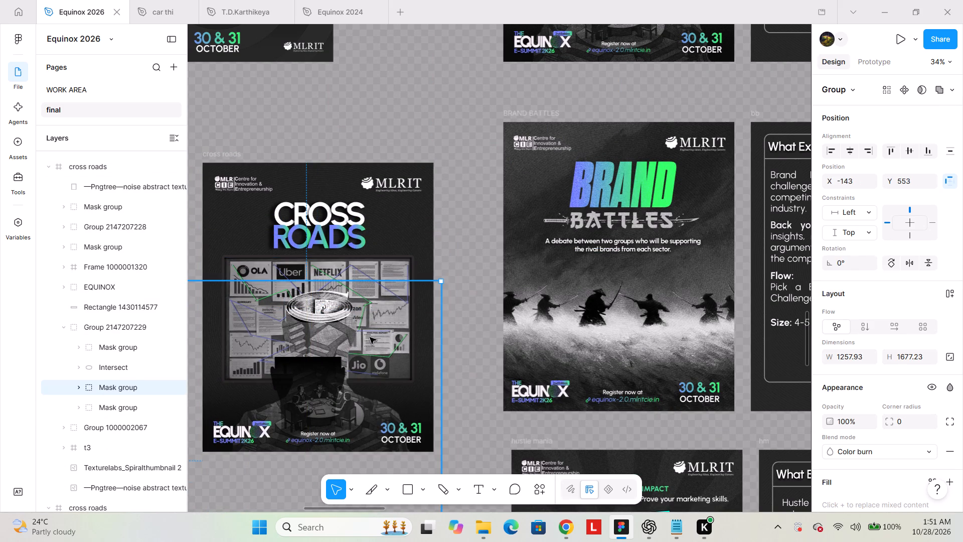
key(BackSpace)
click(295, 319)
key(BackSpace)
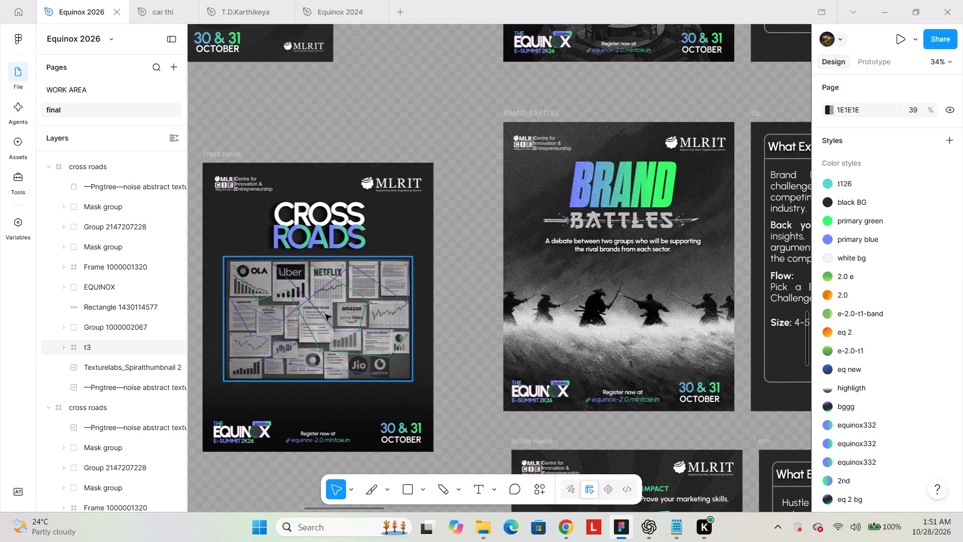
Move the t3 document board out of the duplicate cross roads frame onto the canvas at X -2412, Y -304.
click(325, 314)
scroll(401, 331, down, 1)
ctrl+scroll(398, 353, down, 1)
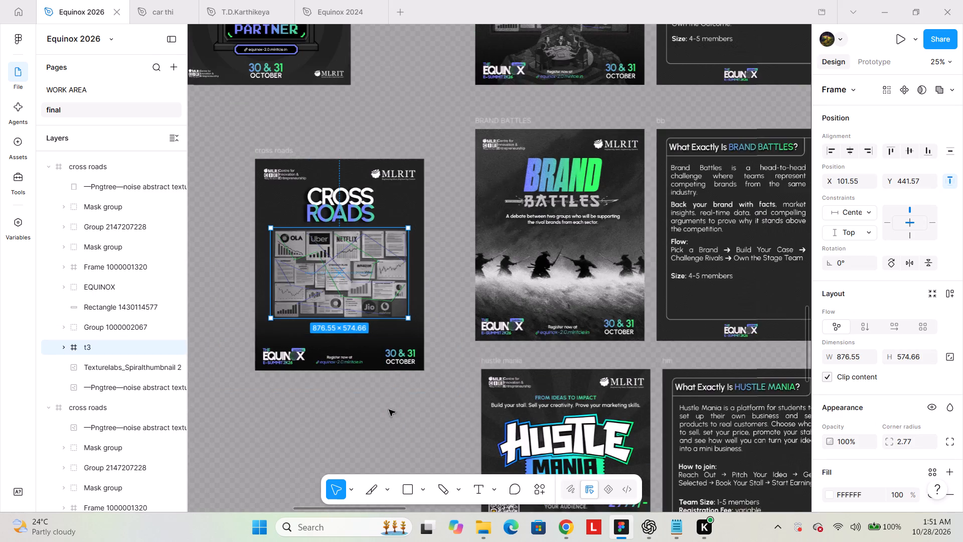
scroll(389, 421, up, 1)
drag(359, 361, 196, 225)
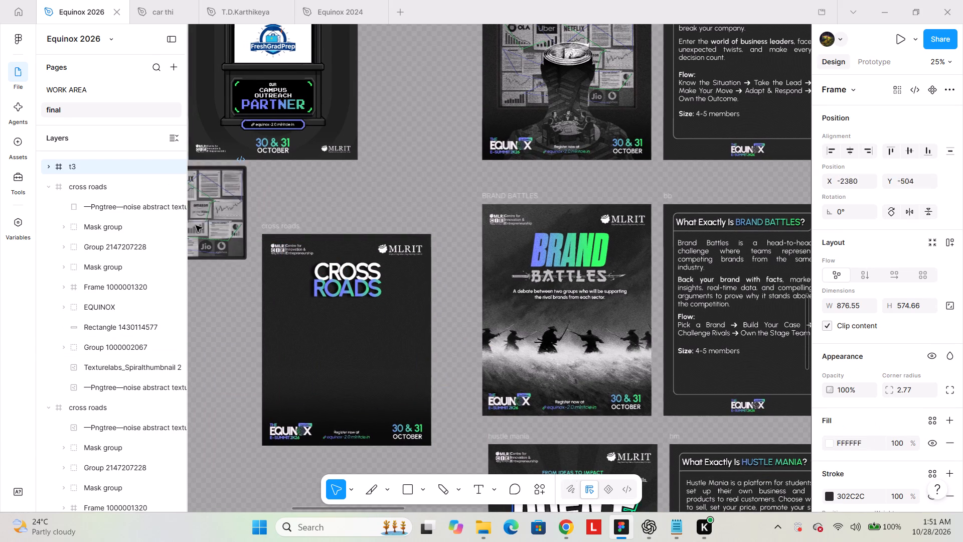
drag(196, 225, 202, 256)
shift+scroll(262, 296, up, 2)
shift+scroll(273, 301, down, 1)
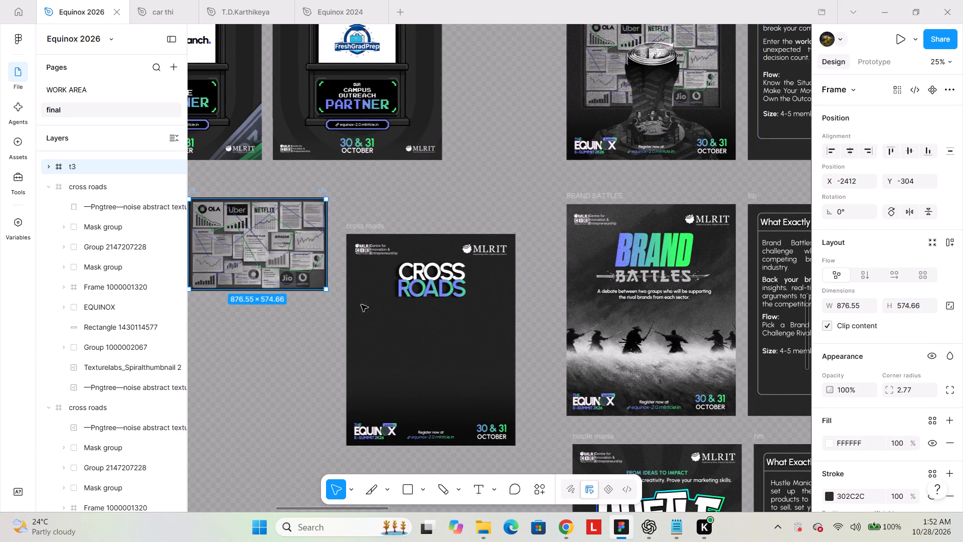
Delete the leftover duplicate cross roads frame, keeping the extracted t3 document board.
click(384, 233)
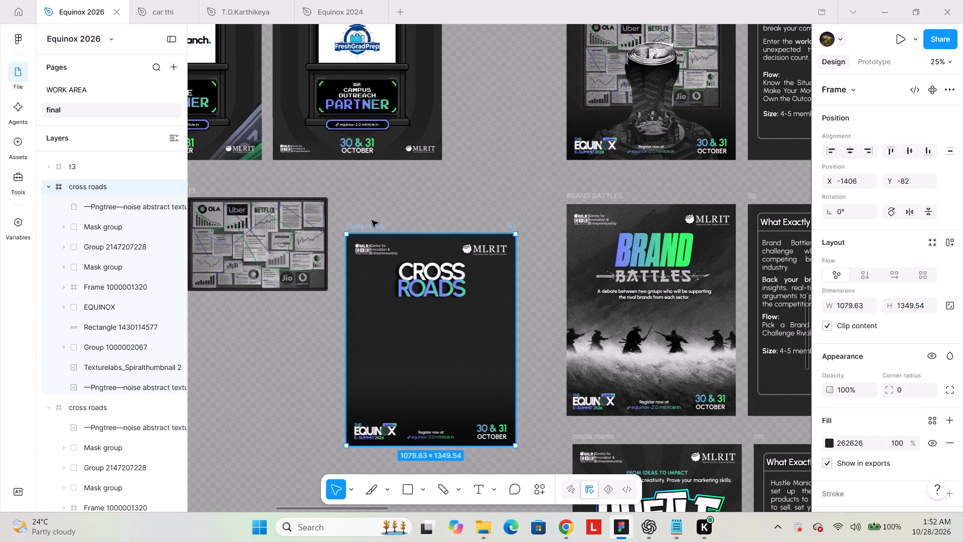
click(372, 220)
click(376, 227)
key(BackSpace)
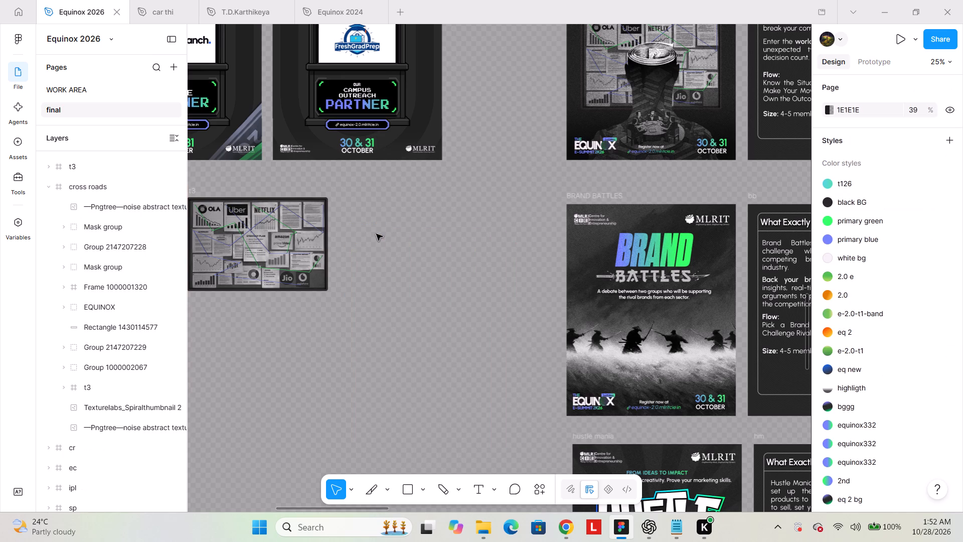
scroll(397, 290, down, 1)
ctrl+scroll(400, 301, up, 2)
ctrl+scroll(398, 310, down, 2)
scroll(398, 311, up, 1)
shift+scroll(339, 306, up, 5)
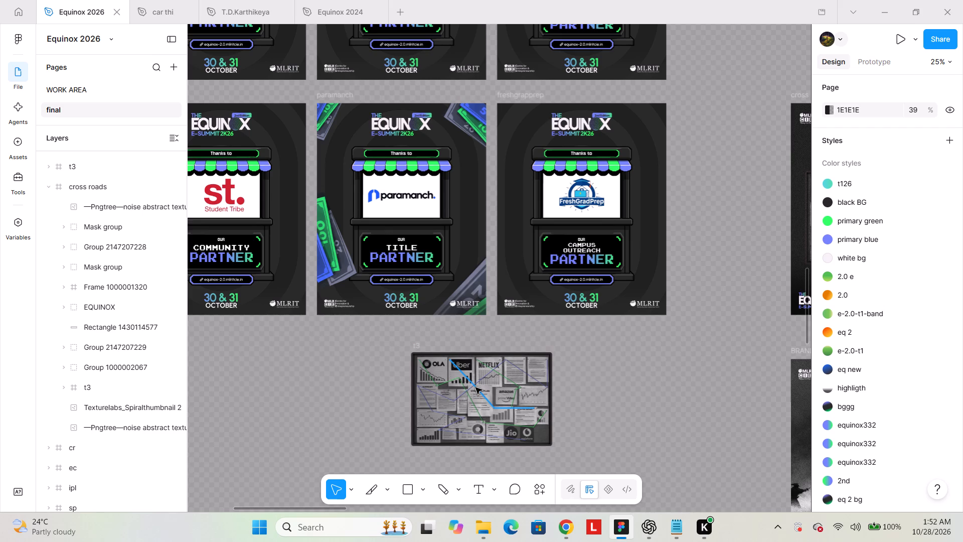
Move the t3 document board into the st sponsor frame, centred at X 92, Y 347, and send it behind the stall and EQUINOX logo.
drag(418, 346, 337, 156)
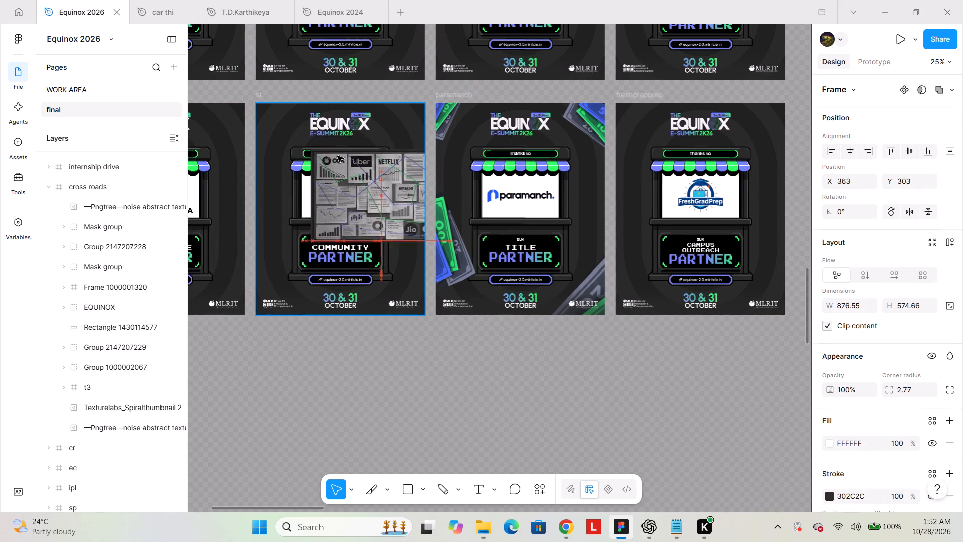
drag(337, 156, 275, 149)
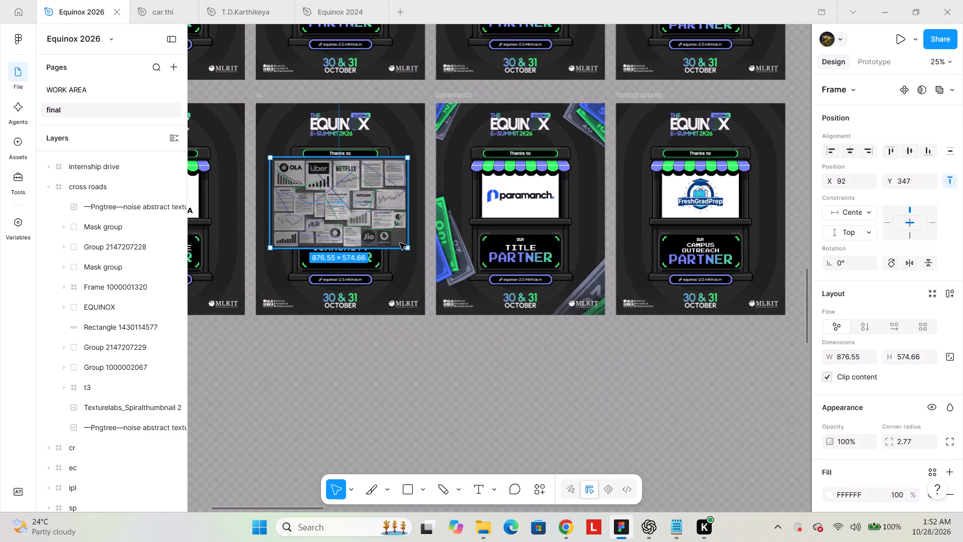
key(ctrl+bracketleft)
key(ctrl+bracketleft)
key(ctrl+bracketleft)
key(ctrl+bracketleft)
key(ctrl+bracketleft)
key(ctrl+bracketleft)
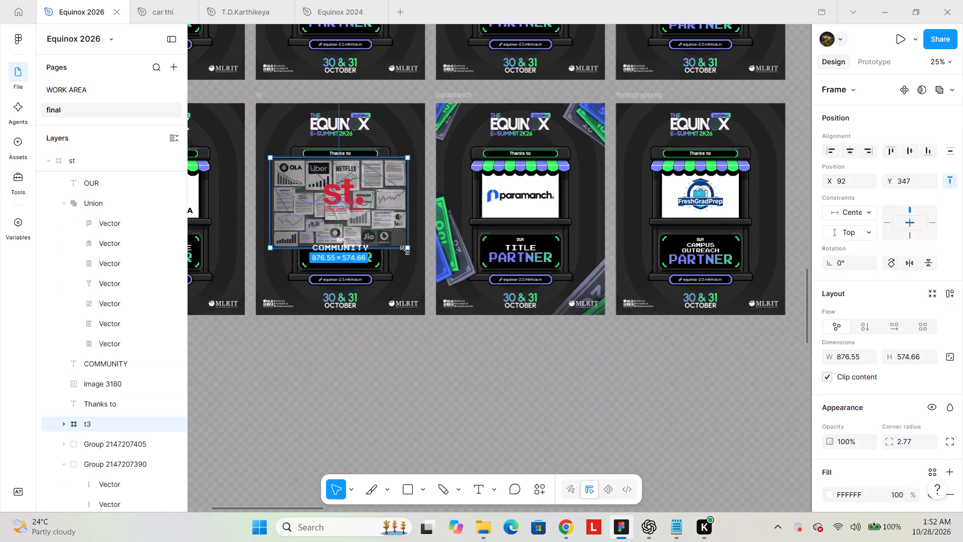
key(ctrl+bracketleft)
key(ctrl+bracketleft)
key(ctrl+bracketleft)
key(ctrl+bracketleft)
key(ctrl+bracketleft)
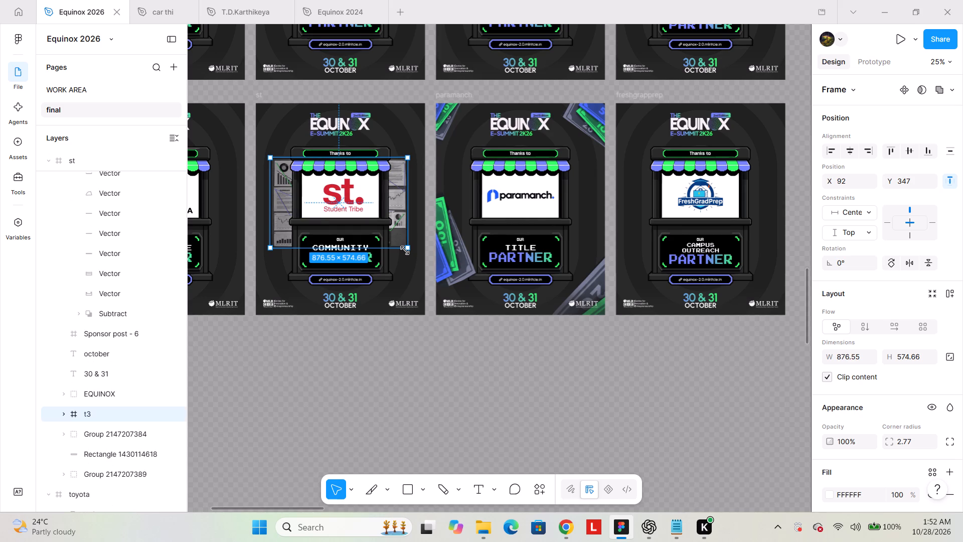
Scale the t3 board to about 1037 × 680, rotate it about 20°, and place it over the st frame's upper-left corner.
key(k)
alt+shift+drag(405, 250, 420, 253)
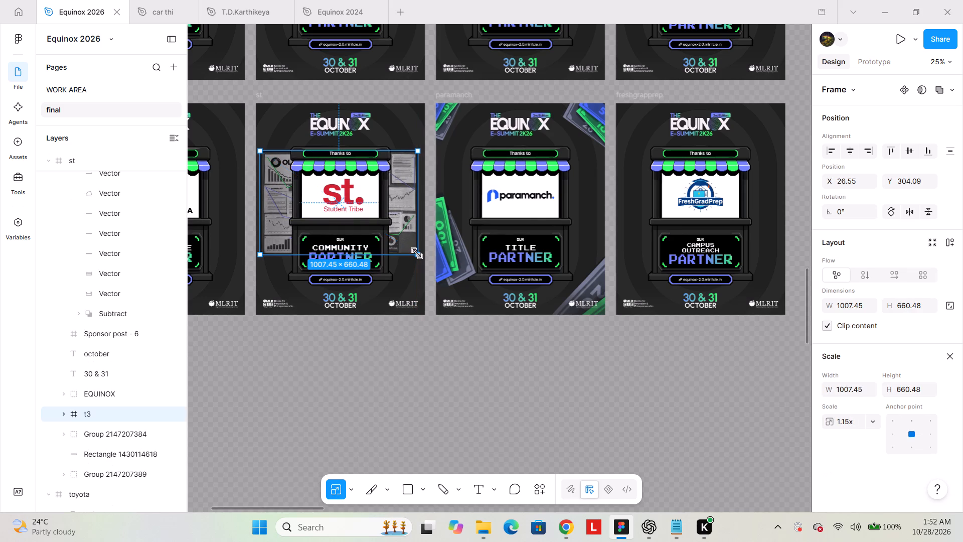
drag(421, 258, 422, 213)
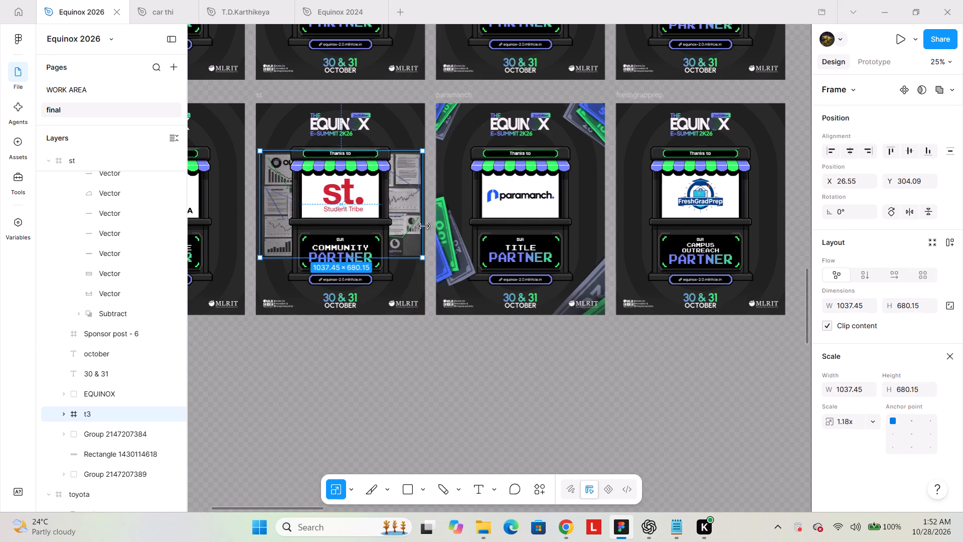
drag(427, 261, 434, 234)
drag(399, 223, 350, 170)
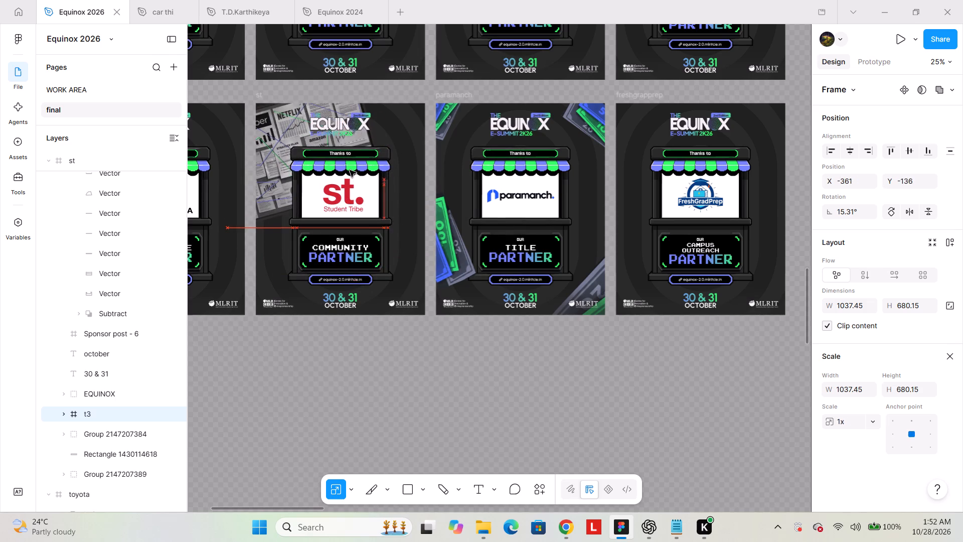
drag(350, 170, 343, 146)
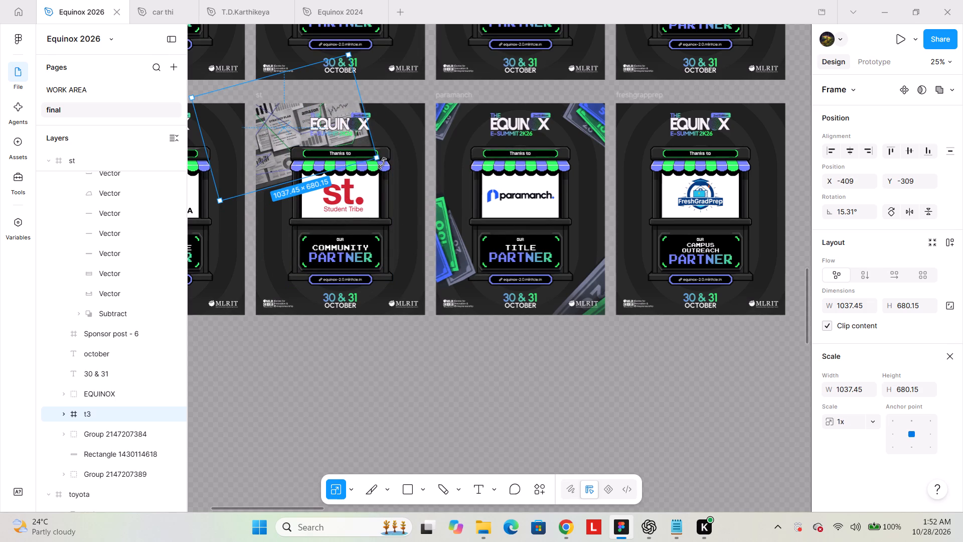
drag(382, 163, 376, 152)
key(ctrl+bracketleft)
key(ctrl+bracketleft)
key(ctrl+bracketleft)
key(ctrl+bracketleft)
key(ctrl+bracketleft)
key(ctrl+bracketleft)
key(ctrl+bracketleft)
key(ctrl+bracketleft)
key(ctrl+bracketleft)
key(ctrl+bracketleft)
key(ctrl+bracketleft)
key(ctrl+bracketleft)
key(ctrl+bracketleft)
key(ctrl+bracketleft)
key(ctrl+bracketleft)
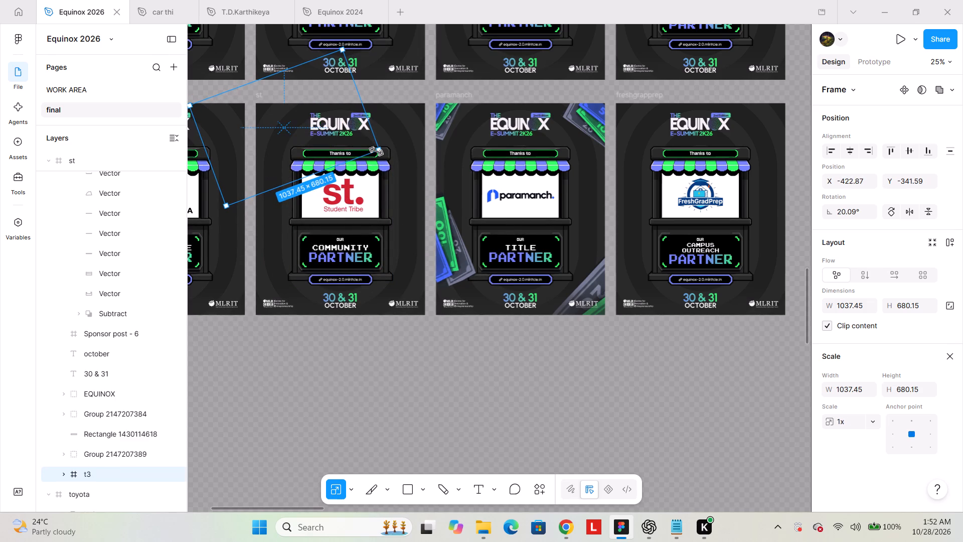
key(ctrl+bracketright)
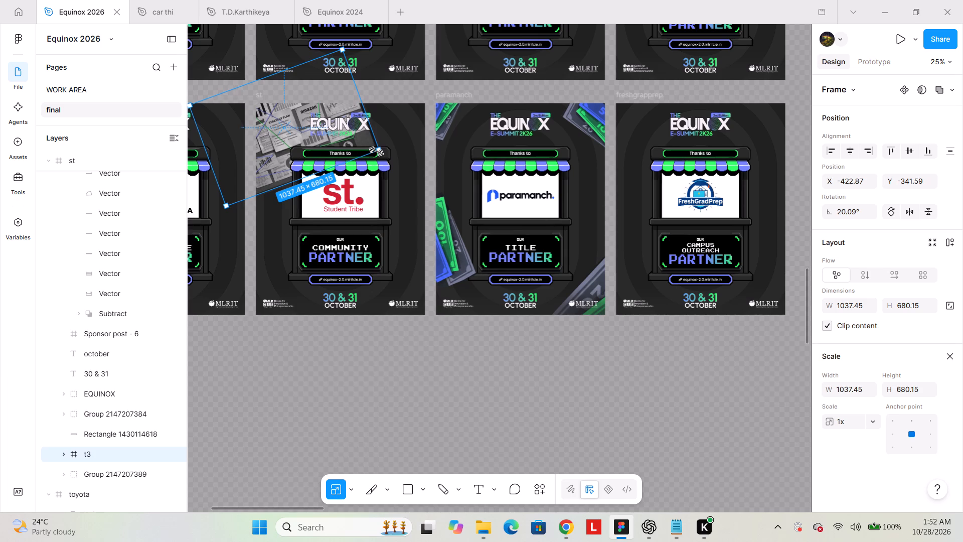
Copy paramanch's bottom dark overlay rectangle to the top of the st frame at Y -24, centre it horizontally, and send it behind the EQUINOX logo.
click(493, 302)
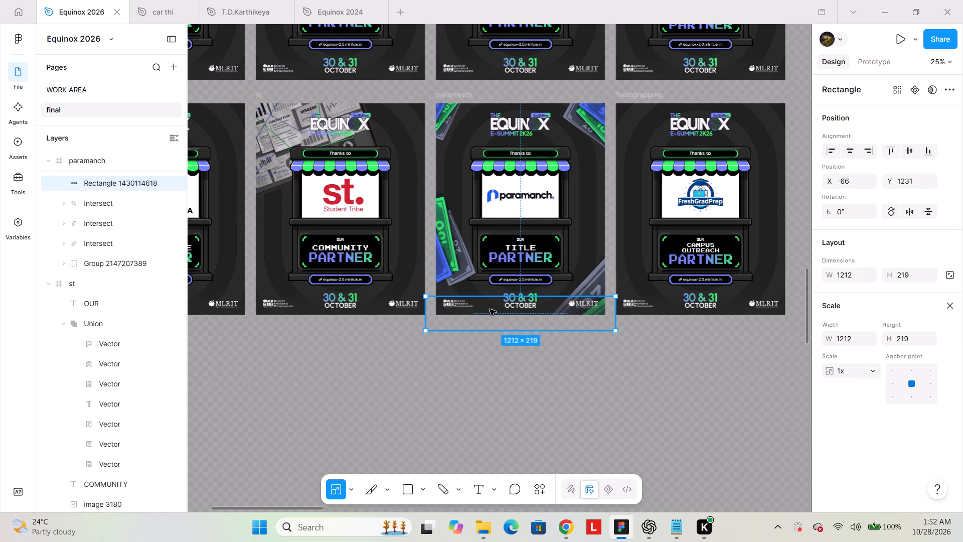
alt+drag(490, 309, 311, 112)
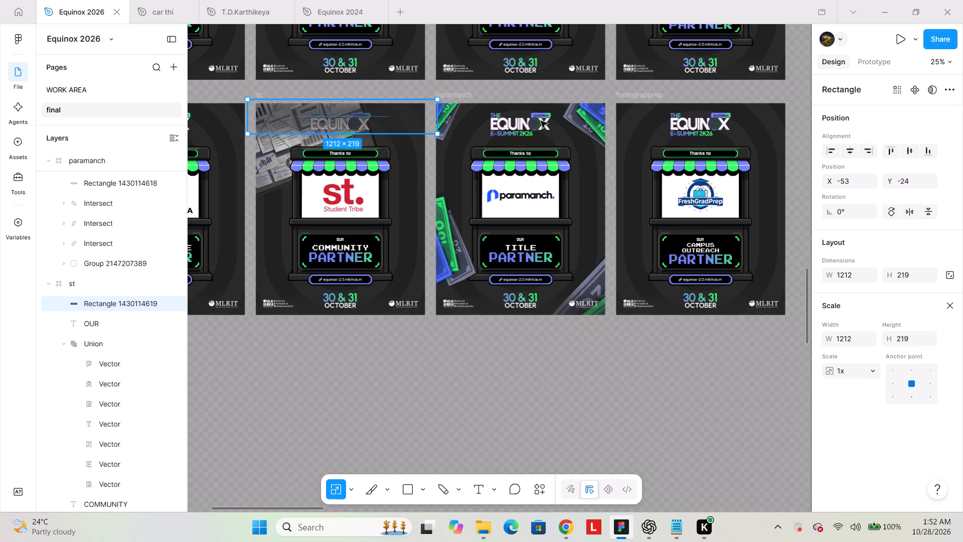
click(846, 149)
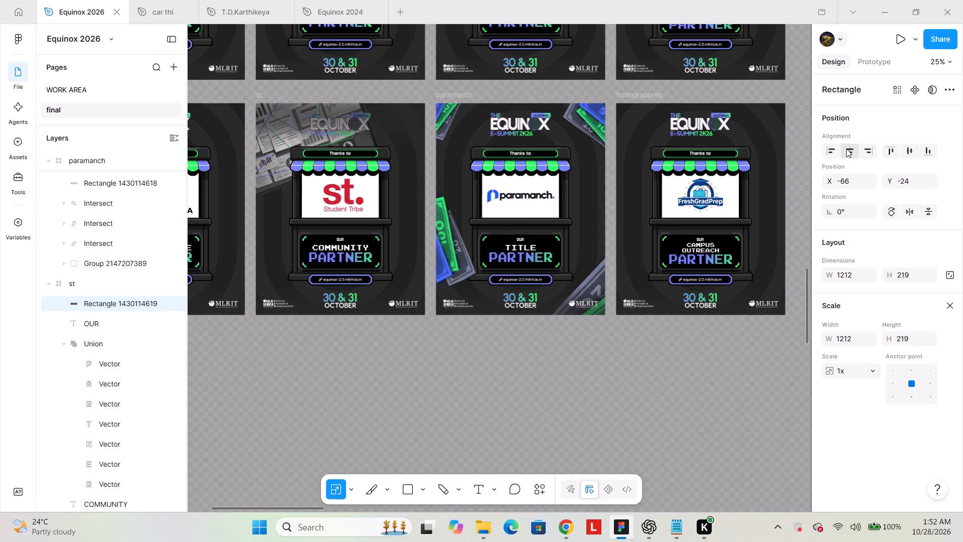
key(ctrl+bracketleft)
key(ctrl+bracketleft)
key(ctrl+bracketleft)
key(ctrl+bracketleft)
key(ctrl+bracketleft)
key(ctrl+bracketleft)
key(ctrl+bracketleft)
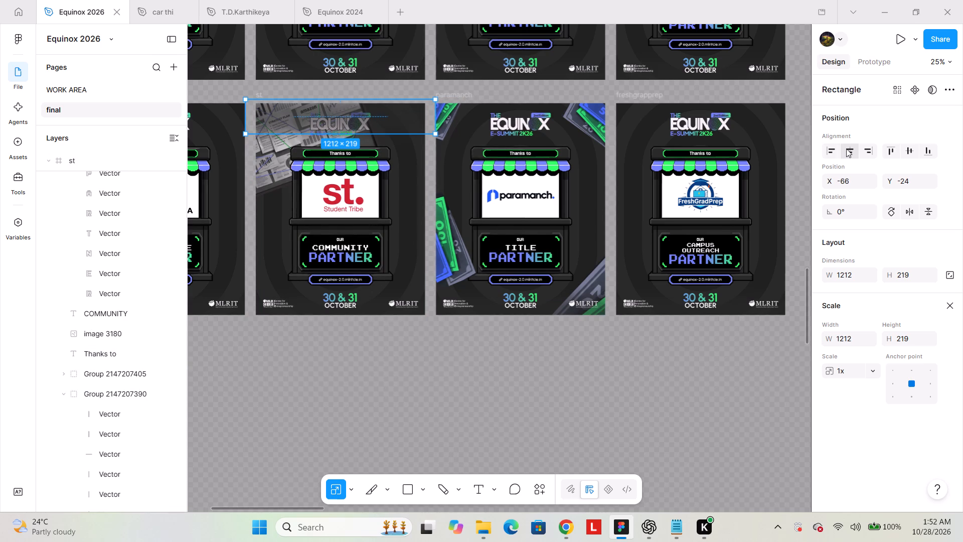
key(ctrl+bracketleft)
key(ctrl+bracketleft)
key(ctrl+bracketleft)
key(ctrl+bracketleft)
key(ctrl+bracketleft)
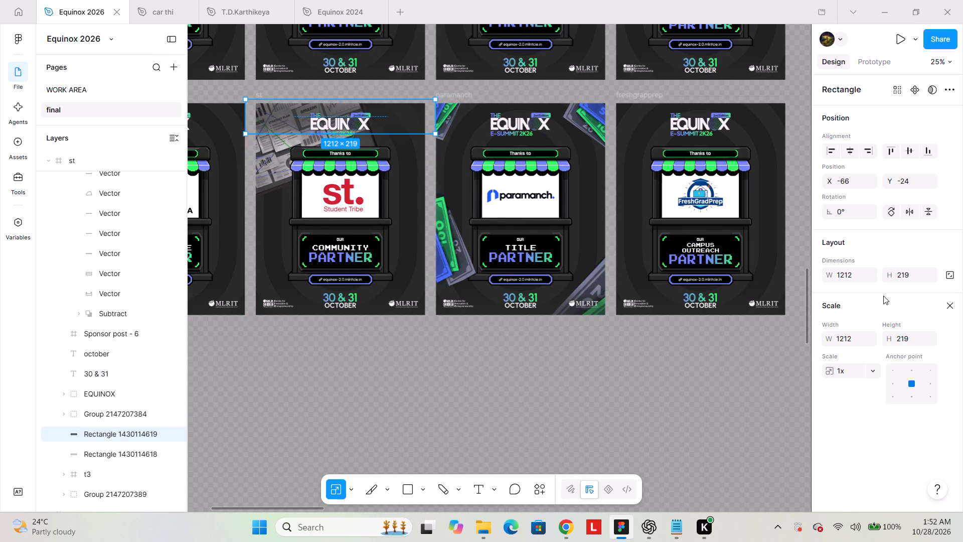
click(947, 304)
Extend the copied overlay rectangle above and below the st frame's logo to 1212 × 423, starting at Y -183.
ctrl+scroll(249, 124, up, 3)
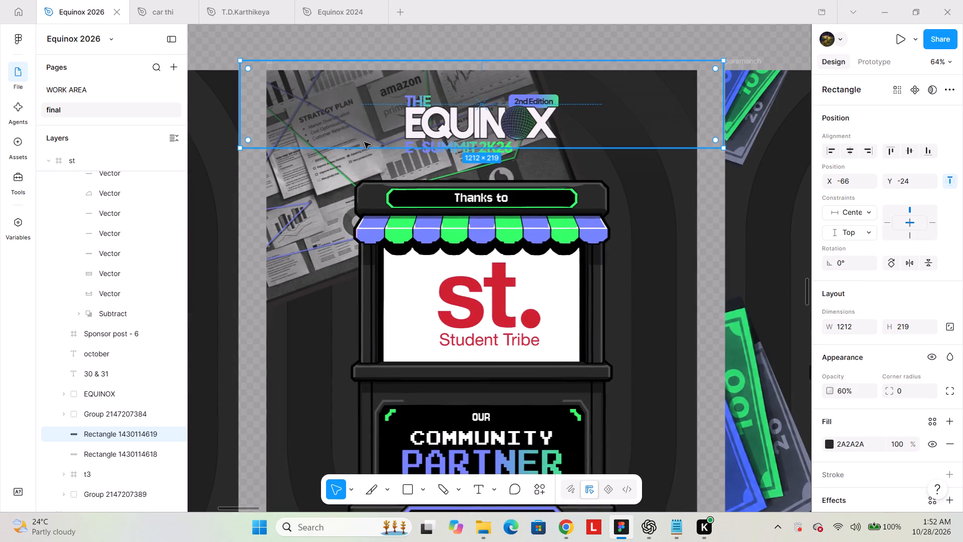
drag(365, 146, 368, 169)
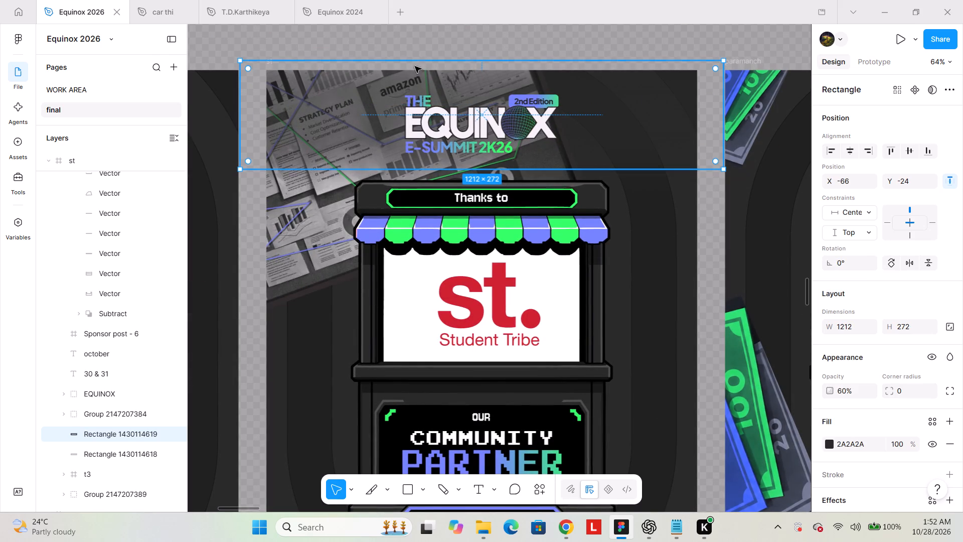
drag(416, 62, 430, 120)
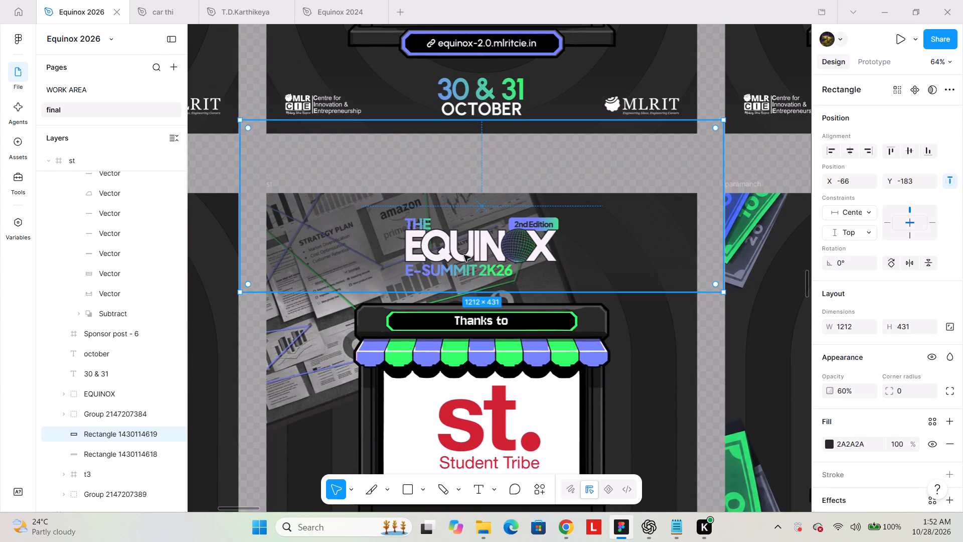
click(468, 292)
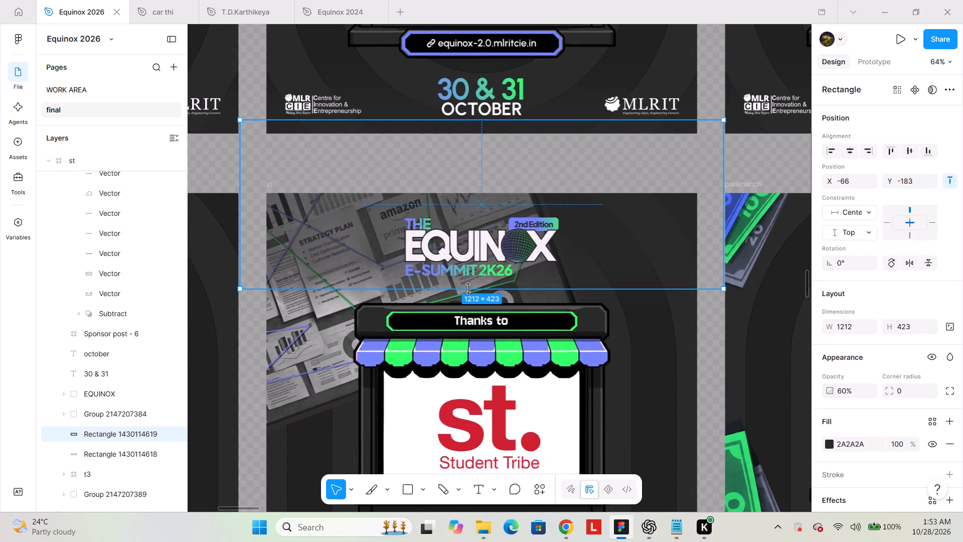
Scale the st frame's t3 board down to about 918 × 602 and shift it to about X -345, Y -341.
ctrl+scroll(426, 297, down, 1)
scroll(473, 314, down, 1)
click(337, 286)
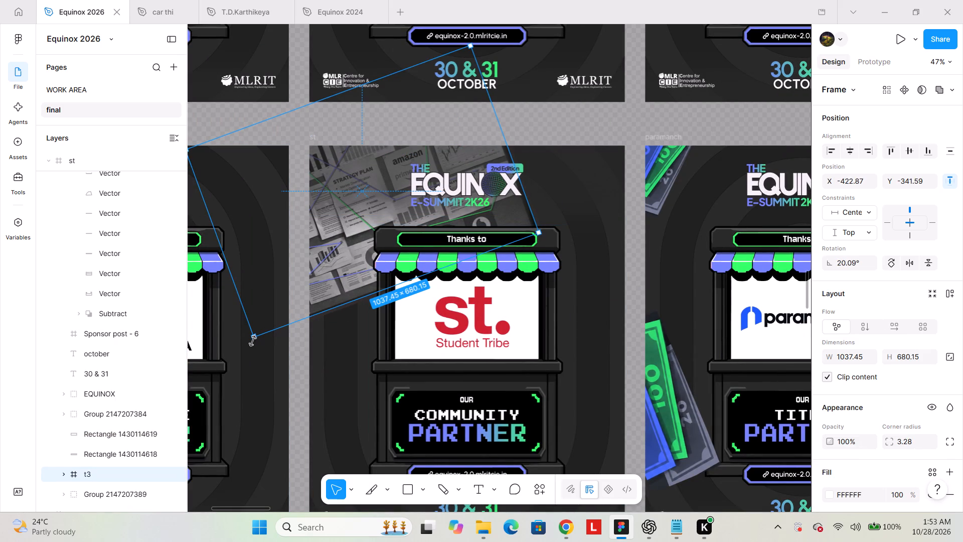
key(k)
drag(252, 341, 289, 286)
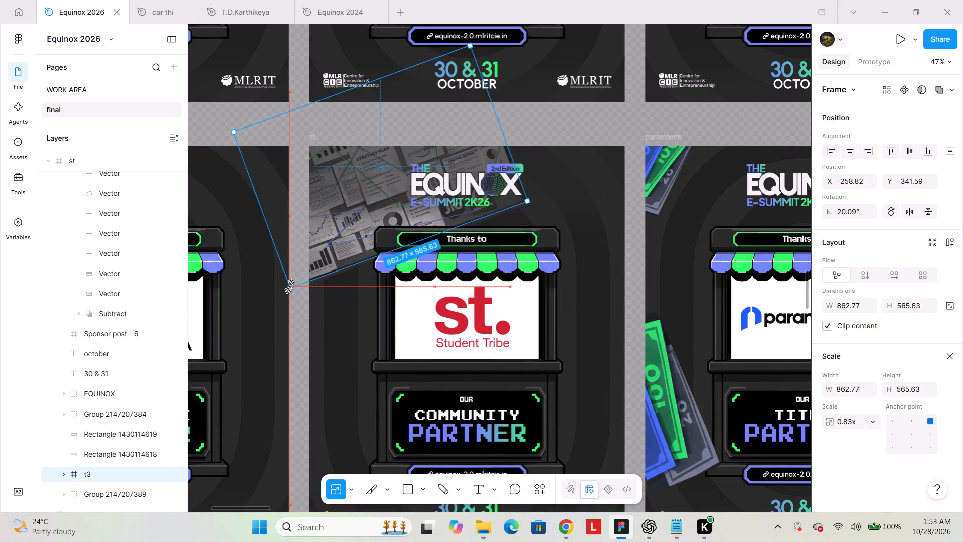
drag(289, 286, 278, 300)
drag(327, 258, 317, 258)
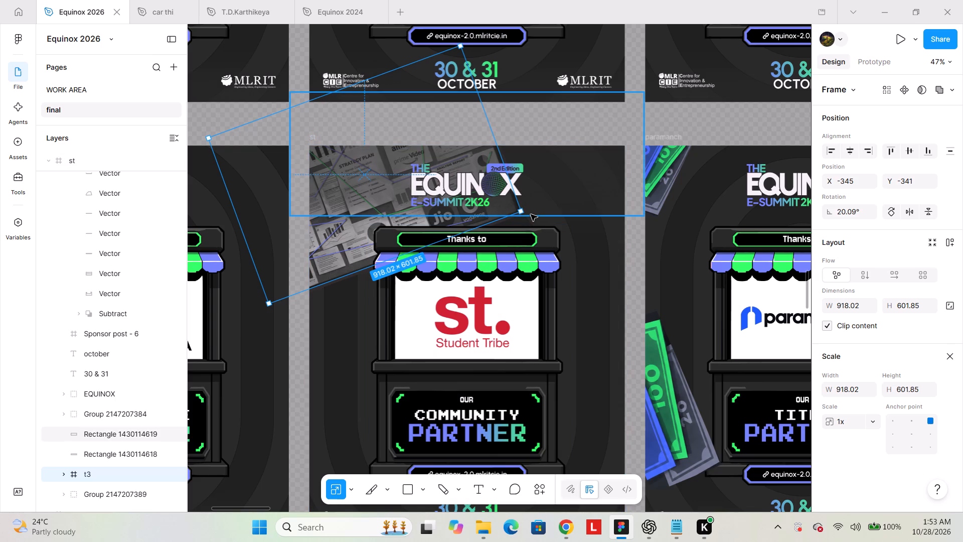
Rotate the t3 board to about 6.56° and reposition it over the st frame's upper-left corner at X -280, Y -153.
drag(528, 214, 551, 135)
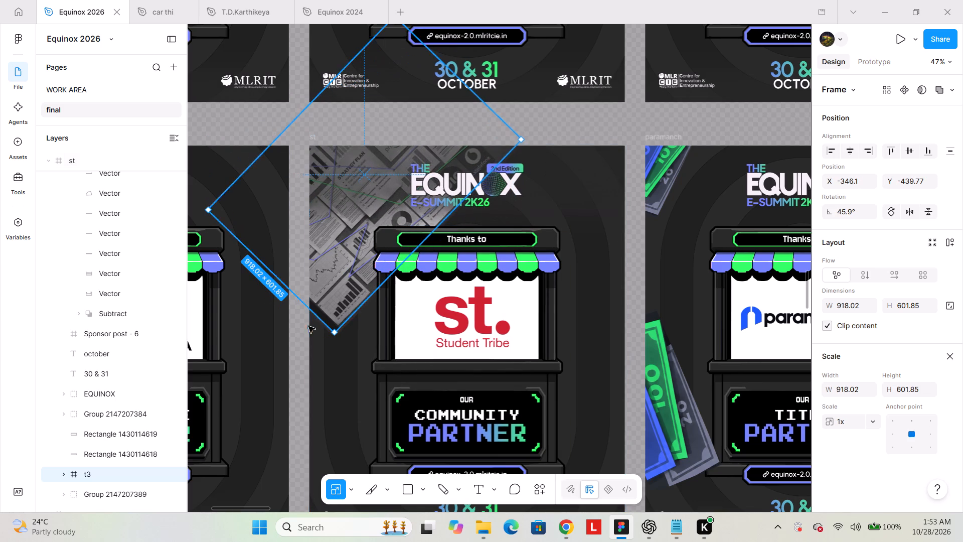
drag(324, 298, 325, 288)
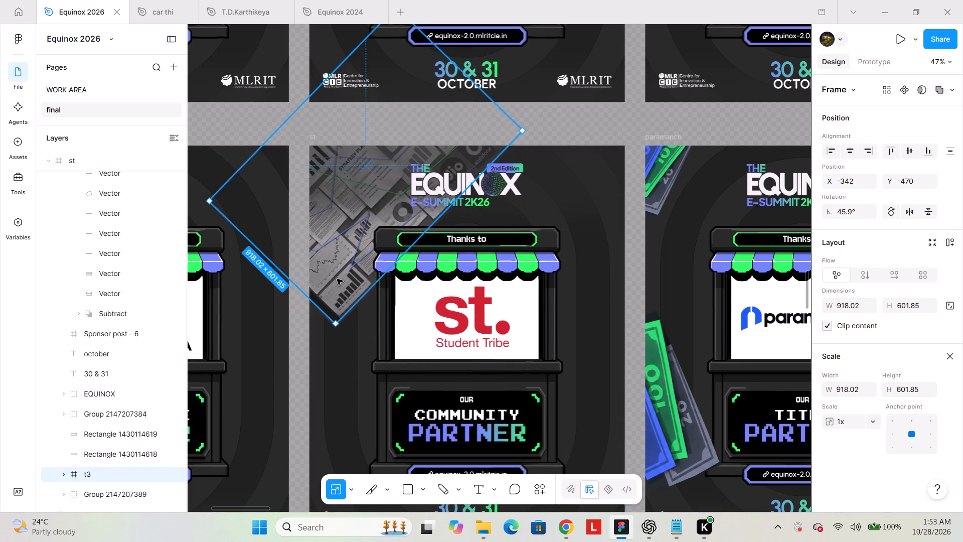
drag(372, 244, 342, 226)
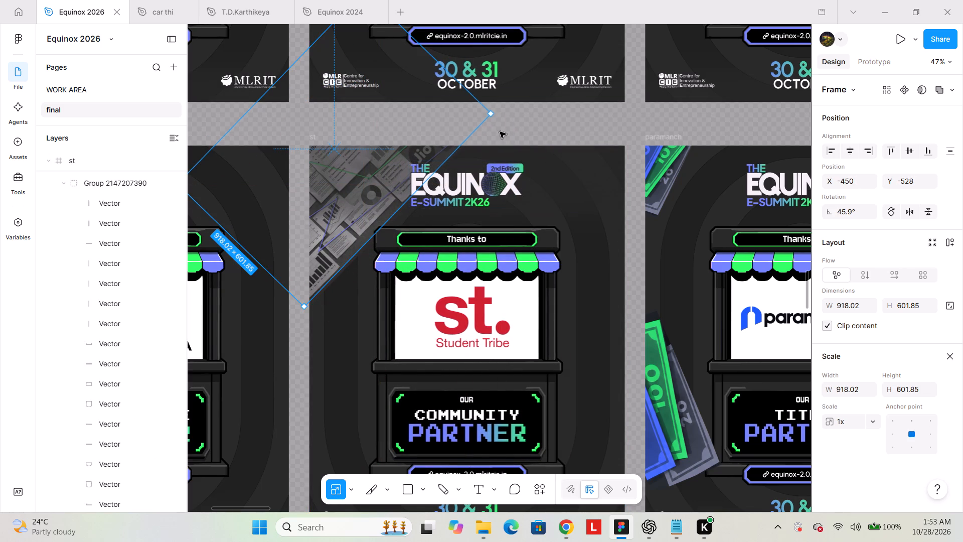
drag(497, 114, 508, 148)
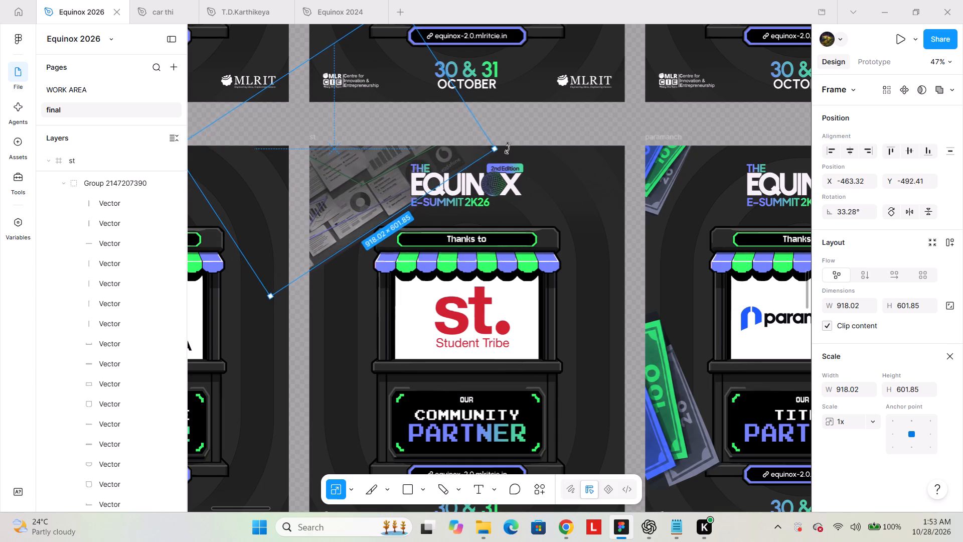
drag(508, 148, 508, 143)
drag(347, 206, 371, 216)
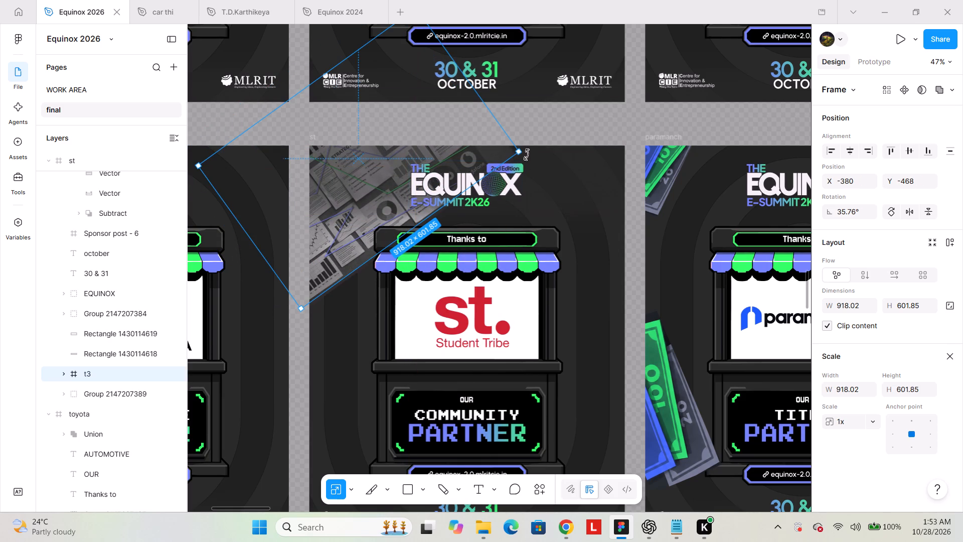
drag(527, 155, 515, 241)
drag(355, 185, 363, 215)
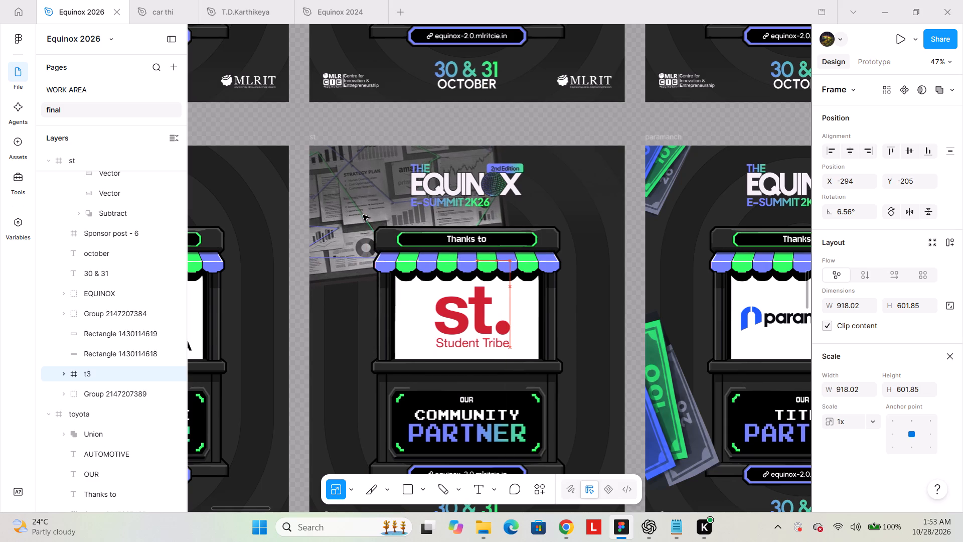
drag(363, 215, 366, 229)
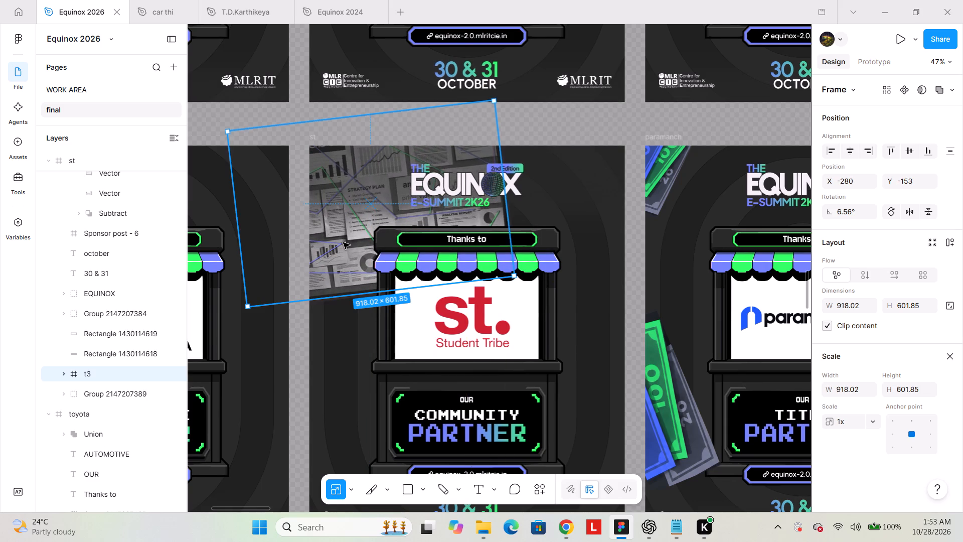
Duplicate the st frame's tilted t3 board and place the copy over the frame's upper-right corner, beside the first board.
ctrl+scroll(343, 242, down, 1)
alt+drag(341, 234, 402, 303)
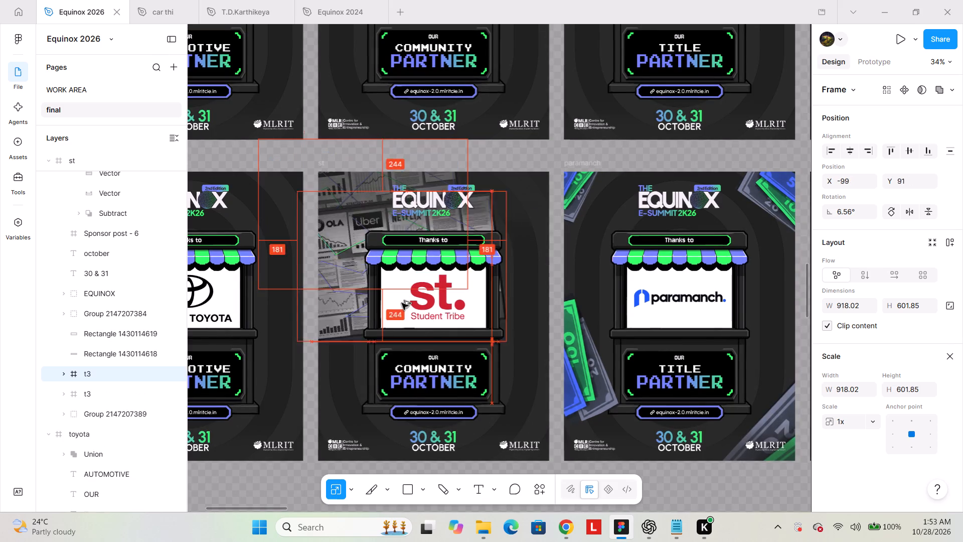
alt+drag(402, 303, 473, 372)
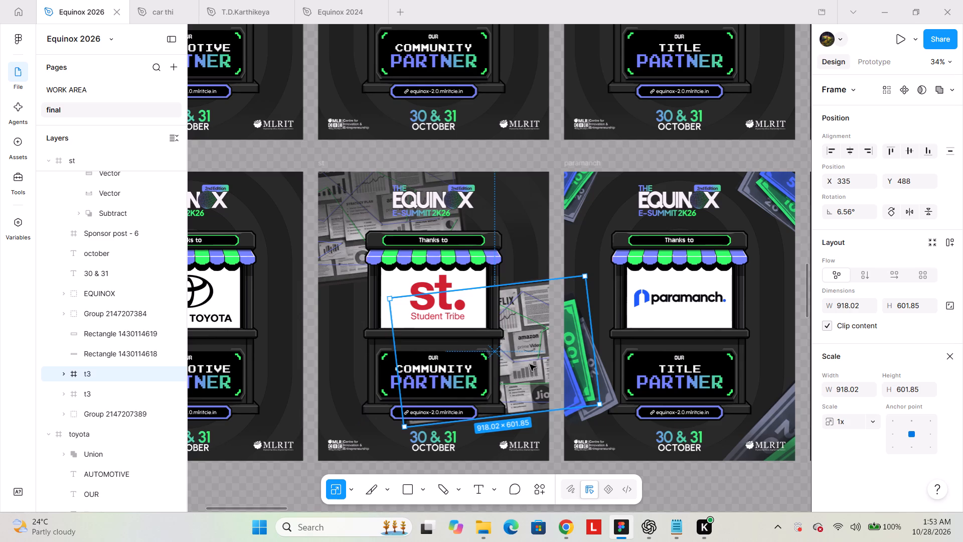
drag(530, 364, 537, 253)
ctrl+scroll(488, 258, up, 1)
drag(516, 220, 531, 193)
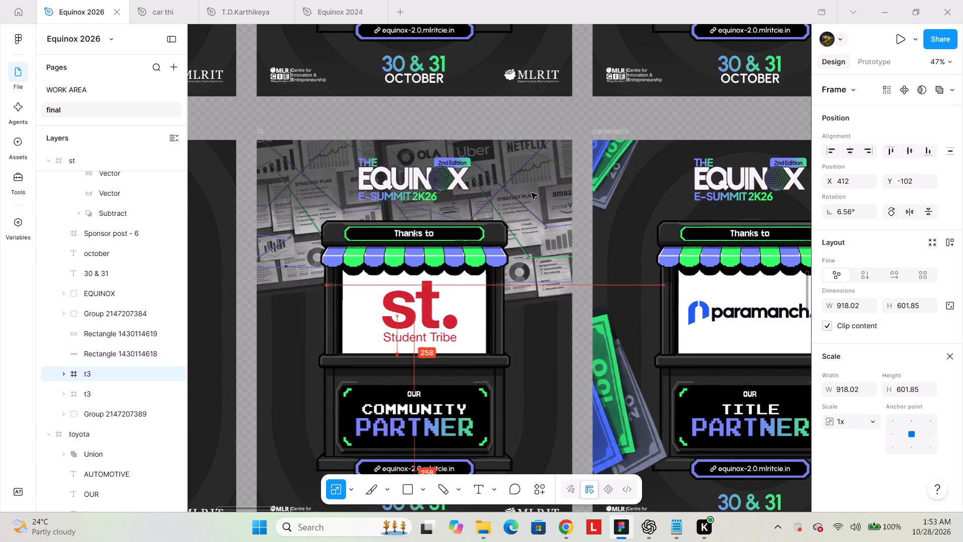
drag(531, 193, 547, 176)
drag(520, 197, 552, 193)
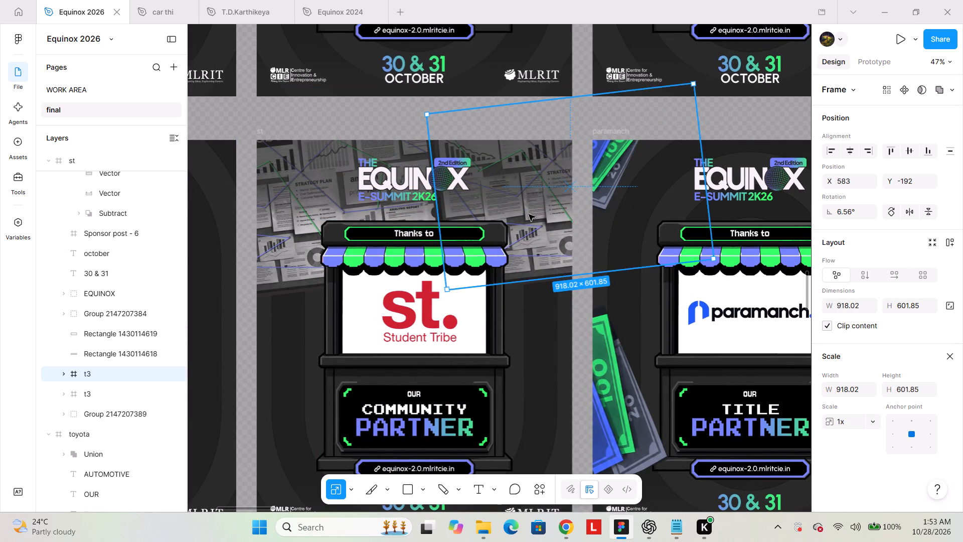
drag(529, 214, 551, 231)
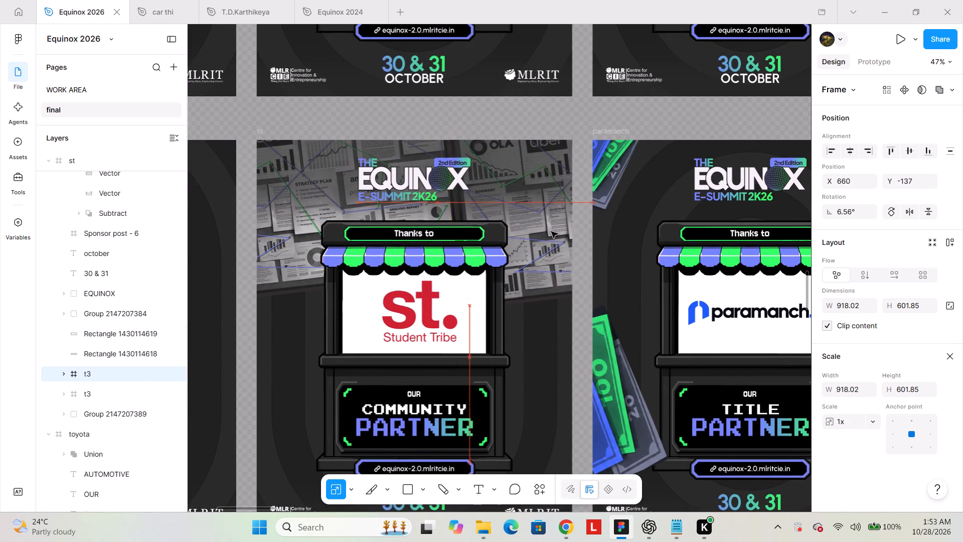
drag(551, 231, 547, 240)
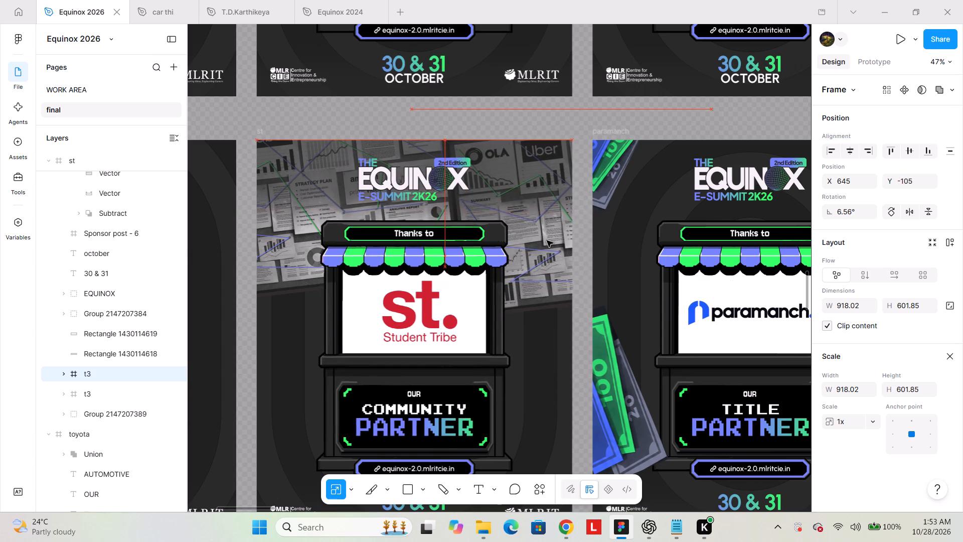
drag(547, 240, 547, 255)
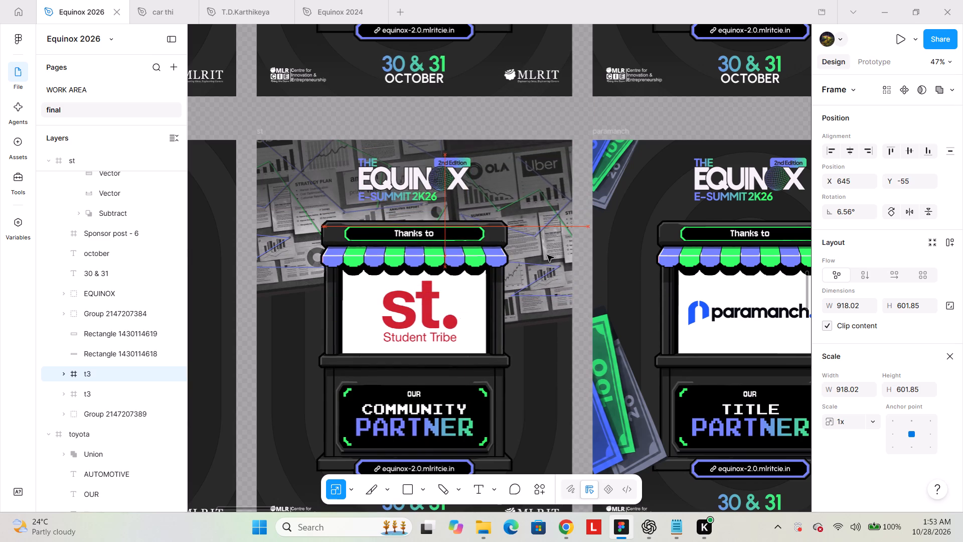
drag(547, 255, 545, 237)
Duplicate both upper t3 boards together and place the copies lower in the st frame, on both sides of the stall.
shift+click(284, 205)
shift+click(284, 205)
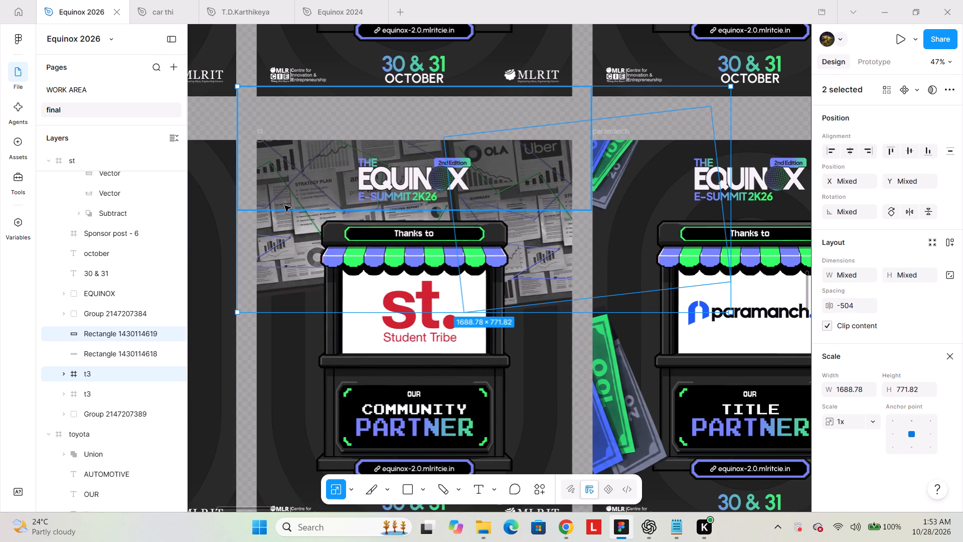
shift+click(300, 246)
alt+drag(502, 242, 489, 309)
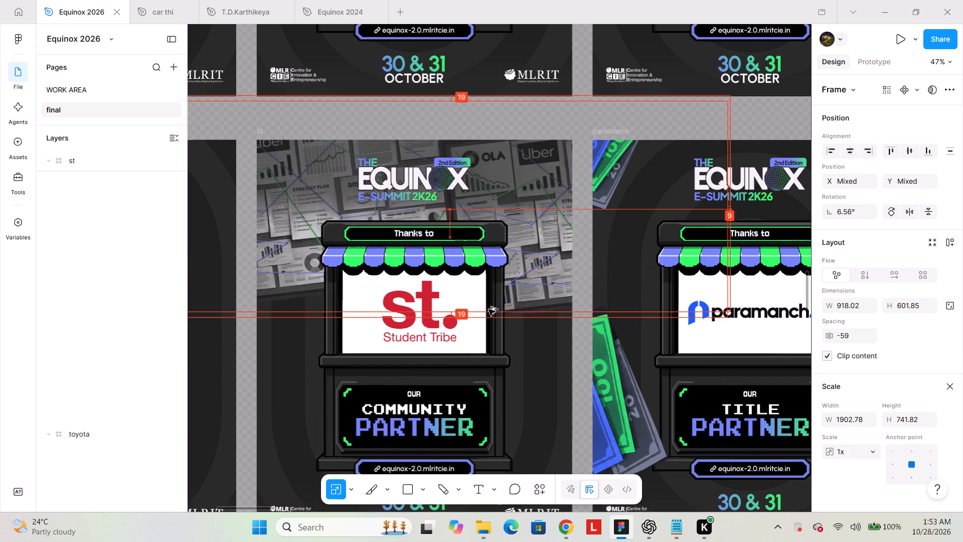
alt+drag(489, 309, 478, 372)
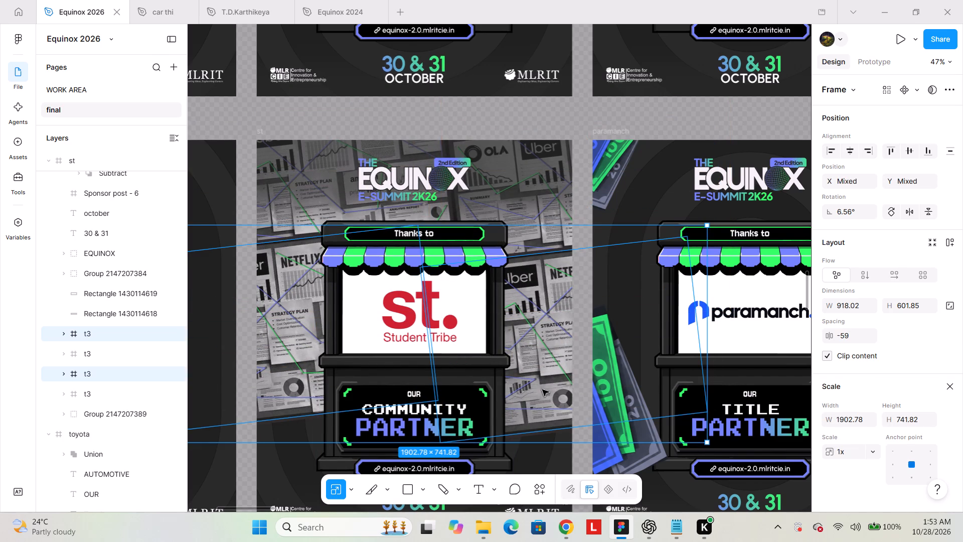
Rotate the st frame's lower-left t3 board to -9.21° and reposition it at X -472, Y 243.
click(283, 346)
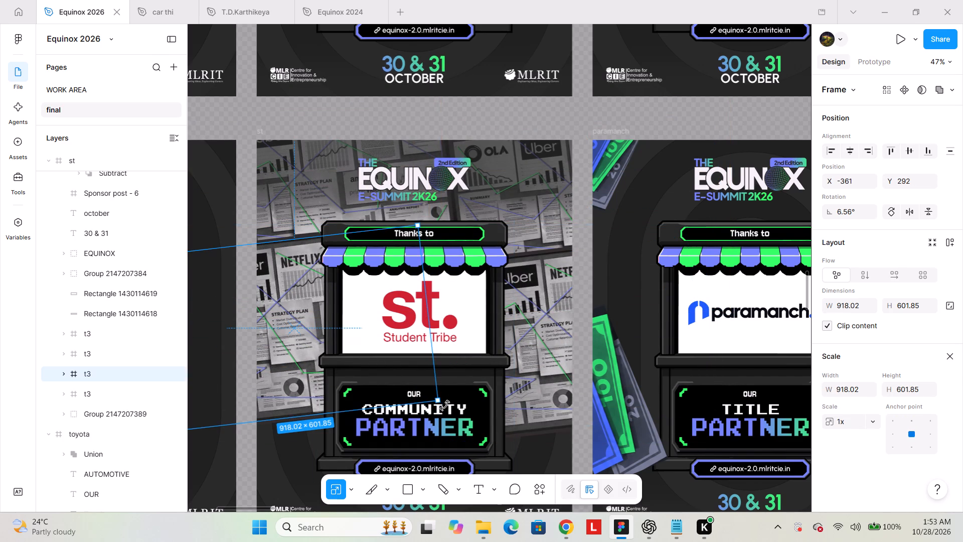
drag(445, 405, 421, 446)
scroll(392, 331, down, 1)
ctrl+scroll(388, 331, down, 1)
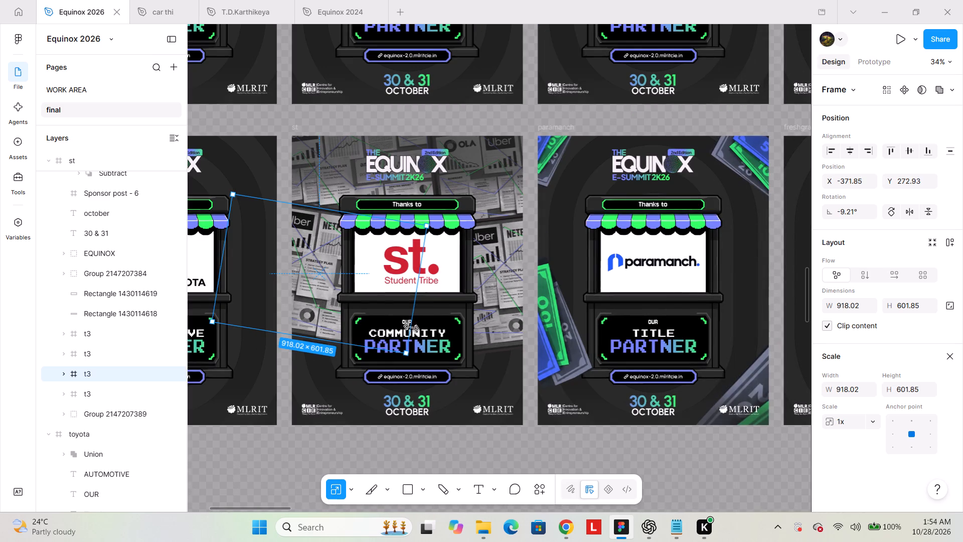
click(311, 282)
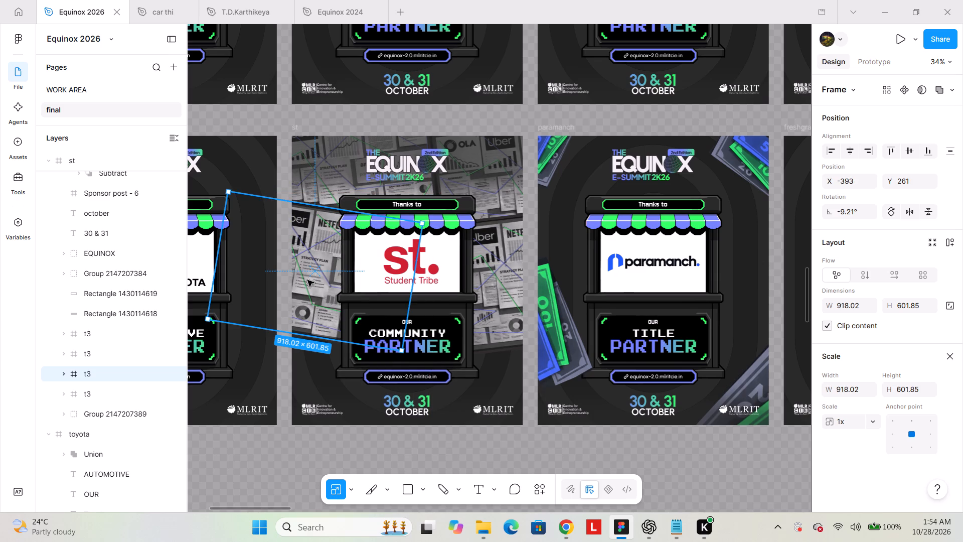
drag(311, 283, 291, 280)
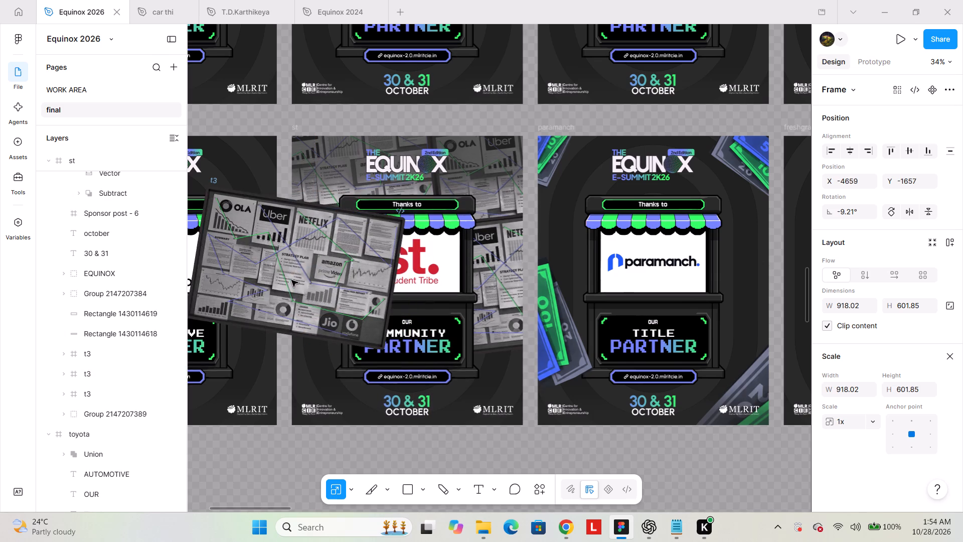
drag(291, 280, 299, 280)
drag(315, 294, 308, 294)
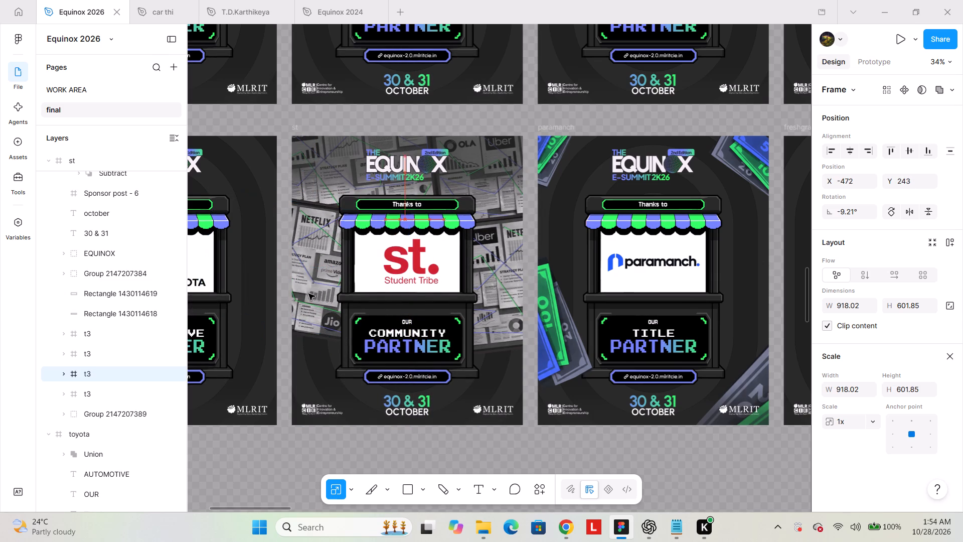
drag(308, 294, 309, 294)
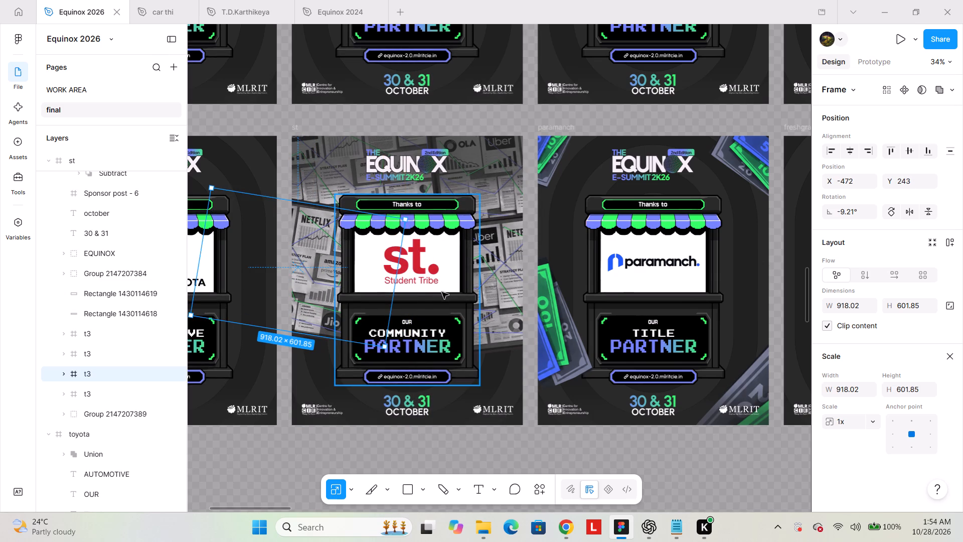
Move the st frame's lower-right t3 board to X 598, Y 237 and send it one layer backward.
click(511, 283)
drag(502, 304, 509, 304)
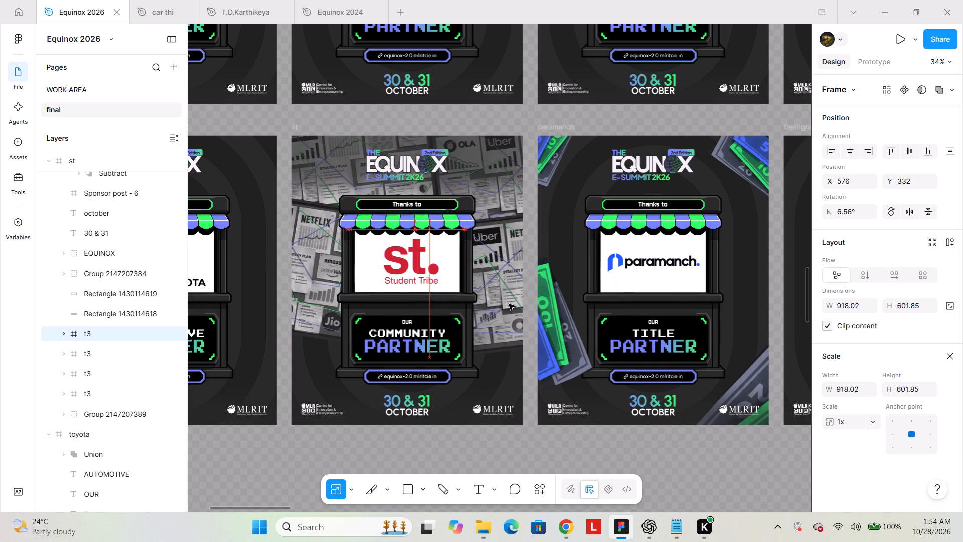
drag(509, 304, 511, 284)
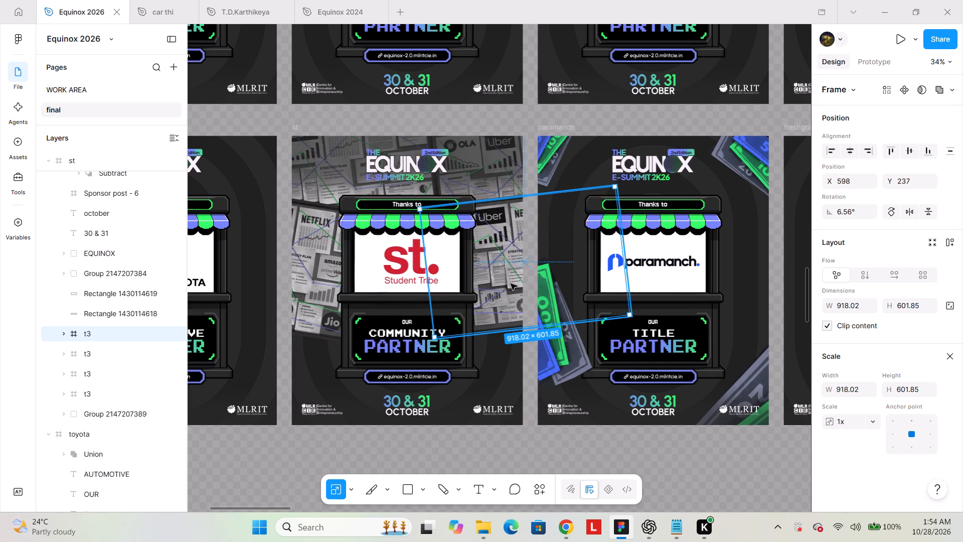
key(ctrl+bracketleft)
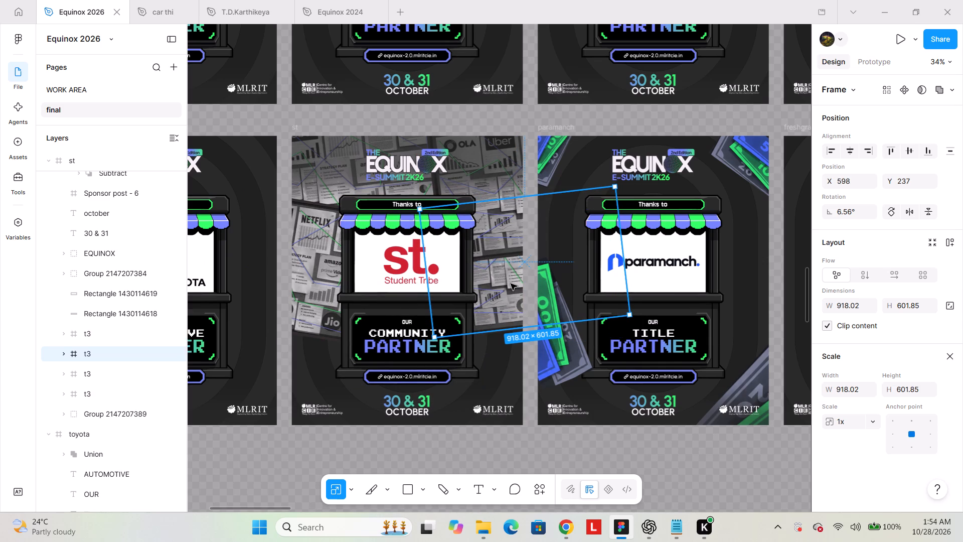
click(552, 450)
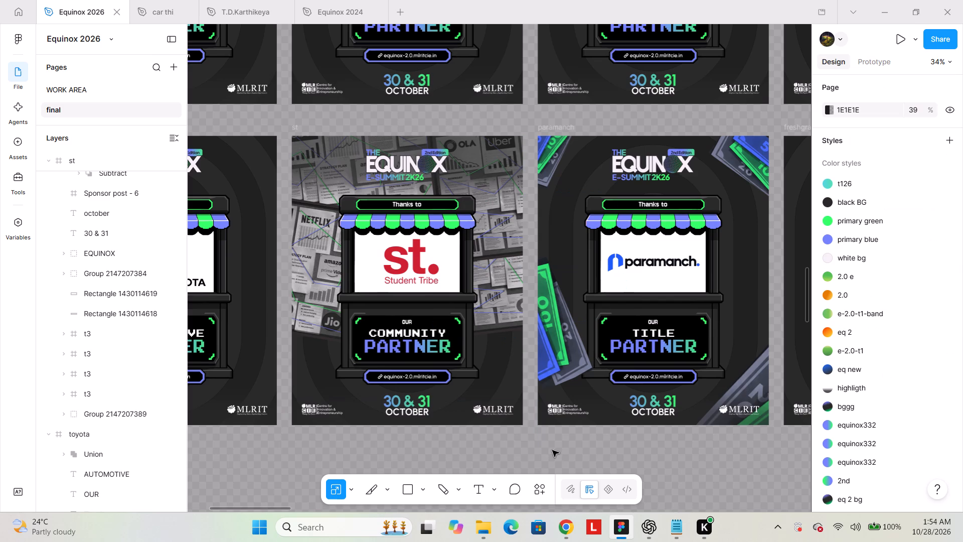
Copy the green zigzag vector from the lower-right t3 board into the st frame's lower-right area at X 530, Y 728.
double_click(511, 268)
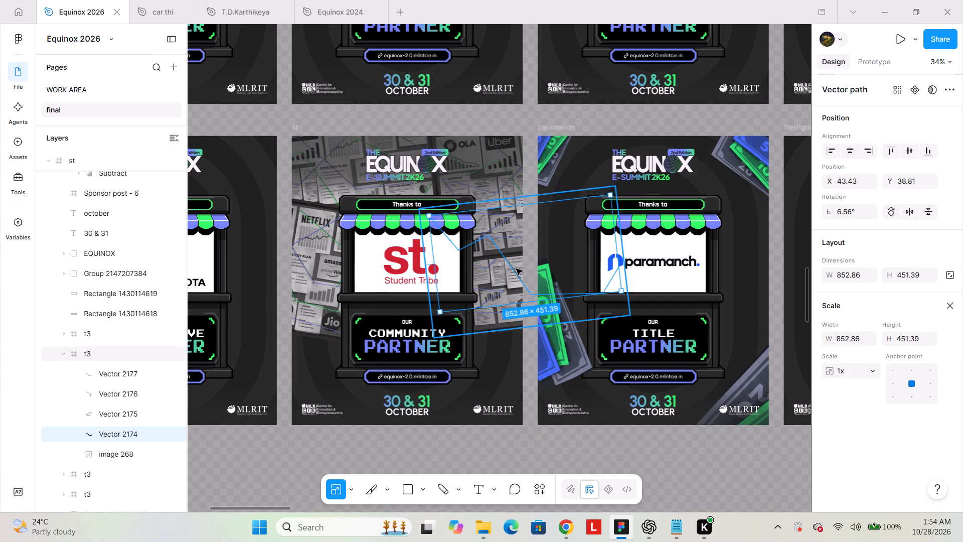
key(ctrl+c)
key(ctrl+v)
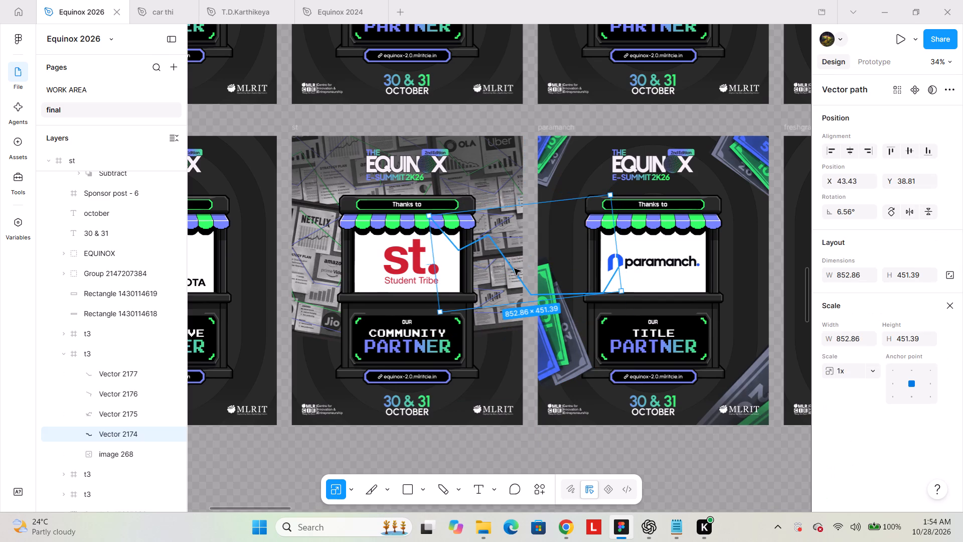
drag(514, 268, 490, 365)
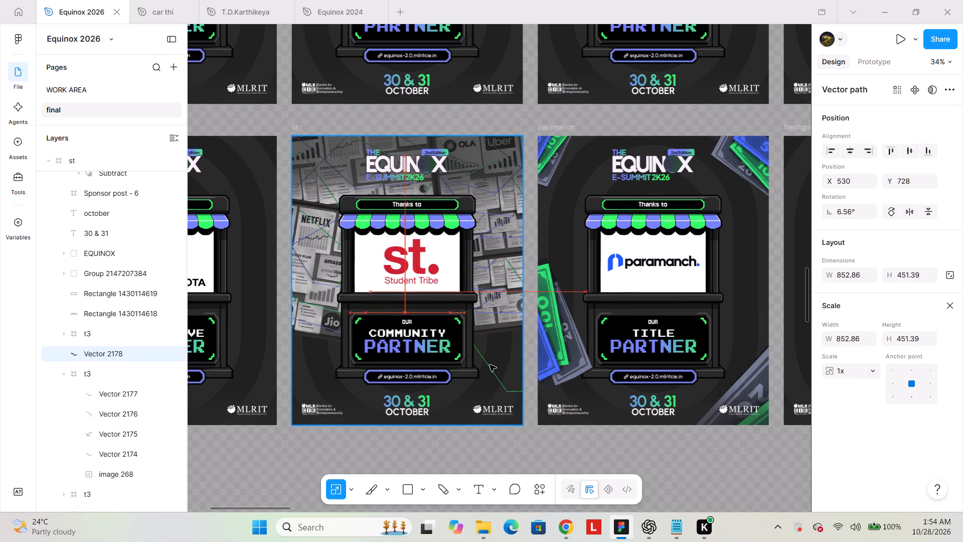
drag(490, 365, 490, 365)
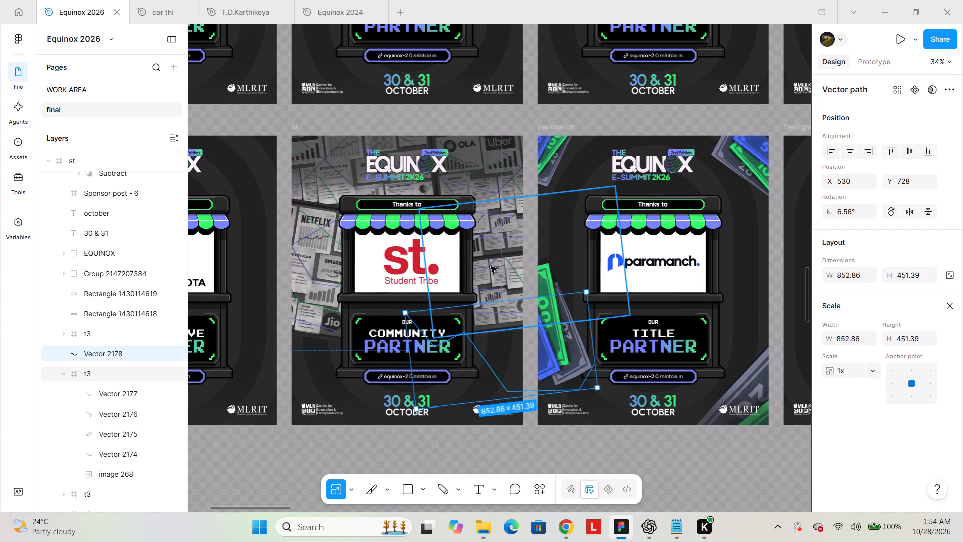
Copy the blue line vector from the lower-right t3 board to the st frame's lower-left area and rotate it to about 31.09°.
double_click(489, 266)
key(ctrl+c)
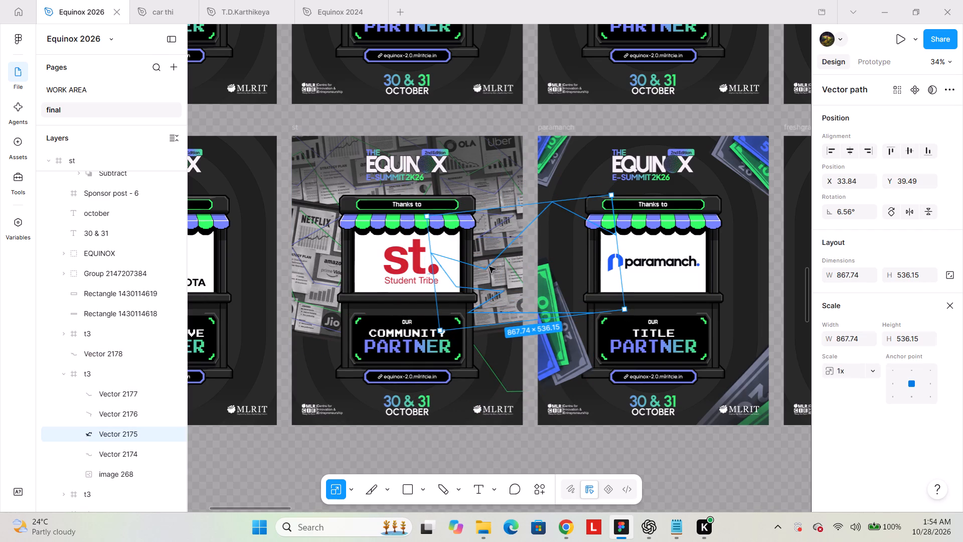
key(ctrl+v)
drag(489, 266, 344, 370)
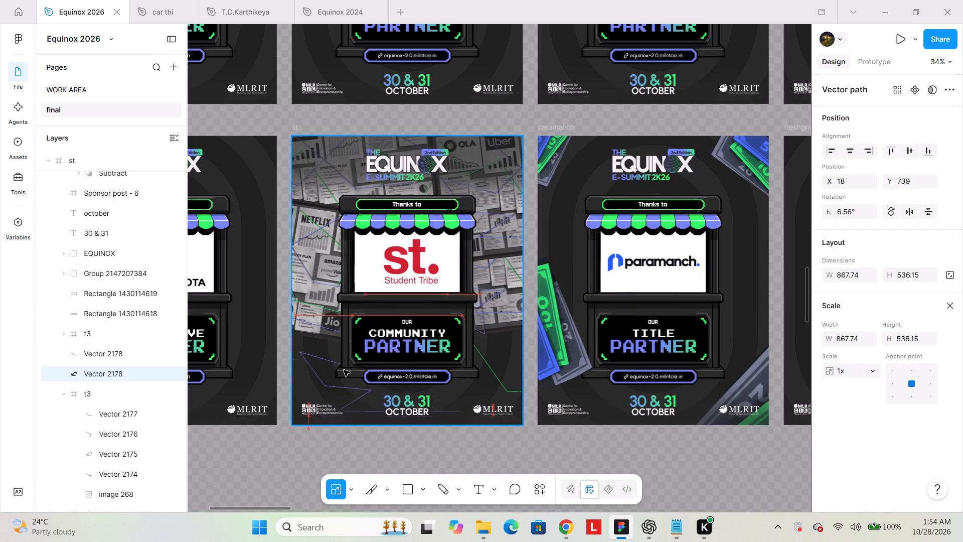
drag(344, 370, 337, 359)
drag(440, 382, 440, 374)
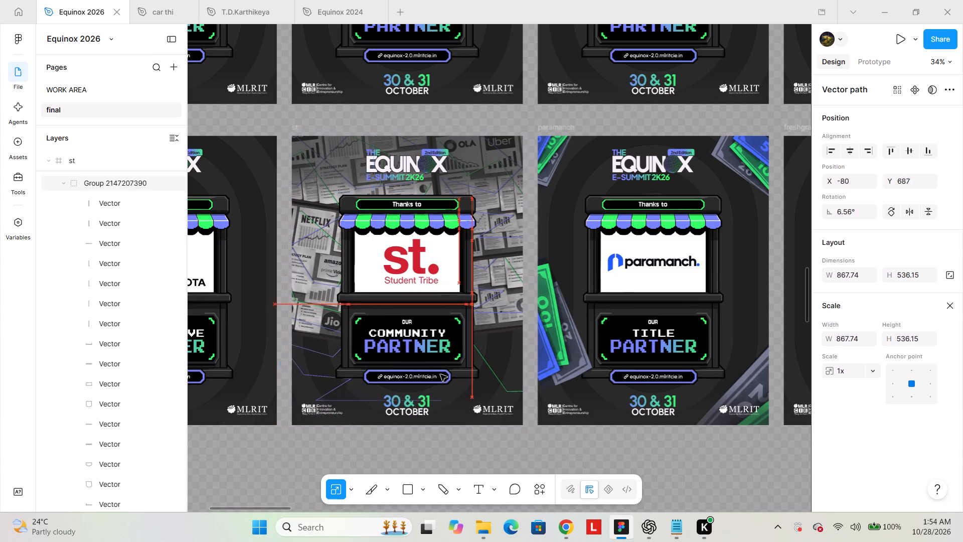
drag(440, 374, 442, 360)
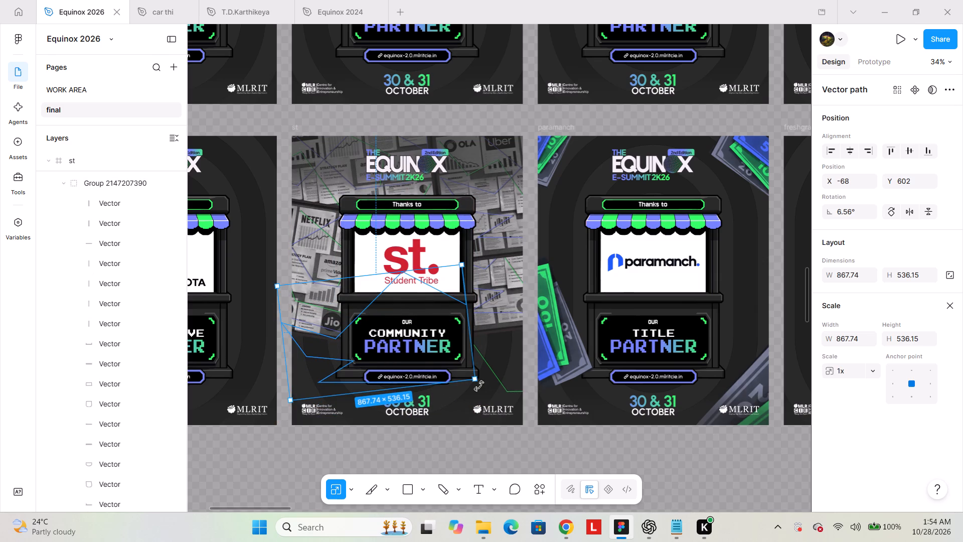
drag(479, 386, 503, 339)
drag(377, 369, 388, 361)
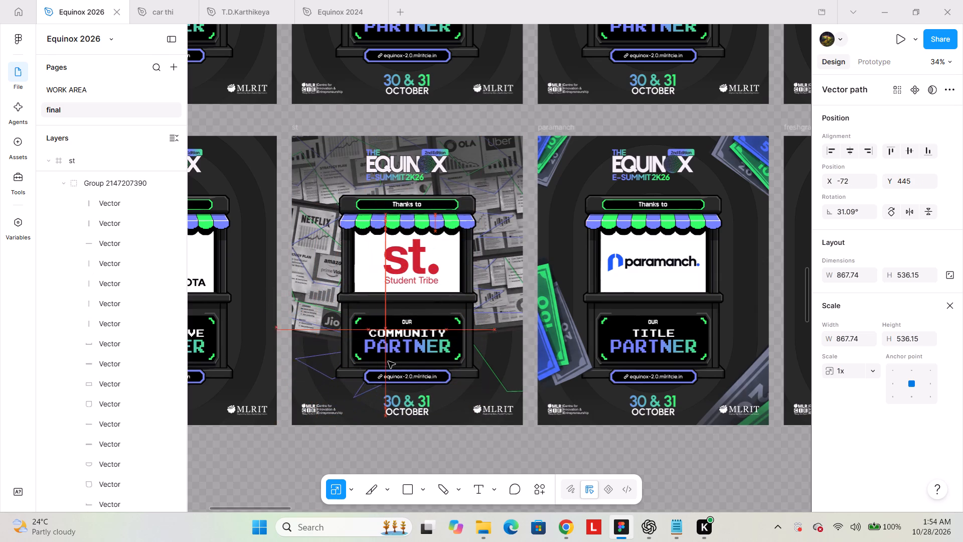
drag(388, 361, 379, 358)
Duplicate the rotated blue line vector, flip it horizontally and vertically, and place it beside the green zigzag at X 508, Y 343.
alt+drag(359, 354, 445, 353)
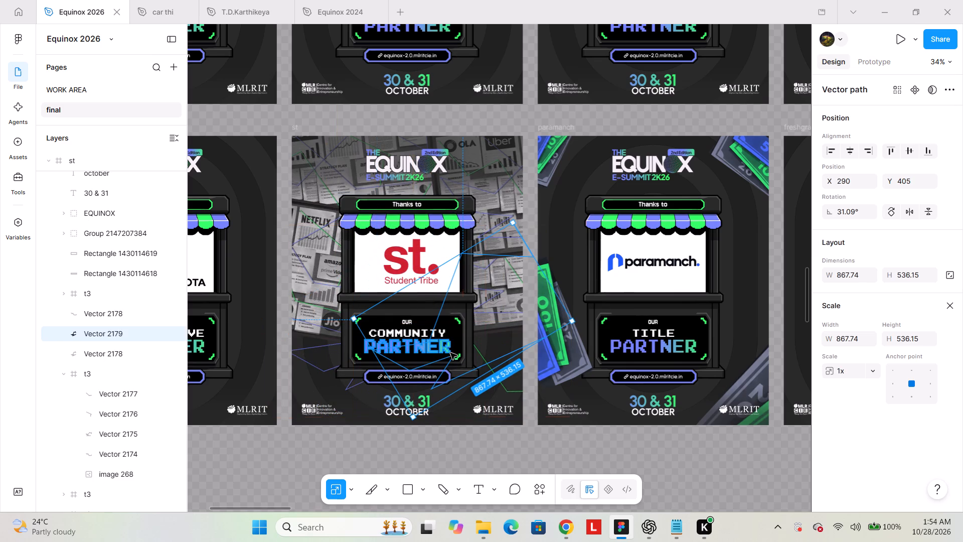
click(906, 214)
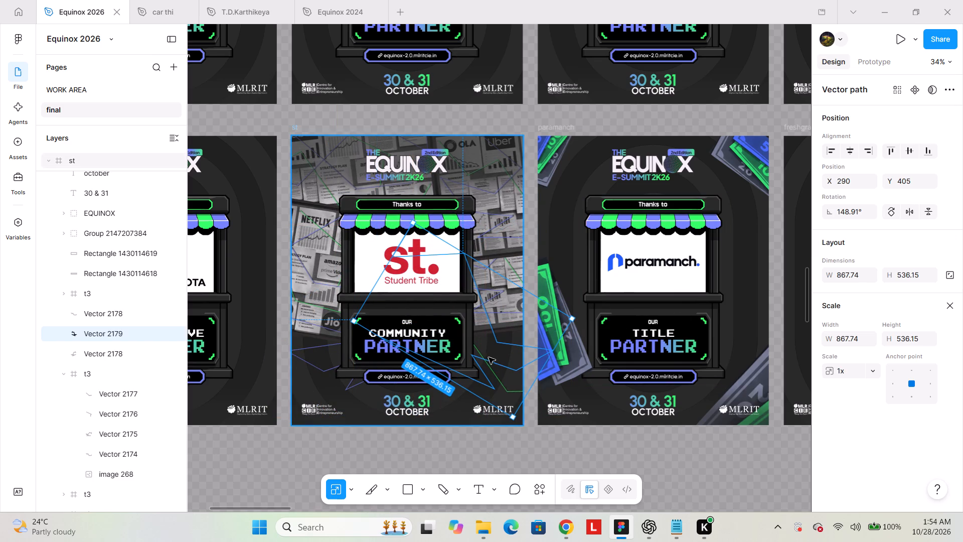
click(934, 211)
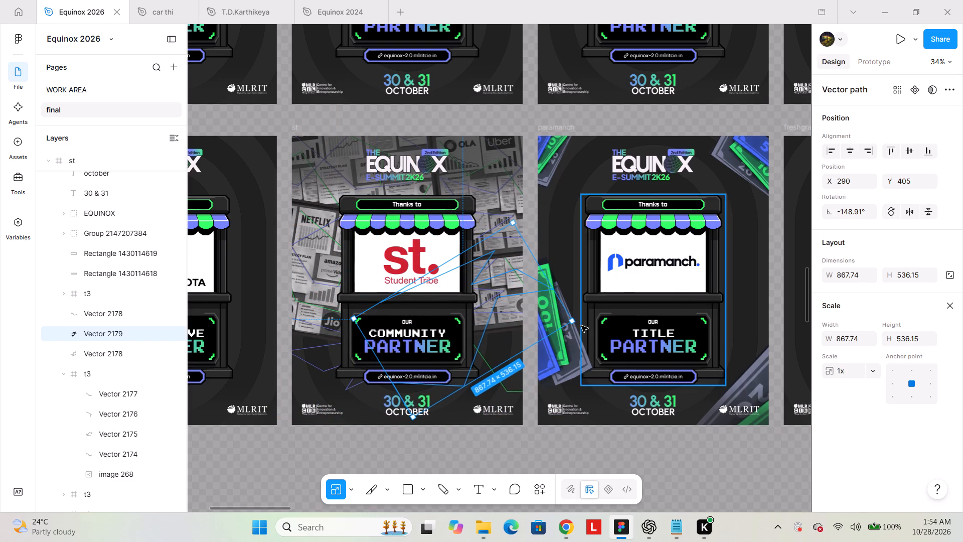
drag(468, 352, 497, 356)
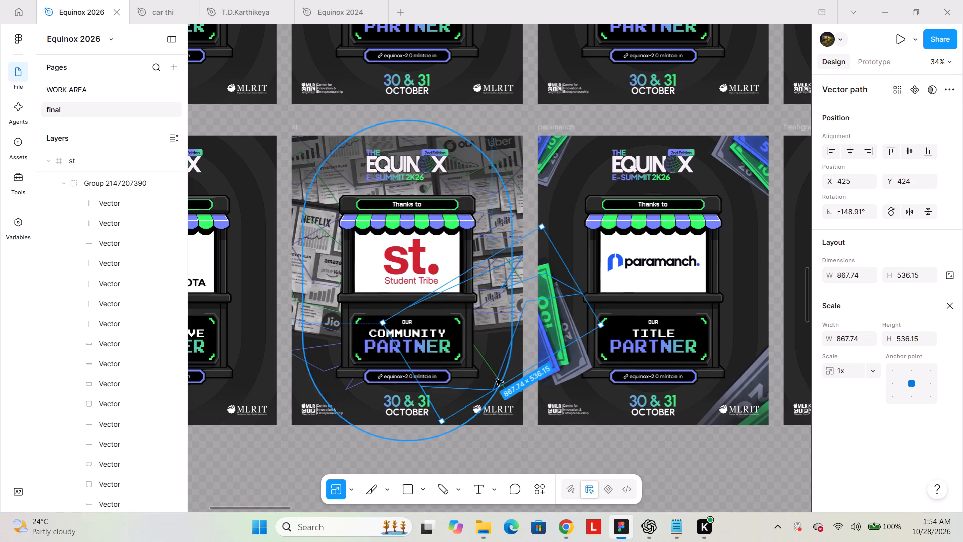
ctrl+scroll(485, 413, up, 3)
drag(468, 354, 497, 311)
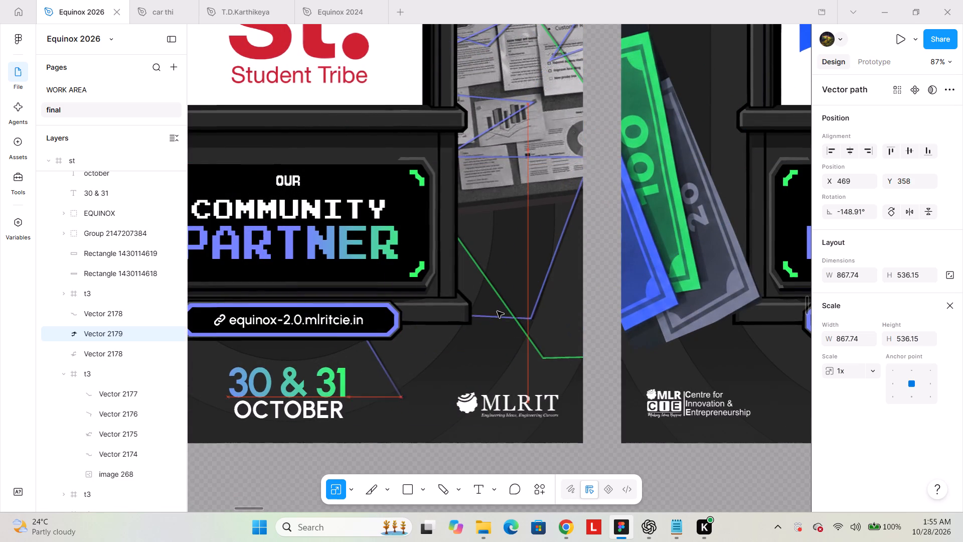
drag(497, 311, 512, 310)
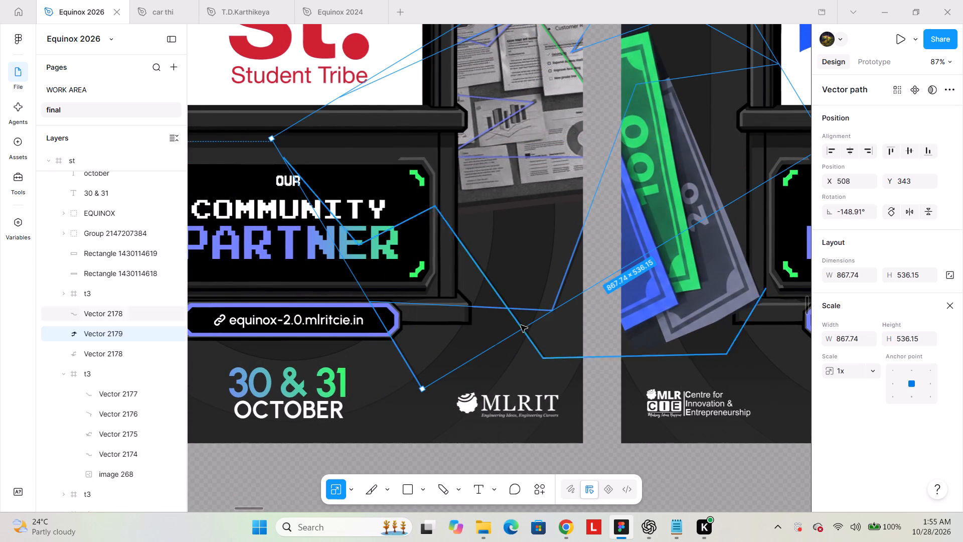
Duplicate the green zigzag vector to the st frame's lower-left area, flip it horizontally and vertically, and place it at X -348, Y 728.
ctrl+scroll(530, 339, down, 1)
click(535, 346)
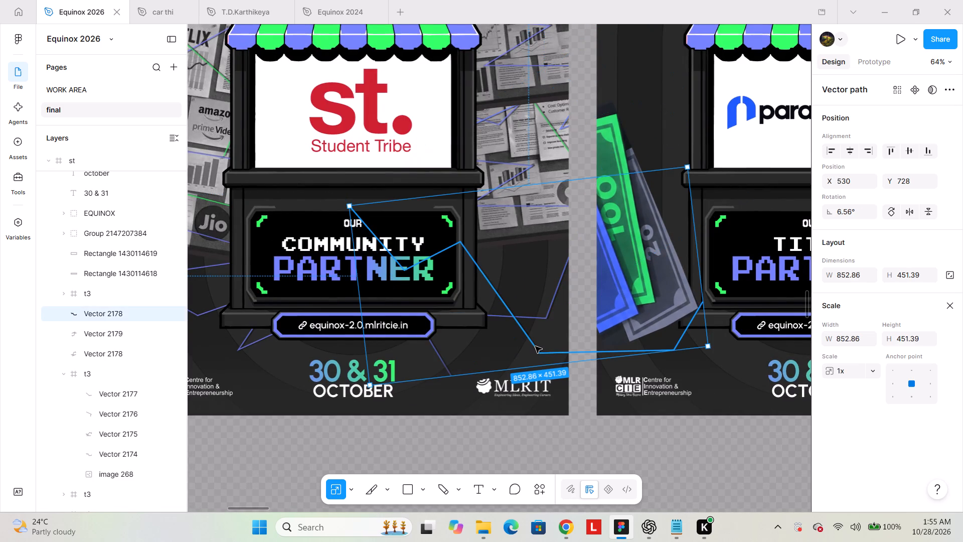
alt+drag(535, 346, 219, 319)
ctrl+scroll(219, 320, up, 2)
ctrl+scroll(325, 331, down, 2)
shift+scroll(325, 331, up, 2)
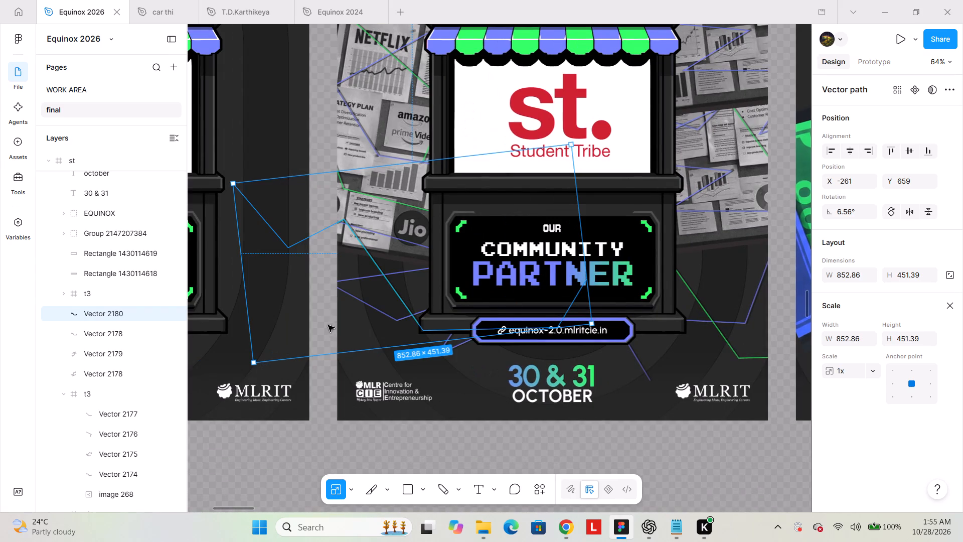
drag(379, 268, 366, 265)
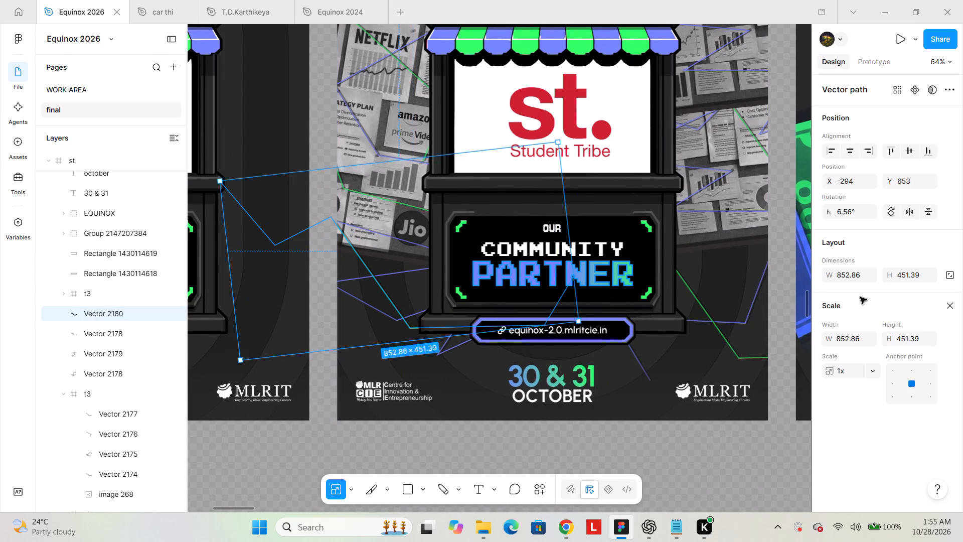
click(907, 214)
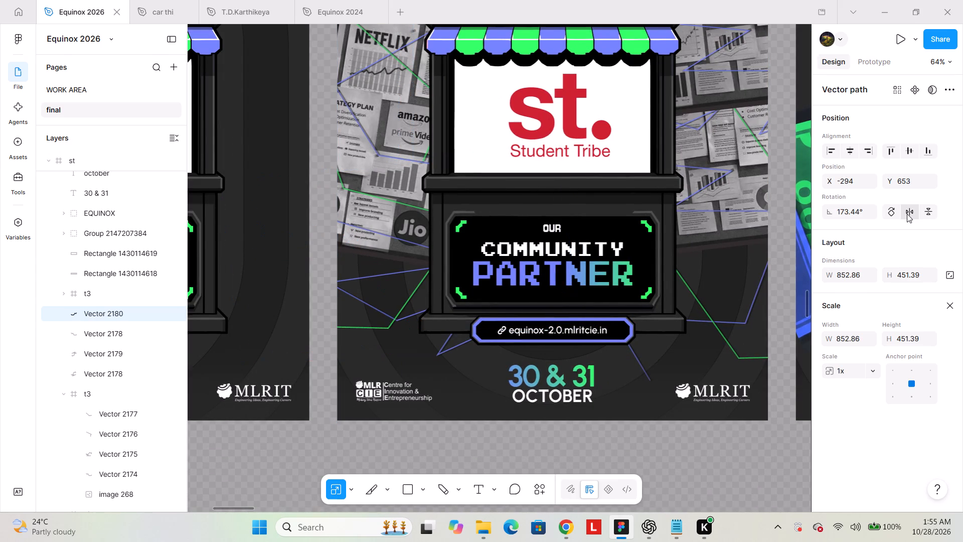
click(938, 212)
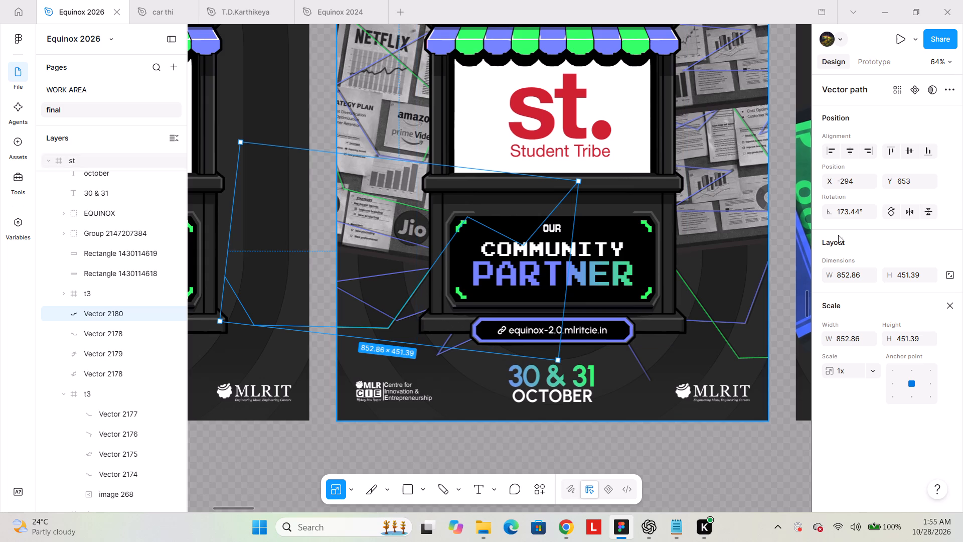
click(925, 208)
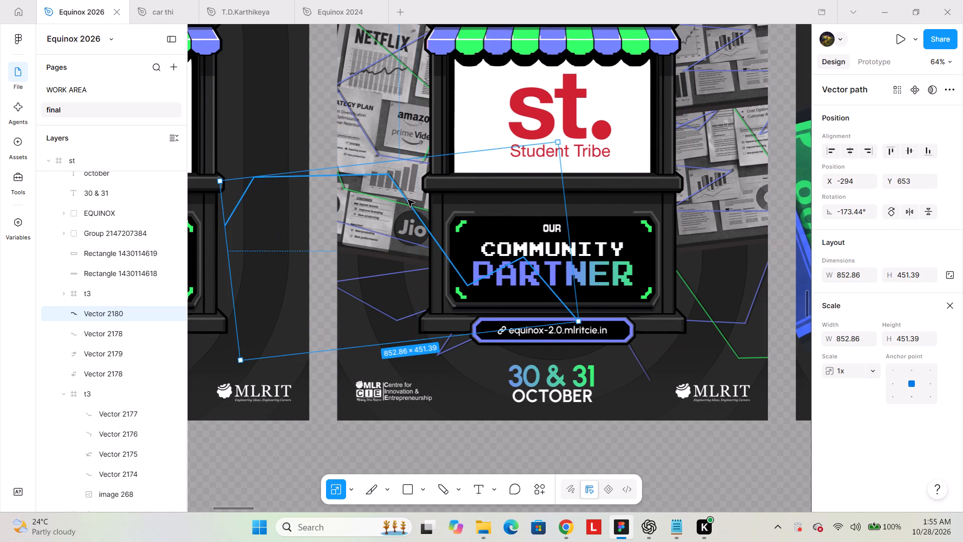
drag(408, 200, 386, 230)
Rotate the duplicated green zigzag to about -138.66° and move it to X -388, Y 605.
drag(566, 357, 548, 325)
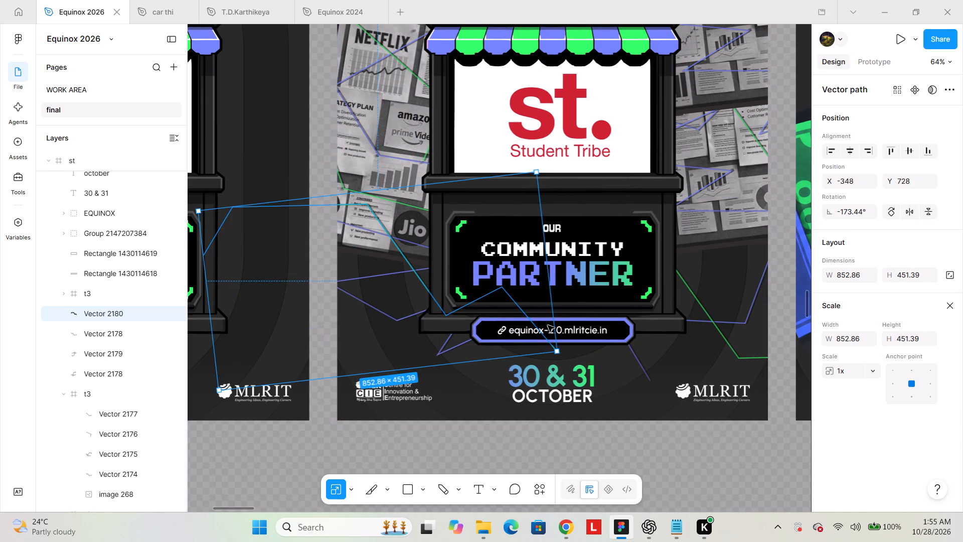
drag(548, 325, 478, 276)
key(ctrl+z)
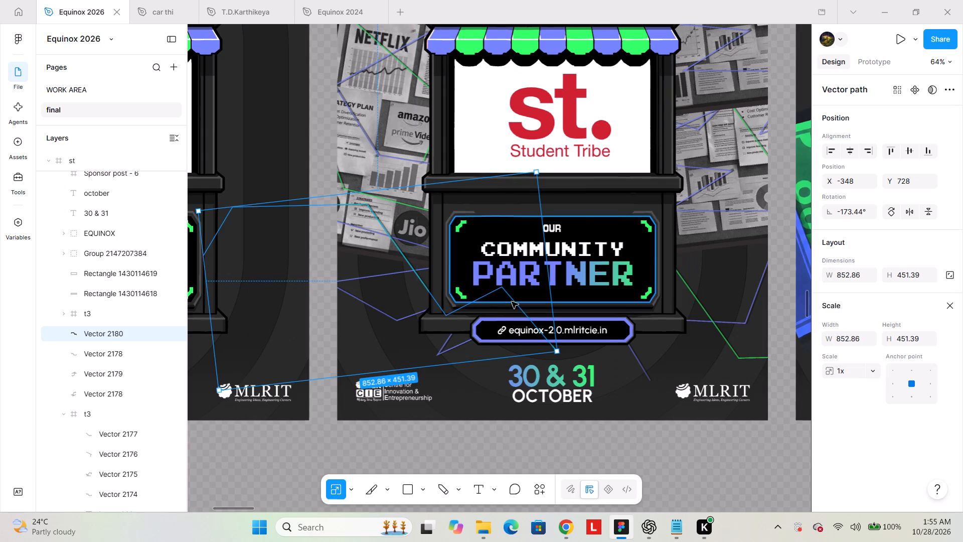
drag(560, 356, 565, 255)
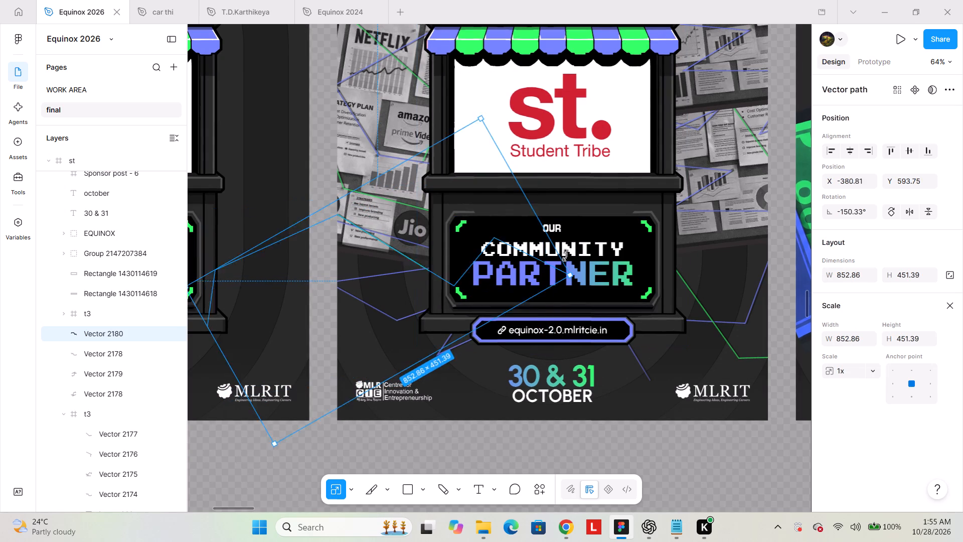
drag(565, 255, 560, 241)
drag(381, 264, 373, 288)
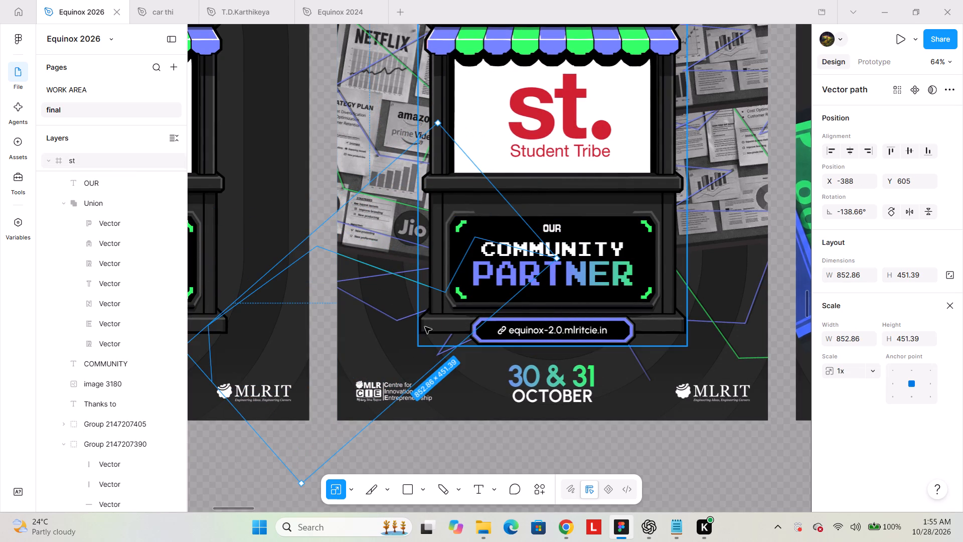
Reposition the st frame's lower-left blue line vector at X -150, Y 340.
click(409, 319)
drag(406, 318, 413, 290)
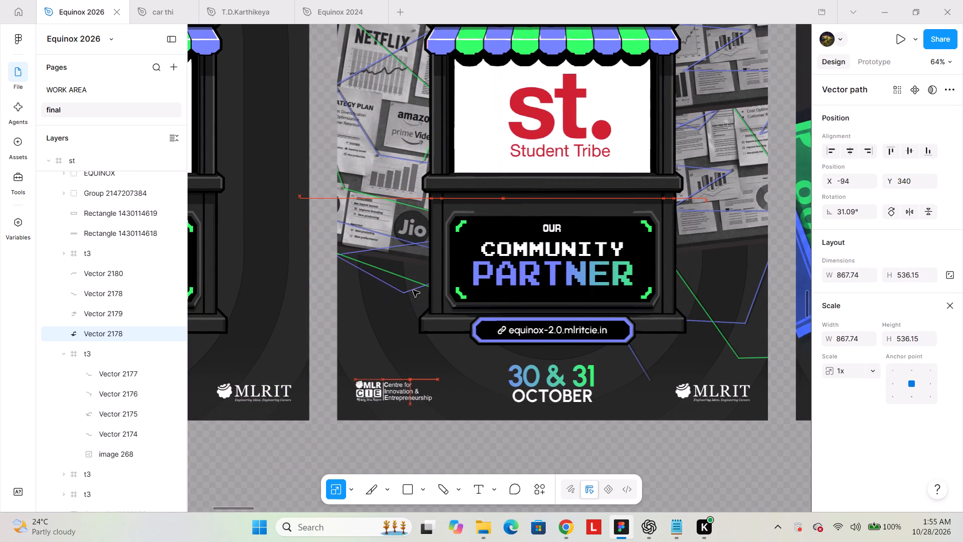
drag(413, 290, 428, 294)
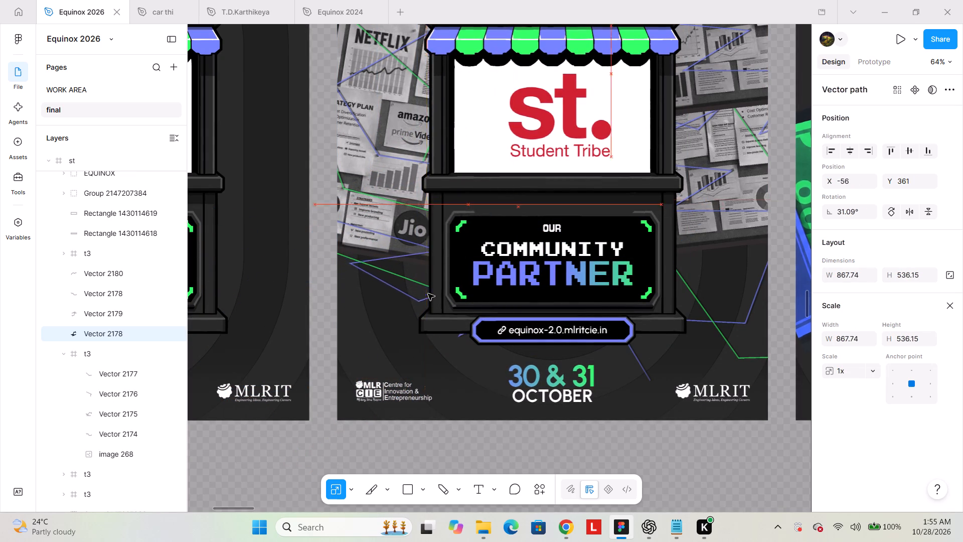
drag(428, 294, 416, 315)
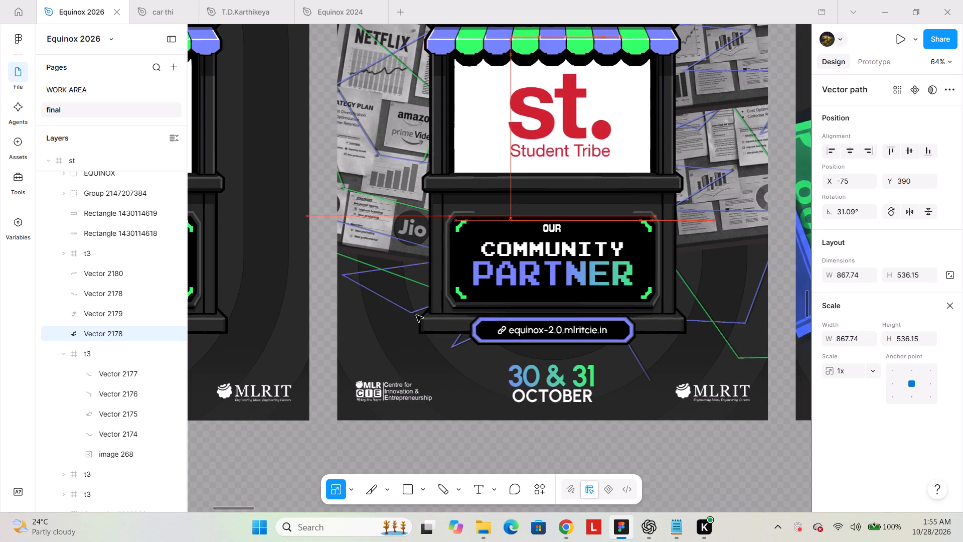
drag(416, 315, 394, 291)
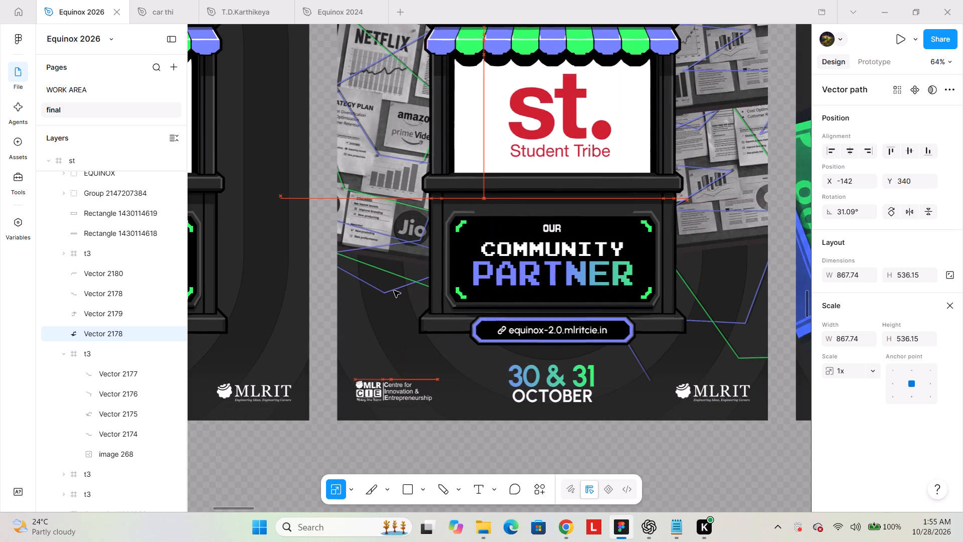
drag(394, 291, 390, 290)
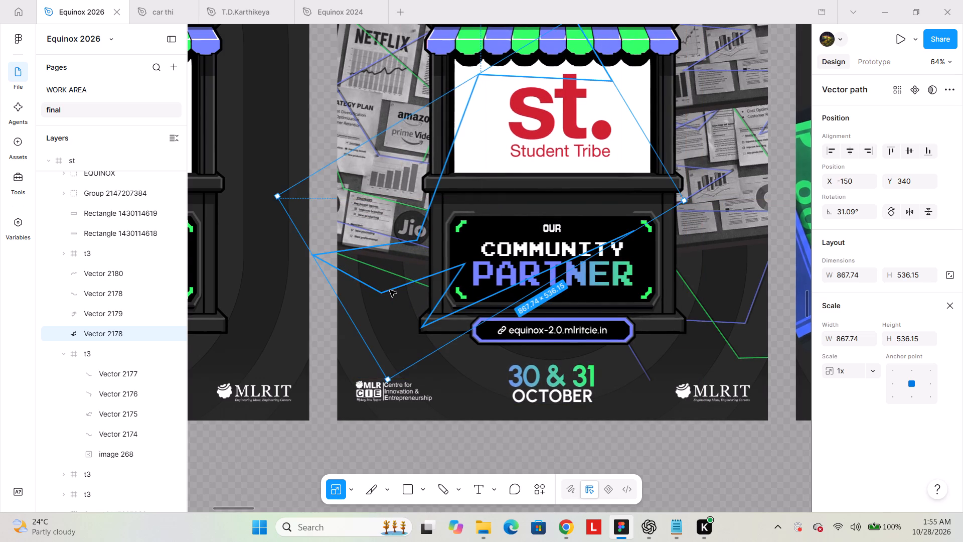
ctrl+scroll(390, 290, down, 1)
click(672, 426)
Set the opacity of the dark overlay rectangle behind the st frame's EQUINOX header to 79%.
ctrl+scroll(672, 426, down, 1)
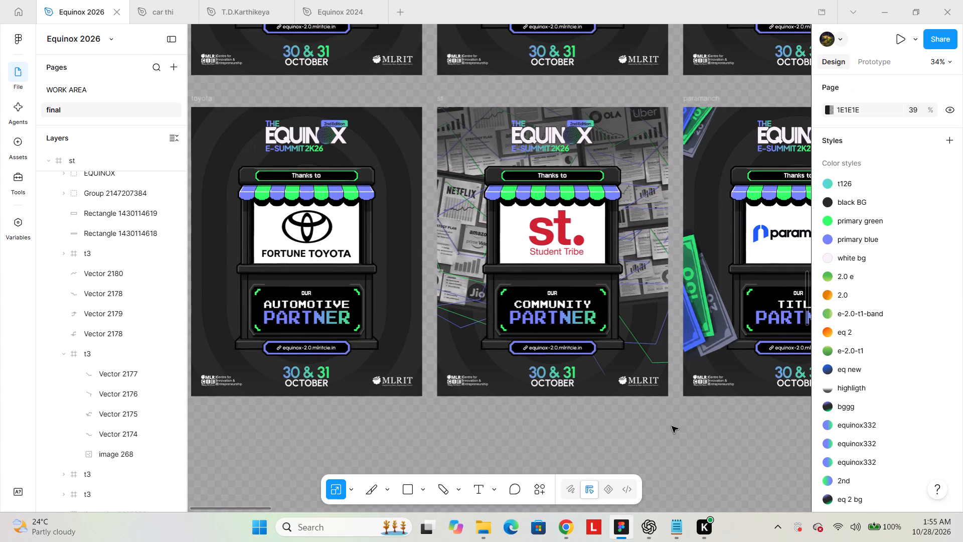
click(621, 128)
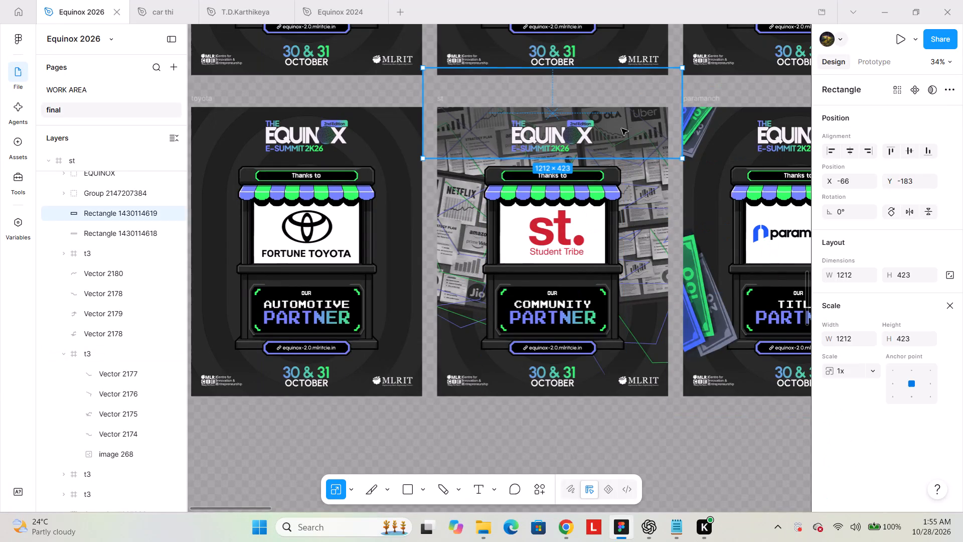
click(951, 300)
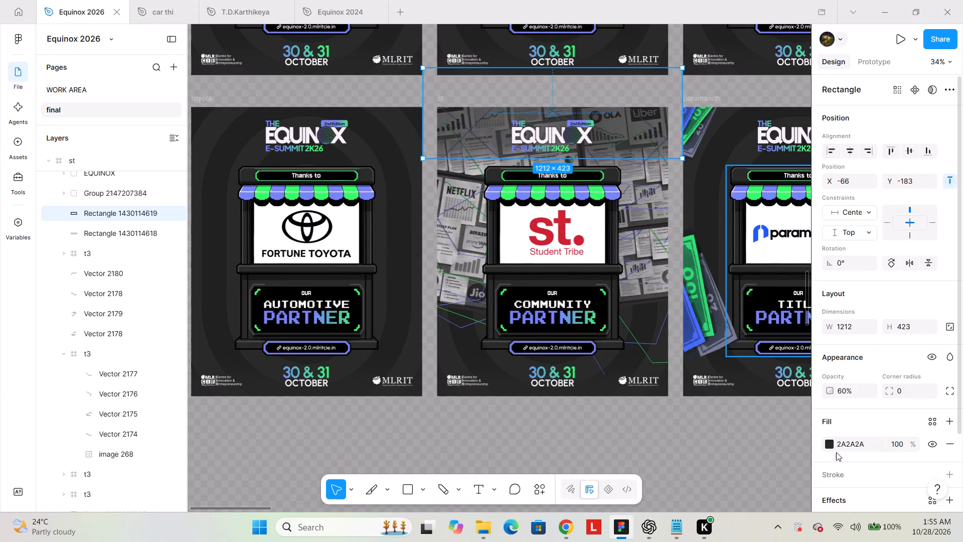
click(826, 446)
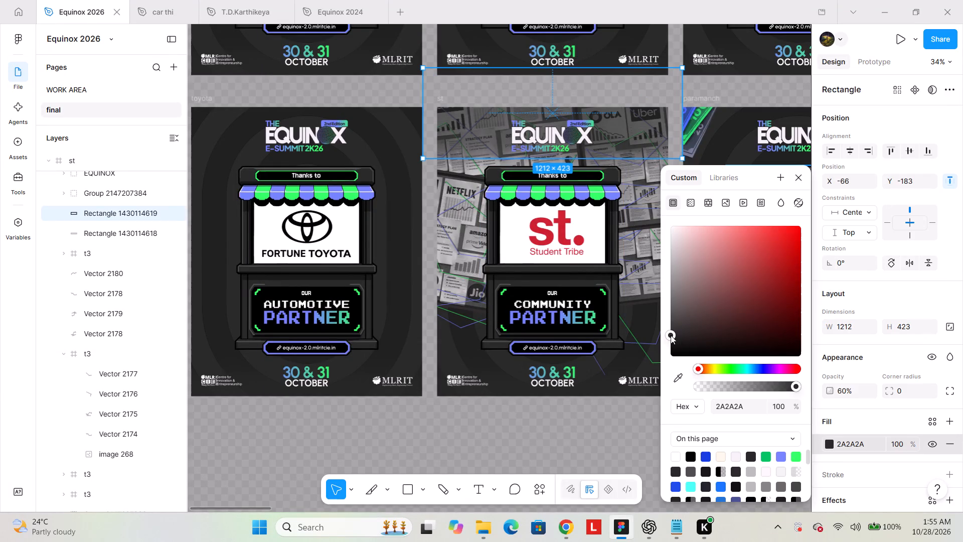
drag(829, 387, 512, 270)
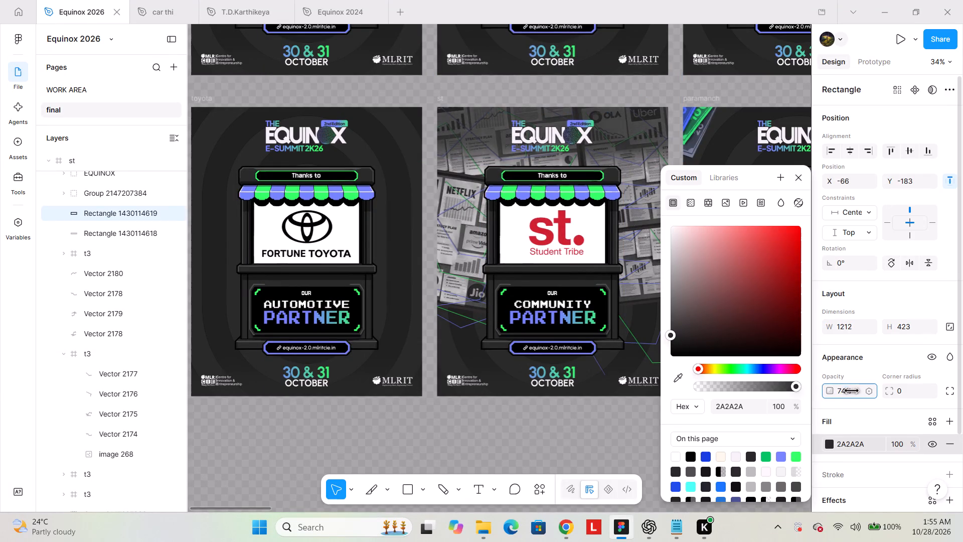
drag(512, 270, 533, 271)
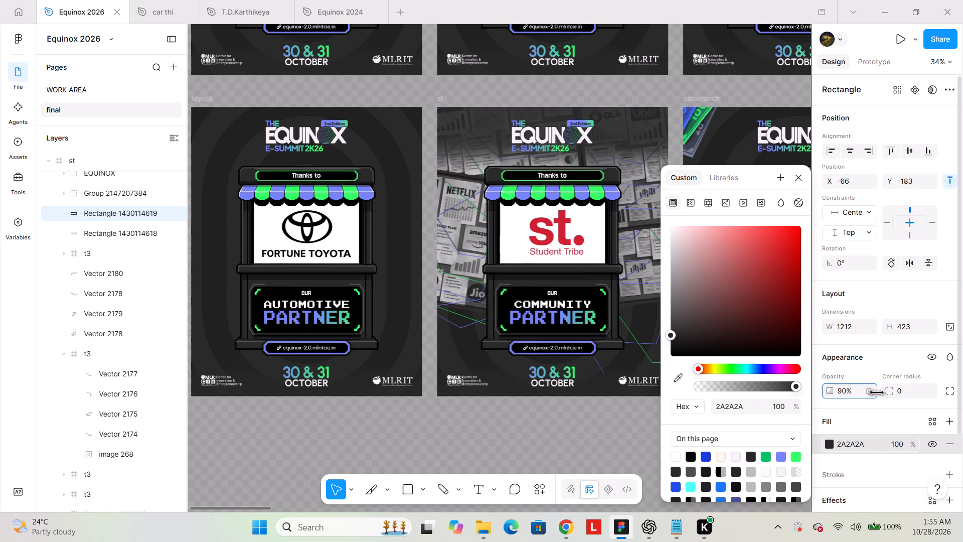
drag(533, 271, 512, 265)
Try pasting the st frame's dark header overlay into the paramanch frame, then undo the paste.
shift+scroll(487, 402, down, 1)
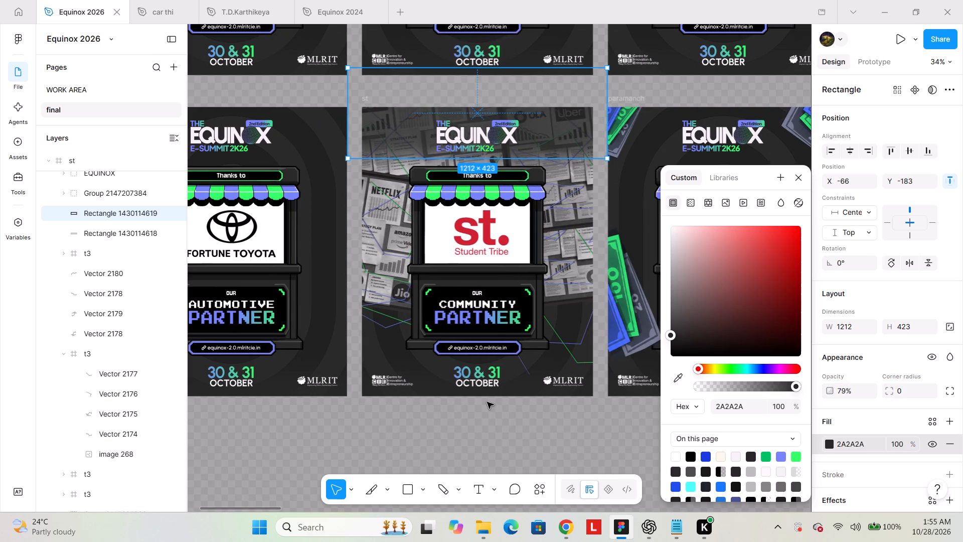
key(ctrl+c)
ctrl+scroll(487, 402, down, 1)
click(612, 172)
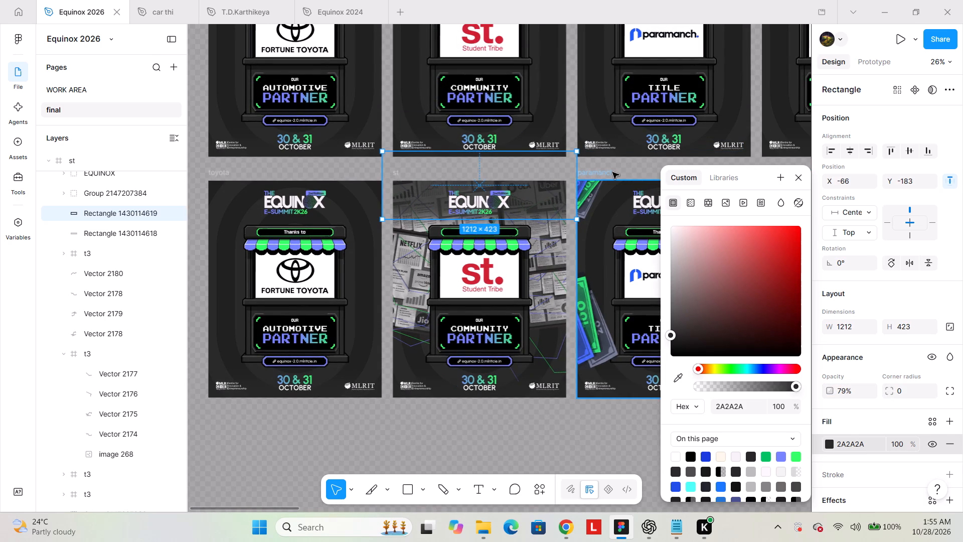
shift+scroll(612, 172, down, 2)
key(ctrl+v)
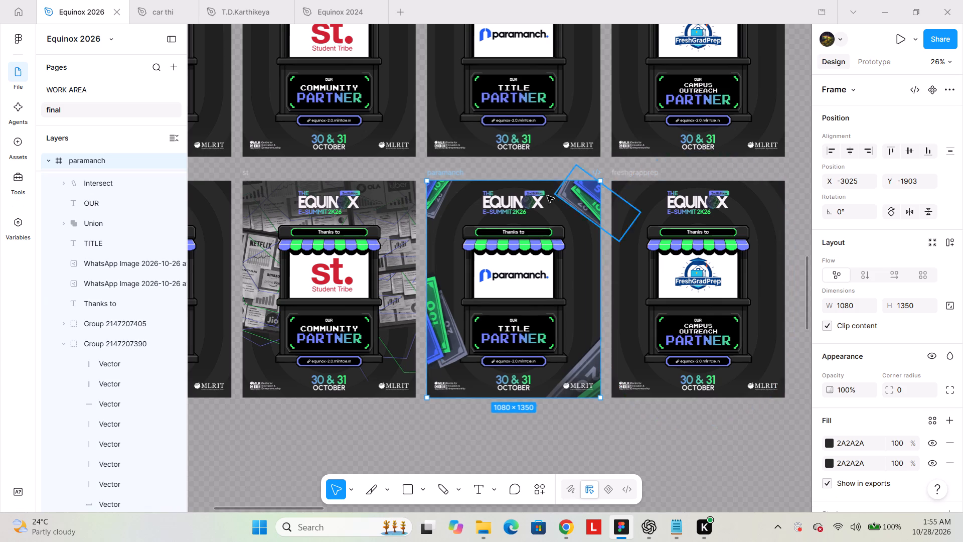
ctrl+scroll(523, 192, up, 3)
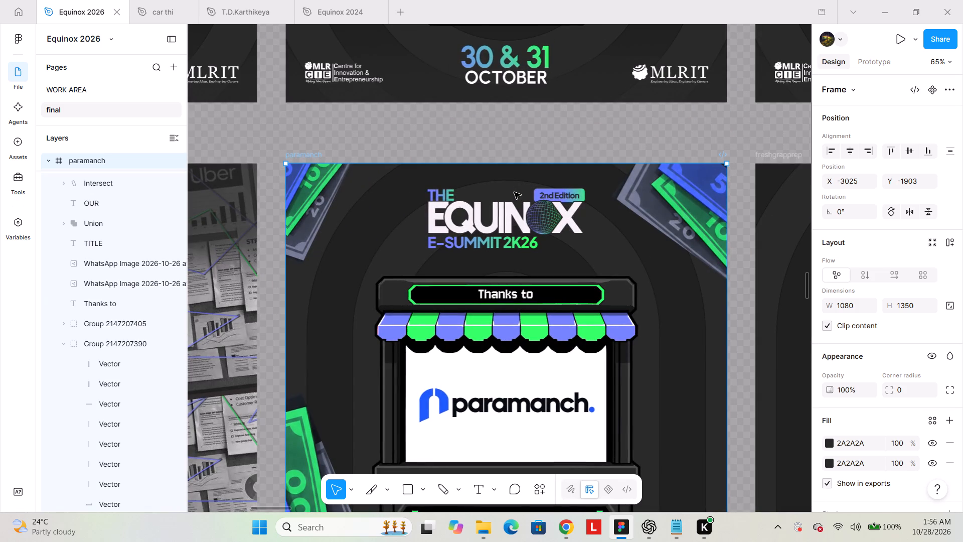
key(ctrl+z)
Copy the 79% dark header overlay rectangle from the st frame into the paramanch frame.
ctrl+scroll(514, 192, down, 1)
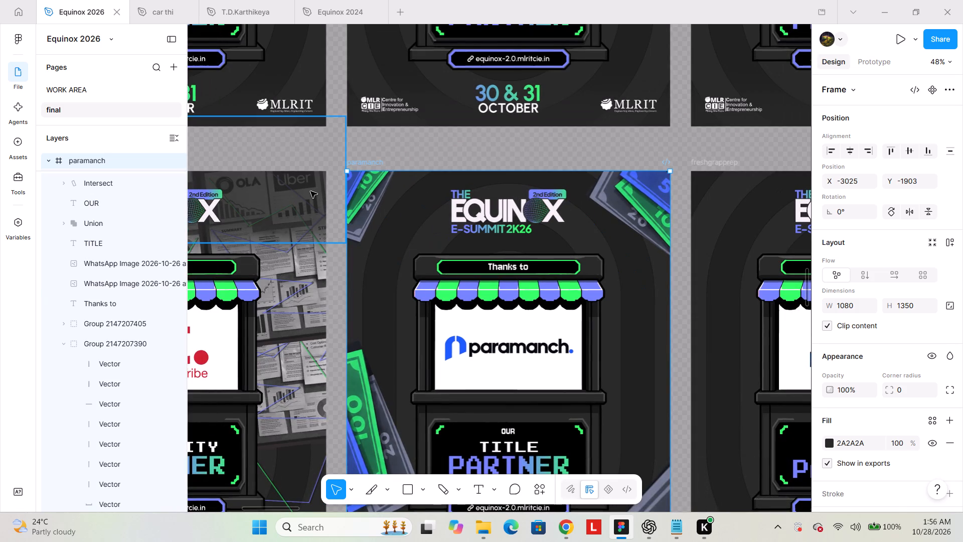
click(310, 191)
key(ctrl+c)
key(ctrl+z)
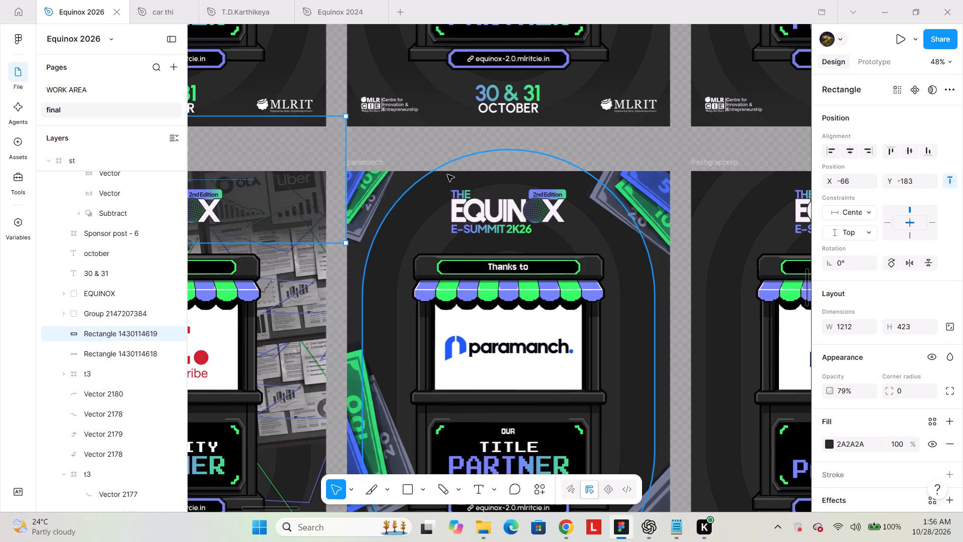
key(ctrl+z)
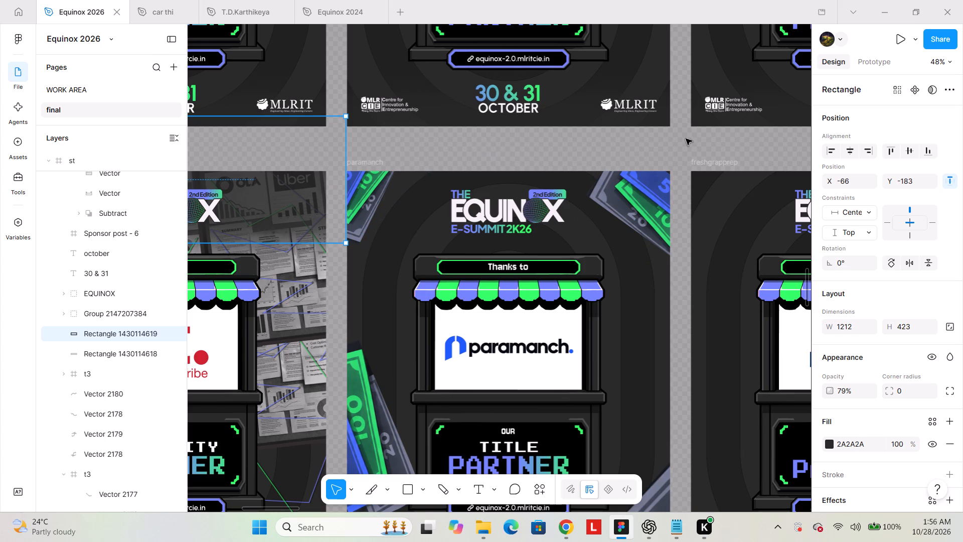
ctrl+scroll(579, 189, down, 2)
ctrl+scroll(517, 195, up, 1)
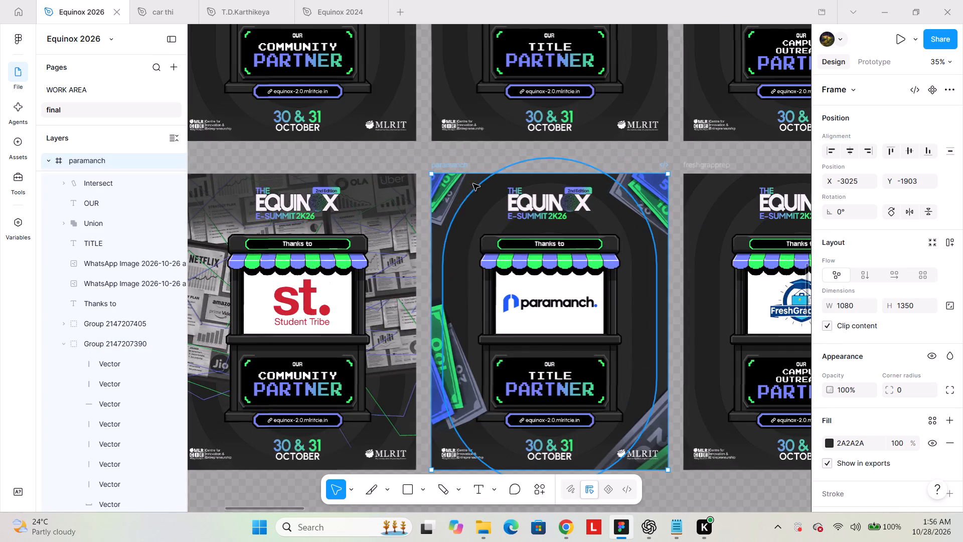
click(456, 163)
click(475, 156)
click(452, 165)
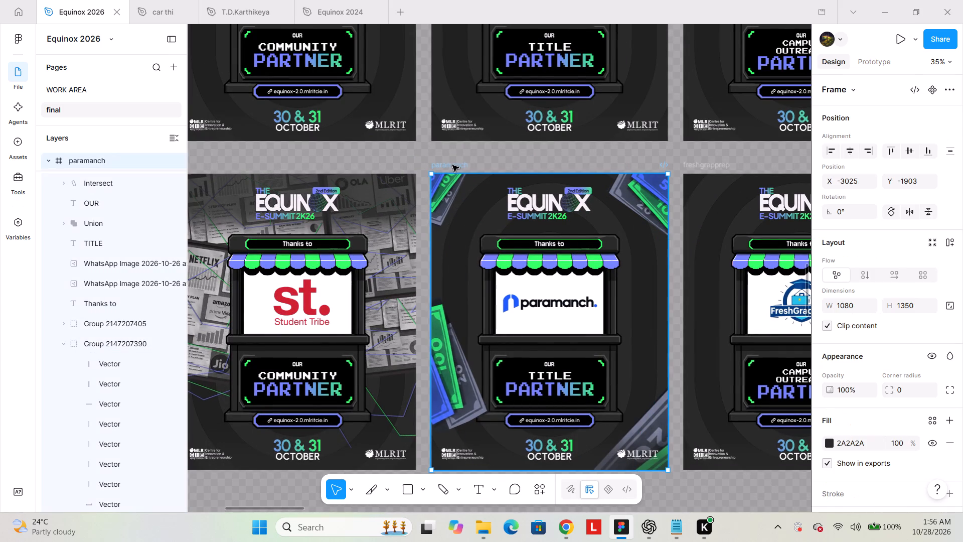
key(ctrl+v)
Send the pasted overlay rectangle backward in the paramanch frame so it sits directly below the EQUINOX group in the layer order.
key(ctrl+bracketleft)
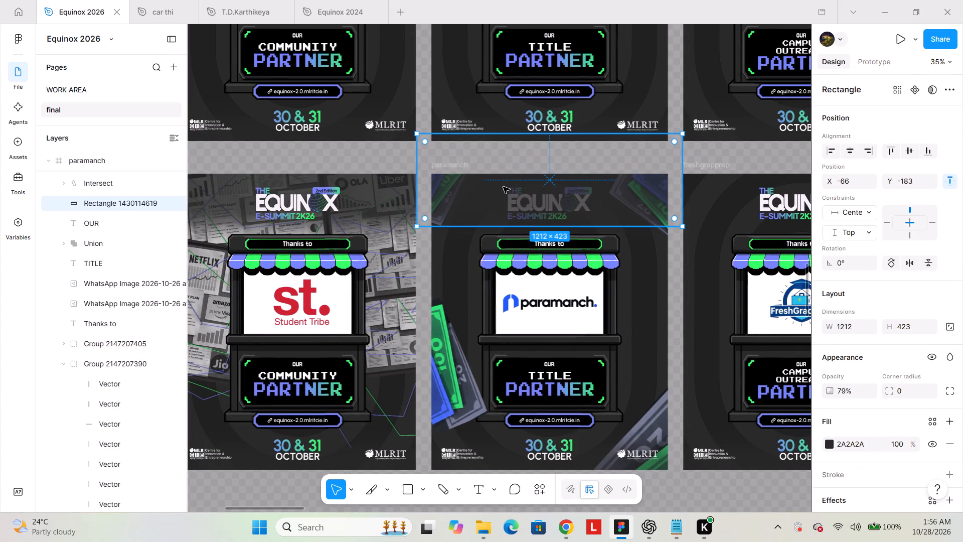
key(ctrl+bracketleft)
key(ctrl+bracketleft)
key(ctrl+bracketleft)
key(ctrl+bracketleft)
key(ctrl+bracketleft)
key(ctrl+bracketleft)
key(ctrl+bracketleft)
key(ctrl+bracketleft)
key(ctrl+bracketleft)
key(ctrl+bracketleft)
key(ctrl+bracketleft)
key(ctrl+bracketleft)
key(ctrl+bracketleft)
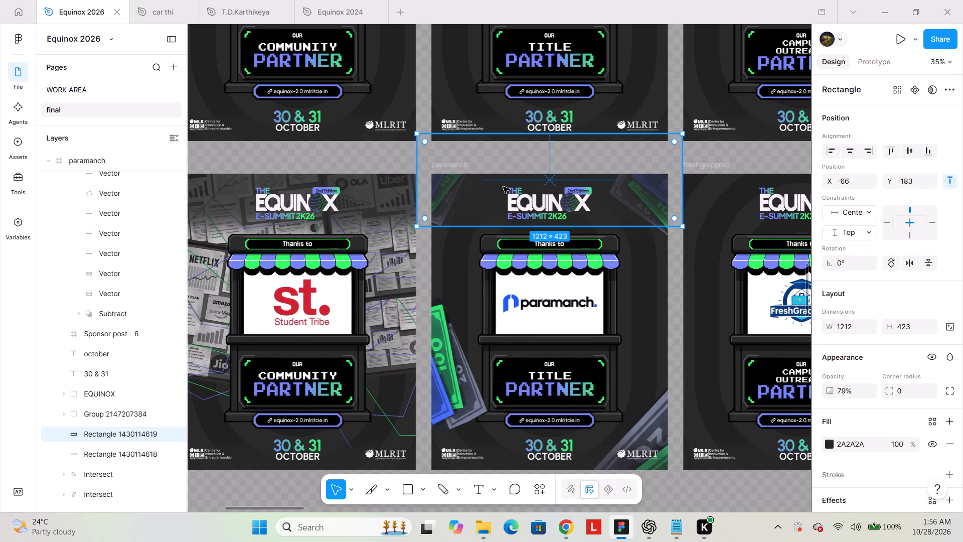
key(ctrl+bracketright)
key(ctrl+bracketright)
key(ctrl+bracketright)
key(ctrl+bracketleft)
key(ctrl+bracketleft)
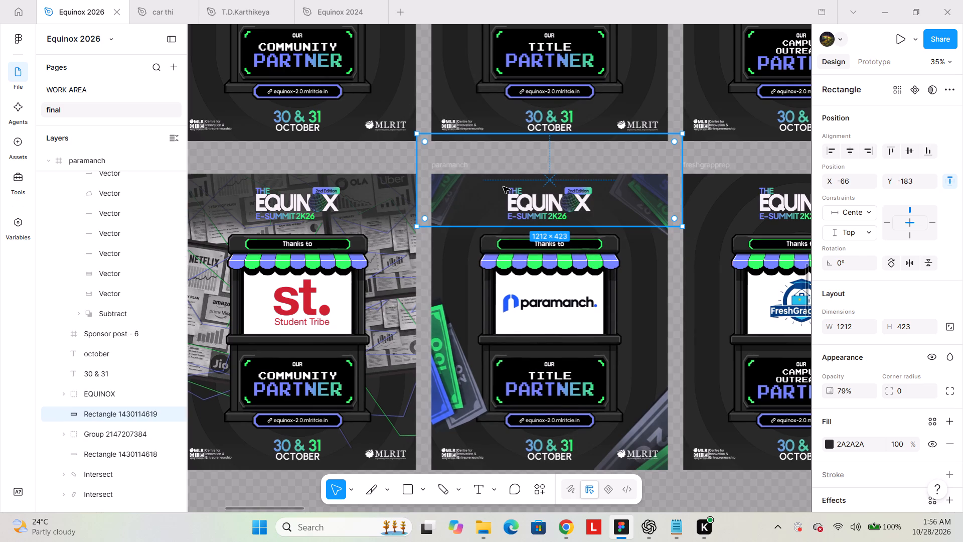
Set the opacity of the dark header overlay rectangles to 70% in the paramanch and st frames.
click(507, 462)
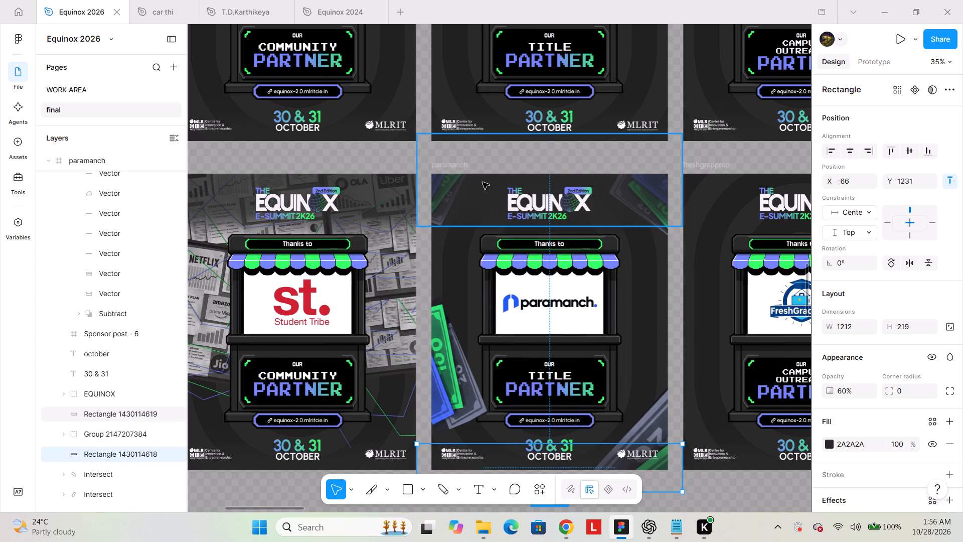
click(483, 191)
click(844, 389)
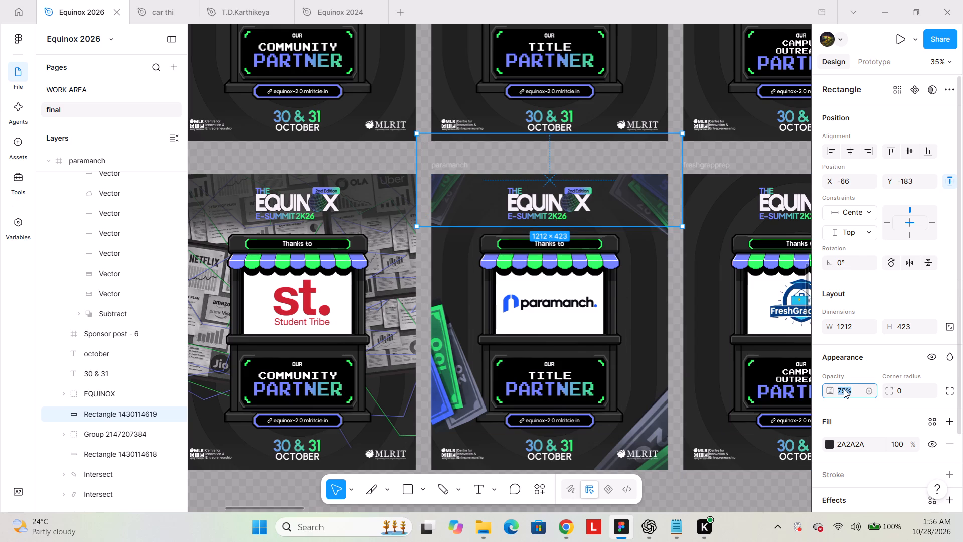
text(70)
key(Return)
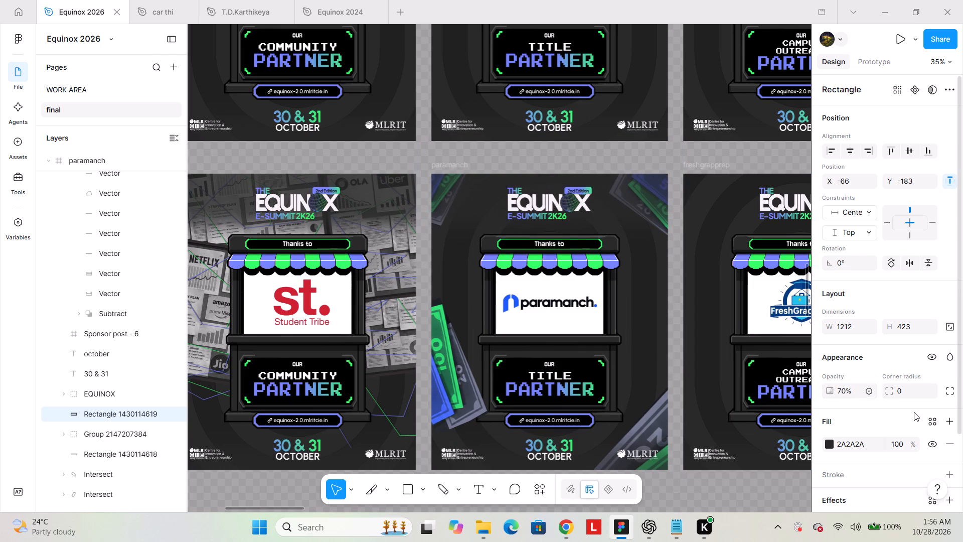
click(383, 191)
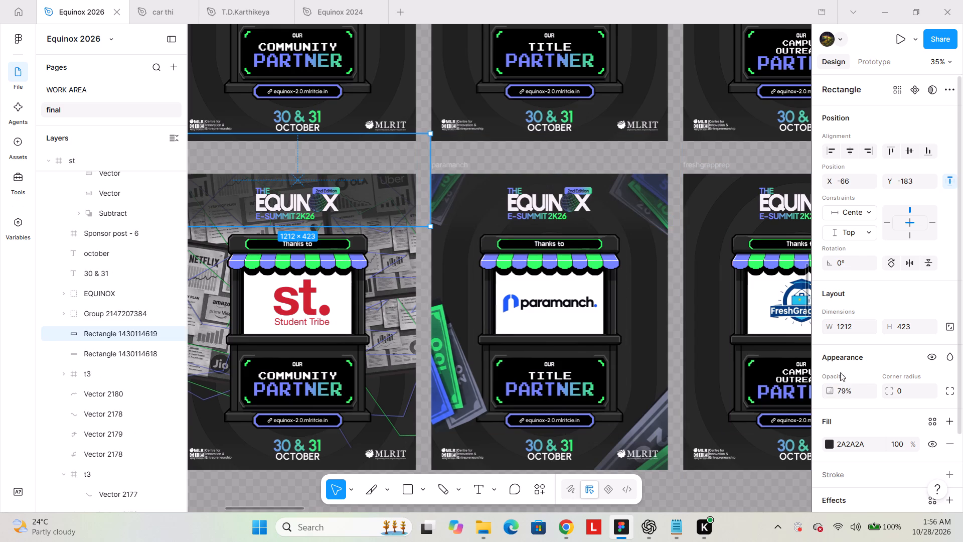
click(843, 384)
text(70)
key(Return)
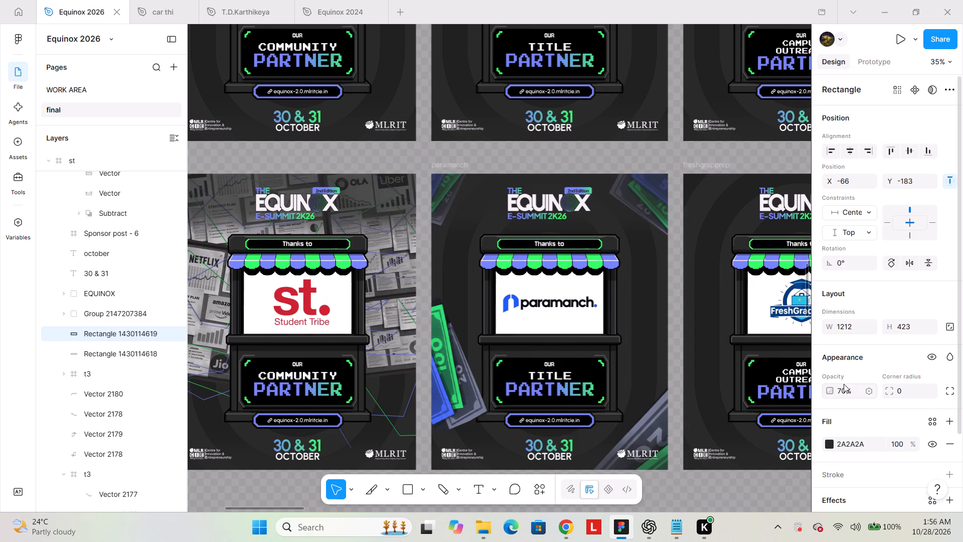
Set the opacity of the dark header overlay rectangles to 75% in the st and paramanch frames.
click(842, 389)
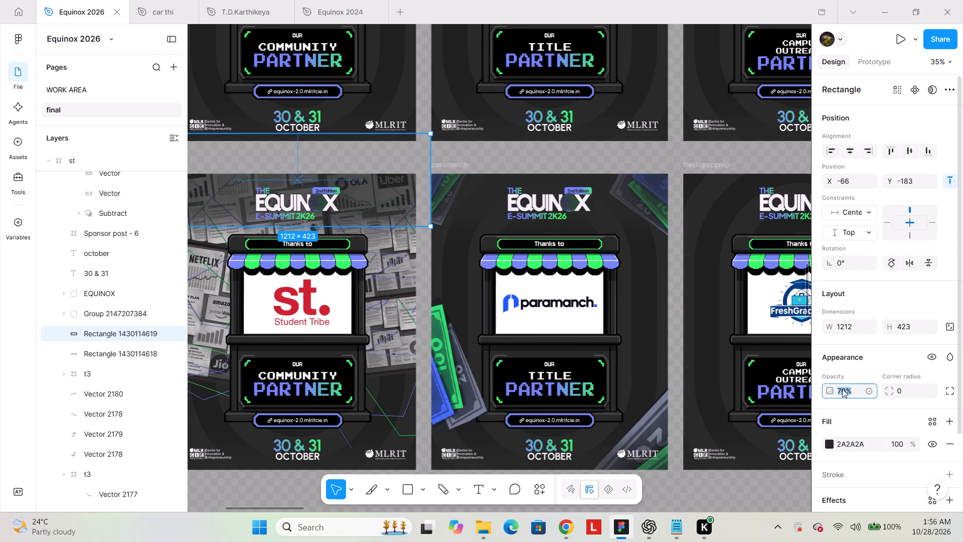
text(75)
key(Return)
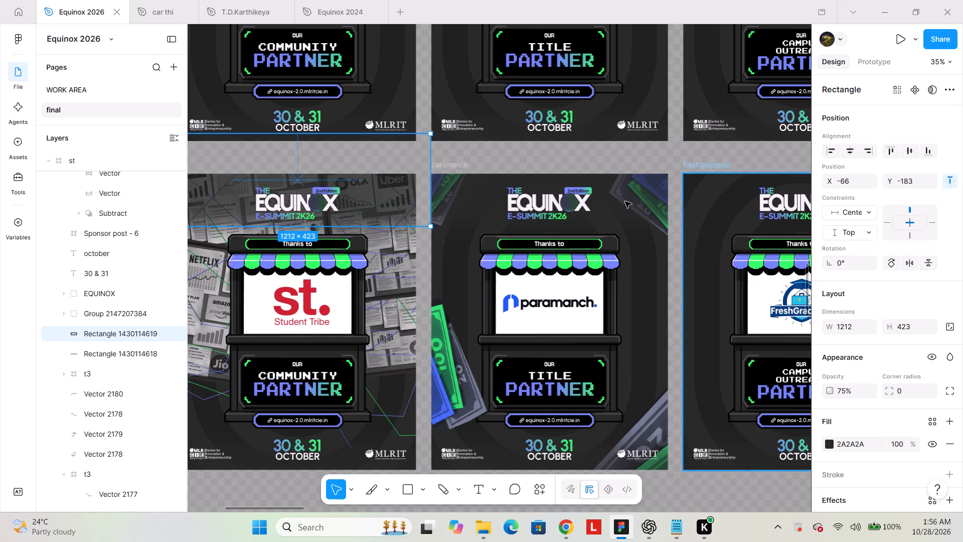
click(422, 185)
click(455, 188)
click(864, 390)
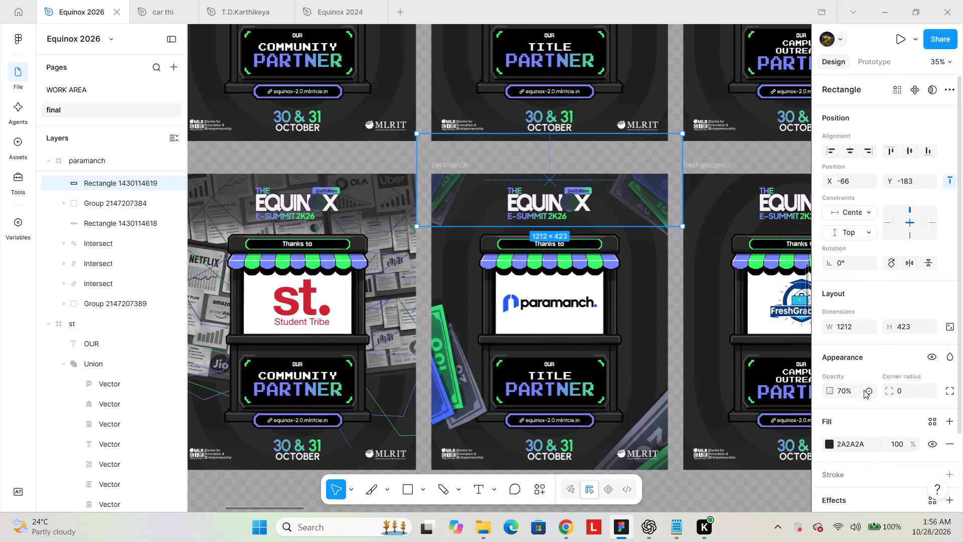
click(899, 363)
click(850, 387)
text(75)
key(Return)
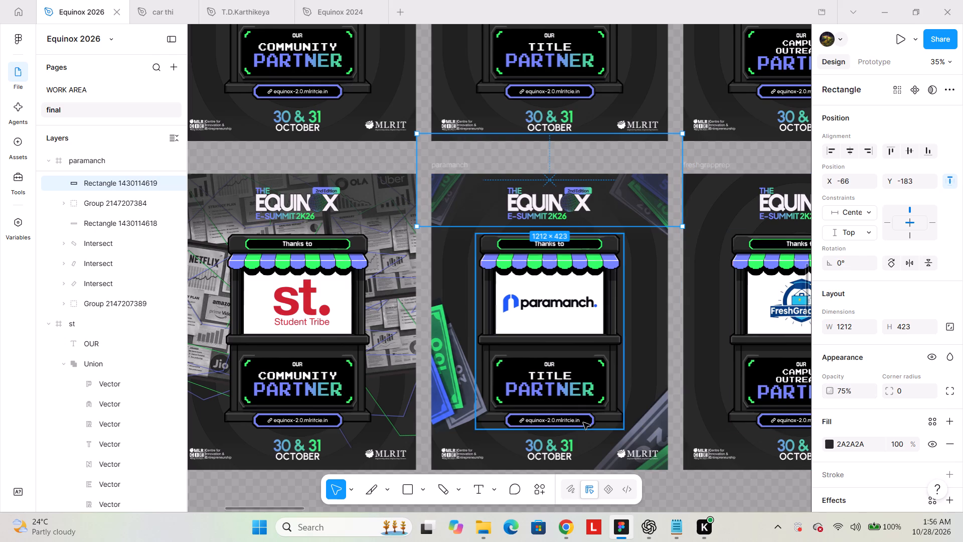
Set the opacity of the bottom overlay rectangles to 75% in the lower-row toyota, st, paramanch and freshgrapprep frames together.
click(499, 449)
ctrl+scroll(641, 402, down, 1)
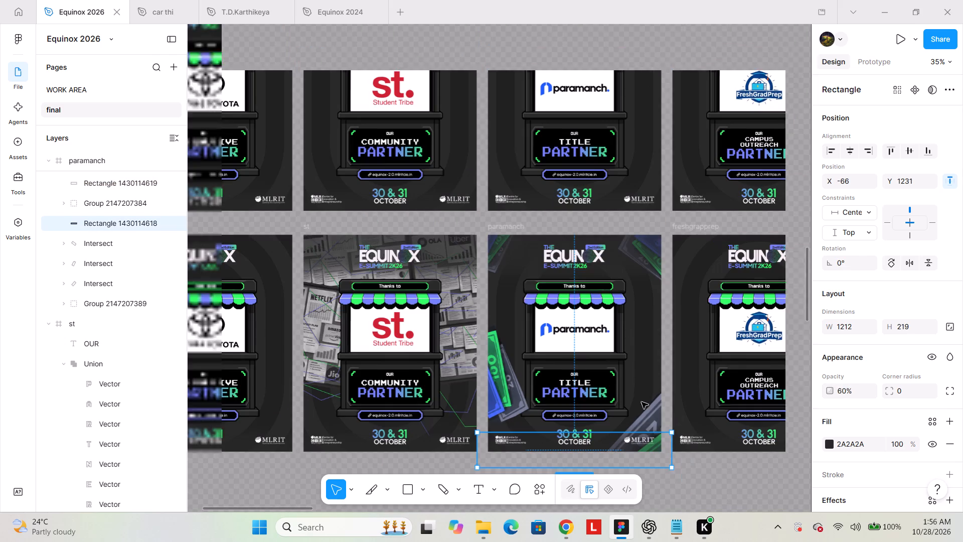
shift+click(723, 440)
shift+click(415, 444)
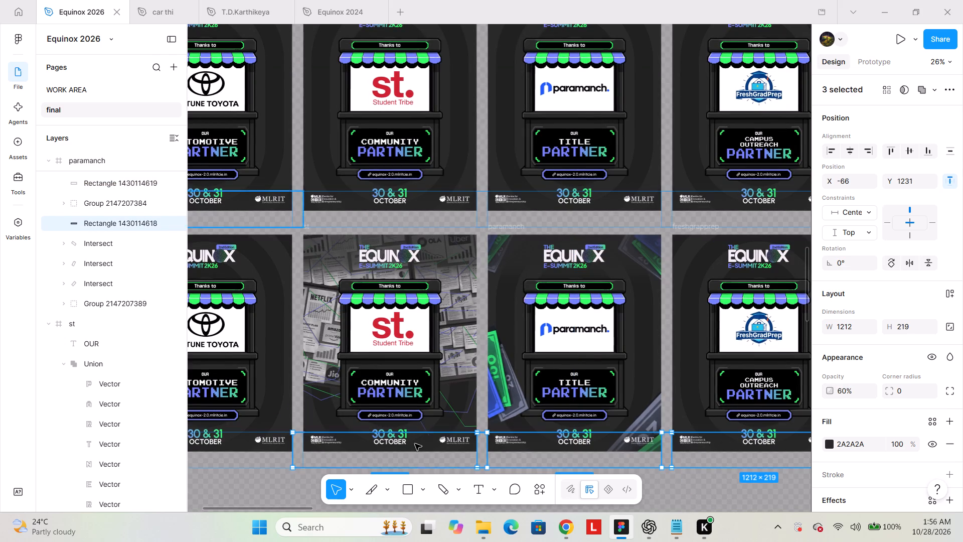
shift+click(241, 437)
shift+scroll(241, 437, up, 1)
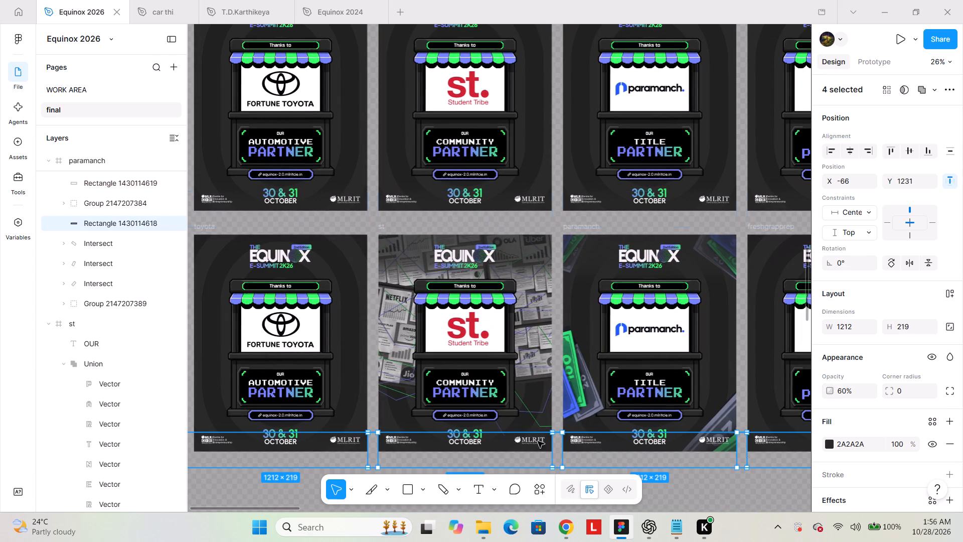
scroll(840, 450, down, 1)
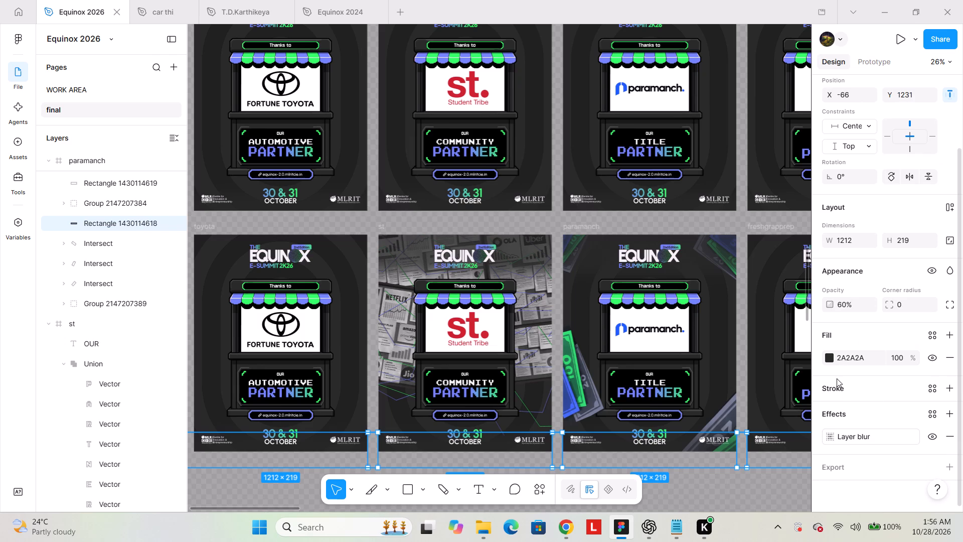
click(845, 311)
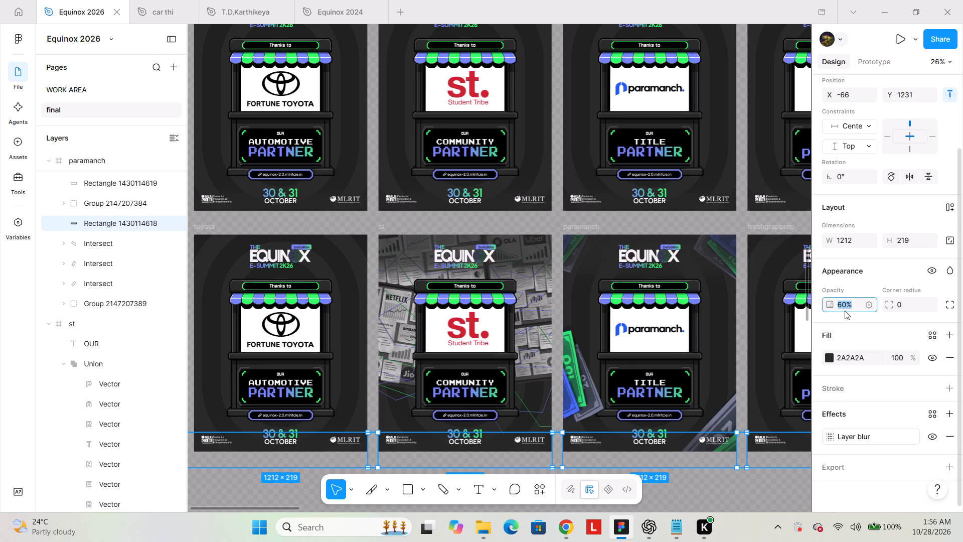
text(75)
key(Return)
shift+scroll(845, 311, down, 1)
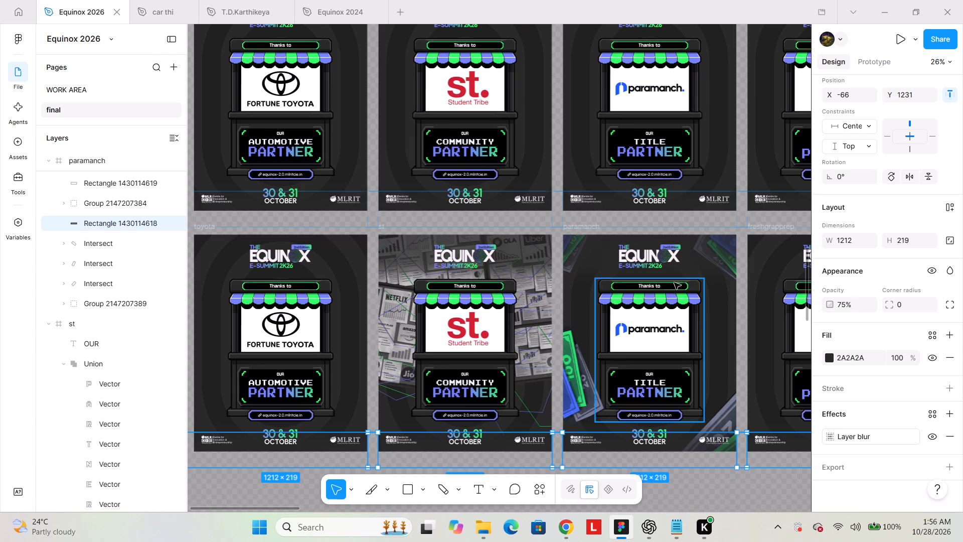
Copy the paramanch frame's header overlay rectangle, and shorten the original to a height of 390 from its bottom edge.
click(701, 257)
key(ctrl+c)
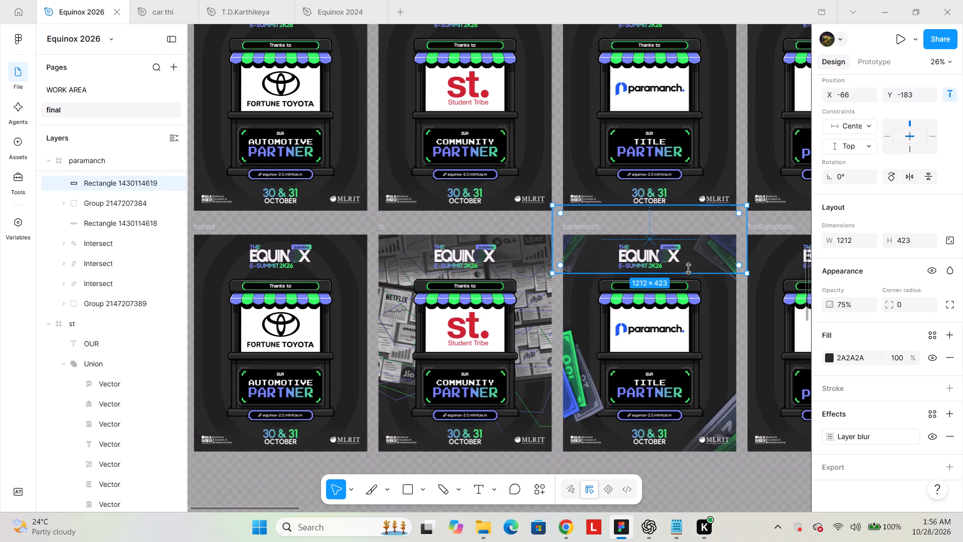
click(688, 268)
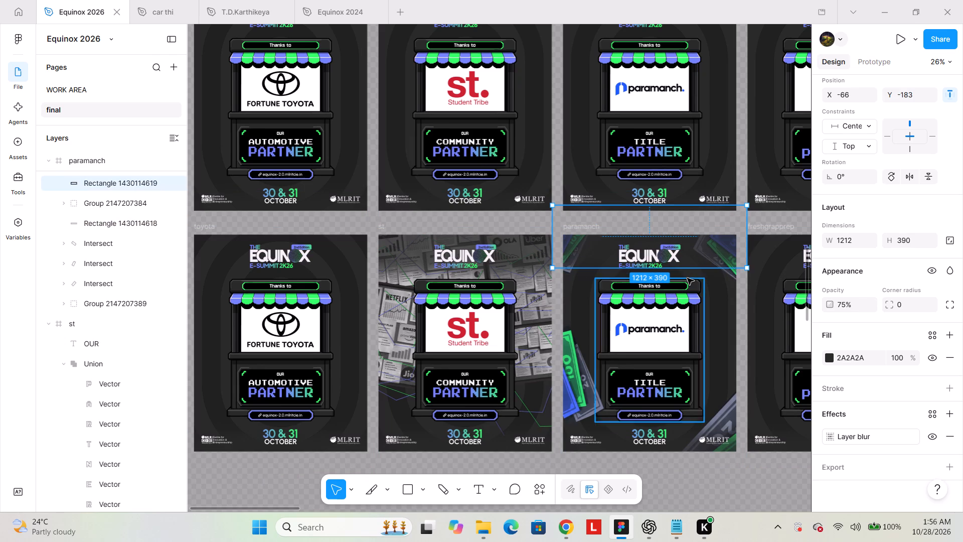
Paste the copied header overlay rectangle into the lower-row freshgrapprep frame.
ctrl+scroll(687, 278, down, 1)
shift+scroll(660, 280, down, 2)
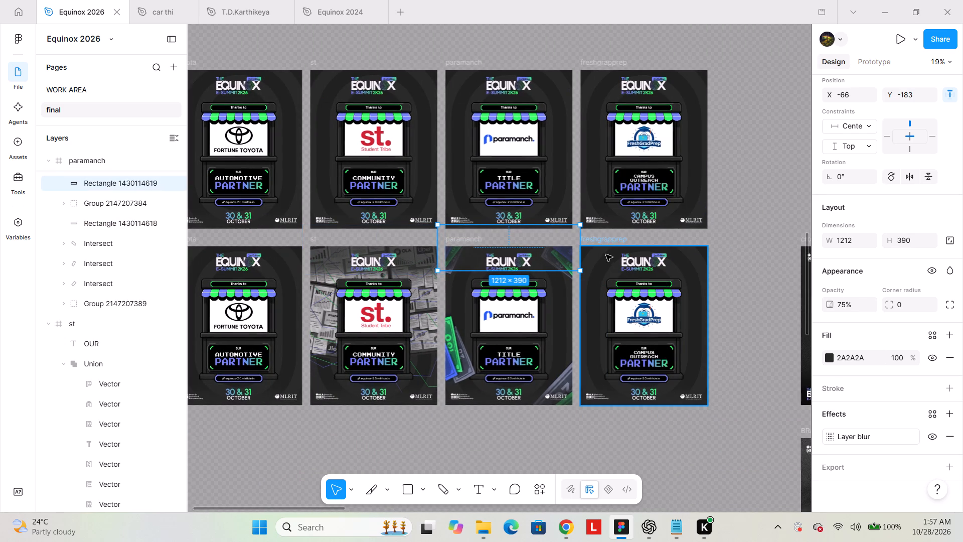
click(612, 242)
key(ctrl+v)
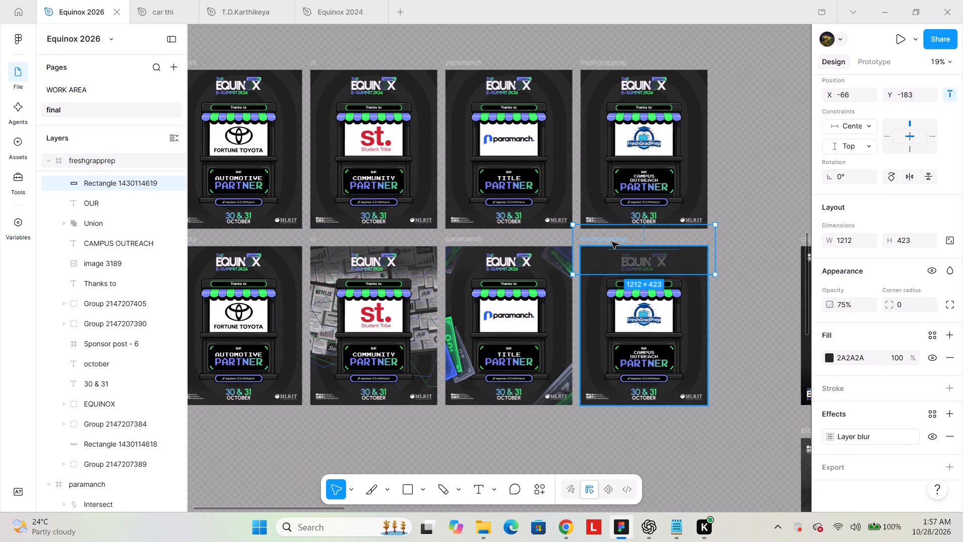
Send the pasted overlay rectangle backward in the freshgrapprep frame so it sits directly below the EQUINOX group in the layer order.
key(ctrl+bracketleft)
key(ctrl+bracketleft)
key(ctrl+bracketleft)
key(ctrl+bracketleft)
key(ctrl+bracketleft)
key(ctrl+bracketleft)
key(ctrl+bracketleft)
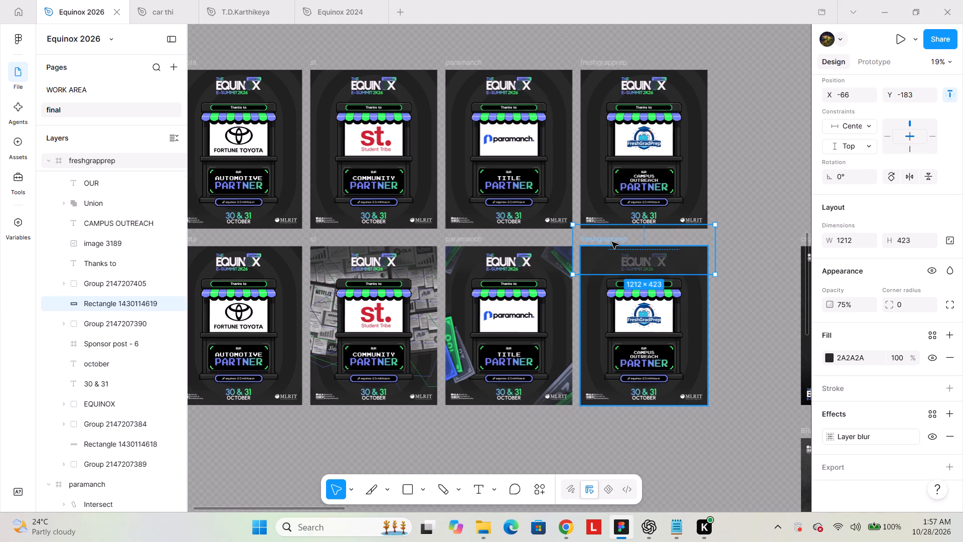
key(ctrl+bracketleft)
key(ctrl+bracketleft)
key(ctrl+bracketleft)
key(ctrl+bracketleft)
key(ctrl+bracketleft)
key(ctrl+bracketright)
key(ctrl+bracketright)
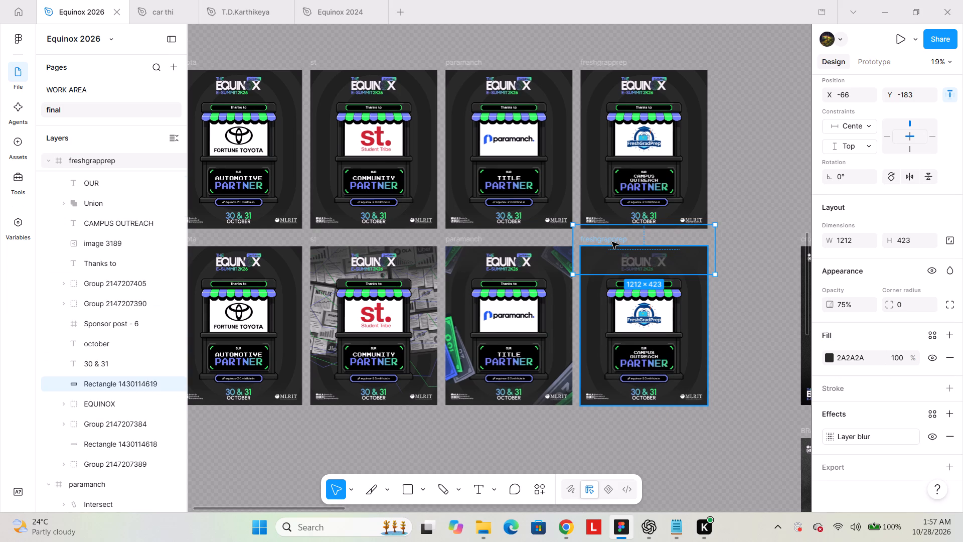
key(ctrl+bracketleft)
Paste the copied header overlay rectangle into the lower-row toyota frame.
shift+scroll(612, 242, up, 3)
click(418, 240)
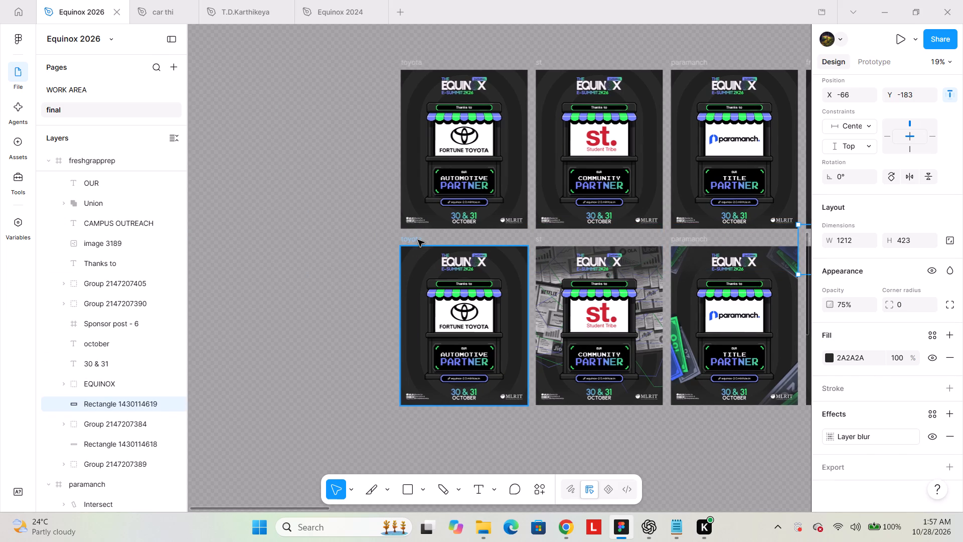
key(ctrl+v)
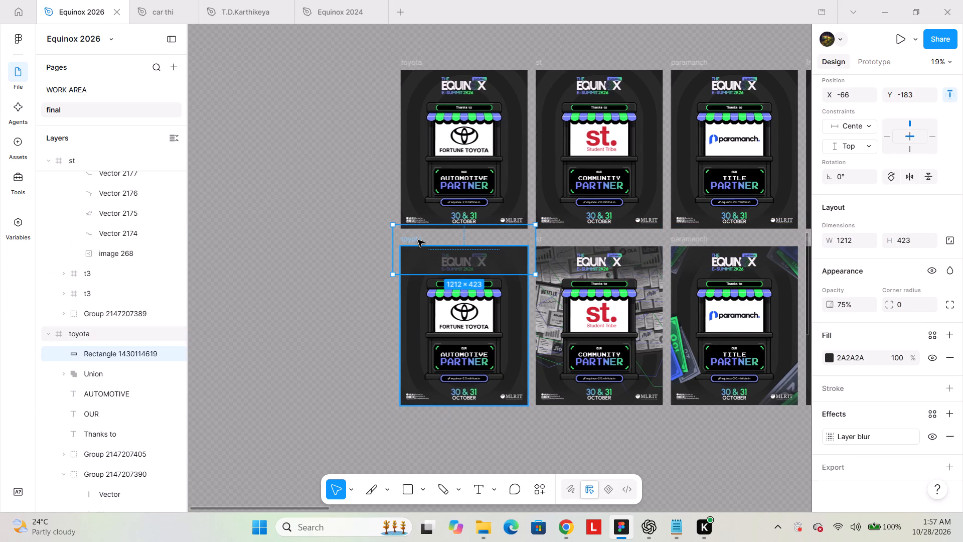
Send the pasted overlay rectangle backward in the toyota frame so it sits directly below the EQUINOX group in the layer order.
key(ctrl+bracketleft)
key(ctrl+bracketleft)
key(ctrl+bracketleft)
key(ctrl+bracketleft)
key(ctrl+bracketleft)
key(ctrl+bracketleft)
key(ctrl+bracketleft)
key(ctrl+bracketleft)
key(ctrl+bracketleft)
key(ctrl+bracketleft)
key(ctrl+bracketleft)
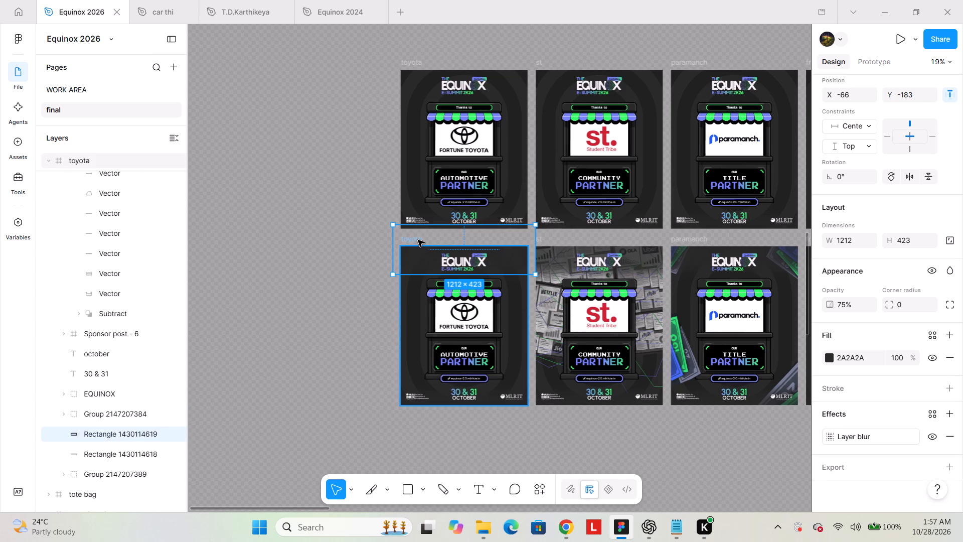
key(ctrl+bracketright)
key(ctrl+bracketright)
key(ctrl+bracketleft)
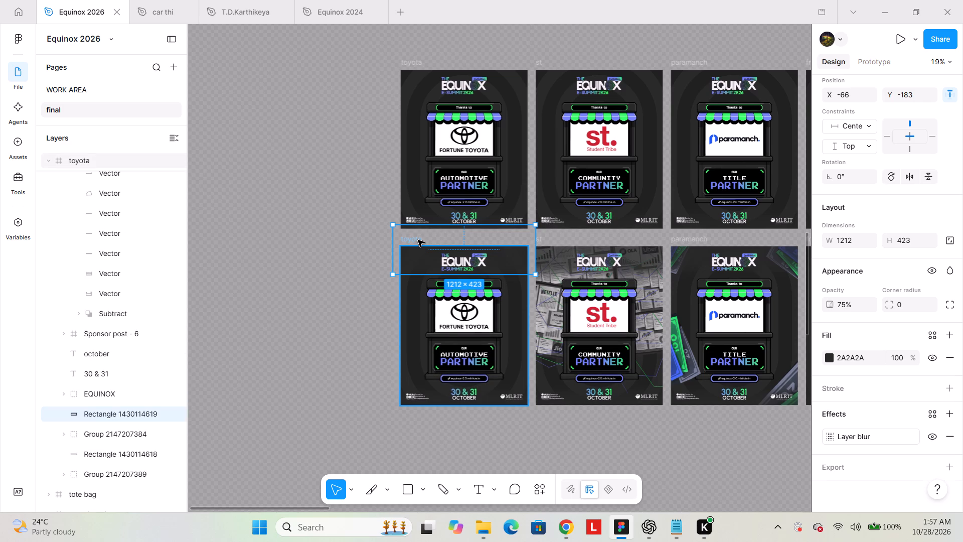
Review the decorated sponsor posts and the event posts below them, from Cross Roads down to IPL Auction.
shift+scroll(450, 381, down, 1)
ctrl+scroll(554, 417, up, 1)
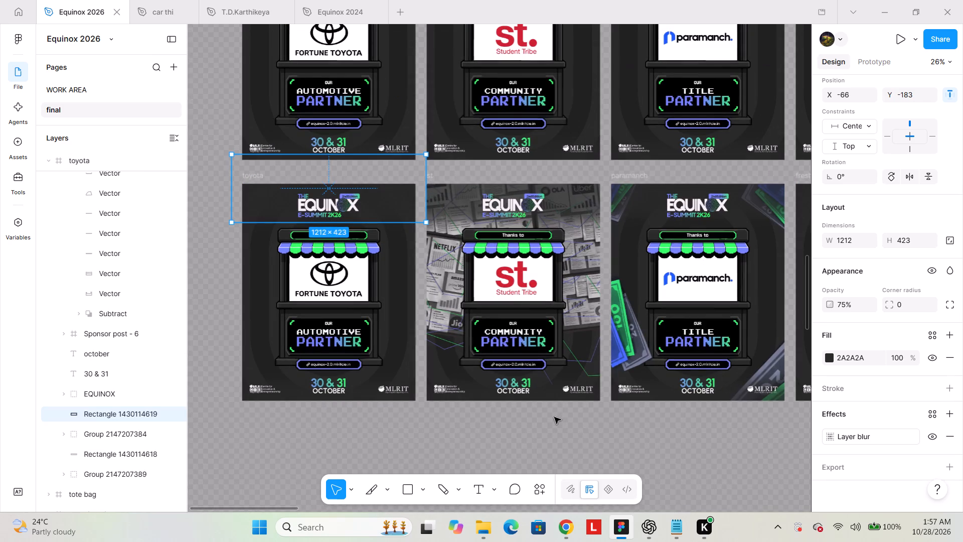
ctrl+scroll(554, 417, up, 1)
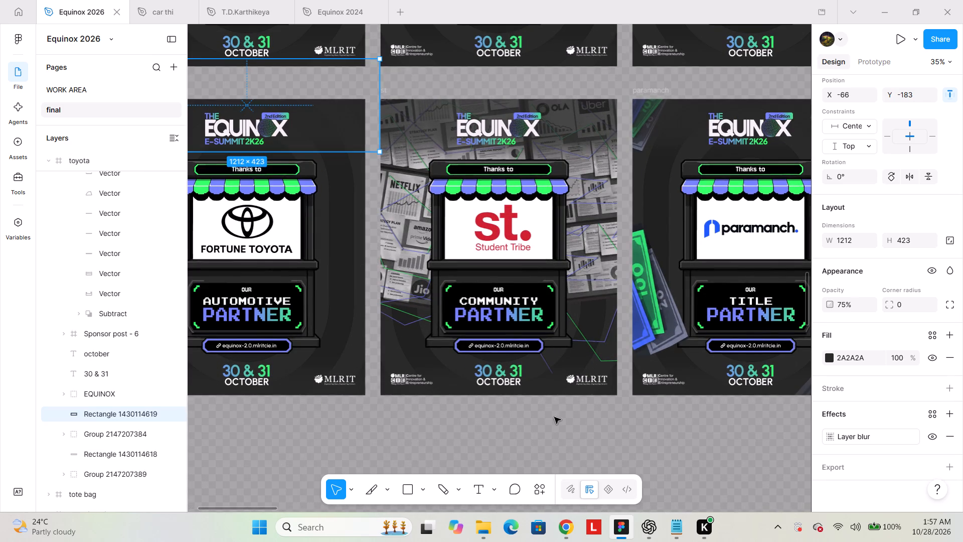
ctrl+scroll(554, 417, down, 1)
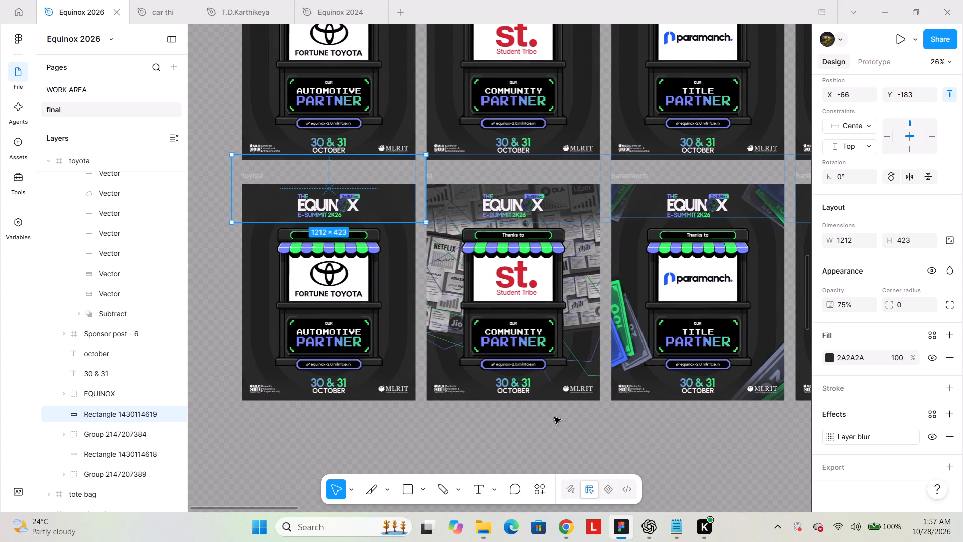
shift+scroll(554, 417, down, 1)
shift+scroll(554, 417, up, 1)
ctrl+scroll(554, 417, down, 2)
shift+scroll(554, 417, down, 3)
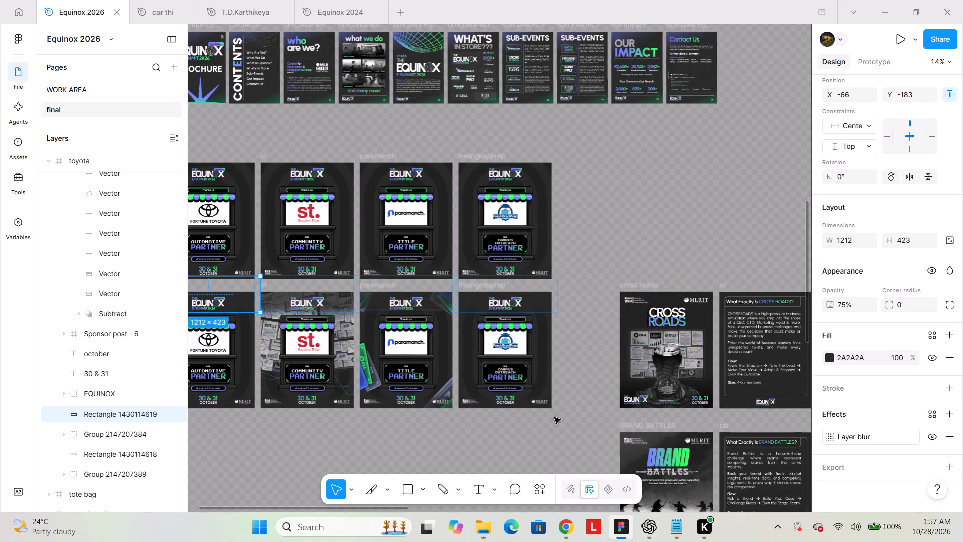
scroll(554, 417, down, 2)
shift+scroll(554, 417, down, 1)
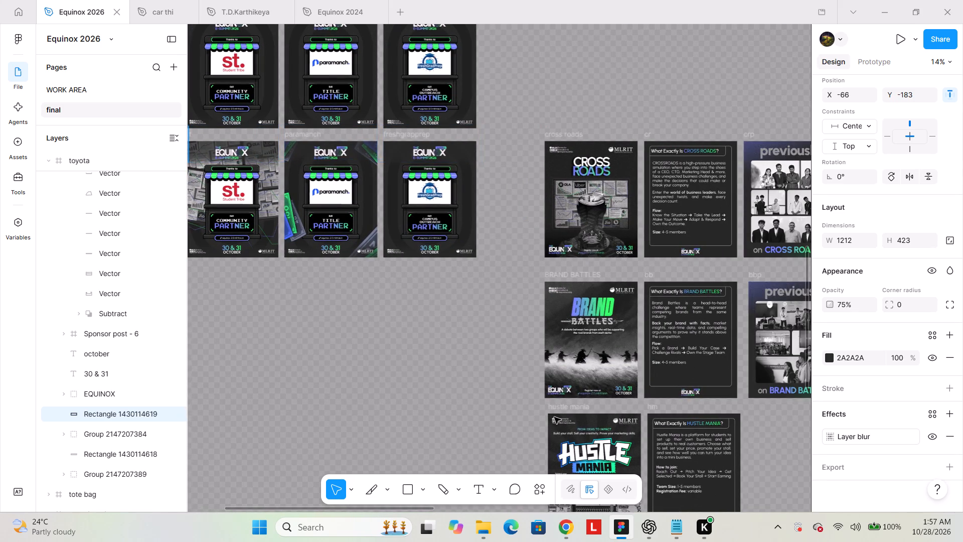
scroll(554, 417, down, 2)
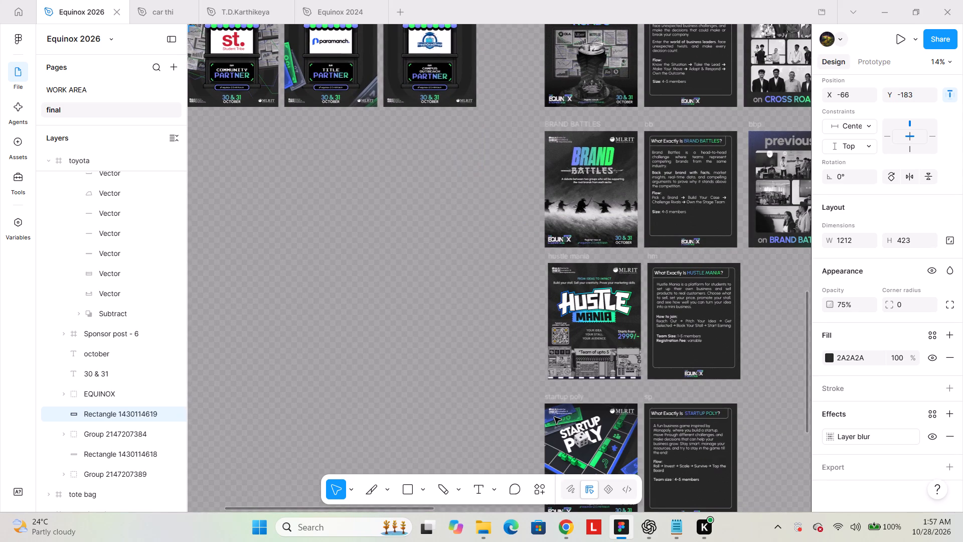
scroll(554, 417, up, 1)
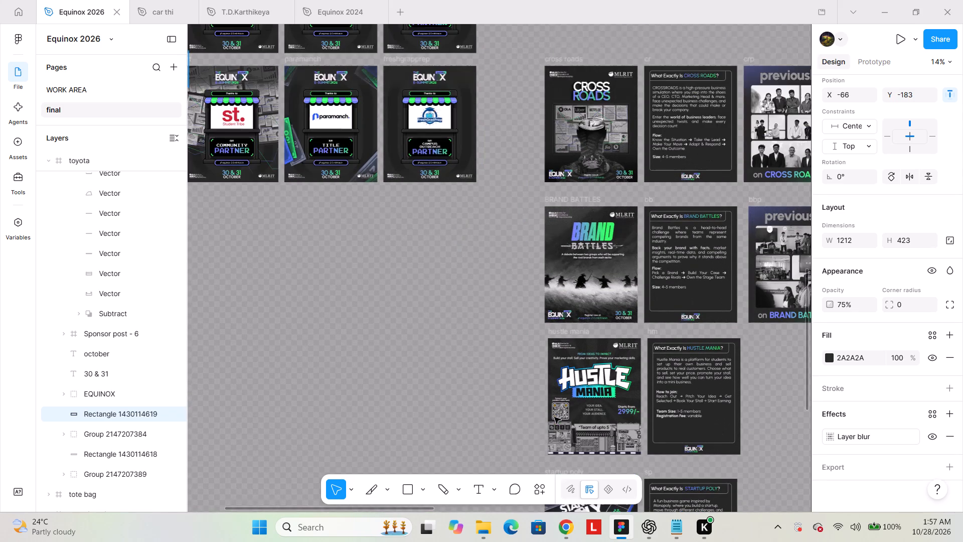
scroll(554, 417, down, 3)
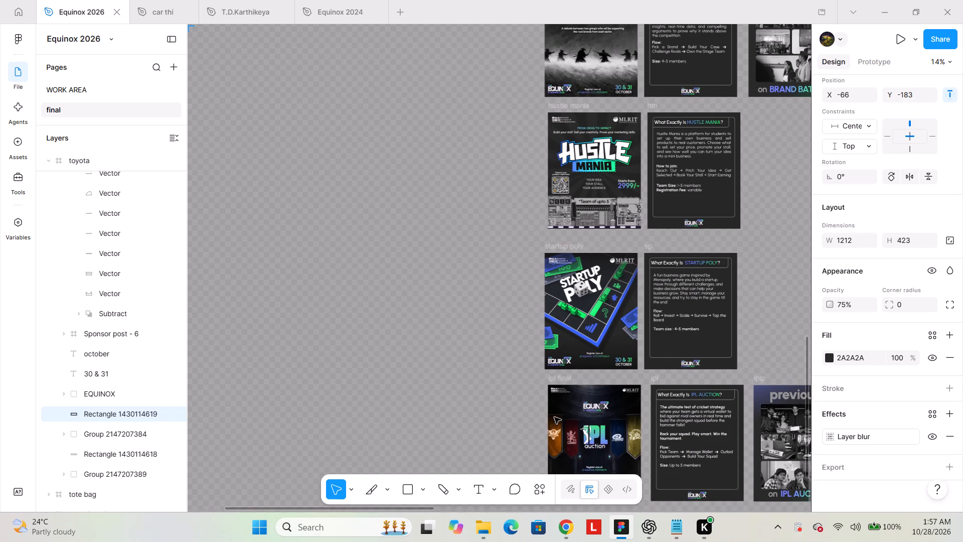
scroll(554, 417, down, 1)
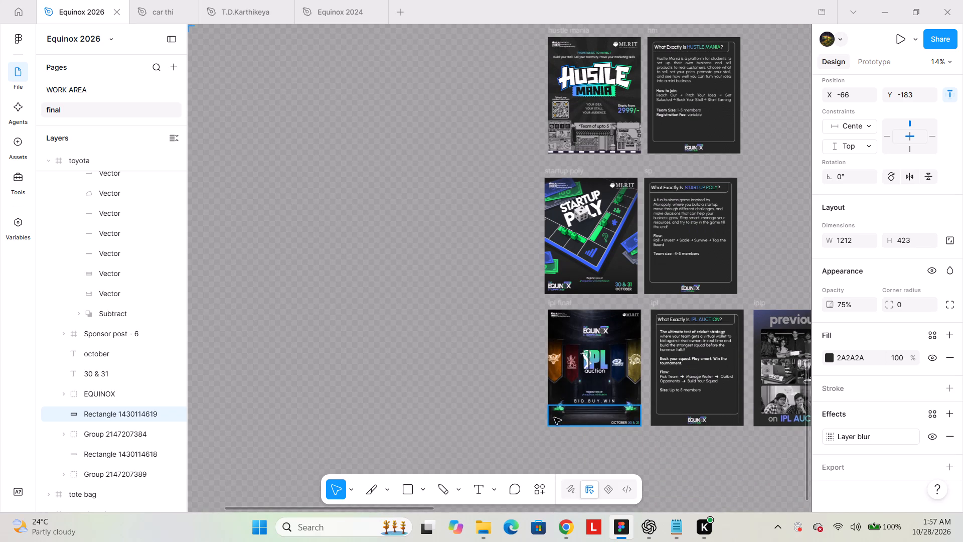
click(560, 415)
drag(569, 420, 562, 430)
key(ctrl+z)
Examine the IPL Auction poster, the other event posts and the two rows of sponsor posts.
ctrl+scroll(565, 426, up, 6)
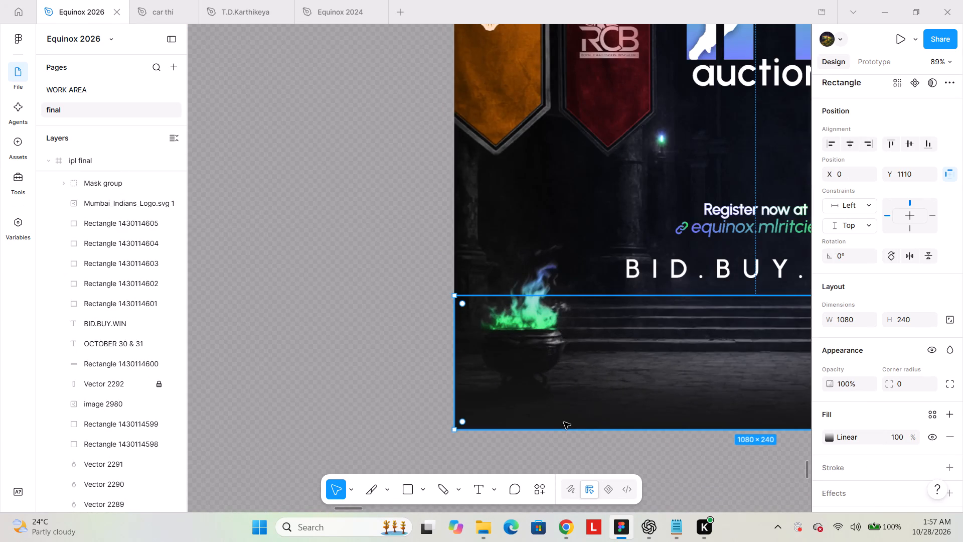
ctrl+scroll(388, 395, down, 2)
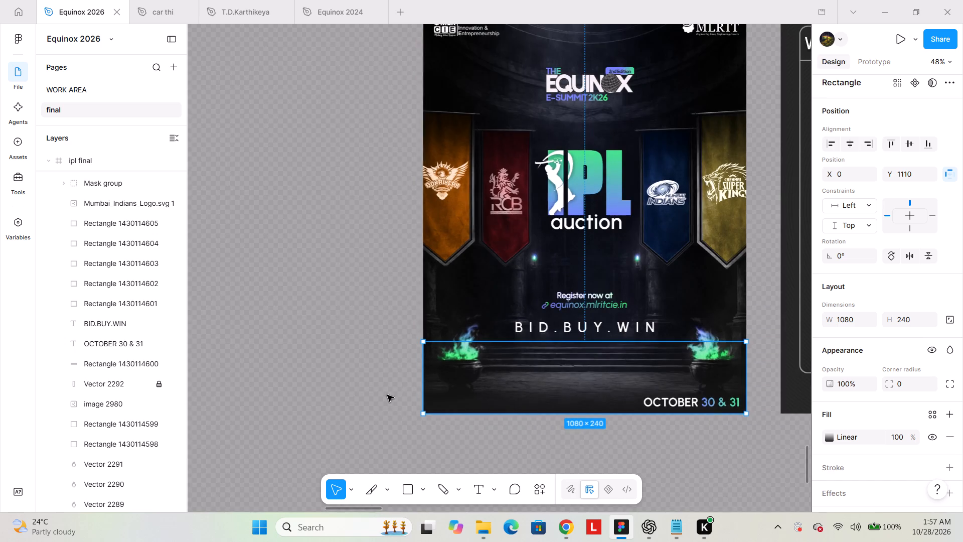
shift+scroll(387, 395, down, 2)
ctrl+scroll(387, 395, down, 3)
scroll(387, 395, up, 6)
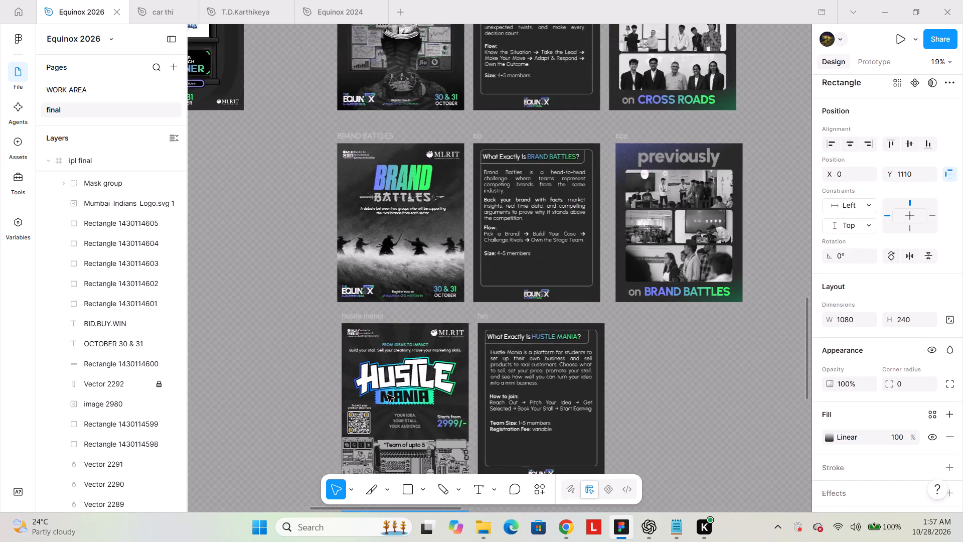
scroll(387, 395, up, 3)
scroll(387, 395, down, 5)
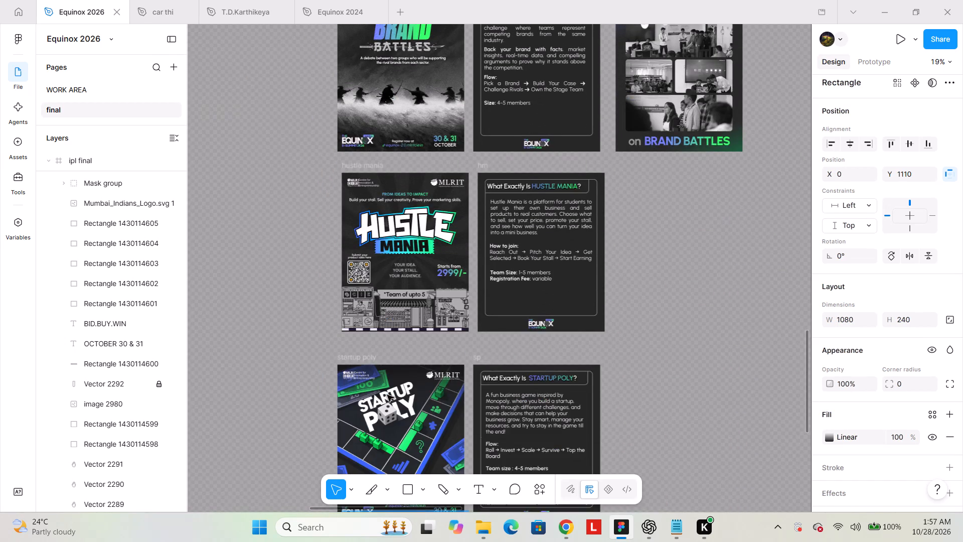
ctrl+scroll(387, 395, down, 4)
scroll(387, 395, down, 1)
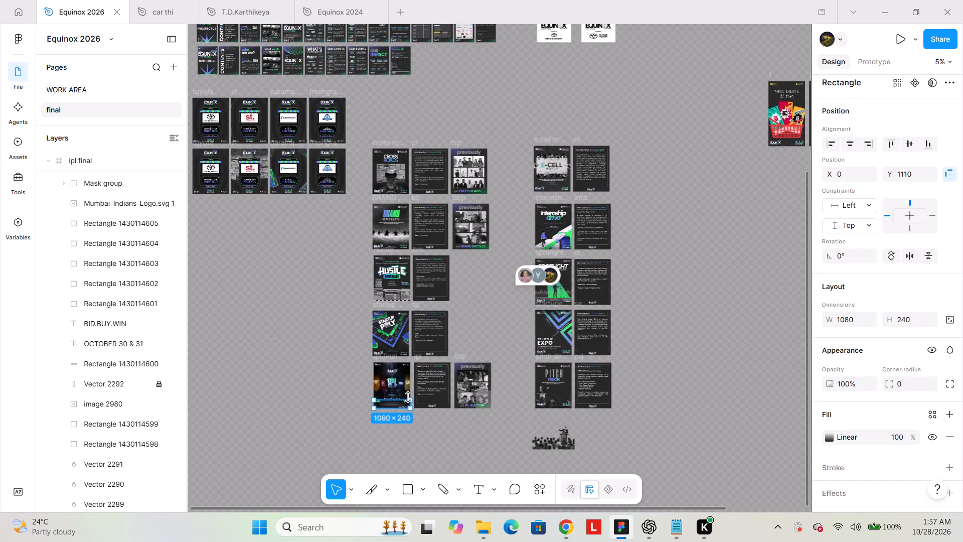
ctrl+scroll(587, 412, up, 1)
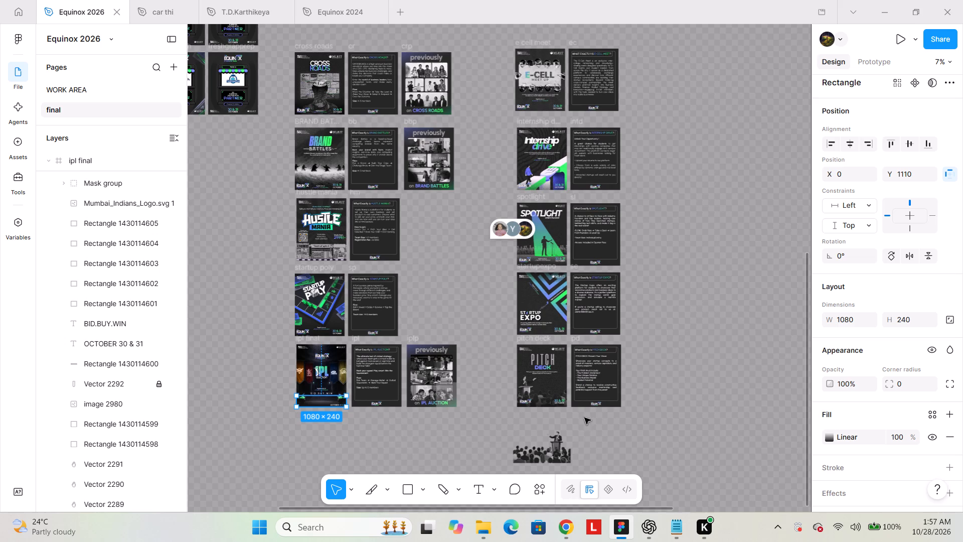
scroll(589, 394, up, 1)
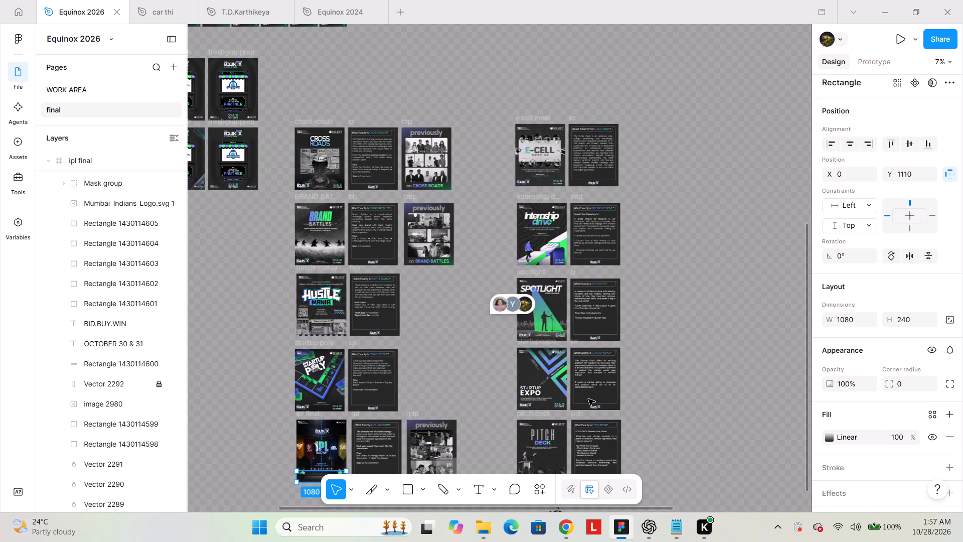
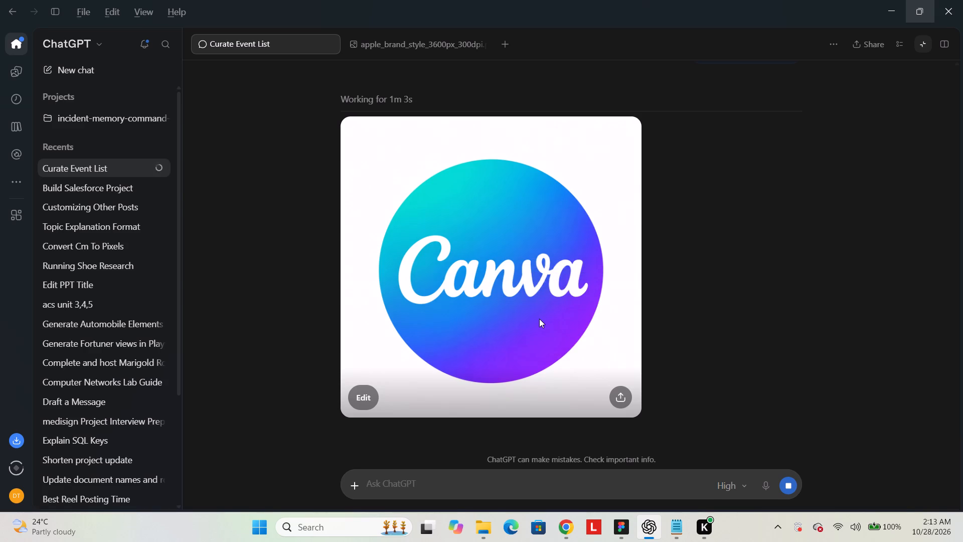
key(alt+Tab)
scroll(534, 282, down, 2)
right_click(604, 387)
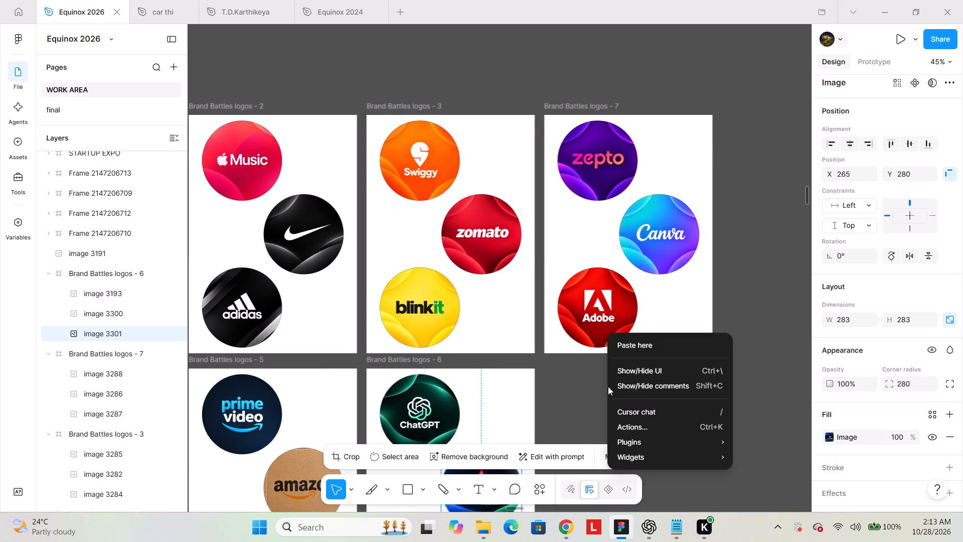
click(640, 344)
scroll(640, 344, down, 2)
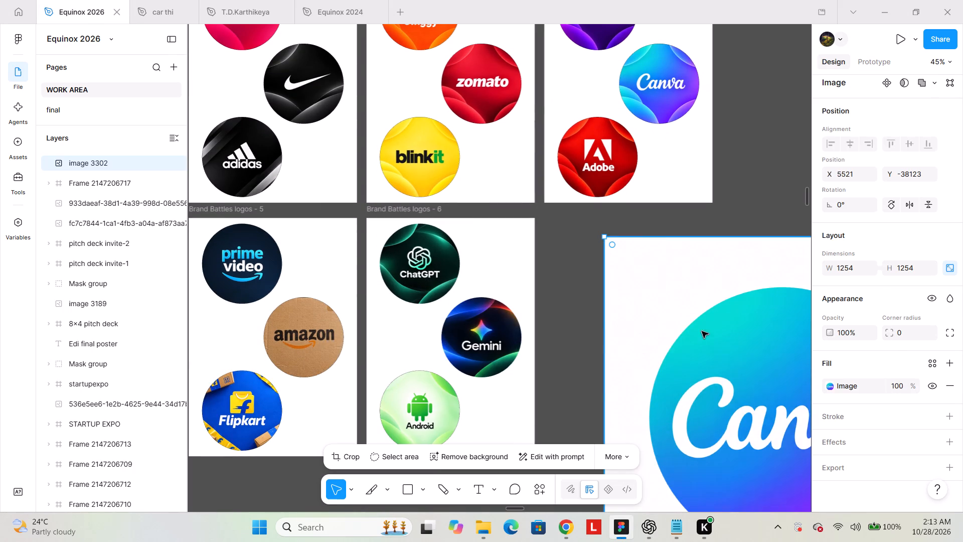
Resize the pasted Canva image to 283 × 283 and set its corner radius to 280.
click(841, 266)
text(283)
click(907, 326)
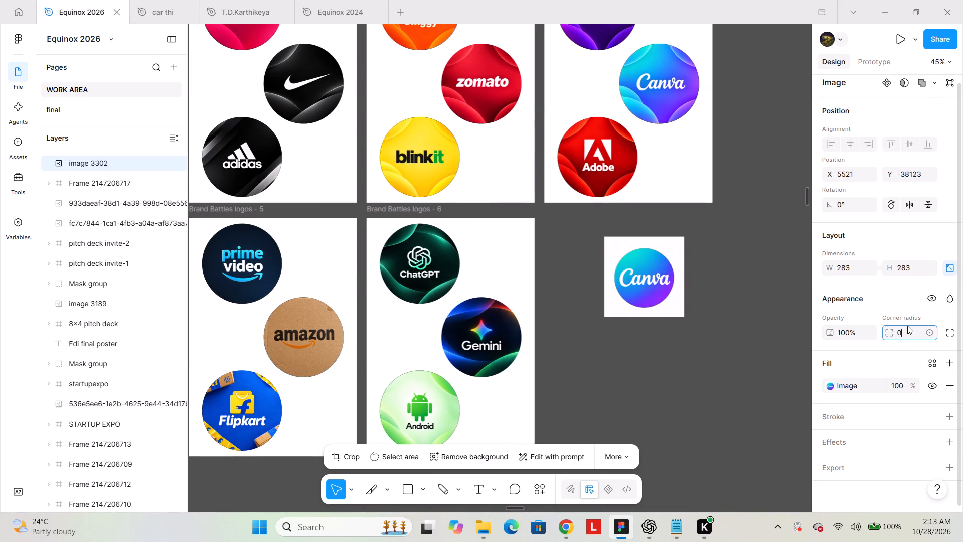
text(280)
key(Return)
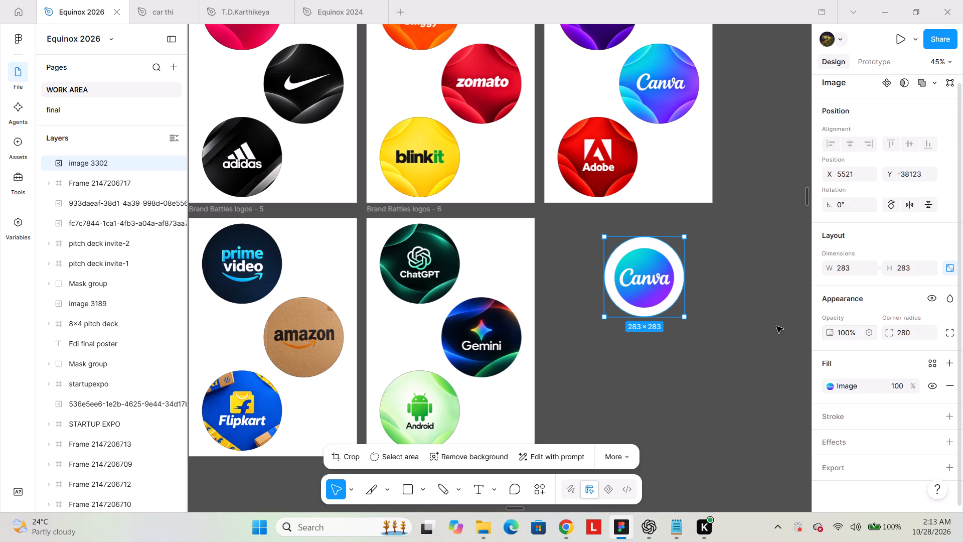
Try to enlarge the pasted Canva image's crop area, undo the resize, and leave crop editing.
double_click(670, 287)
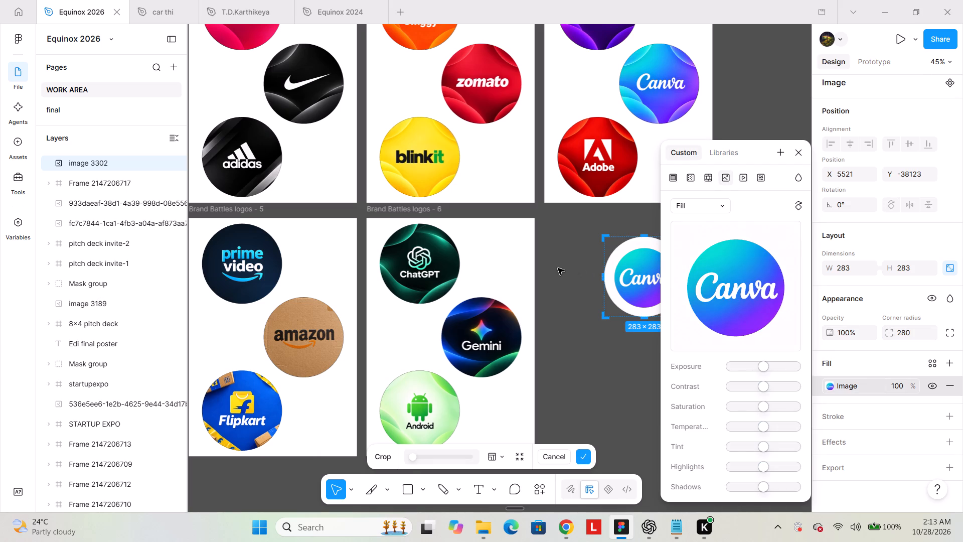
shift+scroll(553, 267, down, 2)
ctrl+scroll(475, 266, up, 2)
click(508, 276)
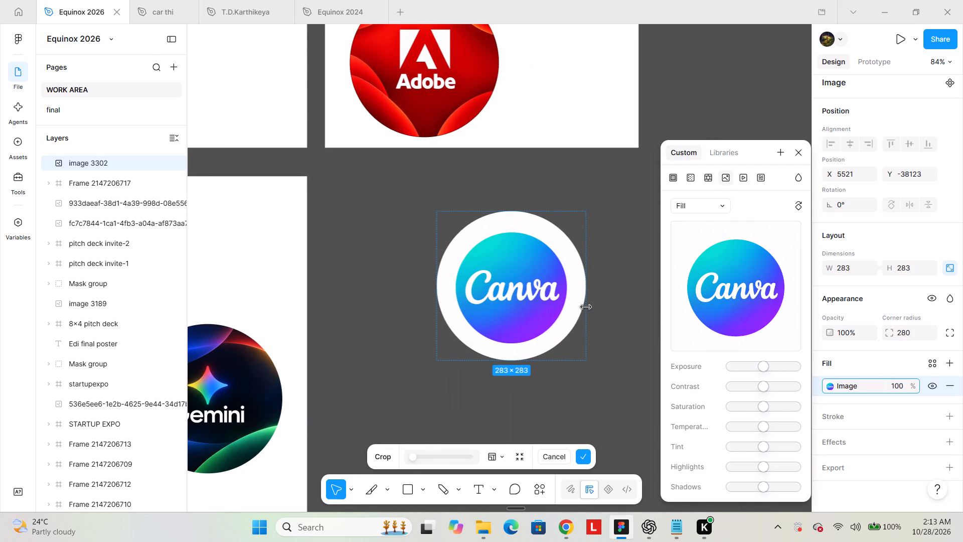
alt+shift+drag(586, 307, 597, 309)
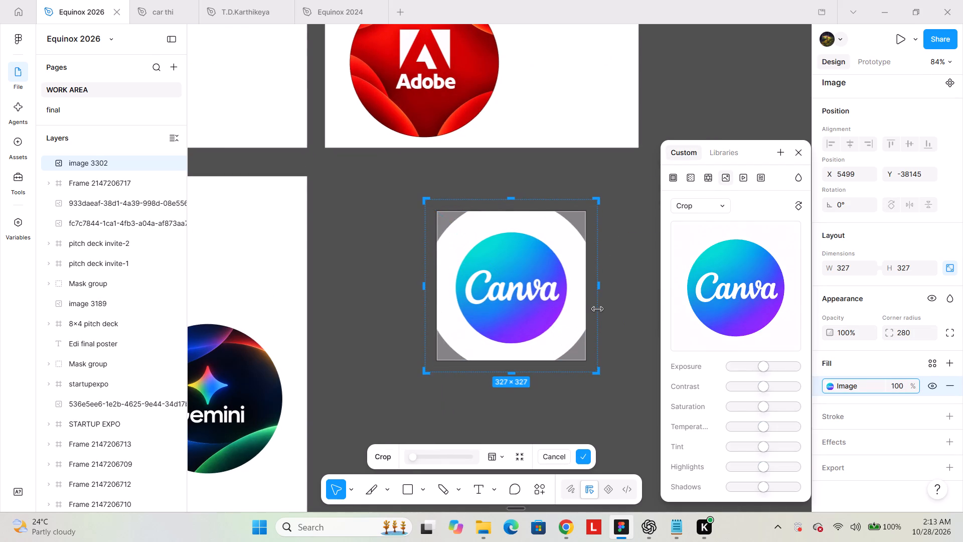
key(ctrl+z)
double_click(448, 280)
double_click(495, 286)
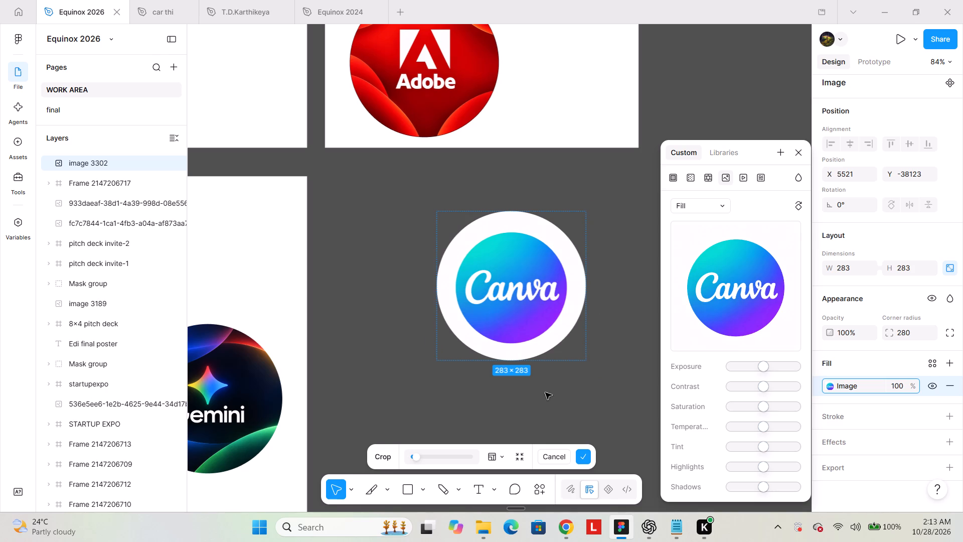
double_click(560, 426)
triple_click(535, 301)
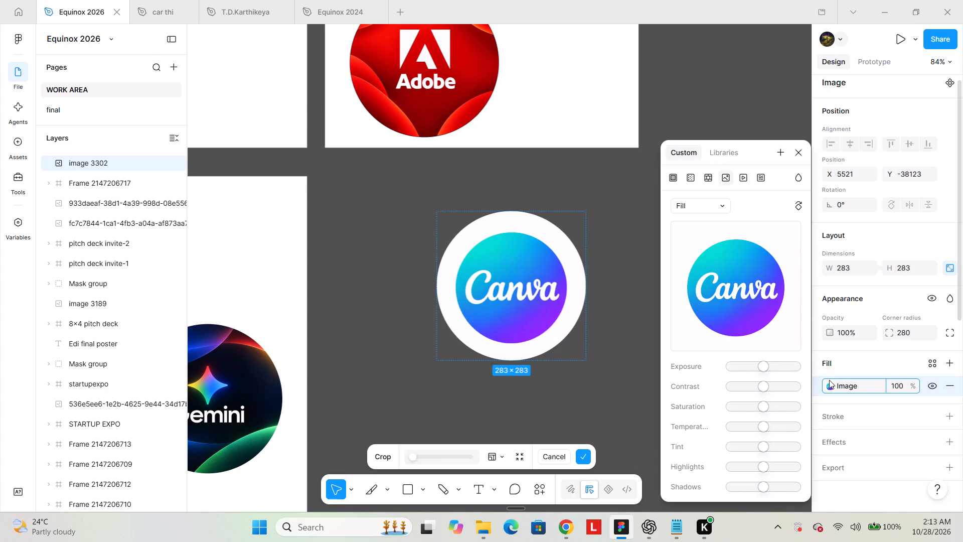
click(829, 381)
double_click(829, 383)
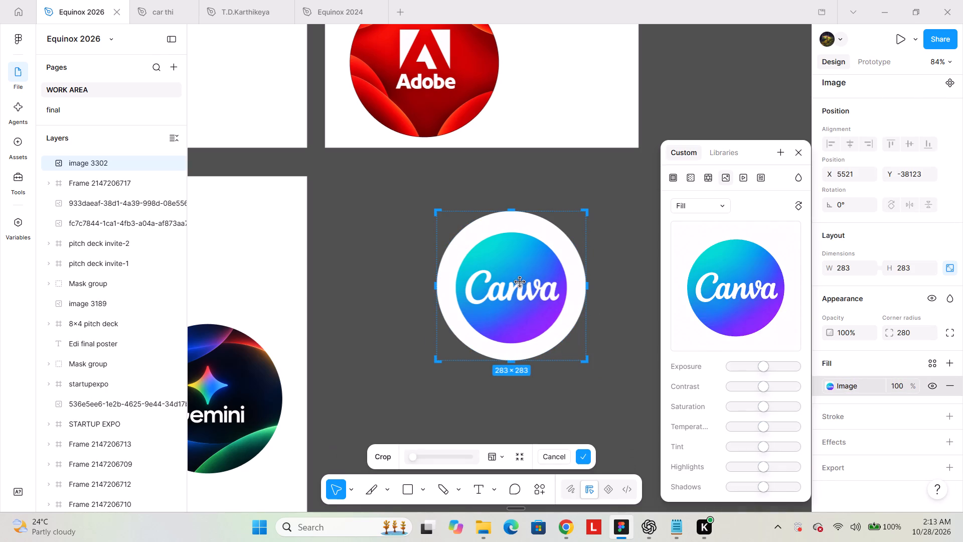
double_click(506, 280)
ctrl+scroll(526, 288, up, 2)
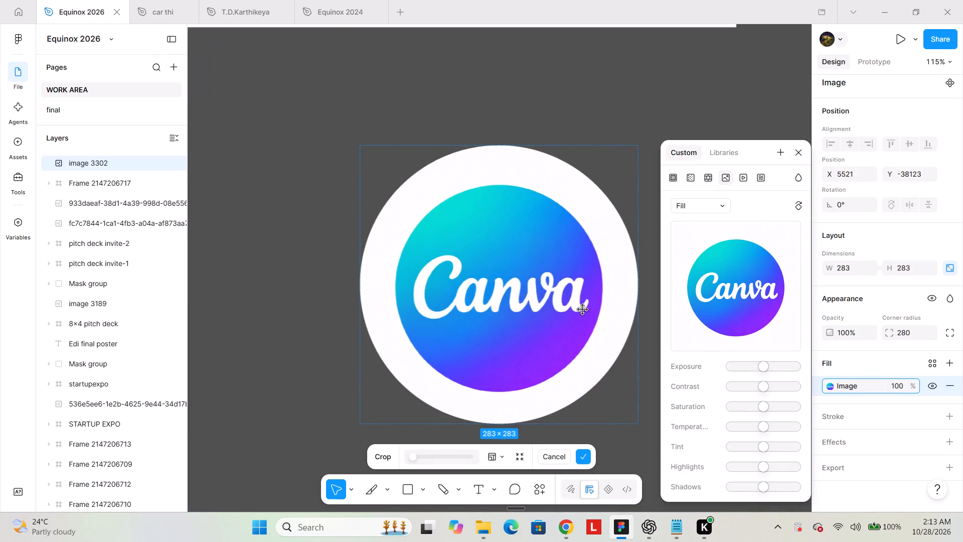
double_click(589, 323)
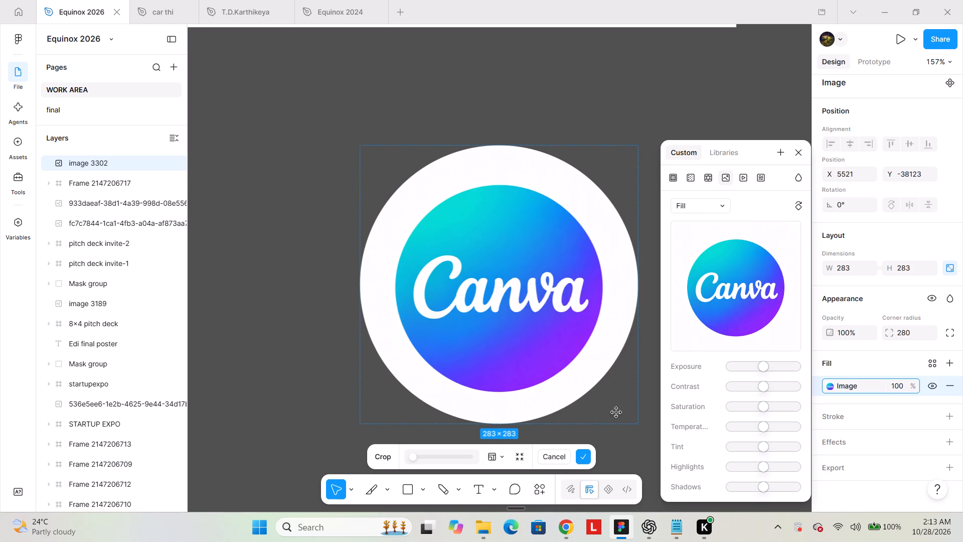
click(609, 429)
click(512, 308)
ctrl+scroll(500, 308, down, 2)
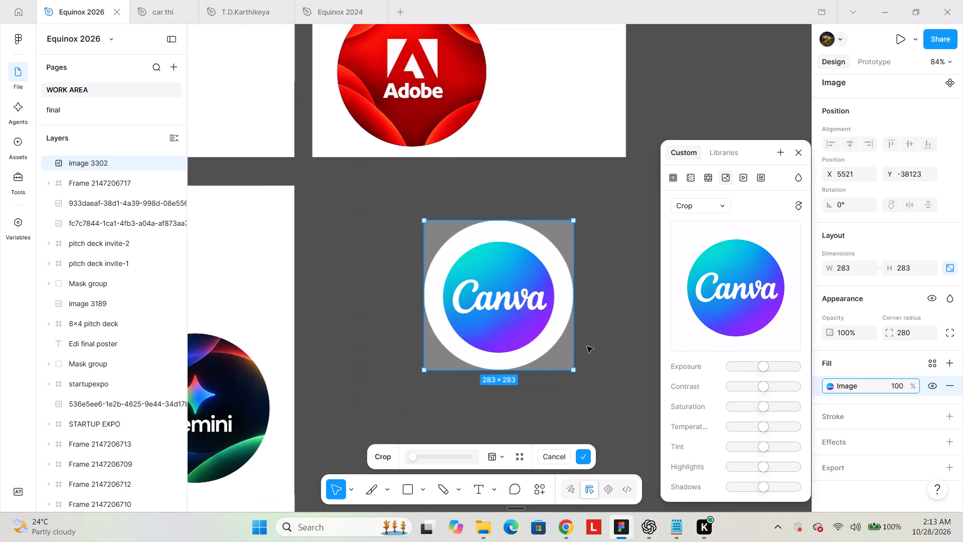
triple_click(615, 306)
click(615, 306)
Enlarge and reposition the image fill within its crop so the Canva circle covers the whole 283 × 283 round shape.
click(475, 304)
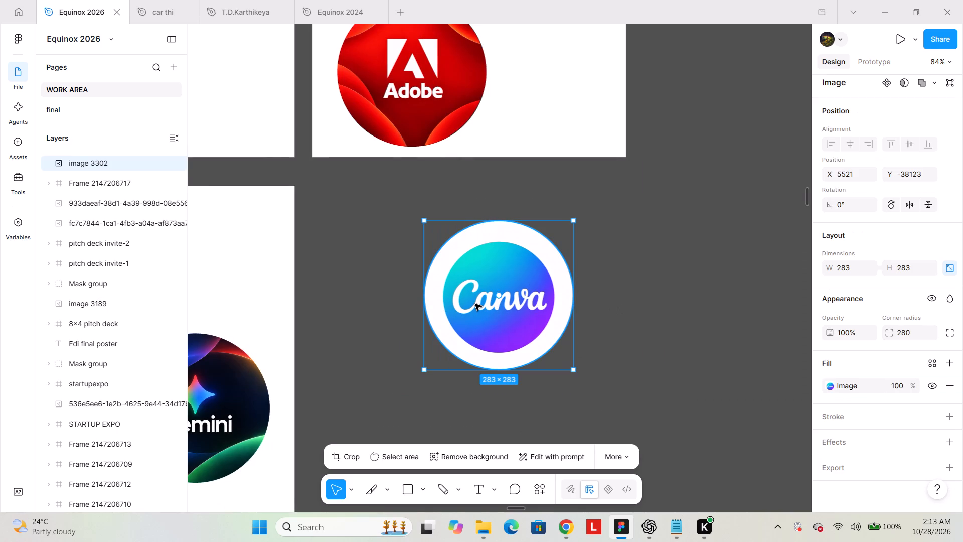
click(475, 304)
drag(475, 304, 484, 325)
drag(495, 295, 494, 316)
alt+shift+drag(573, 358, 599, 363)
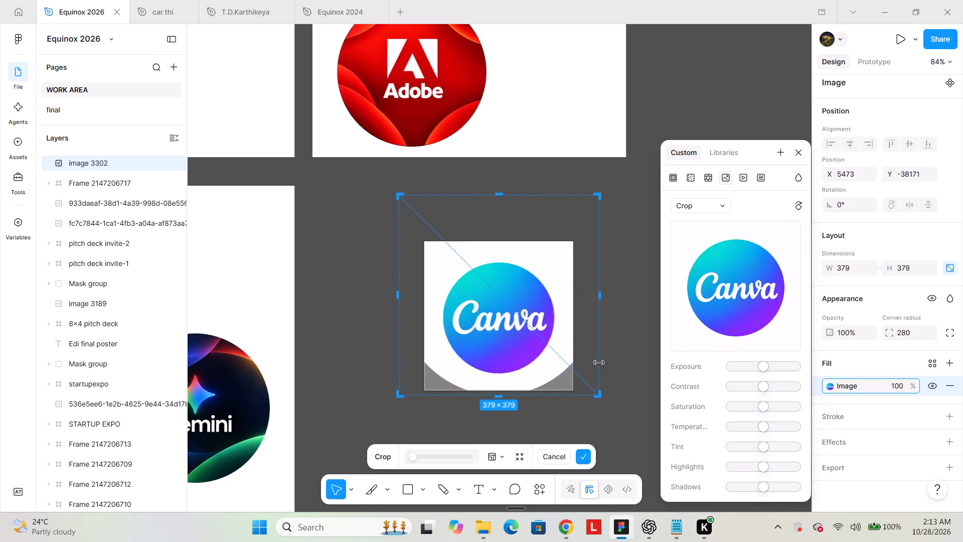
alt+shift+drag(599, 363, 596, 363)
key(ctrl+z)
drag(573, 383, 603, 386)
drag(527, 325, 524, 306)
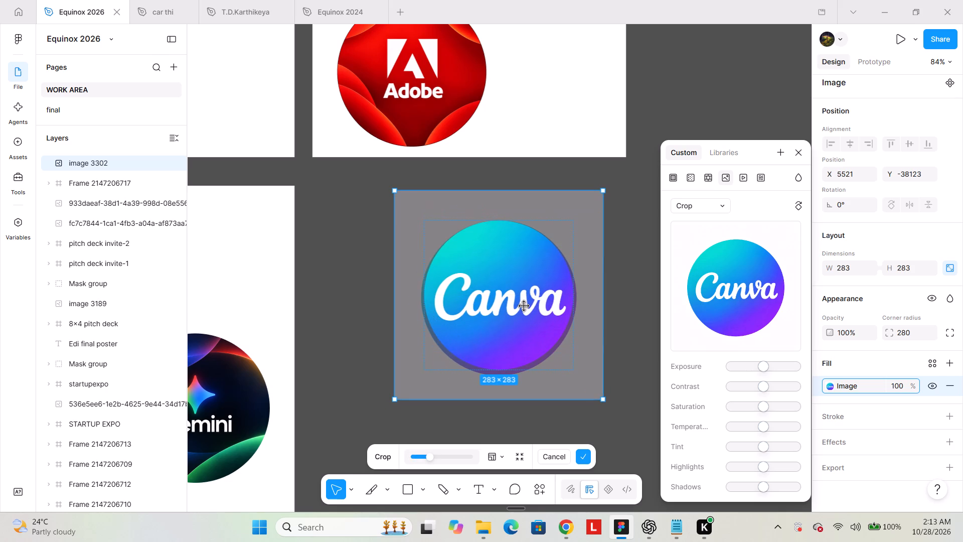
Nudge the cropped Canva image upward to centre it, scale it down slightly, and finish the crop.
ctrl+scroll(495, 288, up, 2)
click(501, 324)
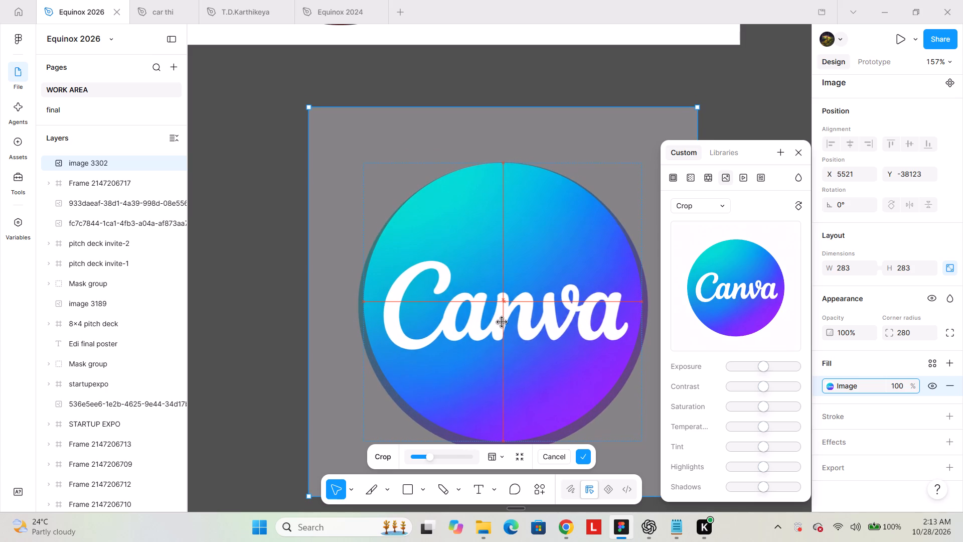
key(Up)
key(Up)
key(Up)
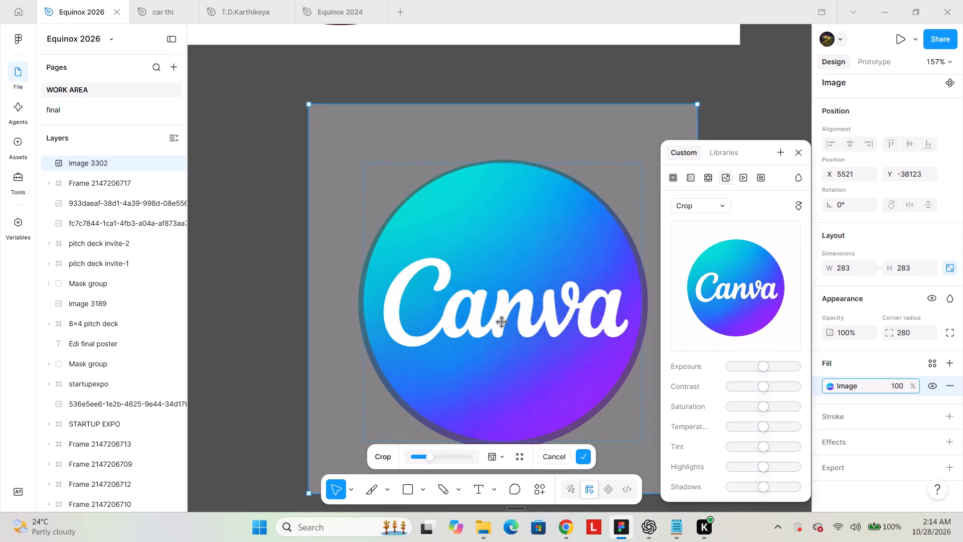
key(Up)
key(Up)
key(Up)
key(Down)
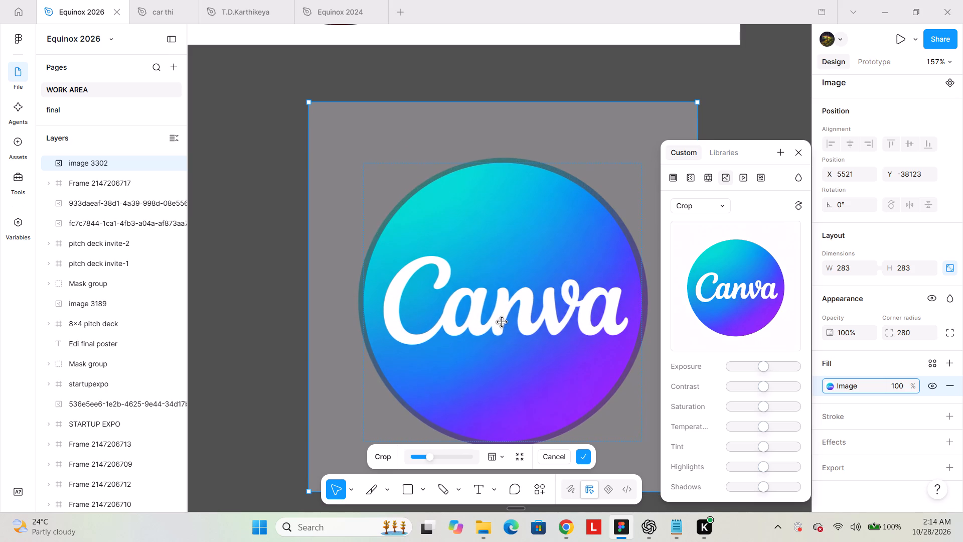
shift+scroll(444, 321, down, 1)
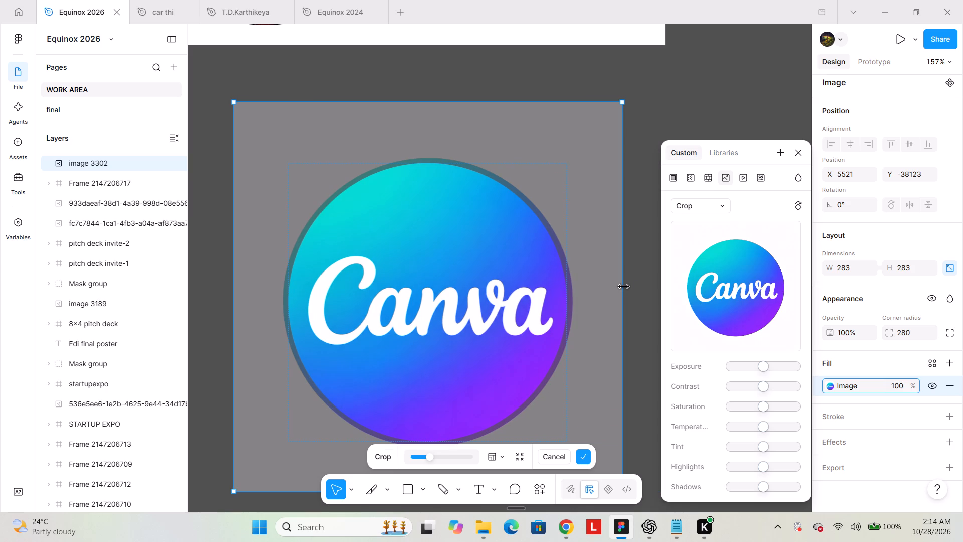
alt+shift+drag(624, 287, 615, 286)
click(641, 273)
click(641, 273)
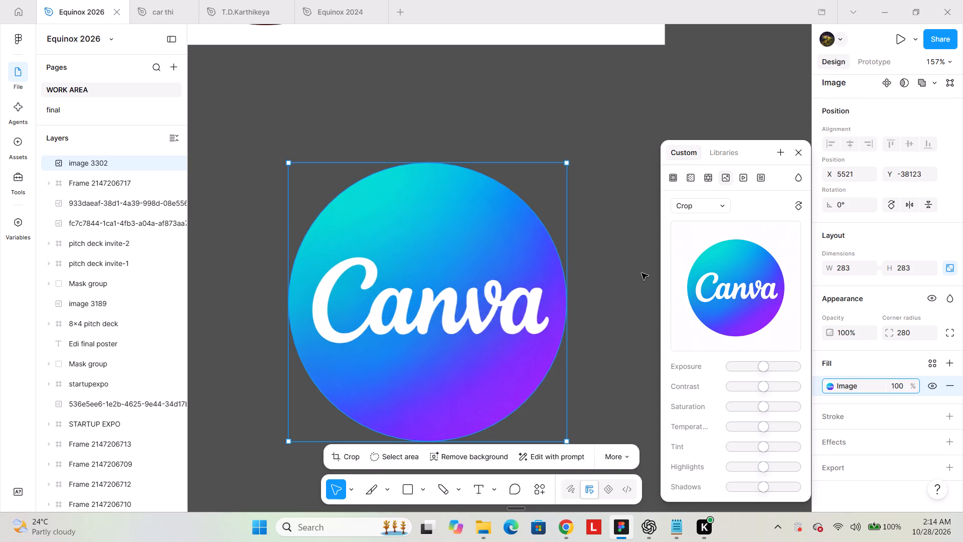
Cut the new Canva circle and paste it to replace the existing Canva logo in Brand Battles logos - 7.
ctrl+scroll(641, 273, down, 2)
click(522, 317)
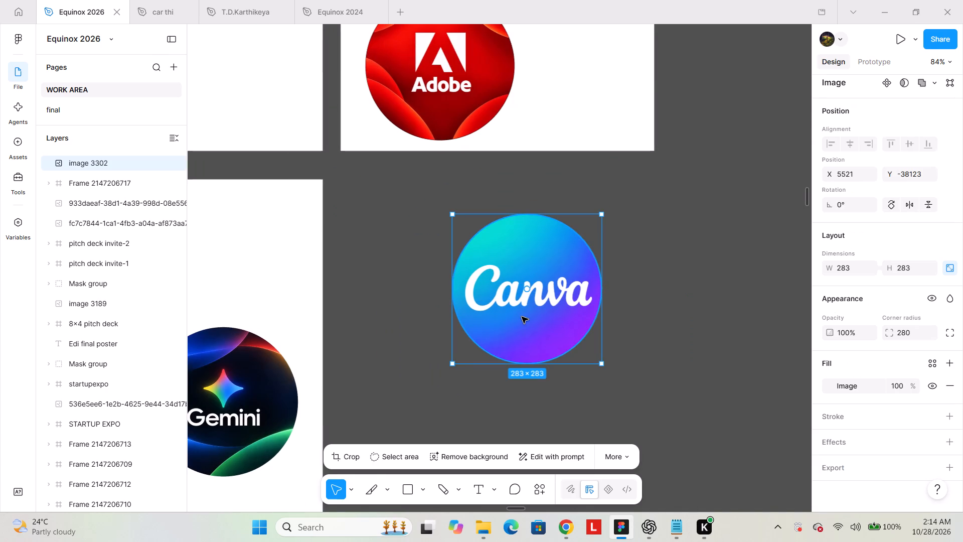
key(ctrl+x)
scroll(544, 327, up, 4)
click(593, 214)
right_click(593, 214)
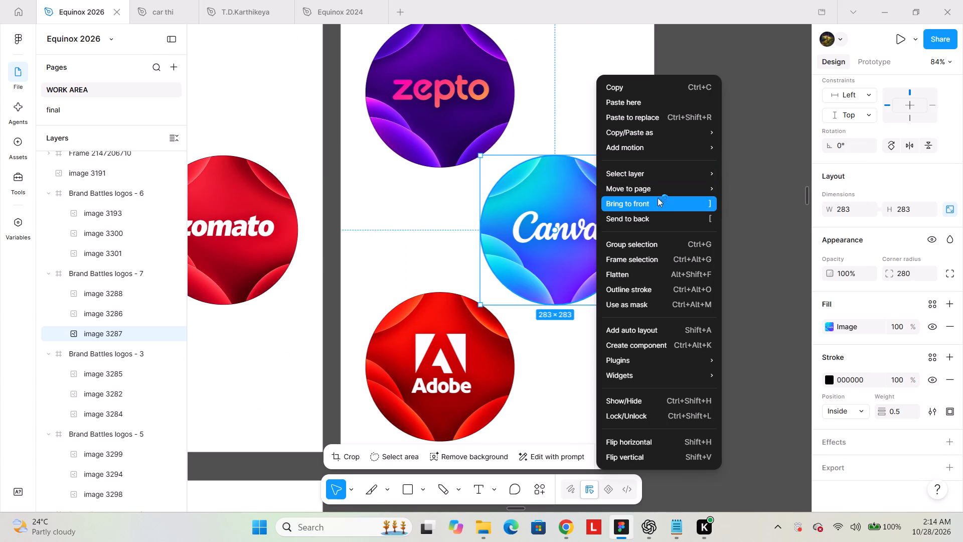
click(652, 118)
ctrl+scroll(659, 213, down, 2)
click(731, 267)
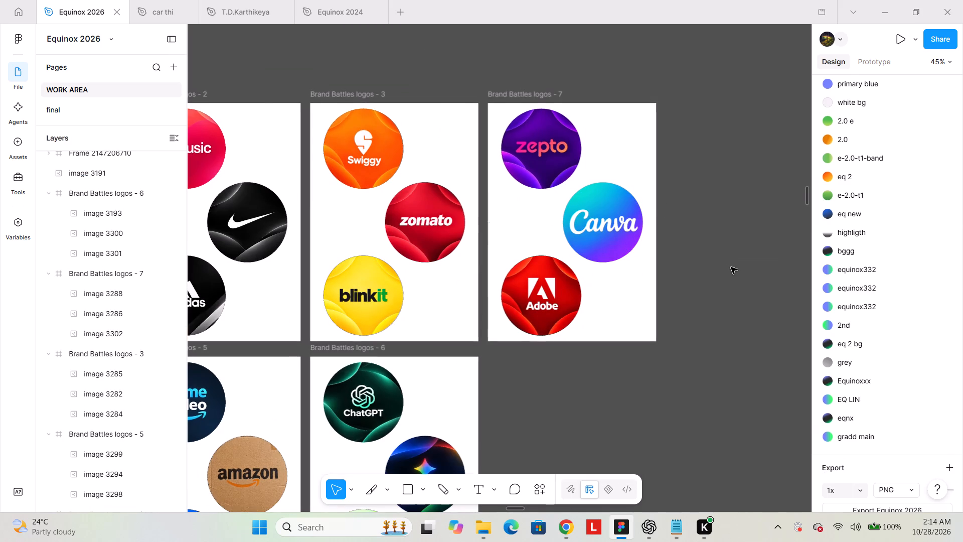
scroll(731, 267, down, 1)
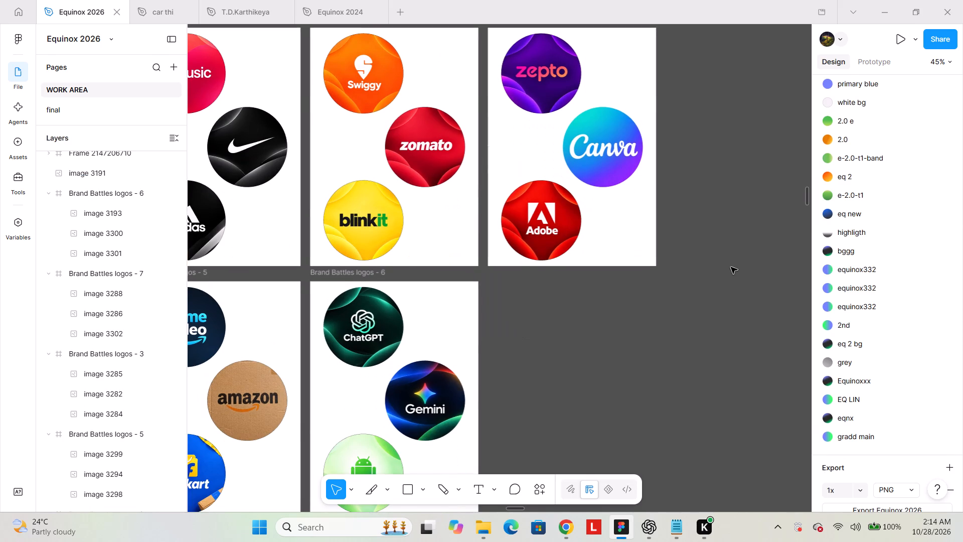
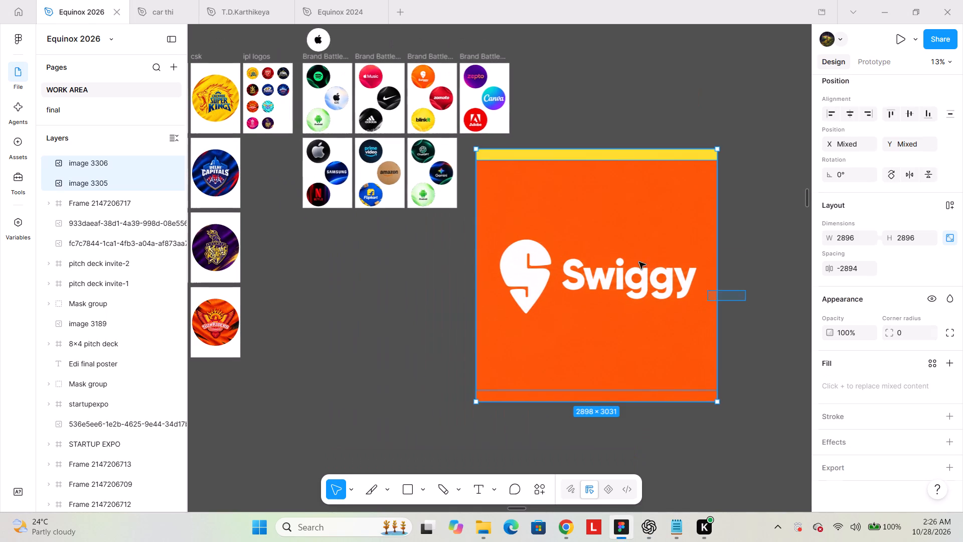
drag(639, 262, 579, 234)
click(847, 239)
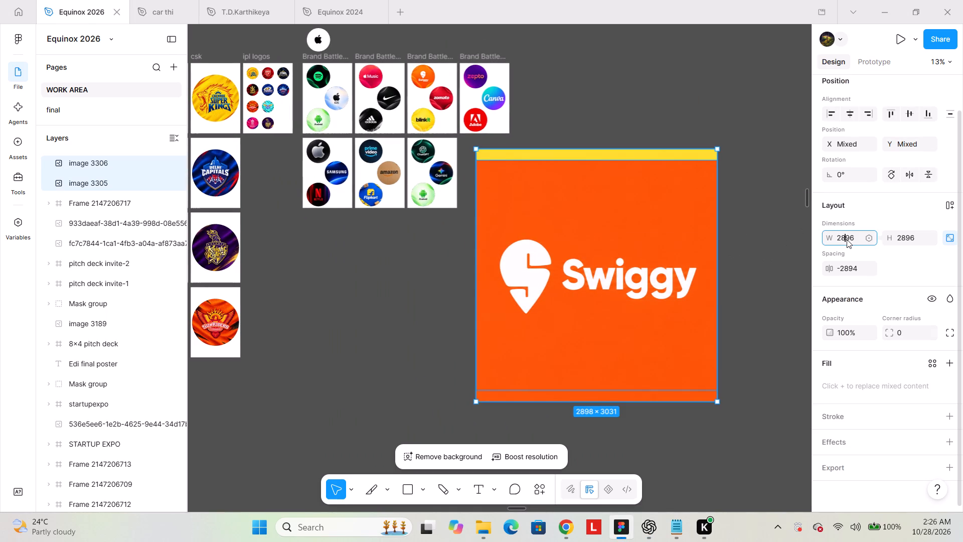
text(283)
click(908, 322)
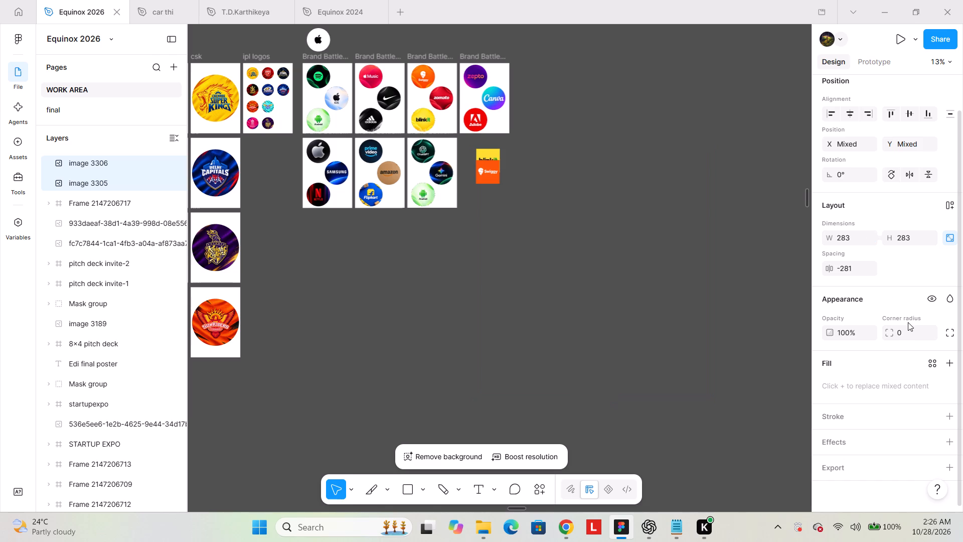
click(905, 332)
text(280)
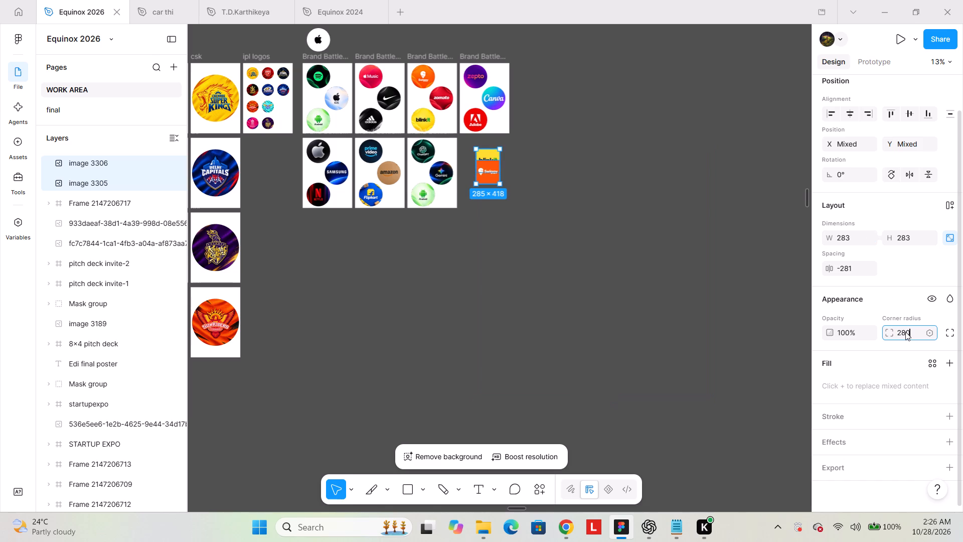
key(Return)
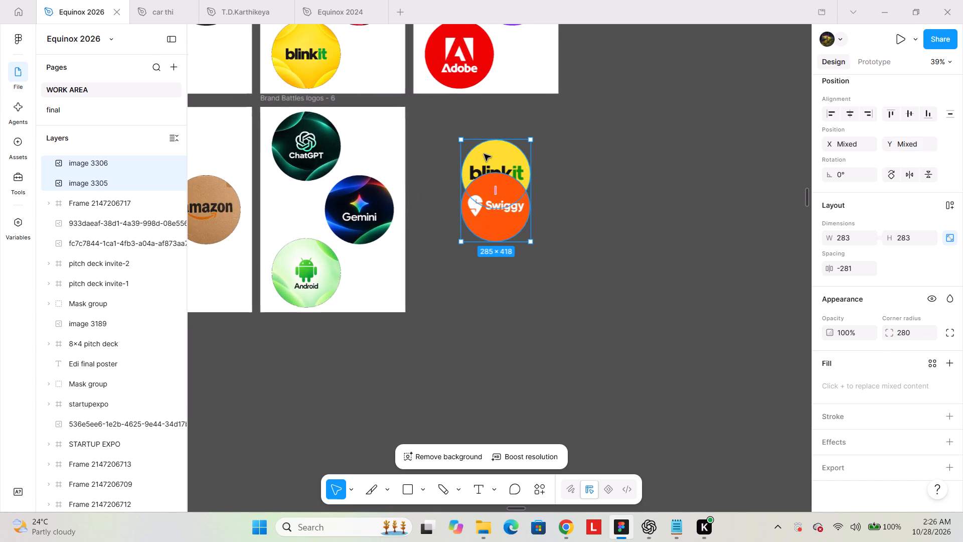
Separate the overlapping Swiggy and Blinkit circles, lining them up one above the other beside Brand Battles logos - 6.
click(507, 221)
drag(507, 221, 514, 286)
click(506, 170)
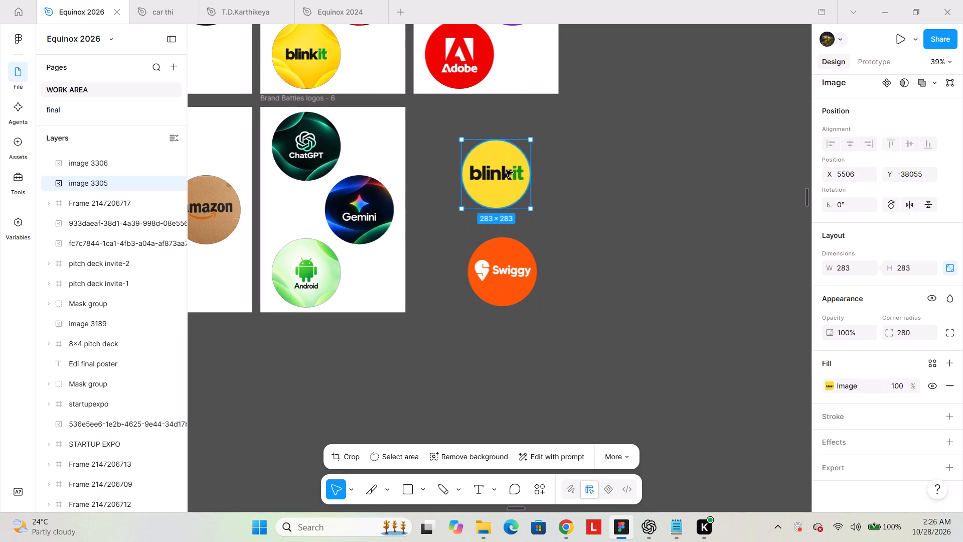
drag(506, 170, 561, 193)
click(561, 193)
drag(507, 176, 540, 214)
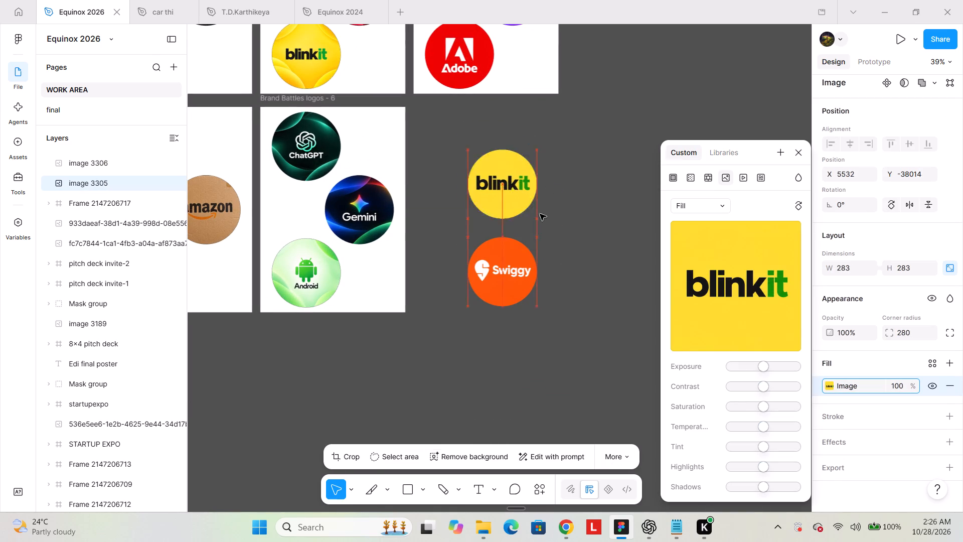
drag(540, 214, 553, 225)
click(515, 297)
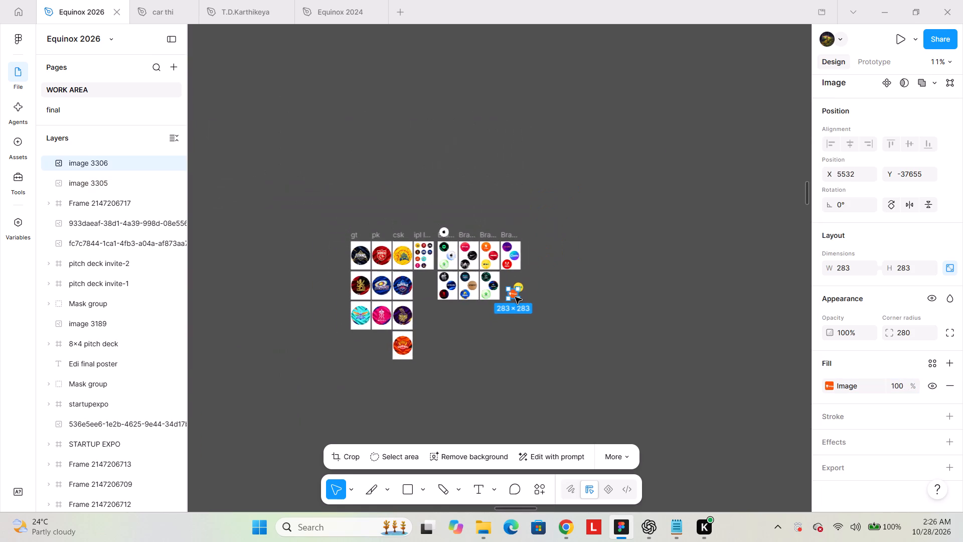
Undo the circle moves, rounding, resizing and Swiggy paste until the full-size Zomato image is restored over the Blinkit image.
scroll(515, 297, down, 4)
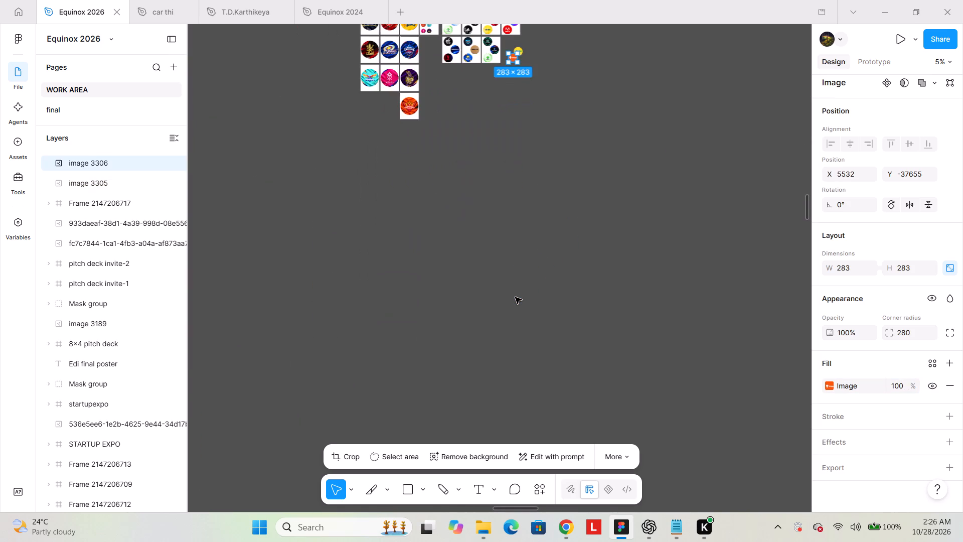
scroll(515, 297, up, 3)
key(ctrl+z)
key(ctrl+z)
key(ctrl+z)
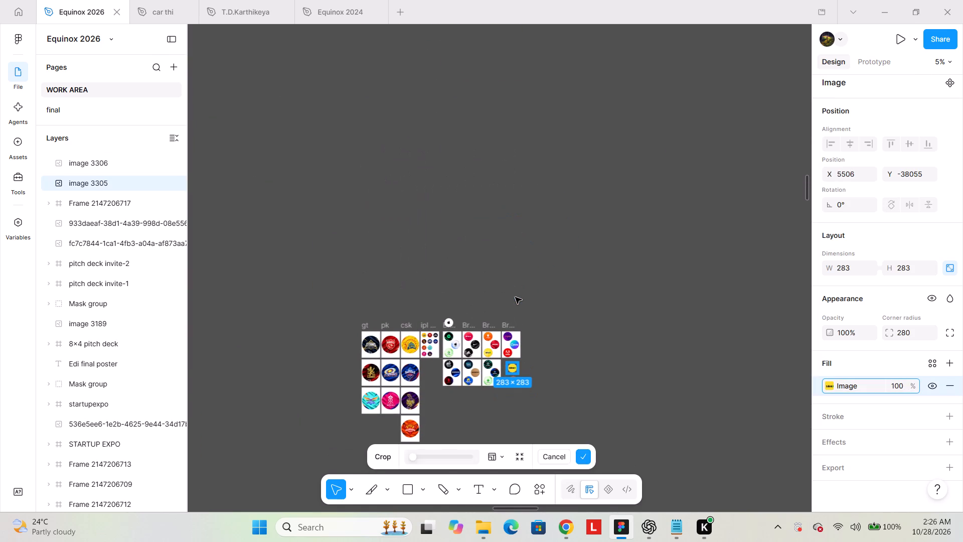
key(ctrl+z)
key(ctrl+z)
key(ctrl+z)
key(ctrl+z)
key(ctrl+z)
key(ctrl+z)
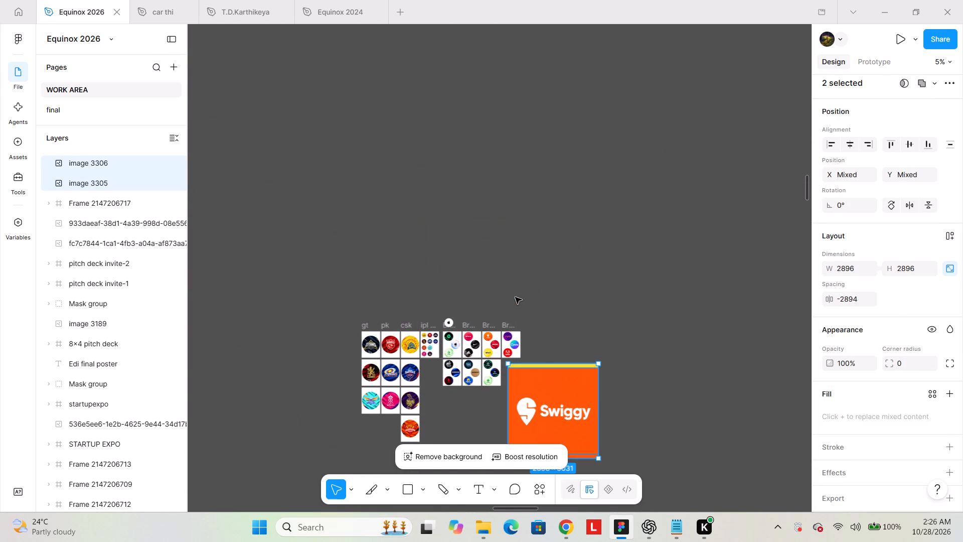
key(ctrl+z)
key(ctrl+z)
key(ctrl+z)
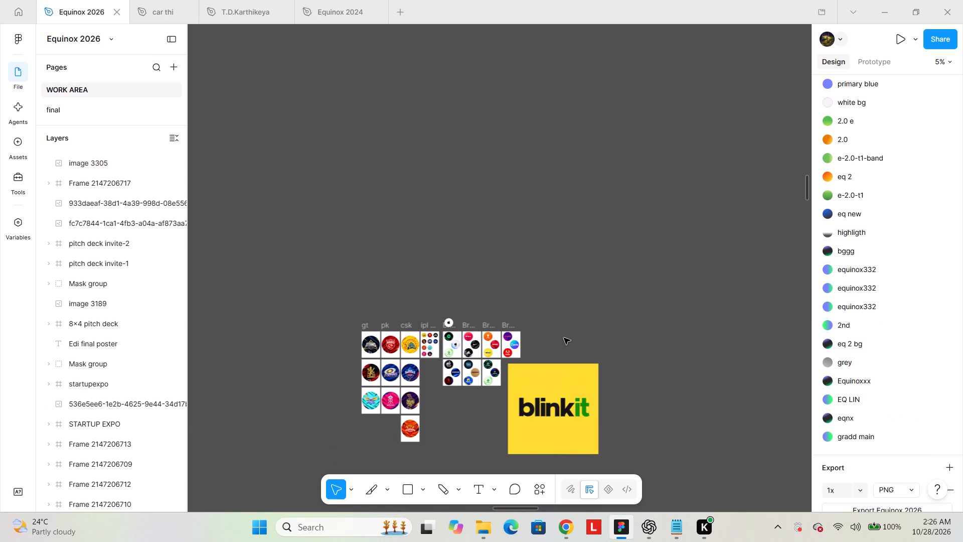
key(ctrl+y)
Move the stacked Zomato and Blinkit images apart on the empty canvas so they no longer overlap.
click(615, 380)
scroll(615, 380, down, 1)
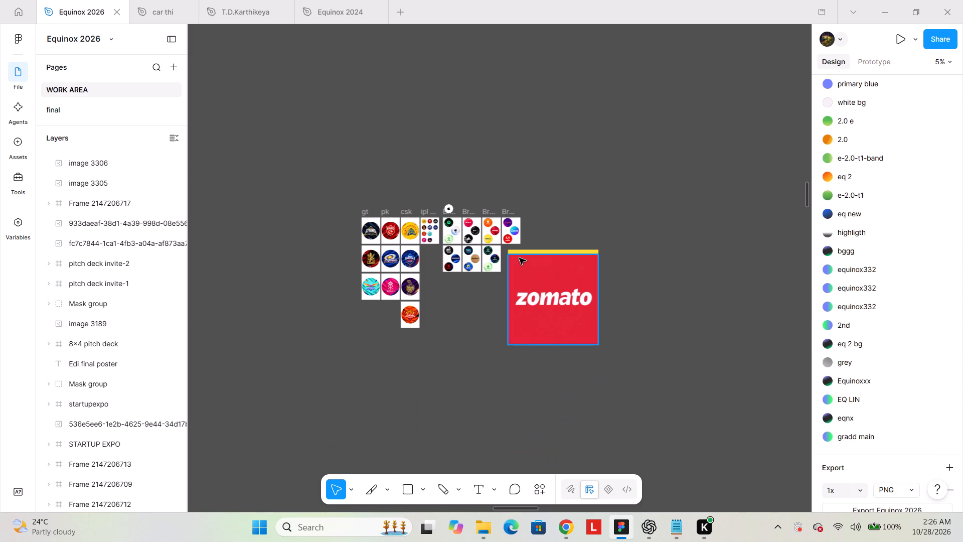
click(519, 258)
drag(544, 284, 544, 327)
drag(547, 273, 643, 290)
Paste the copied Swiggy image as a separate image and move it below the Brand Battles frames.
click(590, 269)
key(ctrl+v)
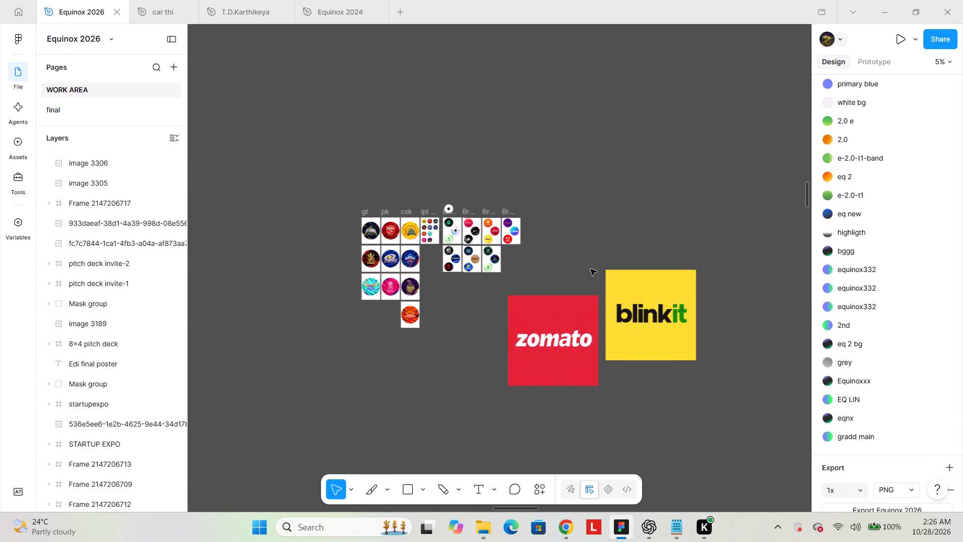
drag(508, 257, 537, 314)
Resize the Swiggy, Zomato and Blinkit images together to 283 × 283 and give them a corner radius of 280.
drag(654, 375, 544, 315)
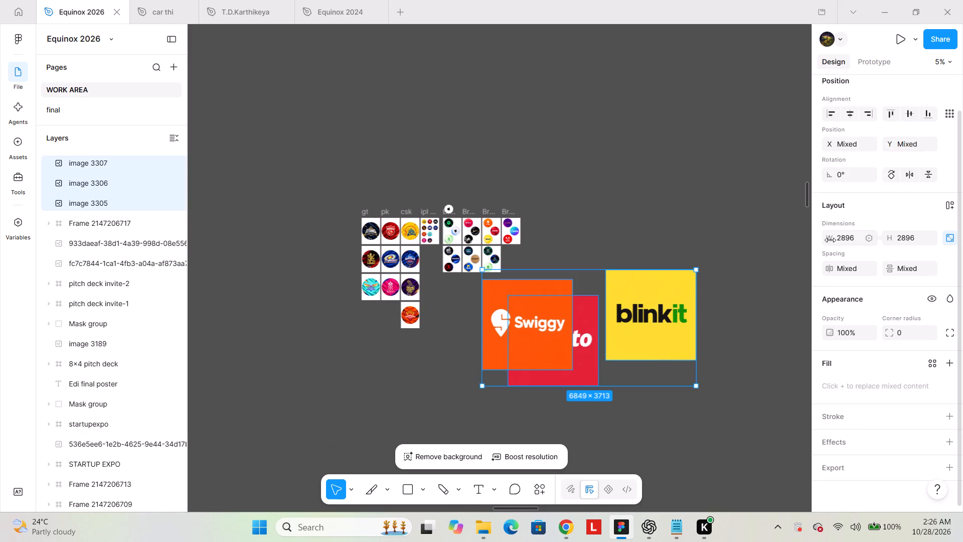
click(844, 229)
click(846, 236)
text(28)
key(3)
key(Return)
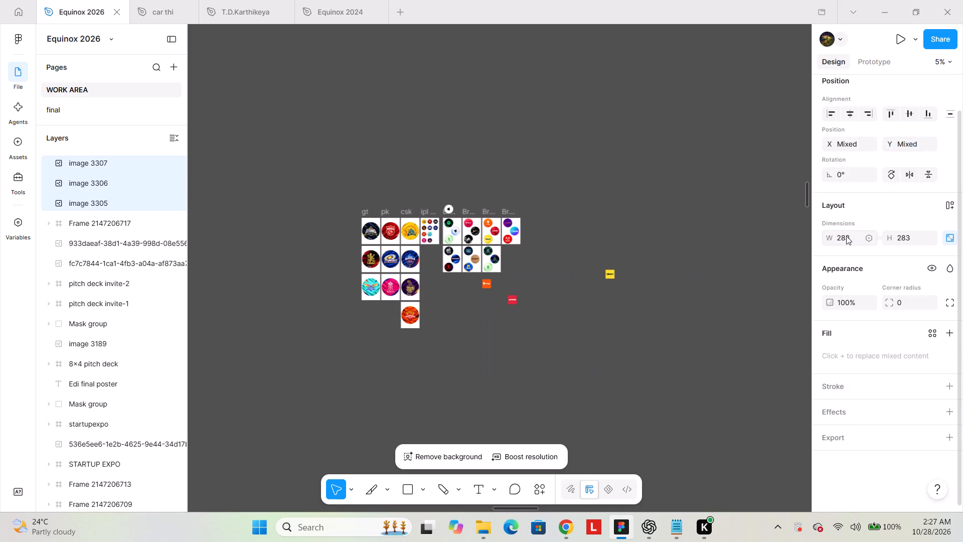
click(903, 303)
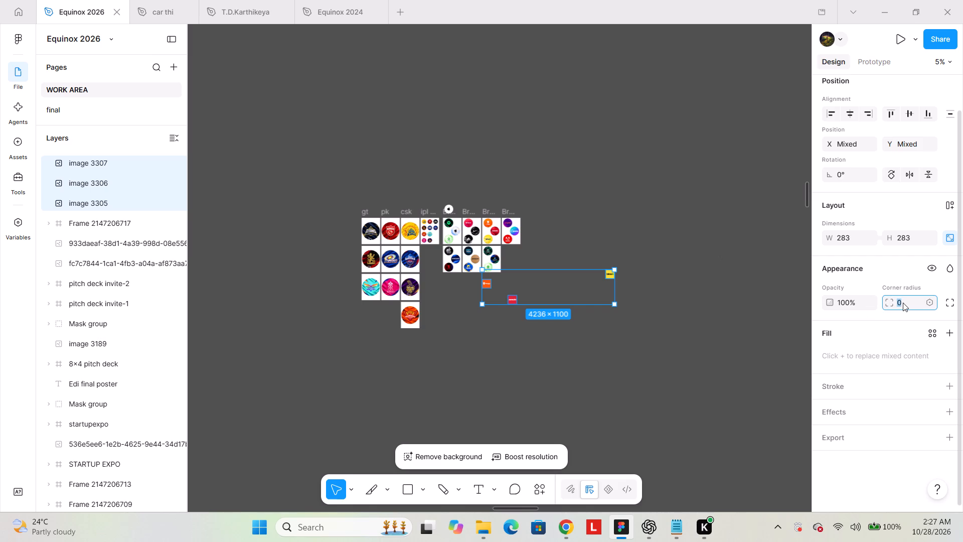
text(280)
key(Return)
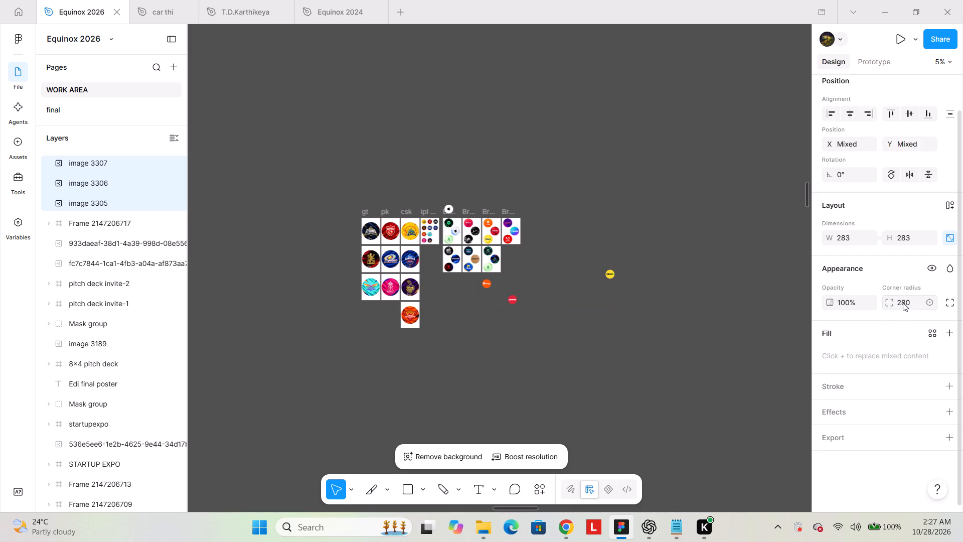
click(585, 328)
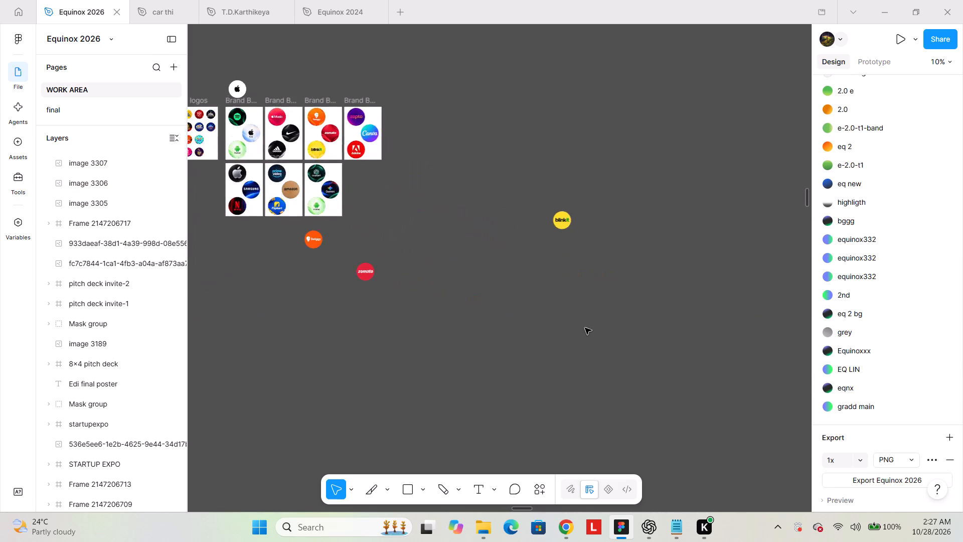
Move the Blinkit circle next to the Swiggy circle below the Brand Battles frames.
scroll(585, 328, up, 1)
drag(562, 326, 347, 348)
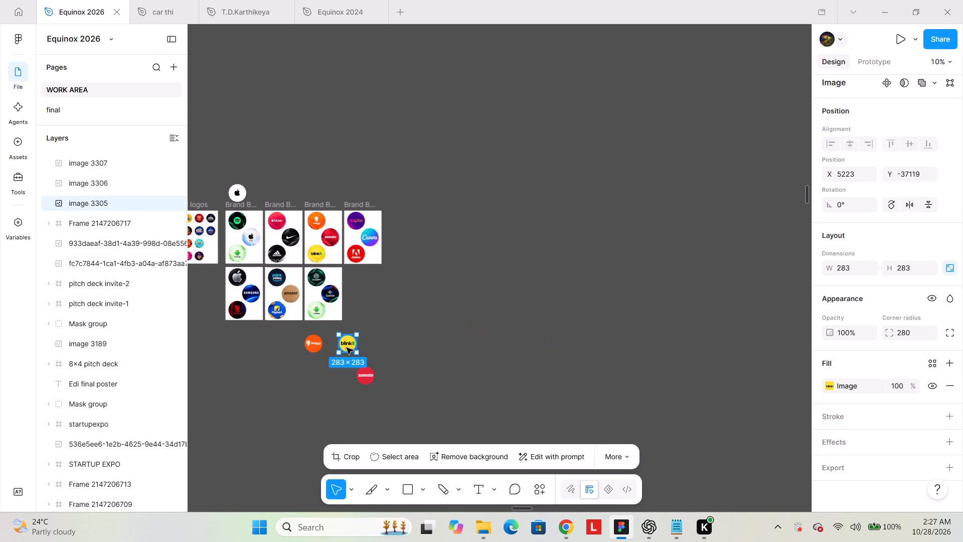
Add a black 000000 outside stroke of weight 0.5 to the loose Swiggy, Blinkit and Zomato circles together.
drag(410, 363, 291, 344)
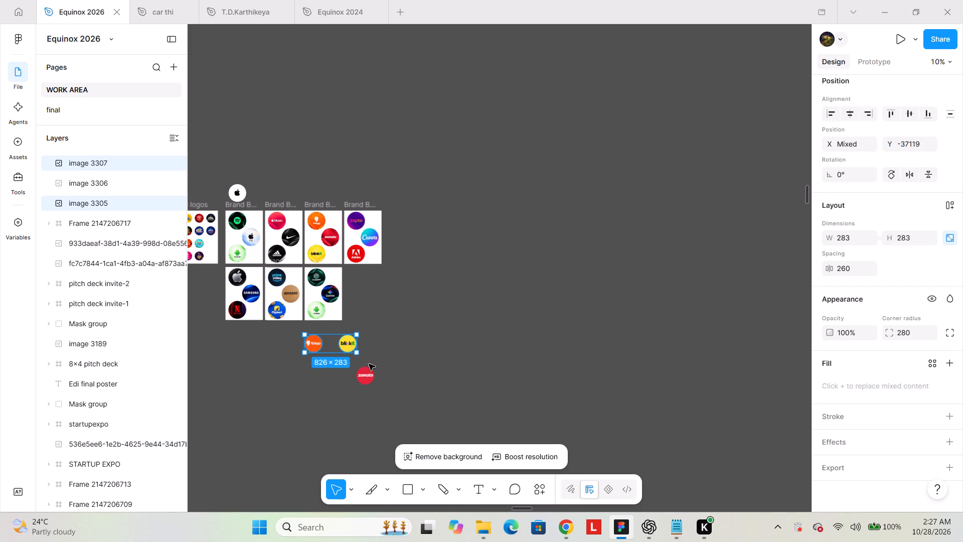
shift+click(368, 371)
scroll(905, 396, down, 1)
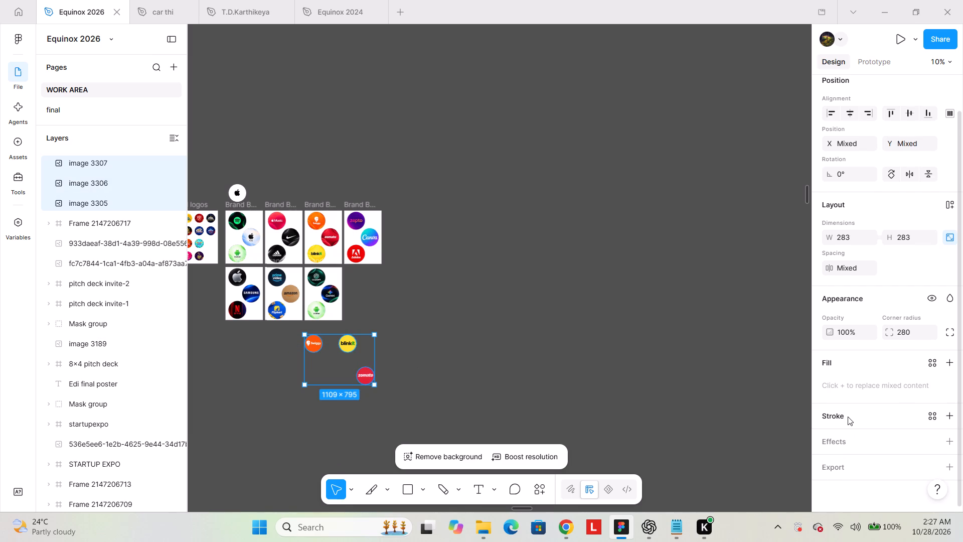
click(848, 417)
click(892, 471)
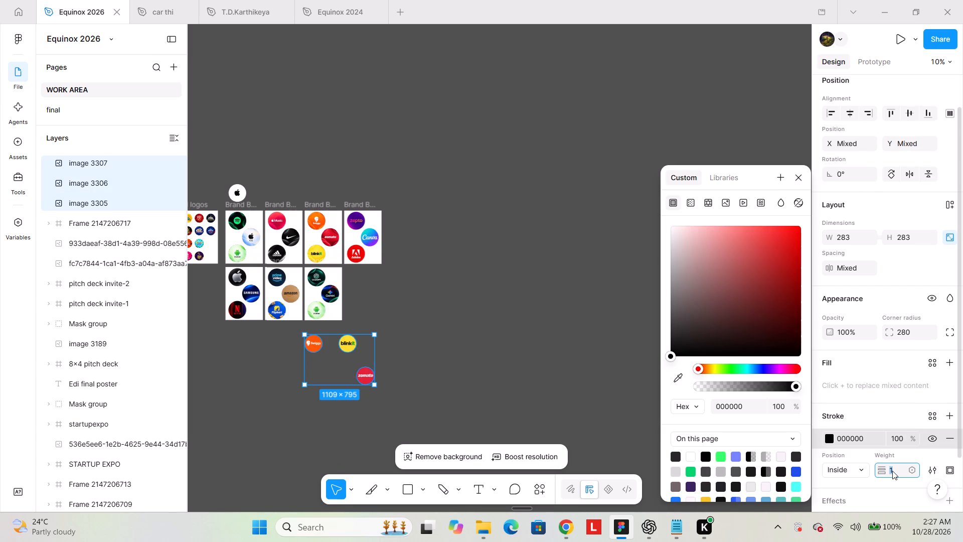
text(0.5)
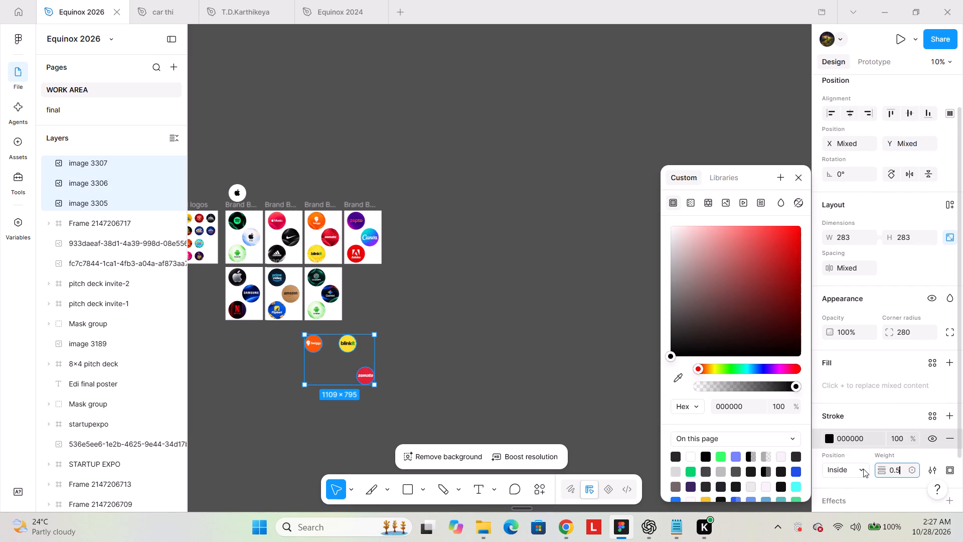
click(863, 469)
click(851, 481)
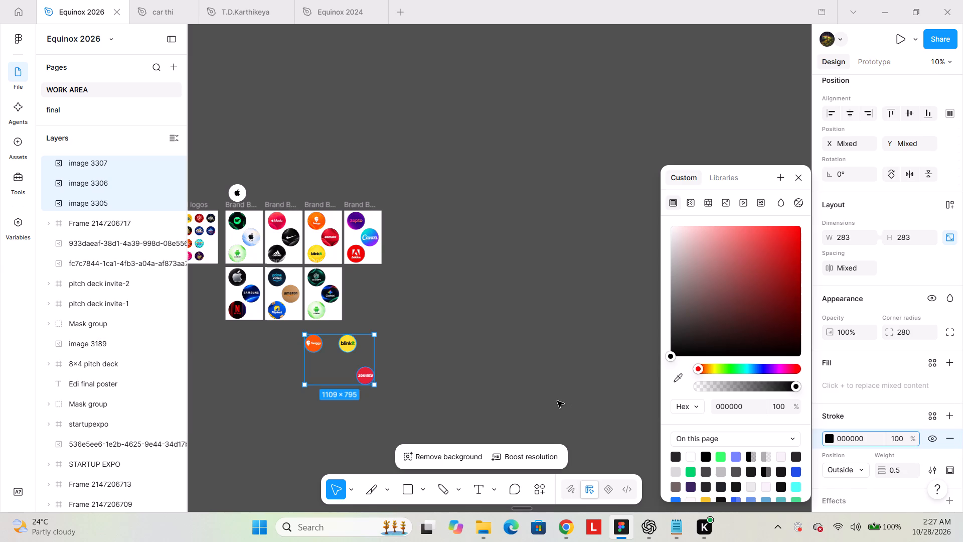
click(557, 401)
Cut the loose Swiggy circle and paste it to replace the old Swiggy logo in Brand Battles logos - 3.
scroll(557, 401, right, 2)
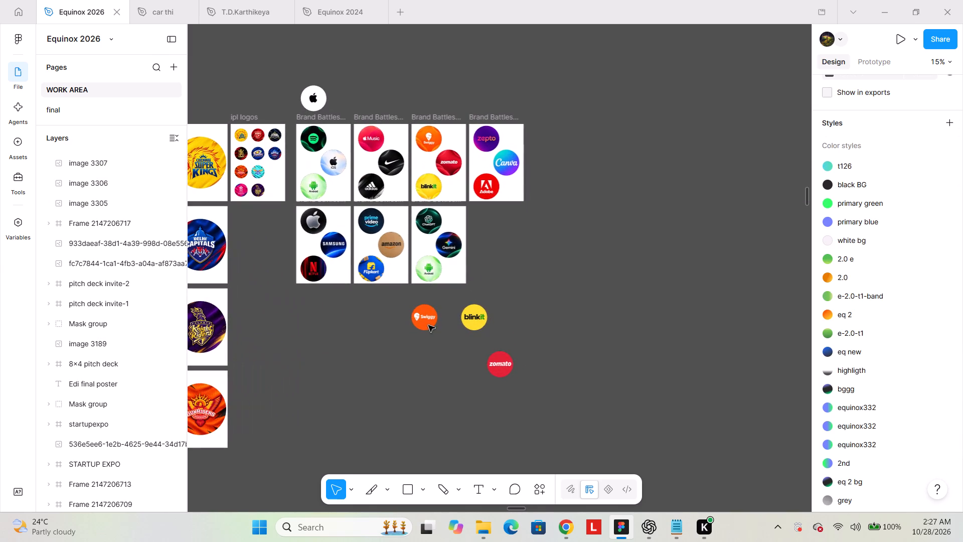
click(428, 321)
key(ctrl+x)
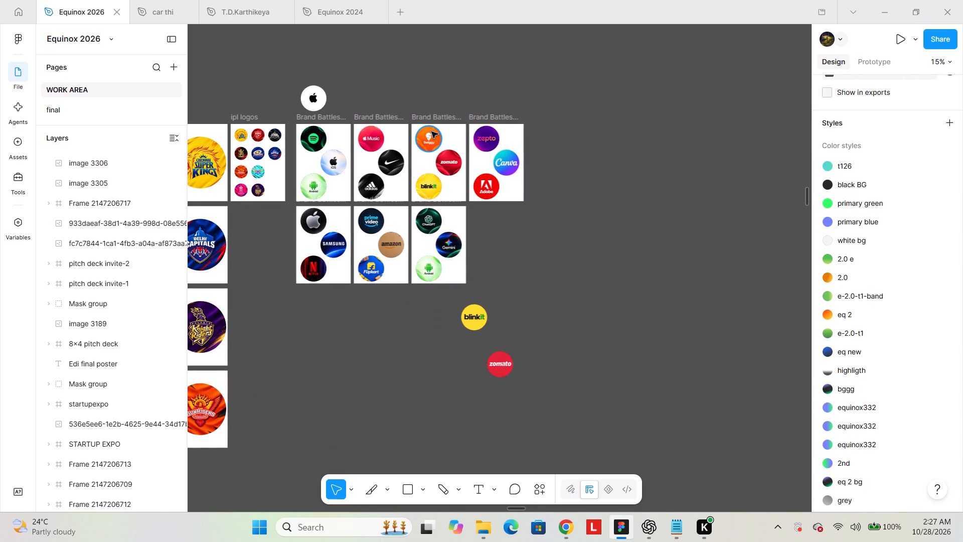
right_click(431, 131)
click(506, 120)
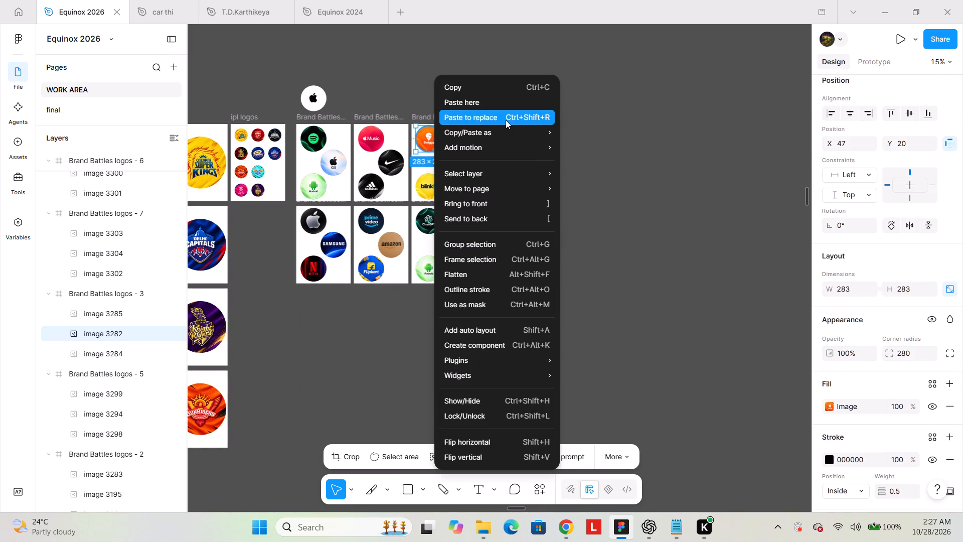
Cut the loose Blinkit circle and paste it to replace the old Blinkit logo in Brand Battles logos - 3.
click(473, 317)
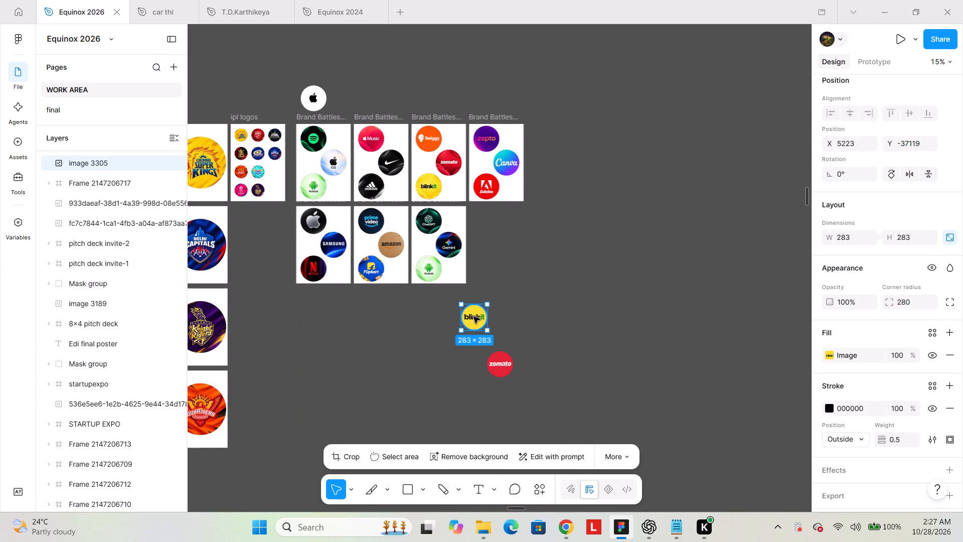
key(ctrl+x)
click(437, 180)
right_click(437, 180)
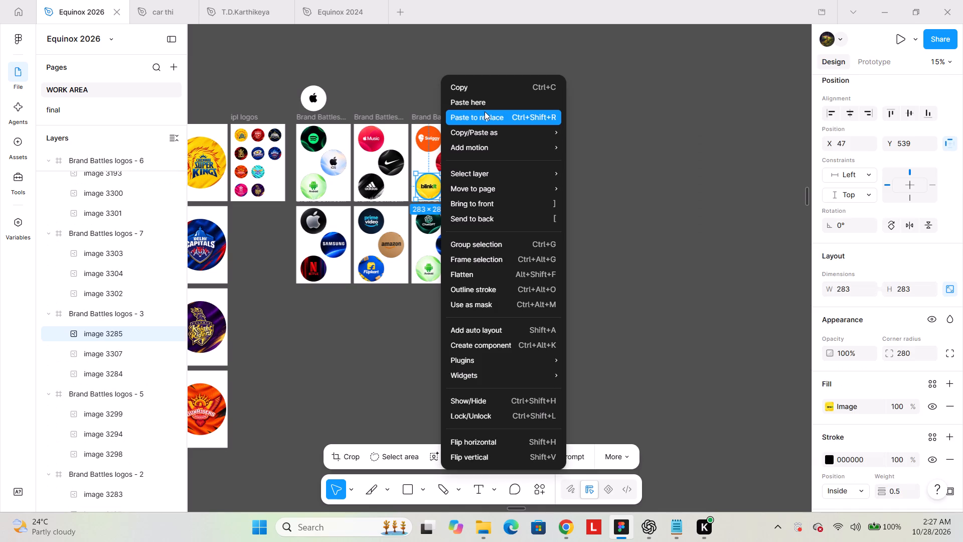
click(486, 113)
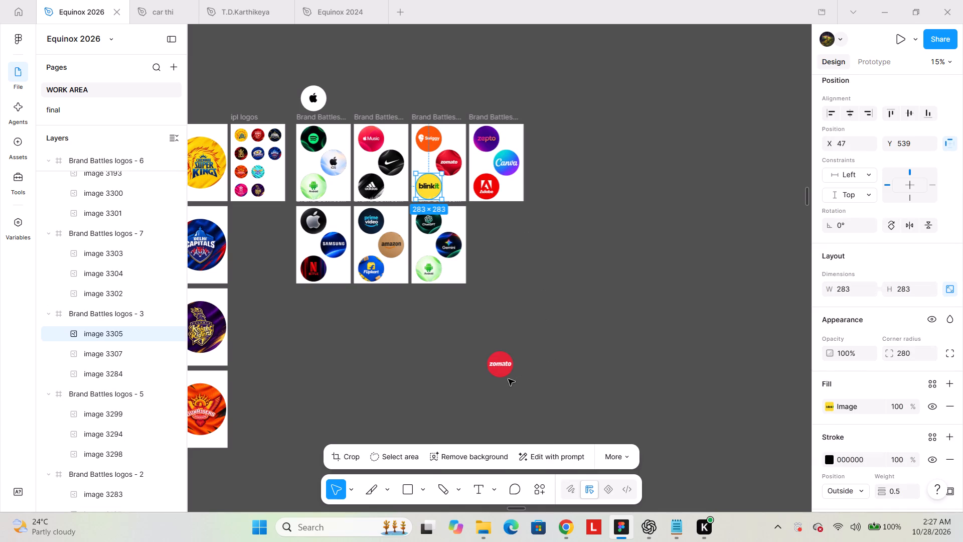
click(508, 379)
click(496, 361)
key(ctrl+x)
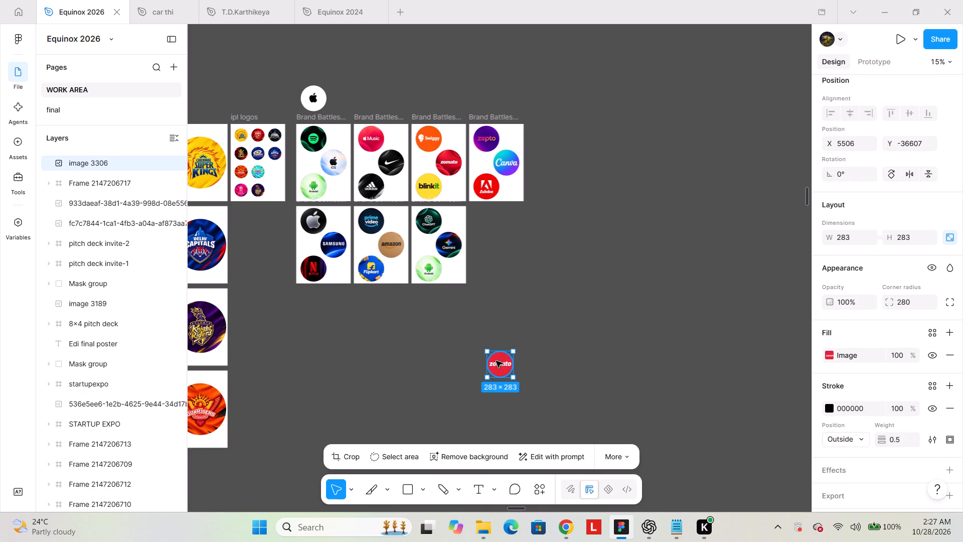
click(453, 158)
right_click(453, 158)
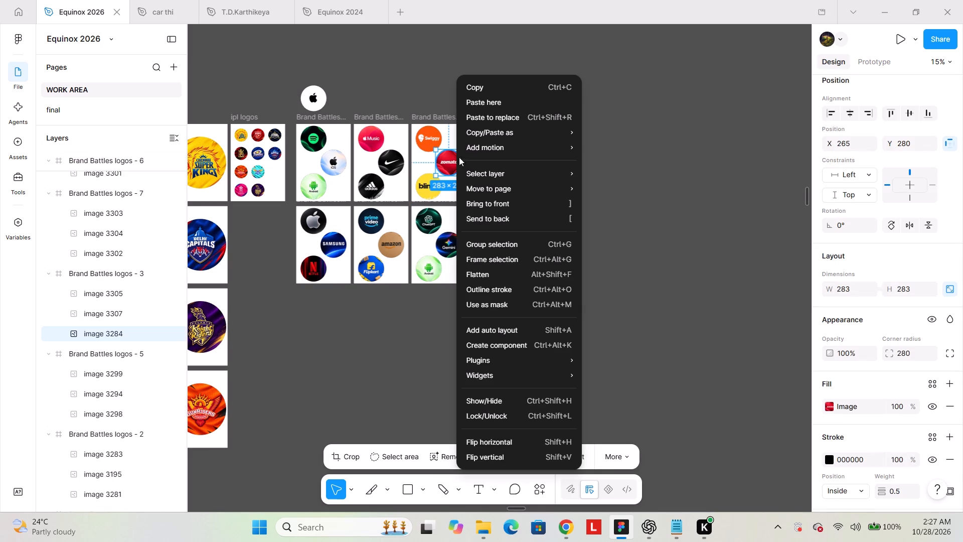
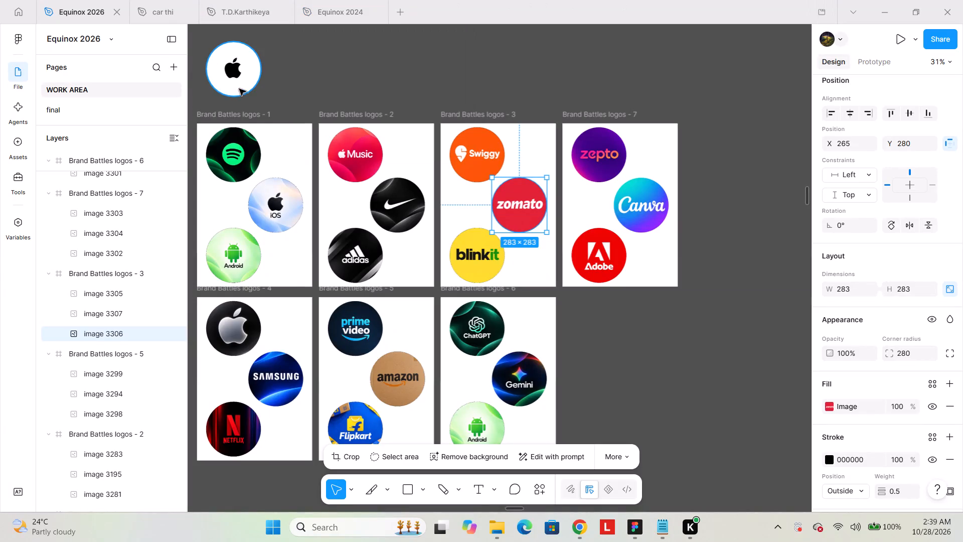
Select all seven Brand Battles logos frames, excluding the loose Apple logo above them, and set their export format to PDF.
click(254, 116)
ctrl+scroll(388, 104, down, 2)
shift+scroll(445, 153, up, 1)
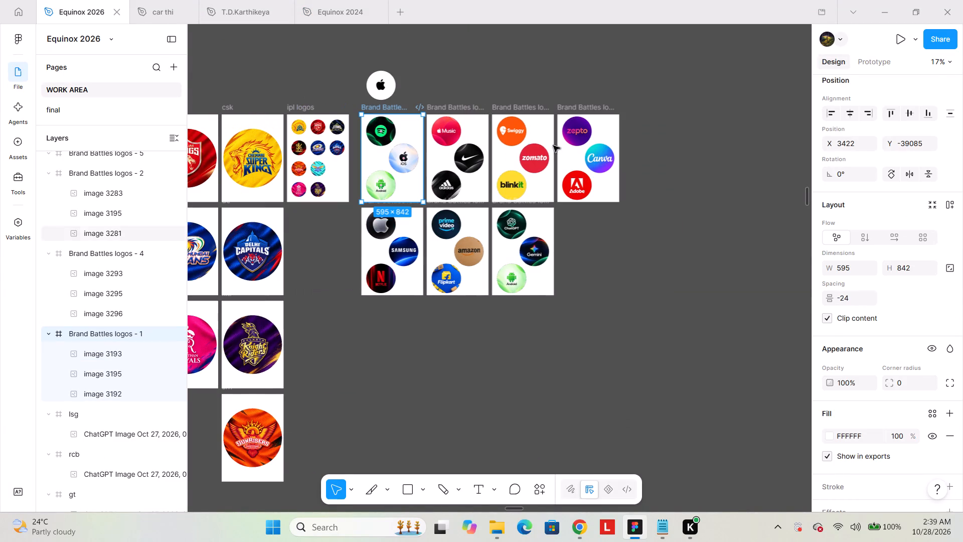
click(671, 103)
drag(669, 93, 357, 309)
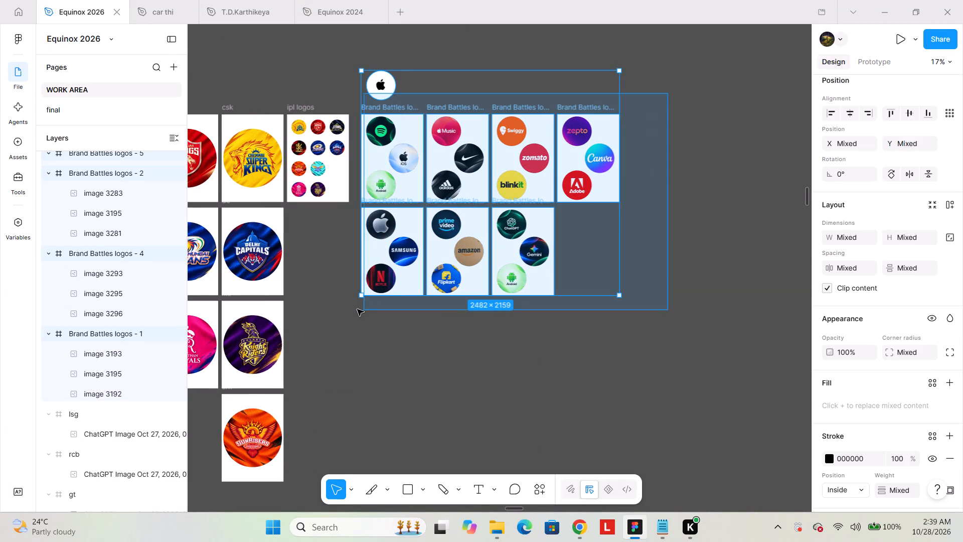
drag(357, 309, 353, 308)
shift+click(379, 81)
scroll(895, 329, down, 2)
click(889, 436)
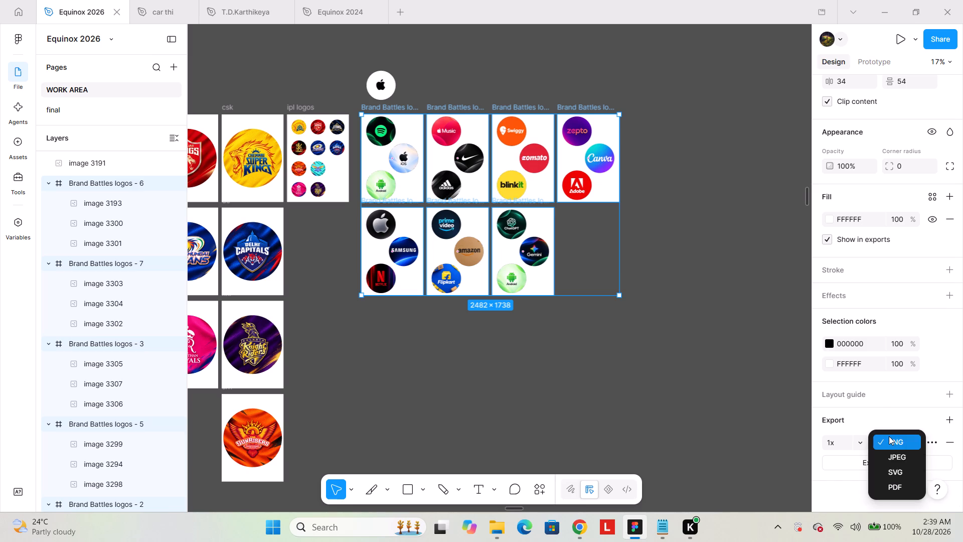
click(901, 482)
Export the seven selected frames to the brandbattles folder inside Downloads > ipl logos.
click(895, 458)
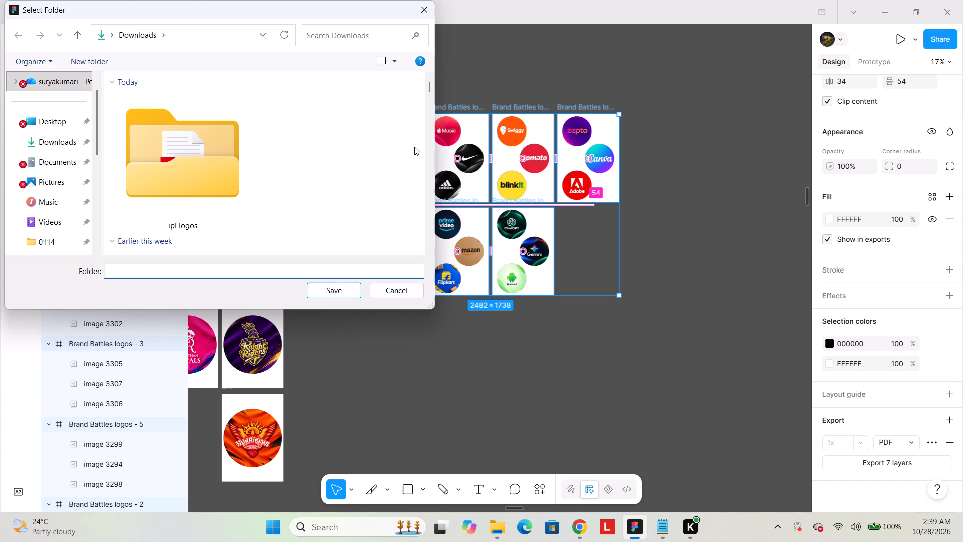
double_click(204, 138)
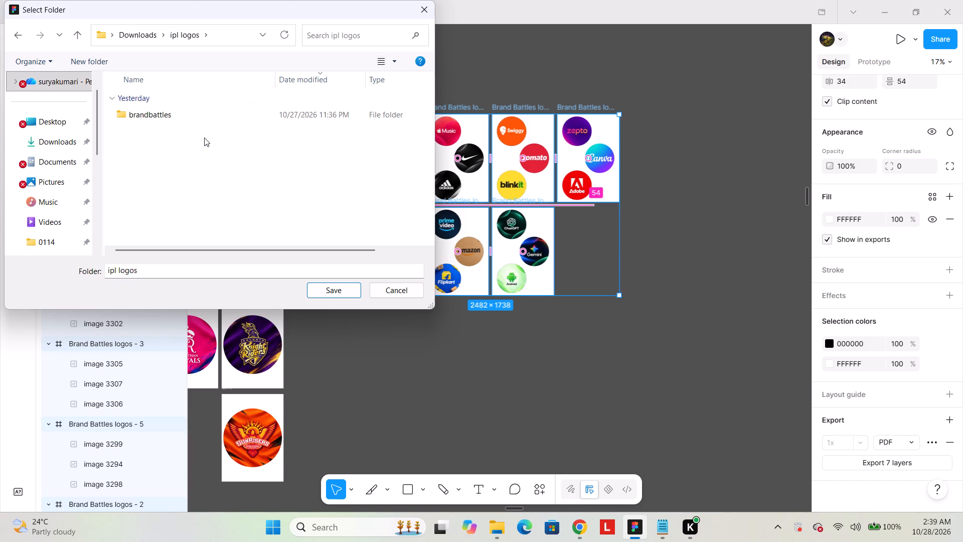
scroll(204, 138, down, 3)
scroll(202, 144, up, 4)
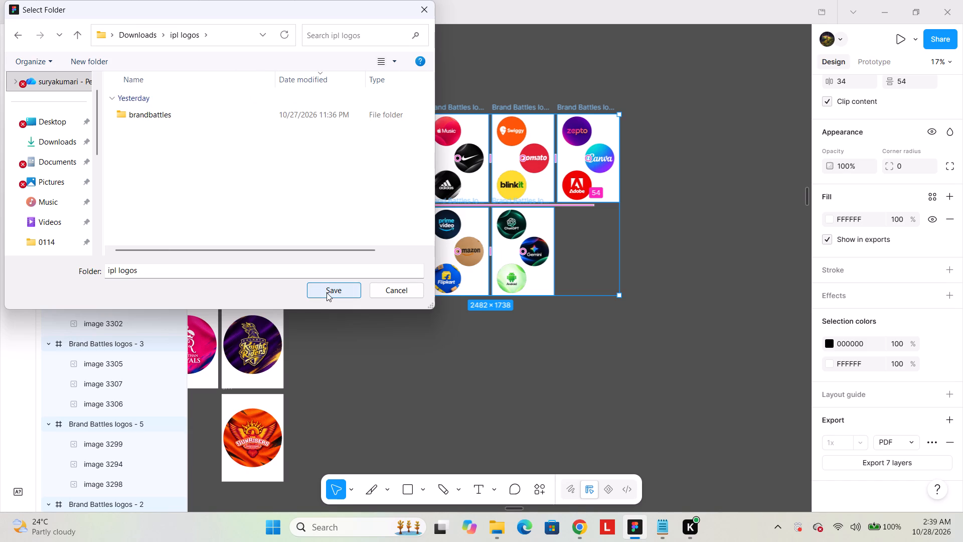
double_click(152, 112)
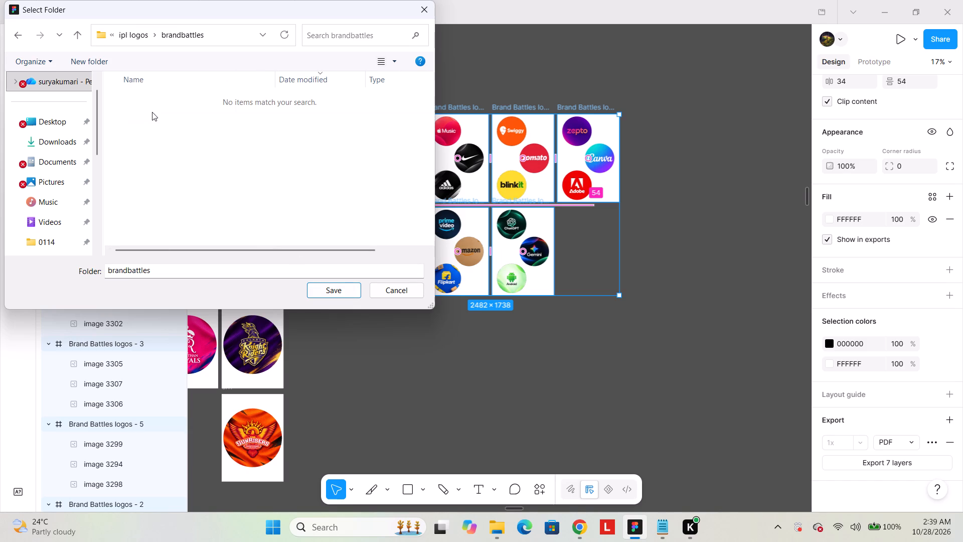
click(348, 291)
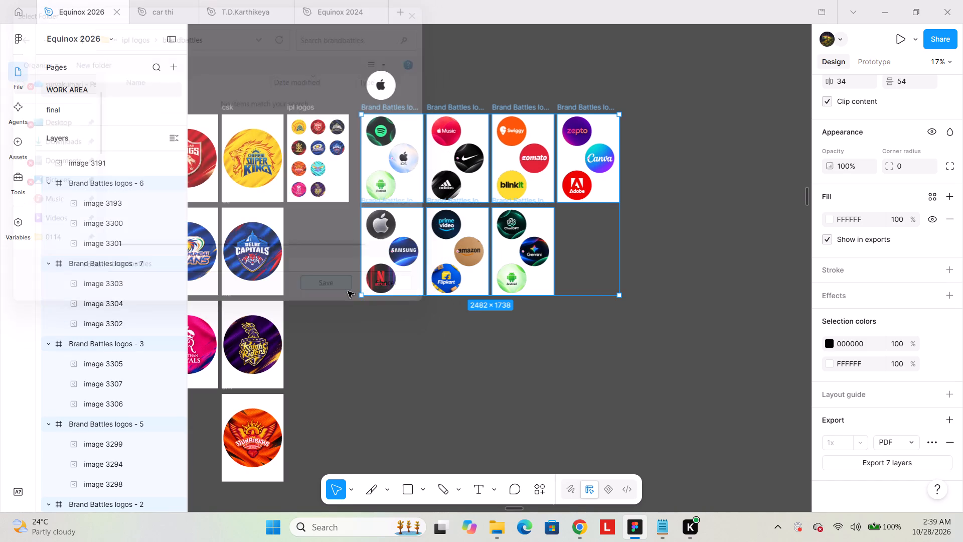
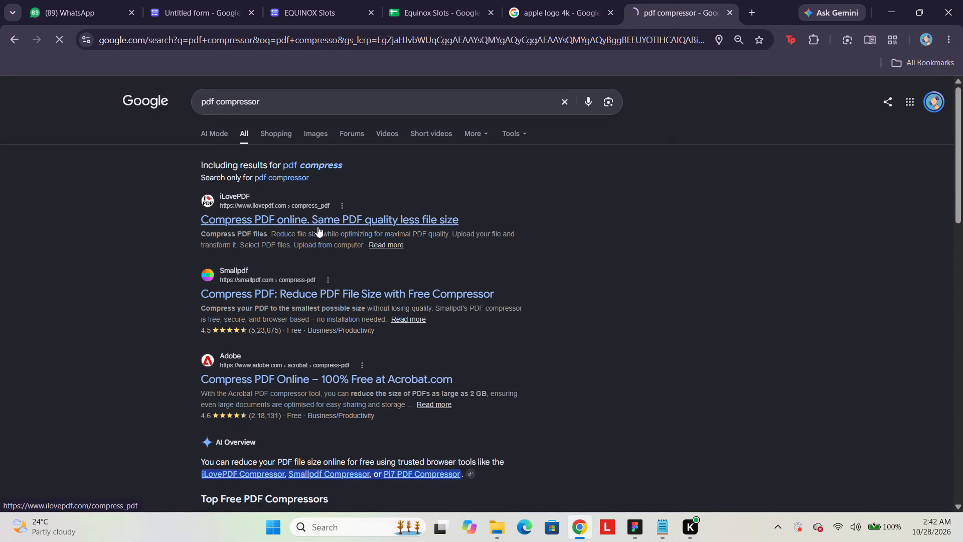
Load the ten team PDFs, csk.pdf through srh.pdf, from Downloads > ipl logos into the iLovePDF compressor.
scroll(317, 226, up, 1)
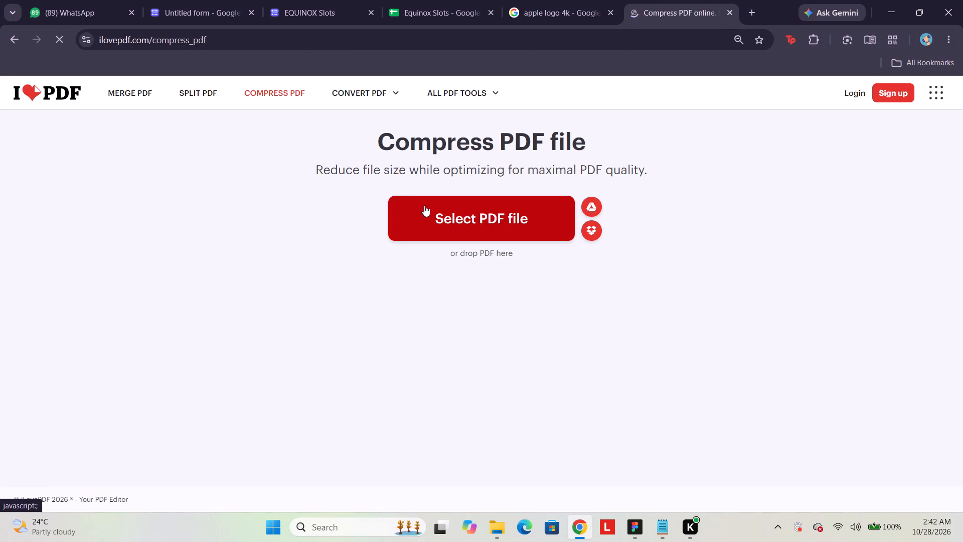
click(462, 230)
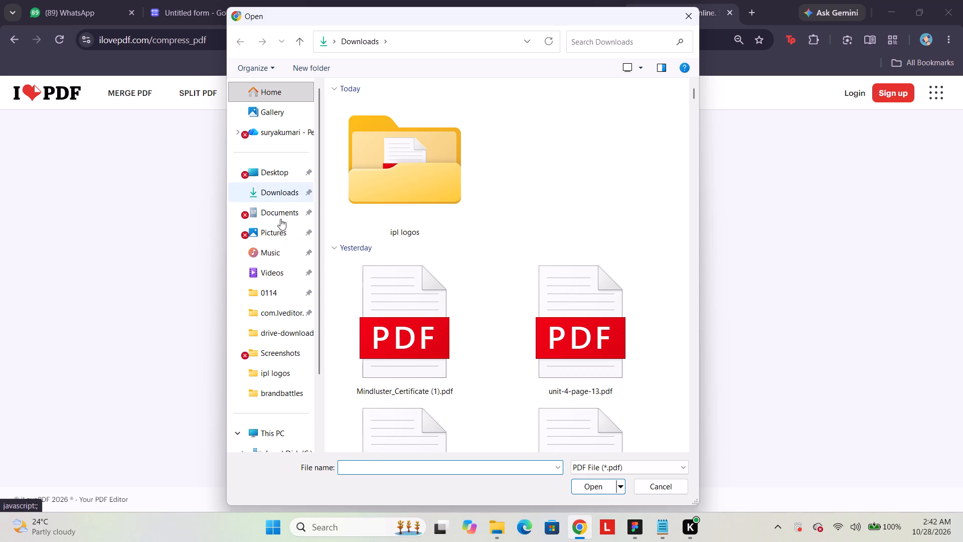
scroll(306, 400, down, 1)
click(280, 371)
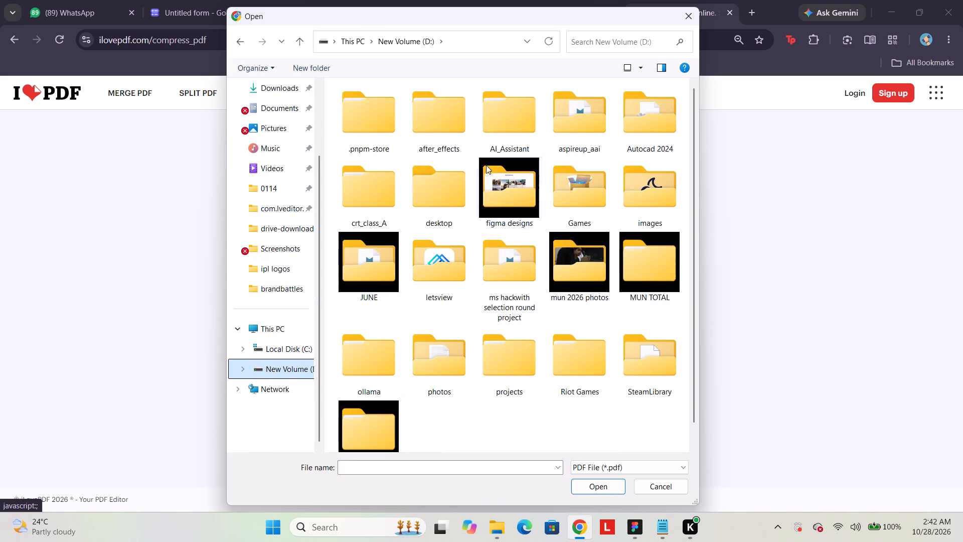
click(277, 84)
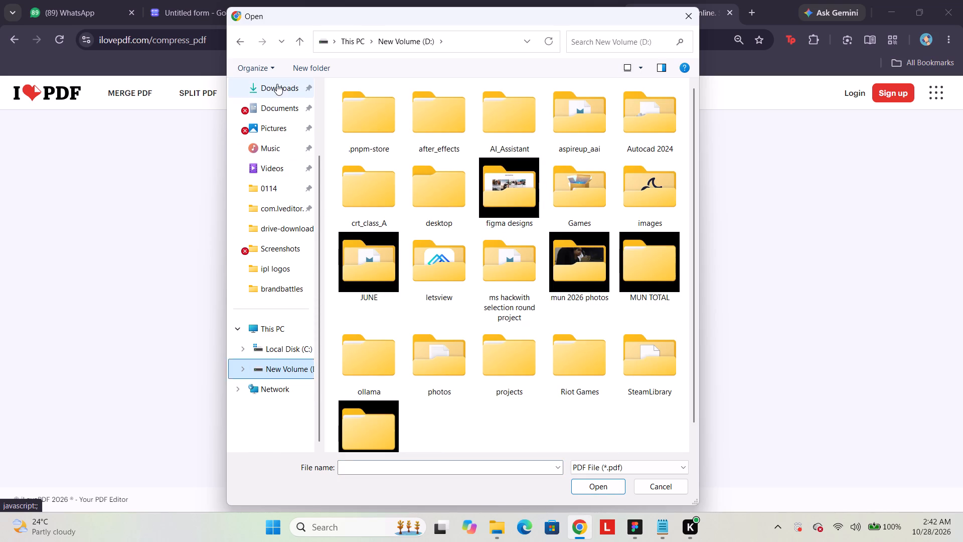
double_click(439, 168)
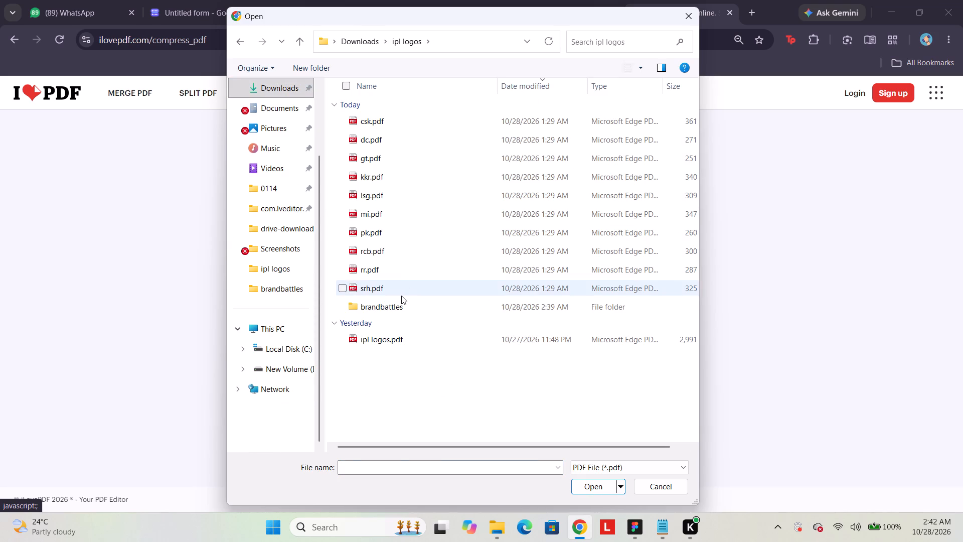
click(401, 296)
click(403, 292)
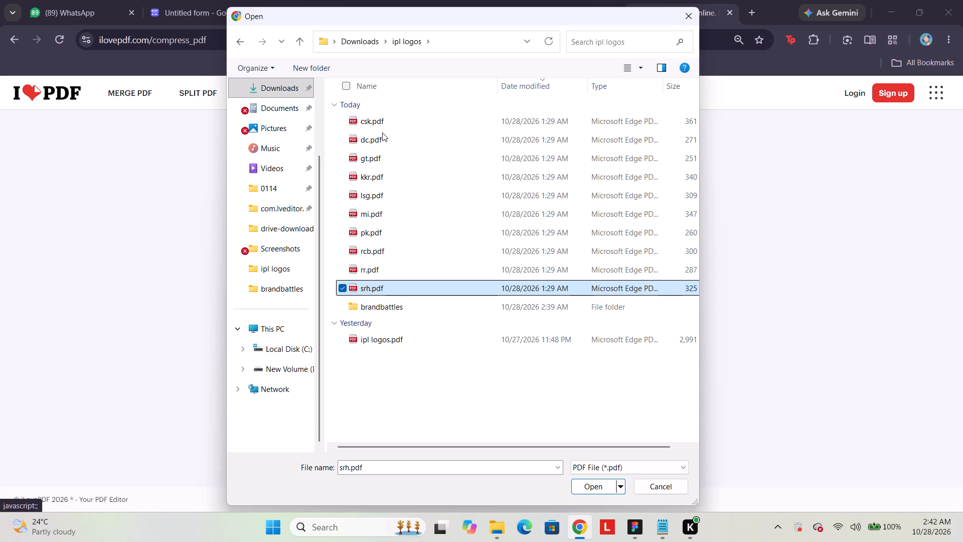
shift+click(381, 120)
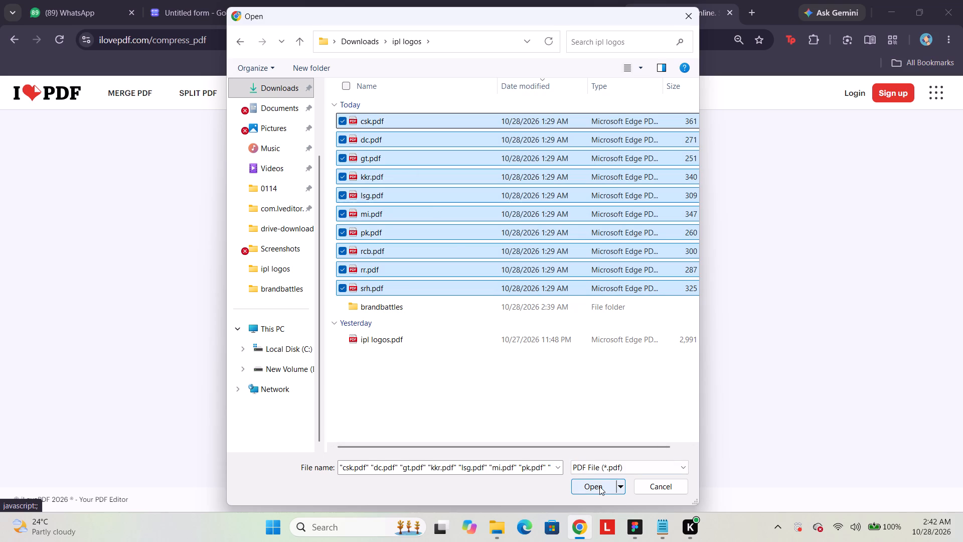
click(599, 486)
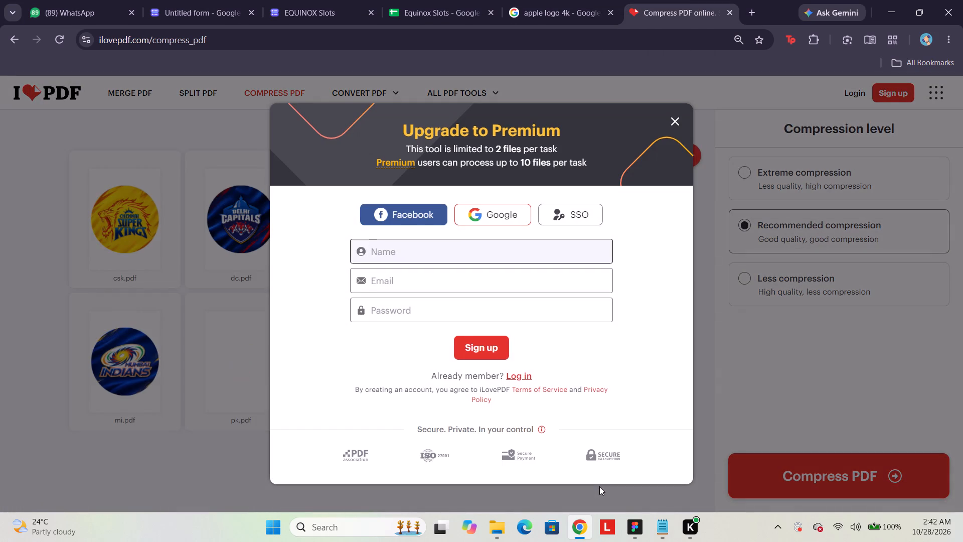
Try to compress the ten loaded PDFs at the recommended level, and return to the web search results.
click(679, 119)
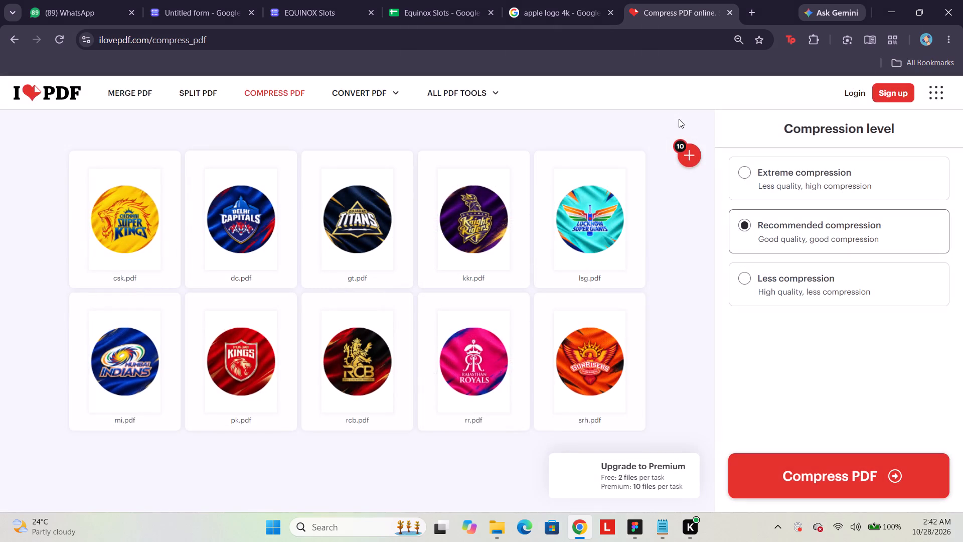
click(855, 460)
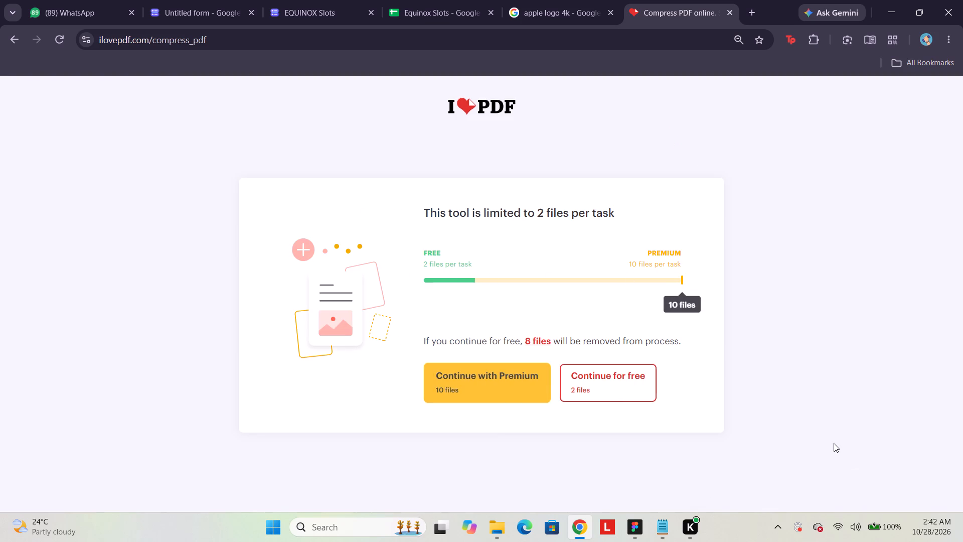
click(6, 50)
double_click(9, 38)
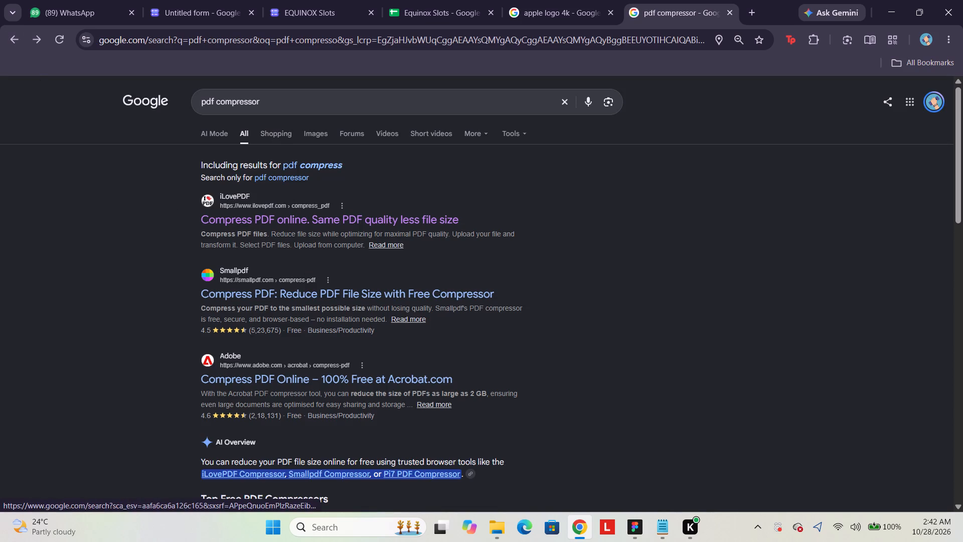
Search the web for "pdf combine" and open Smallpdf's Merge PDF tool.
drag(272, 106, 218, 96)
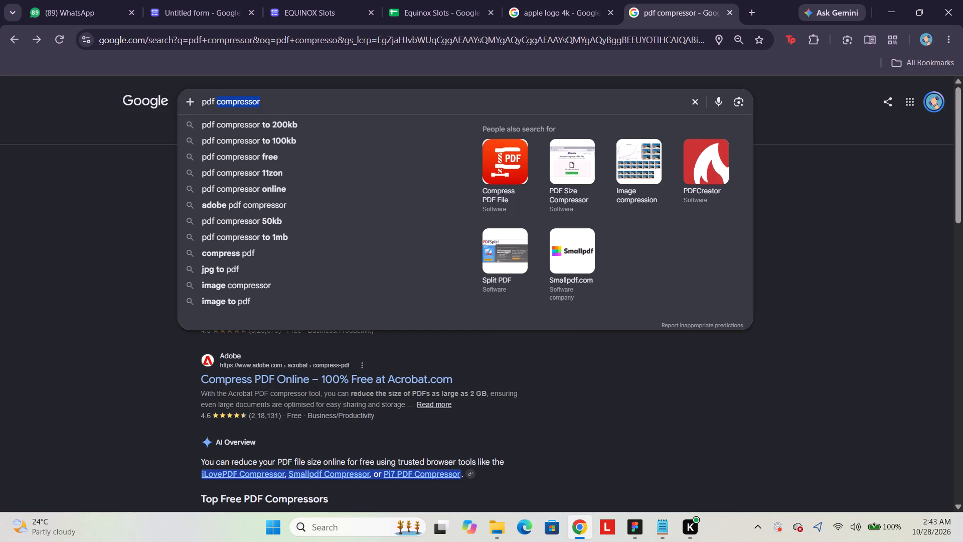
text(commb)
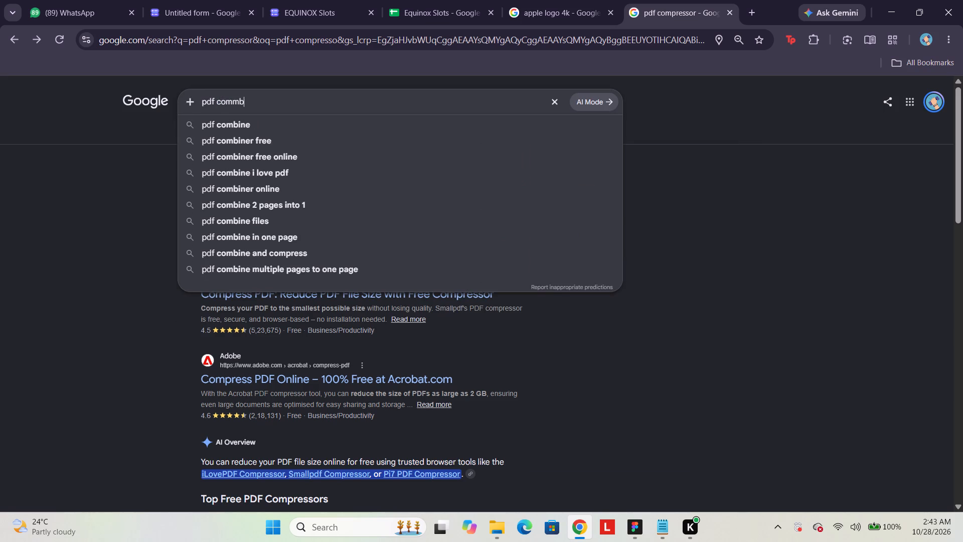
click(264, 128)
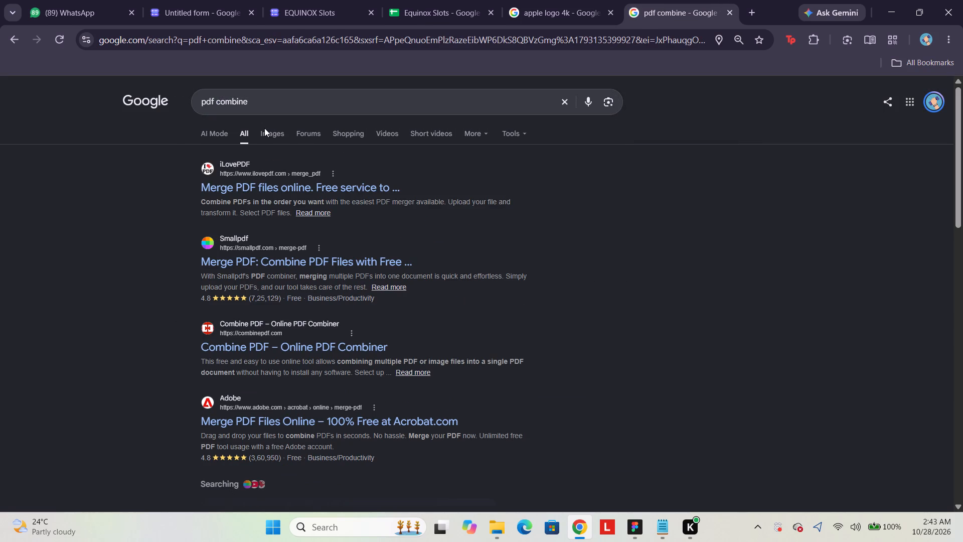
drag(273, 118, 275, 101)
click(275, 101)
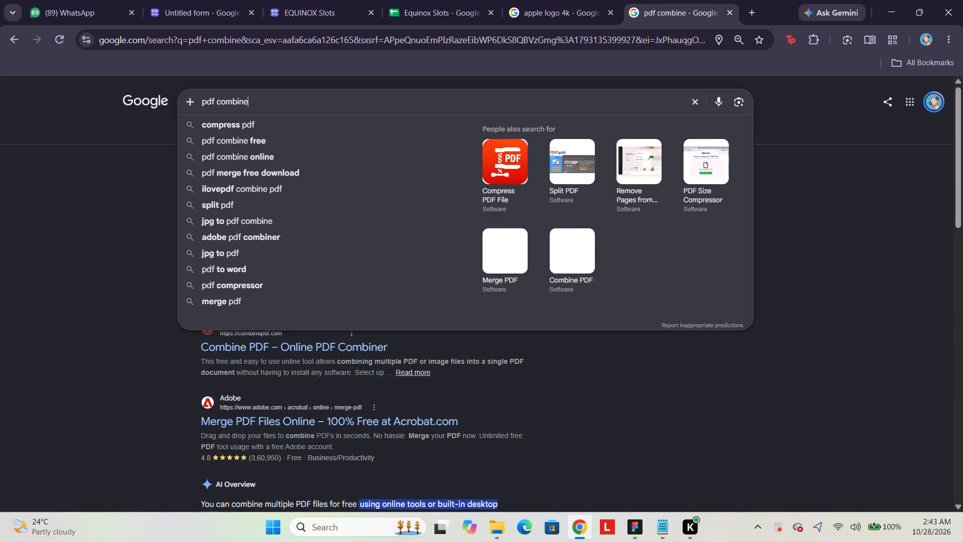
click(171, 263)
click(234, 252)
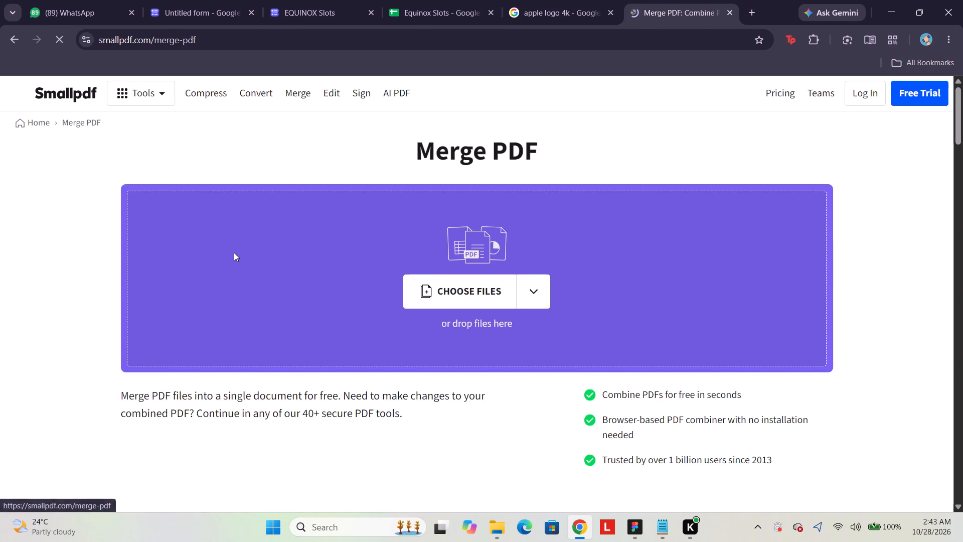
Merge the ten team PDFs from the ipl logos folder, csk.pdf through srh.pdf, into one document.
click(428, 305)
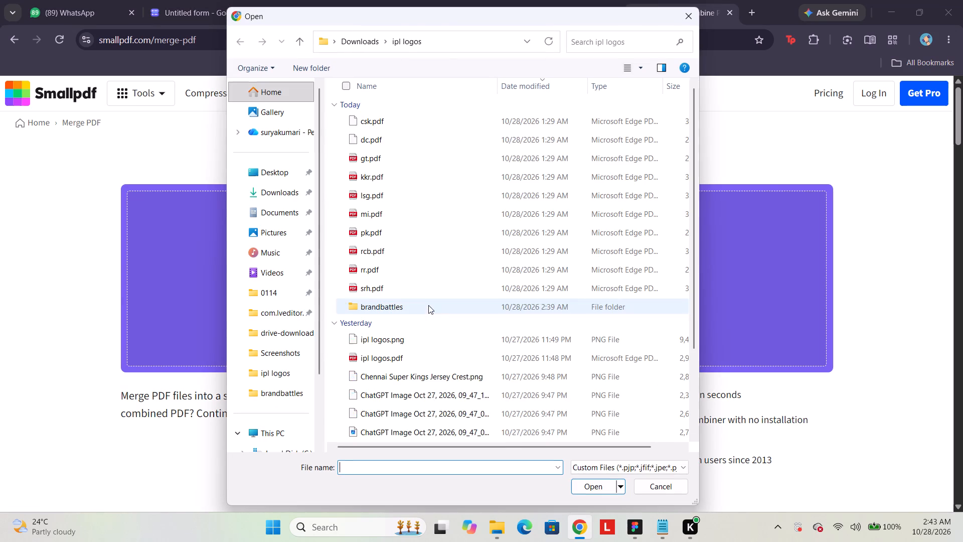
click(379, 126)
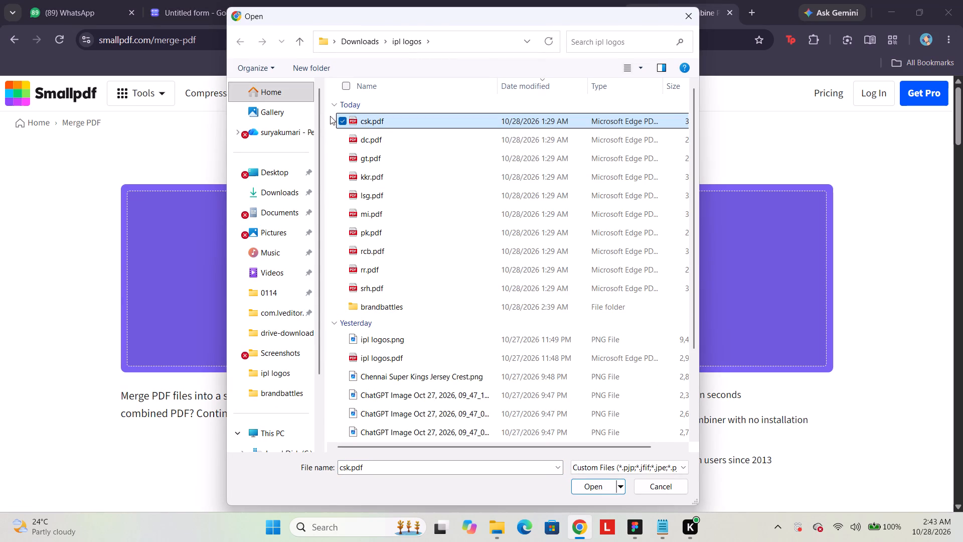
drag(330, 116, 426, 287)
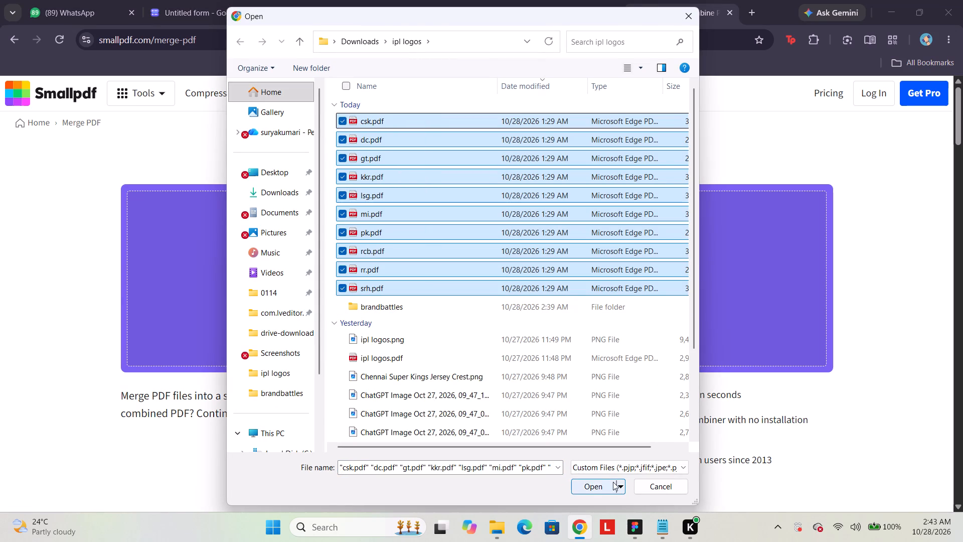
click(595, 486)
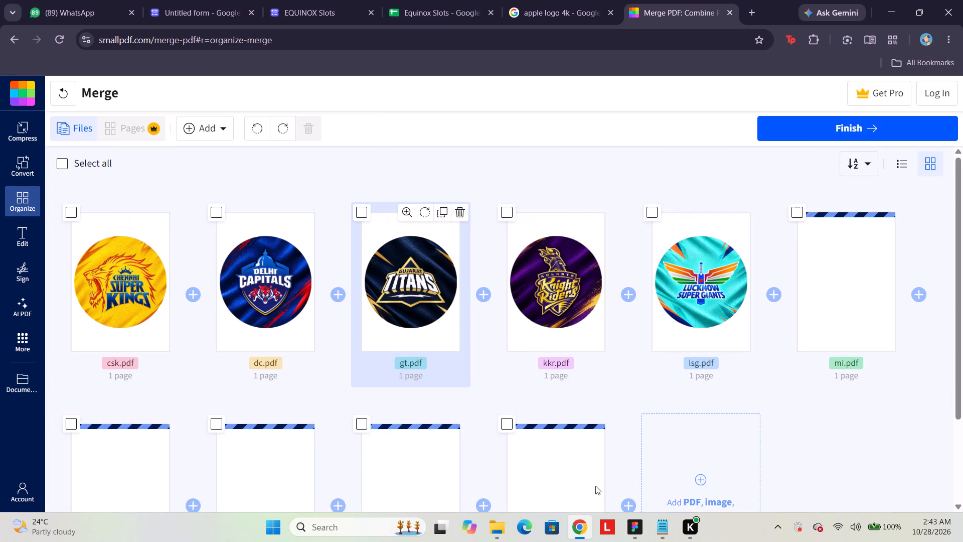
scroll(463, 316, down, 1)
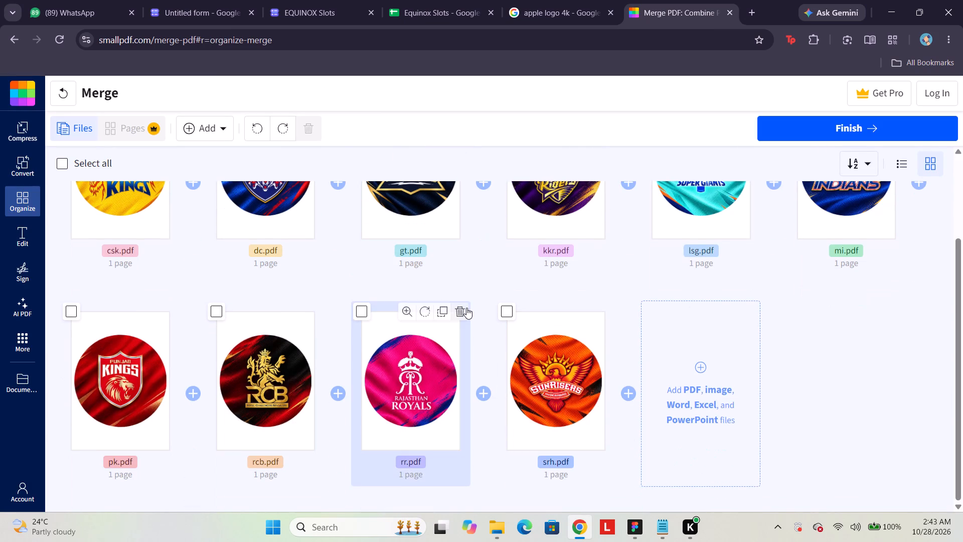
scroll(715, 221, up, 2)
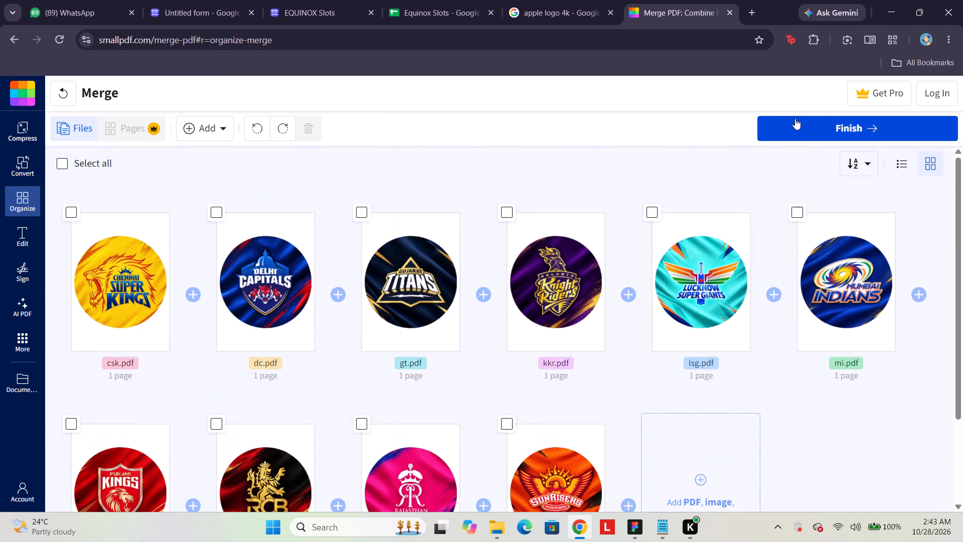
click(797, 122)
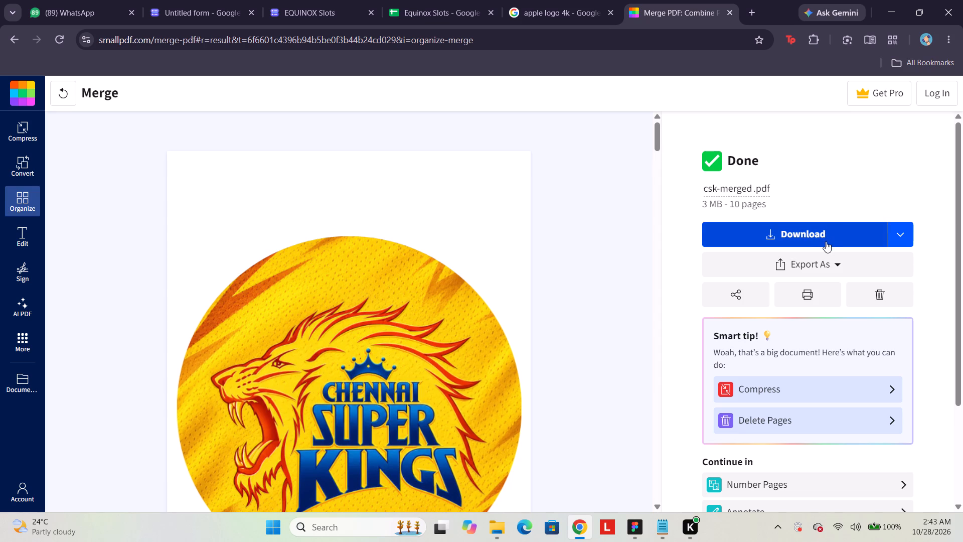
Rename the merged file as ipl_placards and download it.
click(752, 189)
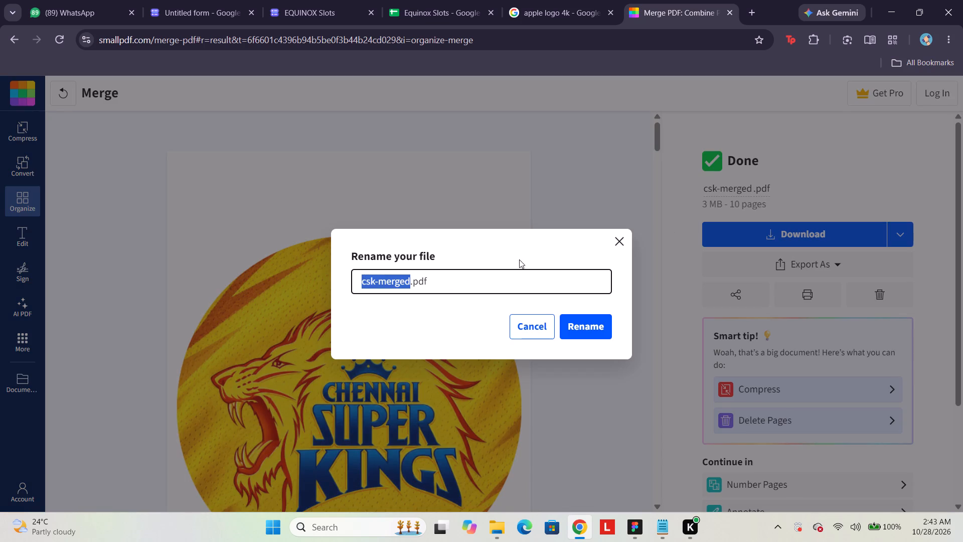
text(ipl)
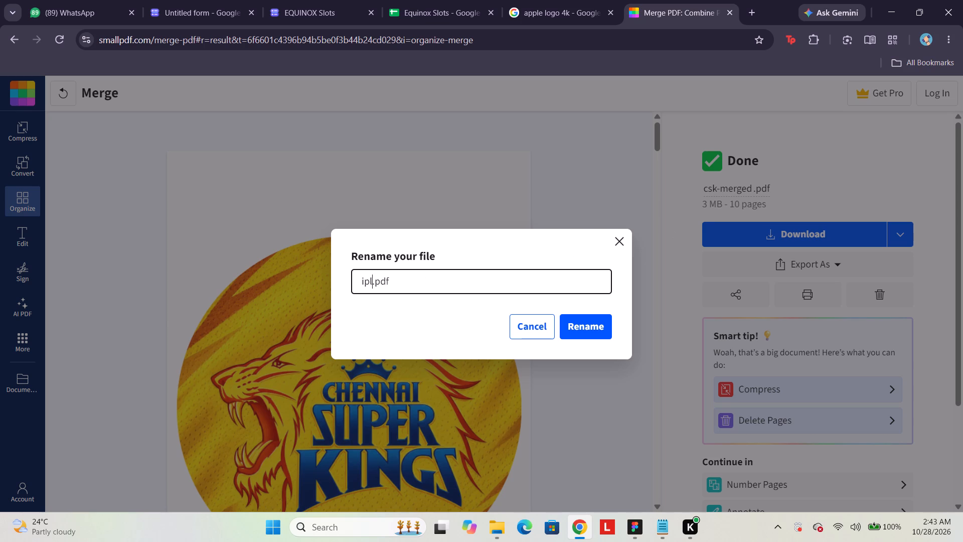
text(_placards)
click(589, 329)
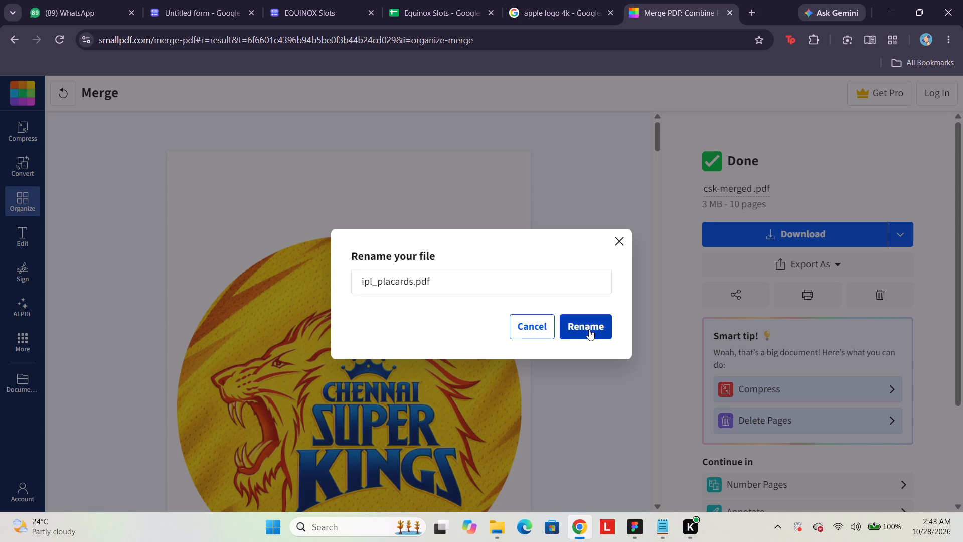
click(782, 229)
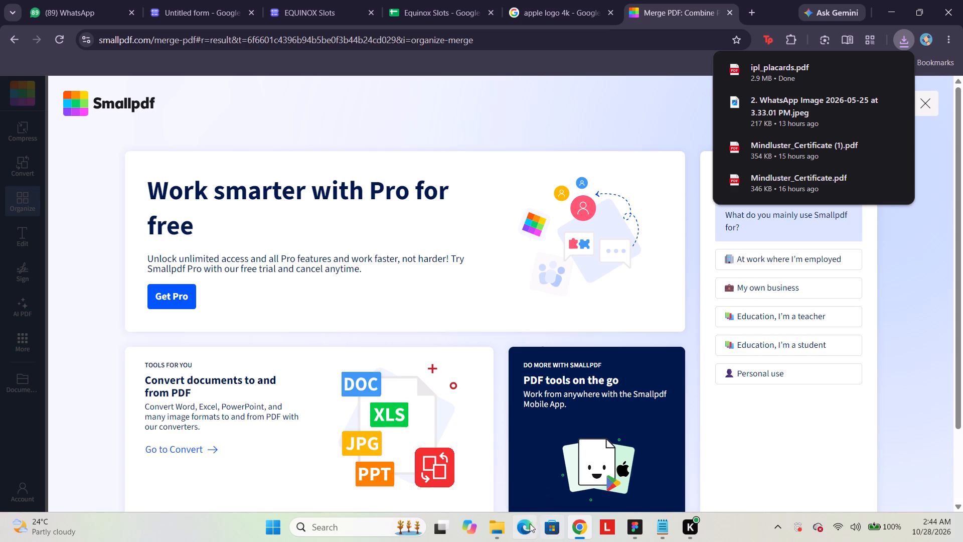
In File Explorer, move ipl_placards.pdf from Downloads into the ipl logos folder.
click(505, 518)
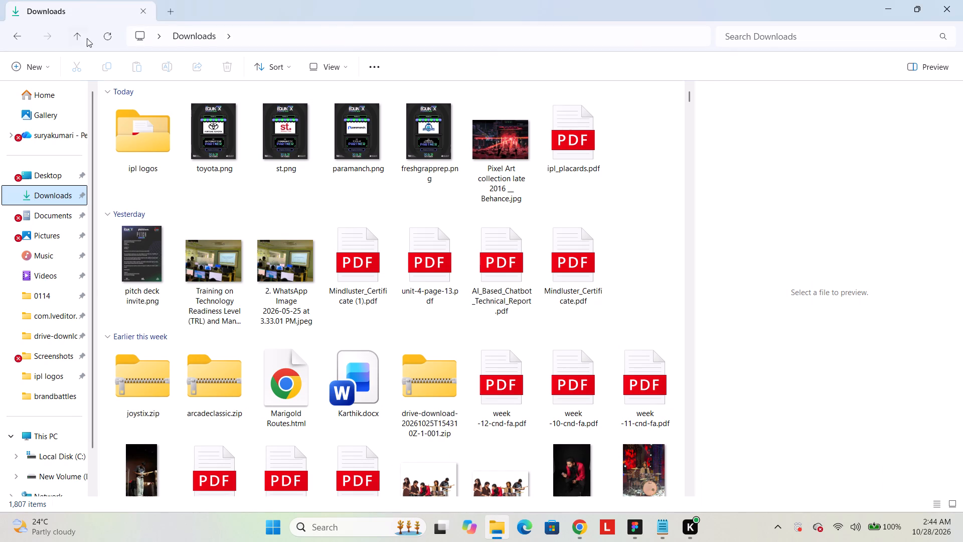
click(101, 37)
click(118, 143)
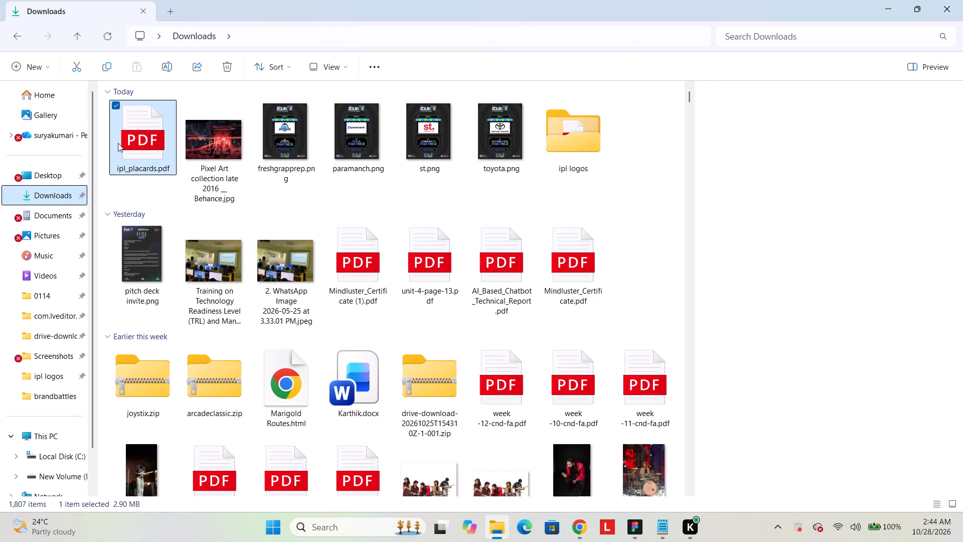
key(ctrl+x)
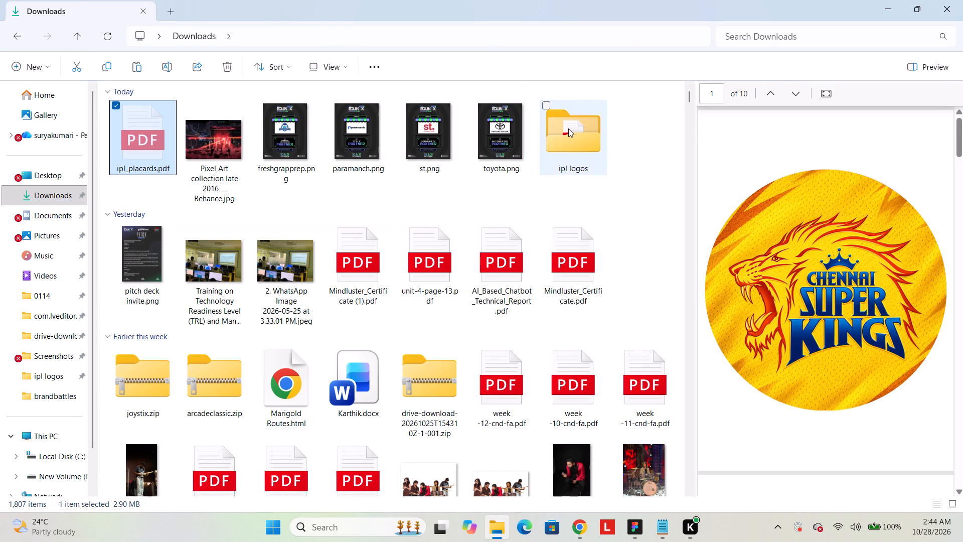
double_click(568, 128)
click(596, 258)
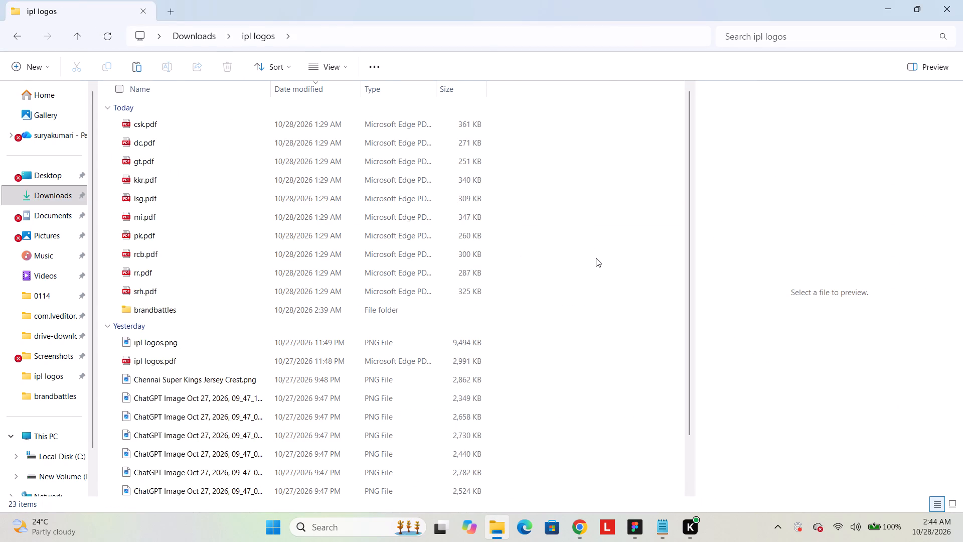
key(ctrl+v)
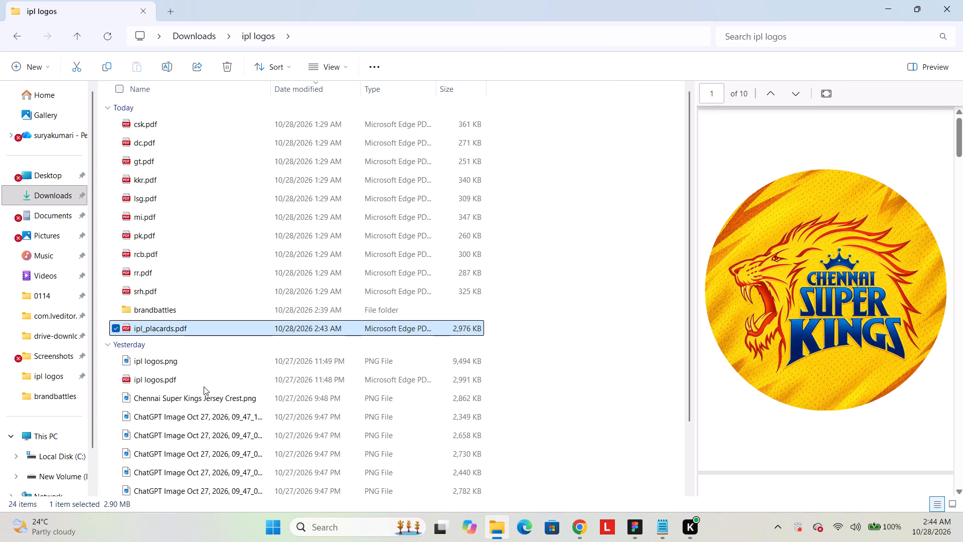
Open ipl logos.pdf from the ipl logos folder and examine its sheet of team logos.
double_click(201, 383)
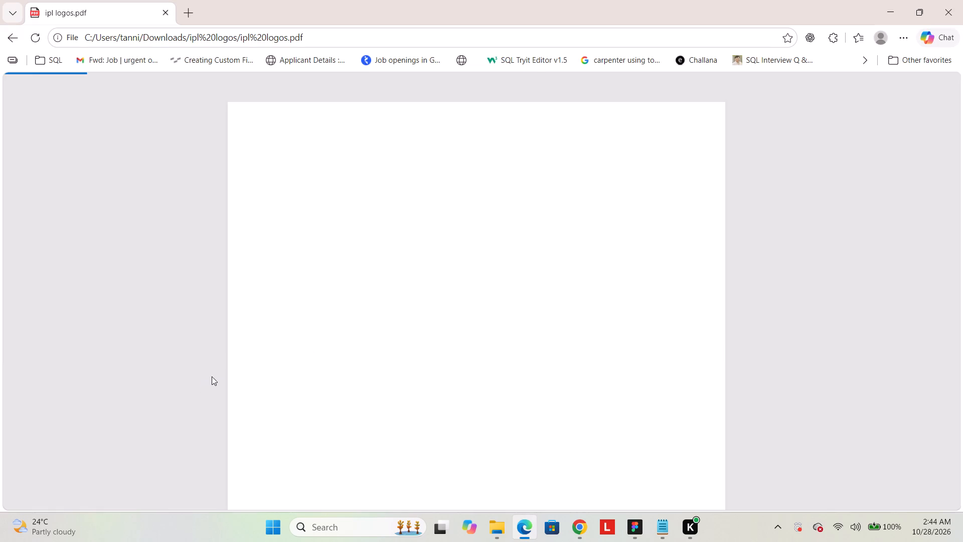
scroll(747, 212, up, 4)
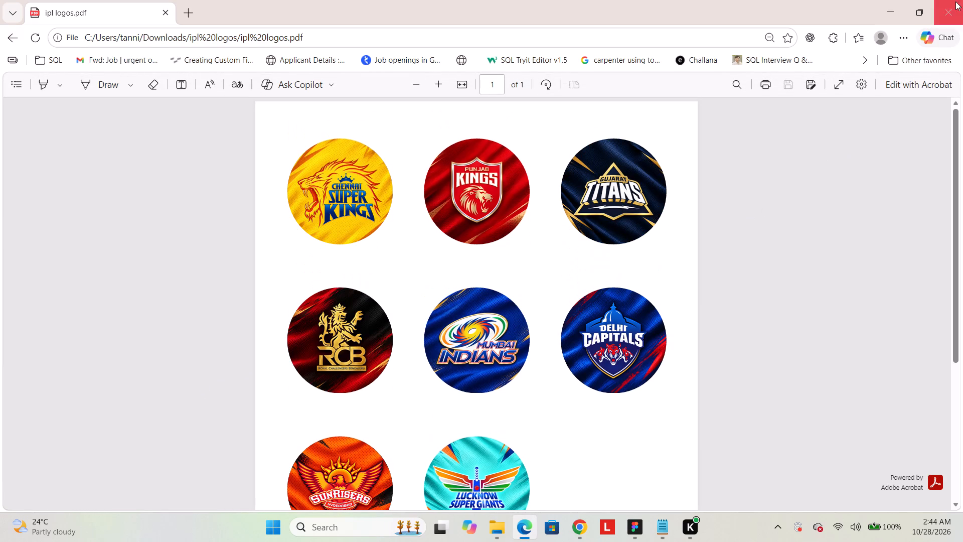
Close the PDF and the extra Home tab, and rename ipl logos.pdf in the ipl logos folder as ipl_pyramids.
click(951, 0)
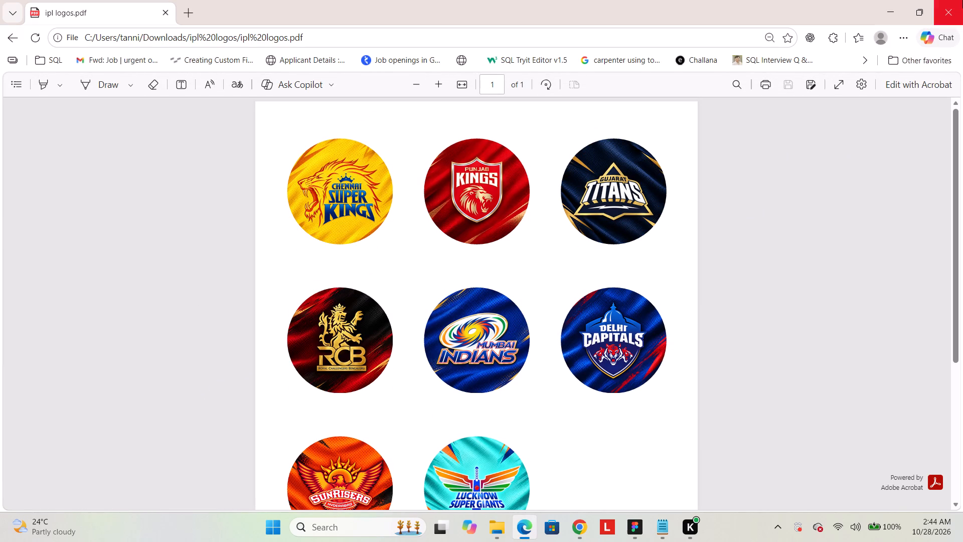
click(962, 0)
click(168, 15)
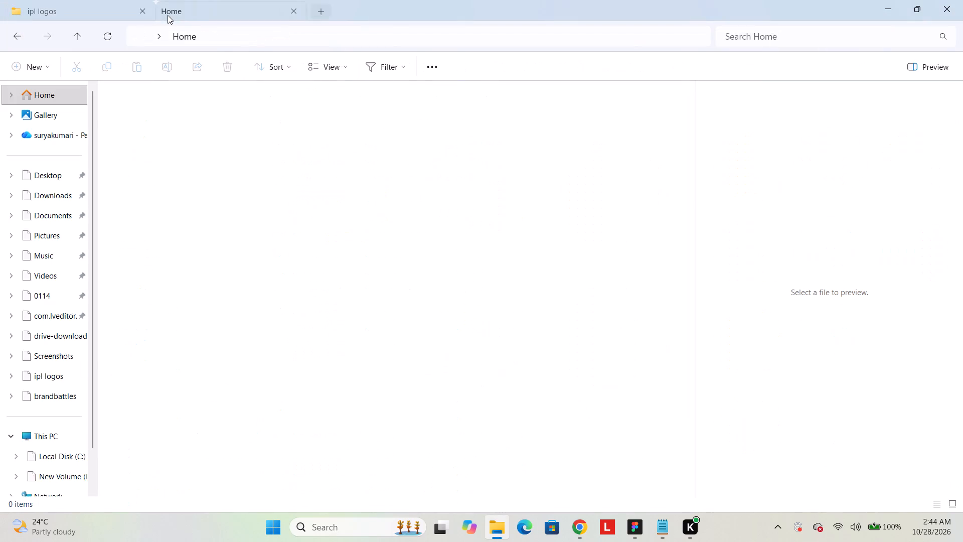
key(ctrl+w)
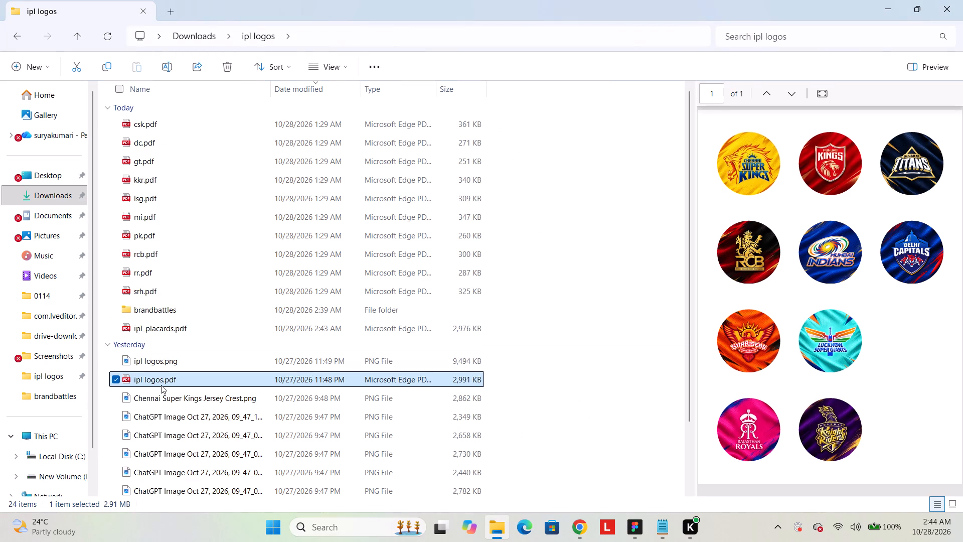
click(154, 378)
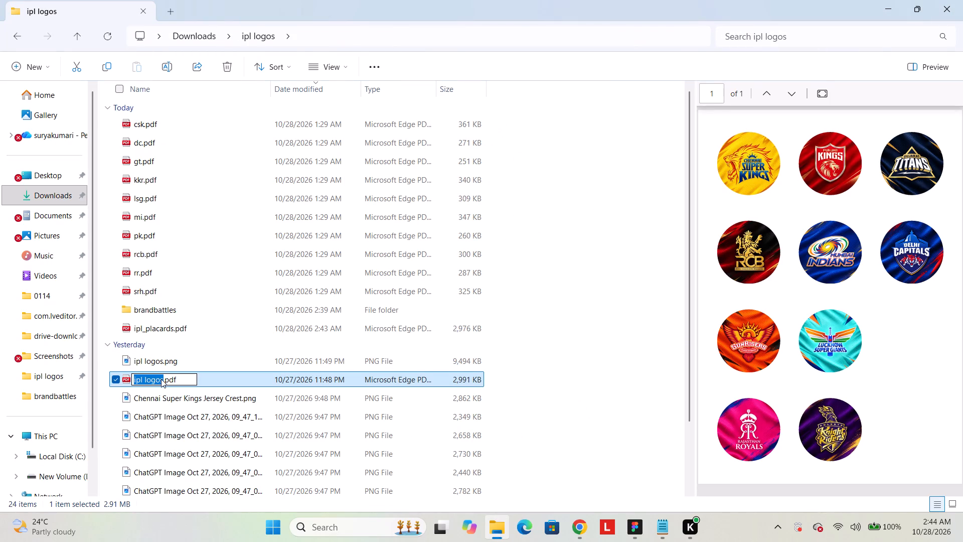
click(161, 379)
key(Right)
key(BackSpace)
key(BackSpace)
key(BackSpace)
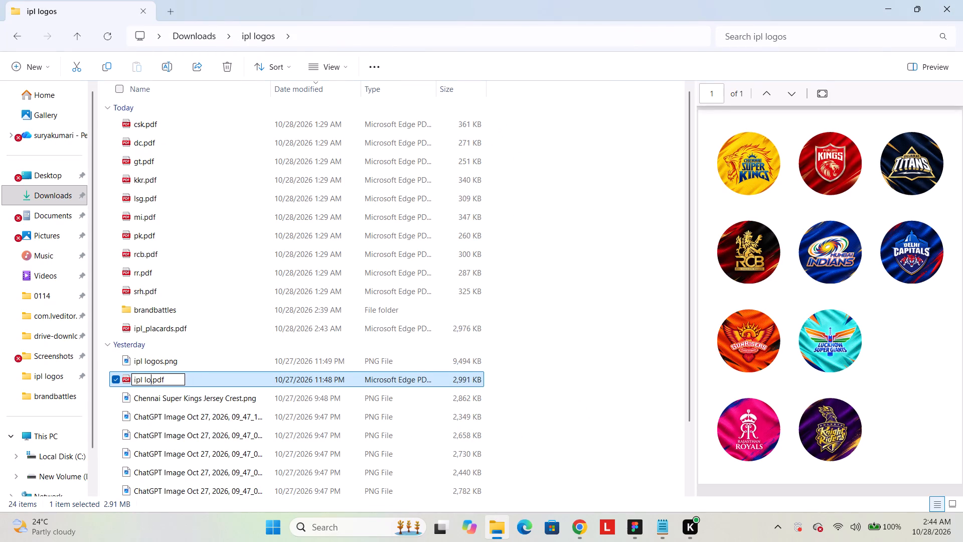
key(BackSpace)
key(BackSpace)
key(BackSpace)
text(_pyramids)
key(Return)
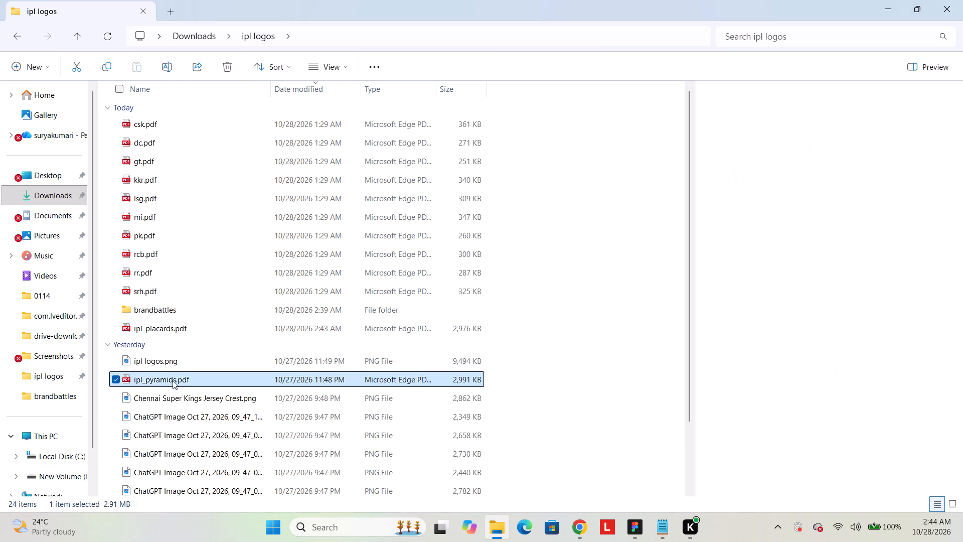
Open Brand Battles logos - 1.pdf from the brandbattles folder, examine its page of circular logos, and close it.
double_click(172, 332)
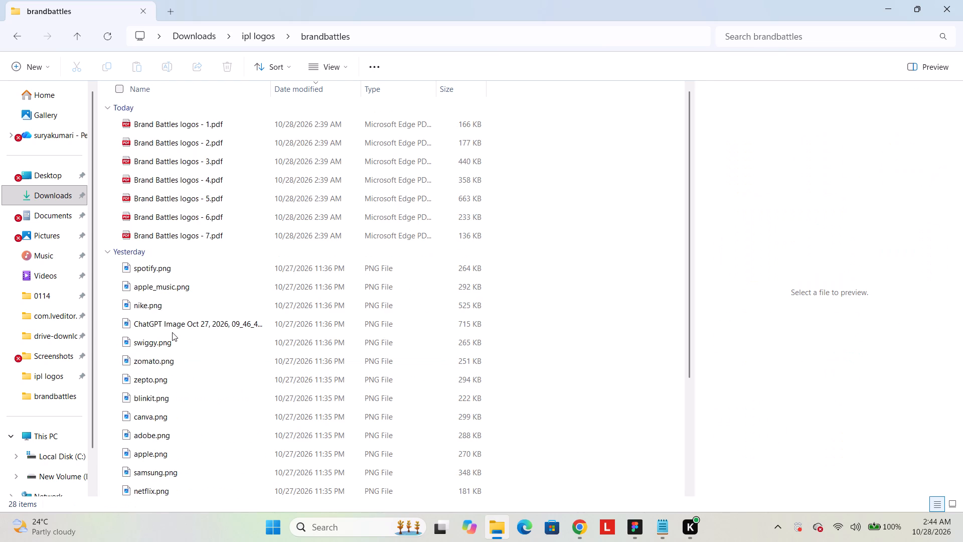
double_click(217, 126)
scroll(759, 316, down, 3)
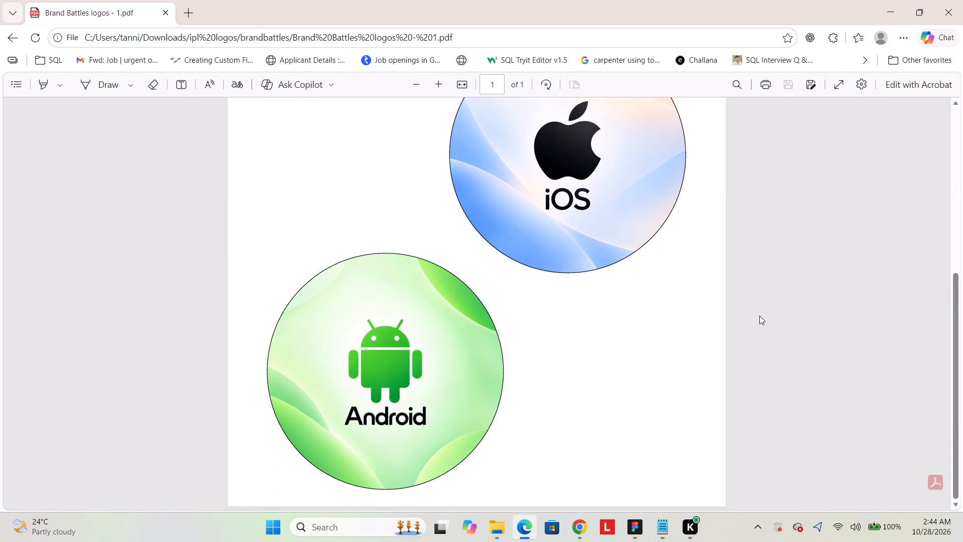
scroll(759, 316, down, 1)
key(Right)
key(Right)
key(Right)
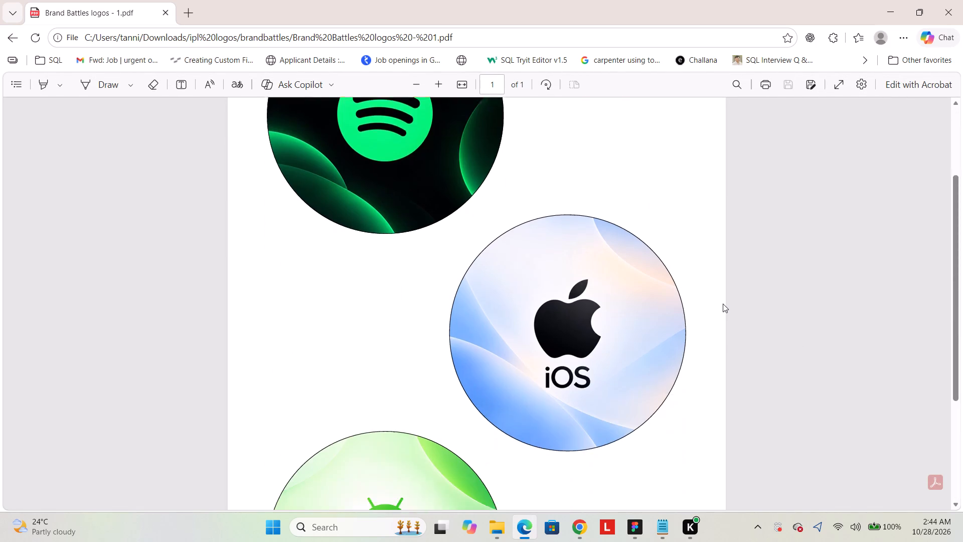
scroll(723, 304, down, 5)
key(Right)
key(Right)
scroll(723, 304, down, 6)
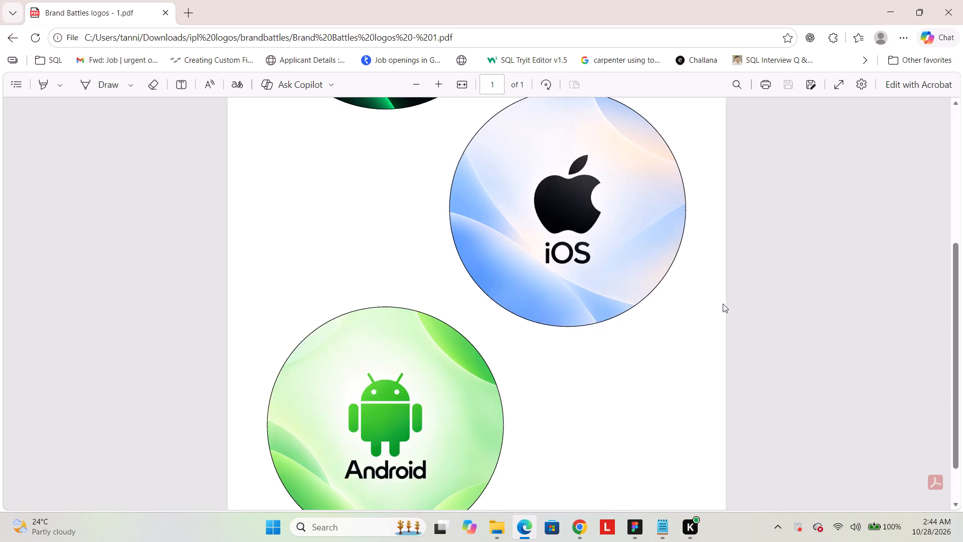
key(Right)
scroll(723, 304, down, 3)
key(Right)
scroll(723, 304, down, 4)
key(Right)
scroll(723, 304, down, 4)
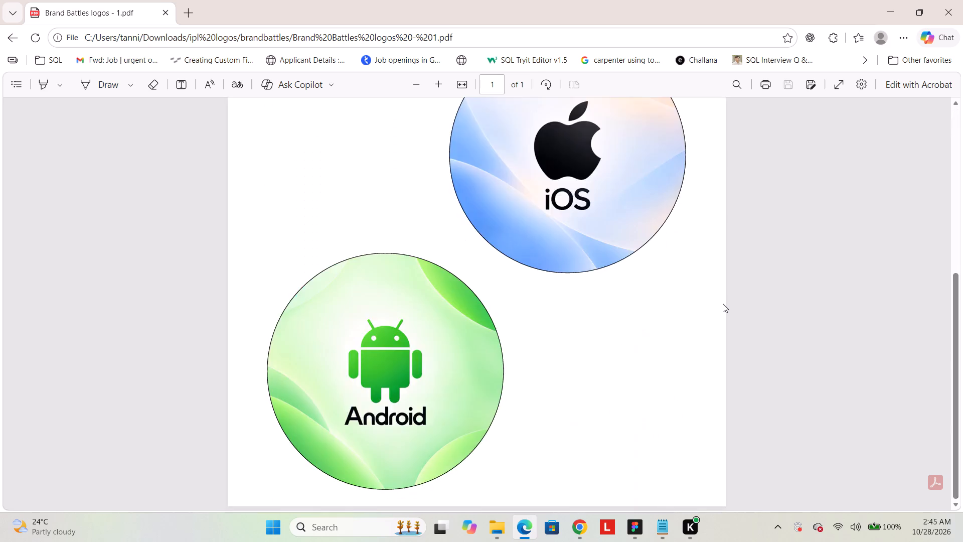
key(Right)
scroll(723, 304, down, 4)
key(Right)
scroll(723, 304, down, 4)
key(Right)
scroll(723, 304, down, 5)
key(Right)
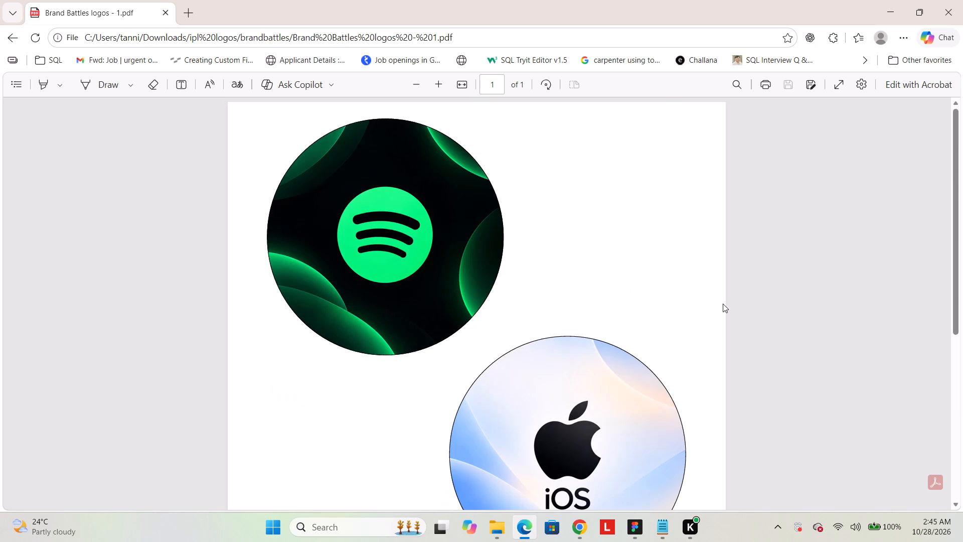
scroll(723, 304, down, 2)
key(Right)
scroll(723, 304, down, 6)
key(Right)
scroll(723, 304, down, 4)
key(Right)
scroll(723, 304, down, 2)
key(Right)
scroll(723, 304, down, 6)
key(Right)
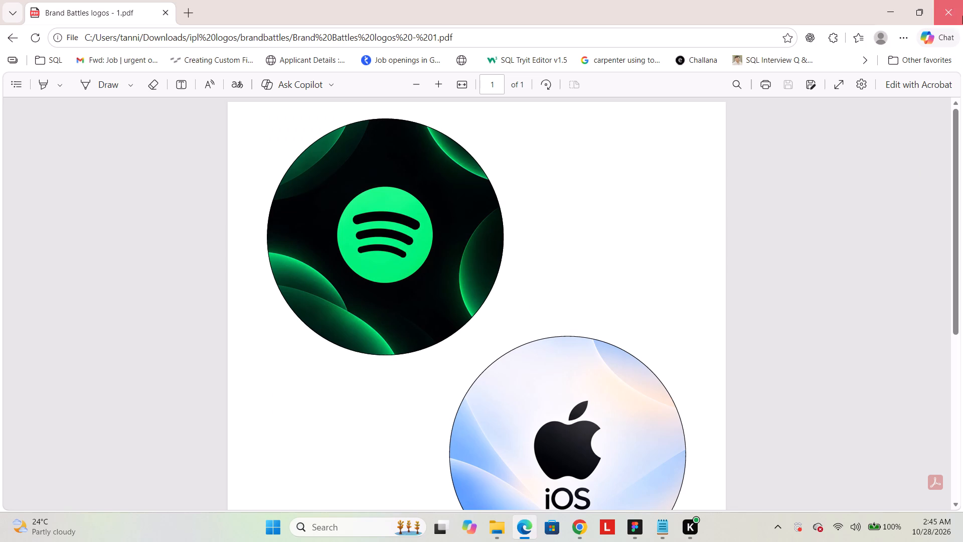
click(962, 16)
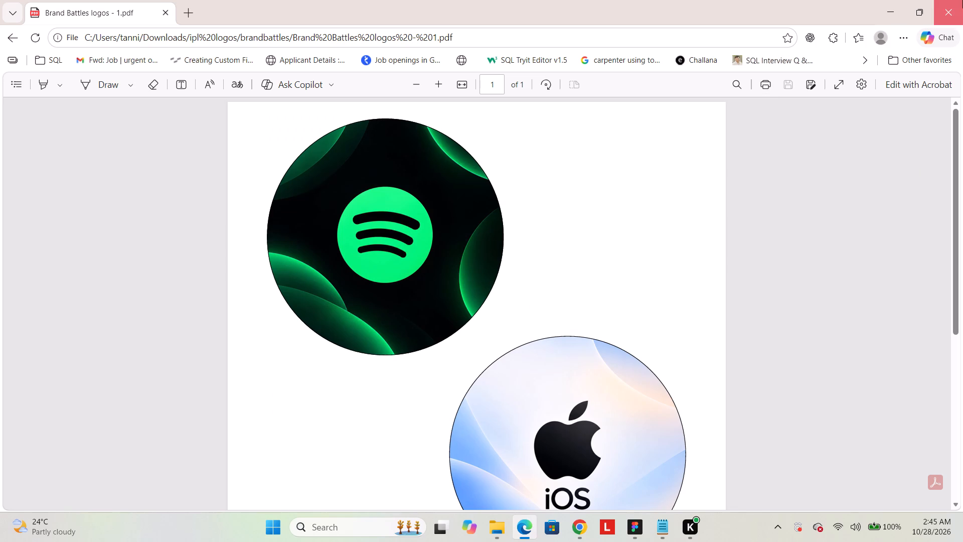
click(962, 0)
drag(870, 3, 855, 63)
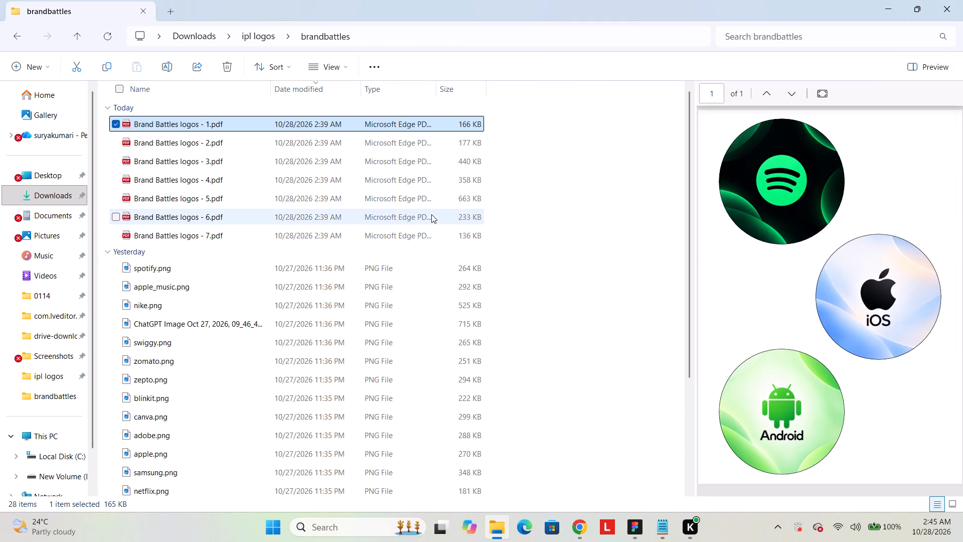
Delete all the PNG images in the brandbattles folder, from spotify.png through the Branded App Logo Mosaic Wallpaper, keeping only the PDFs.
click(516, 269)
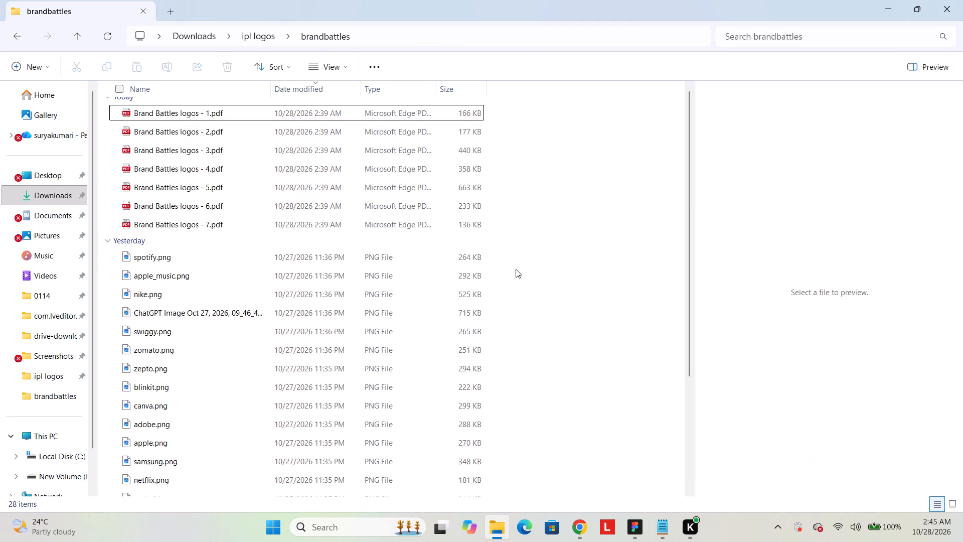
double_click(507, 135)
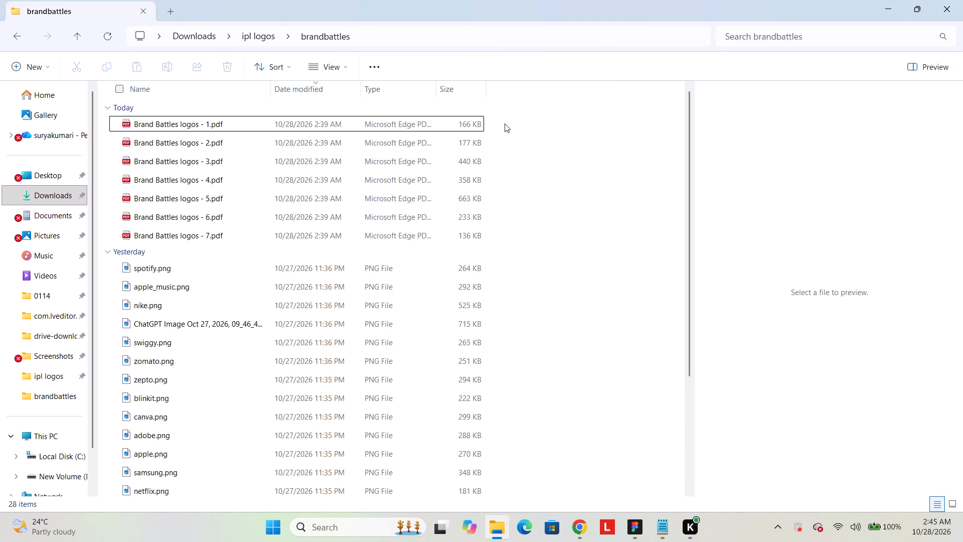
click(334, 270)
scroll(334, 270, down, 9)
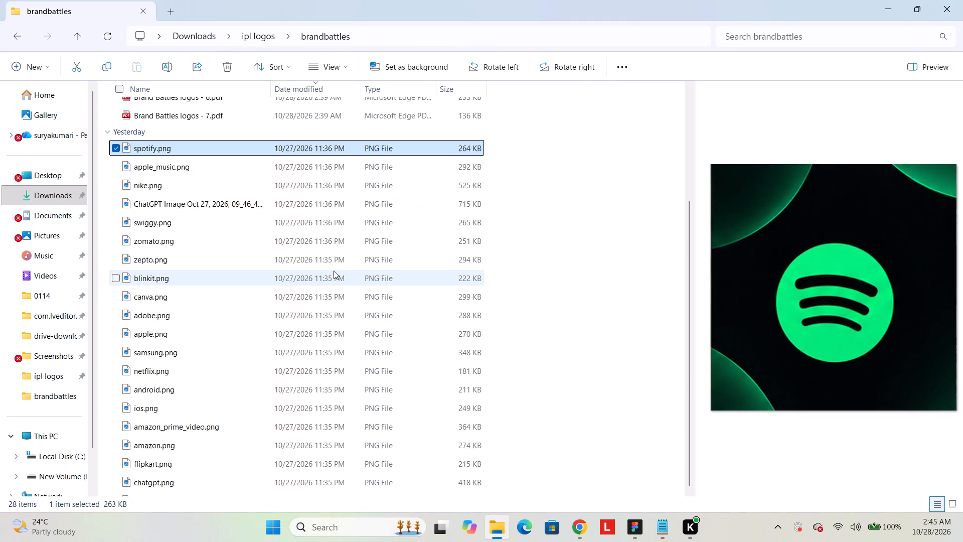
scroll(267, 490, down, 3)
shift+click(267, 490)
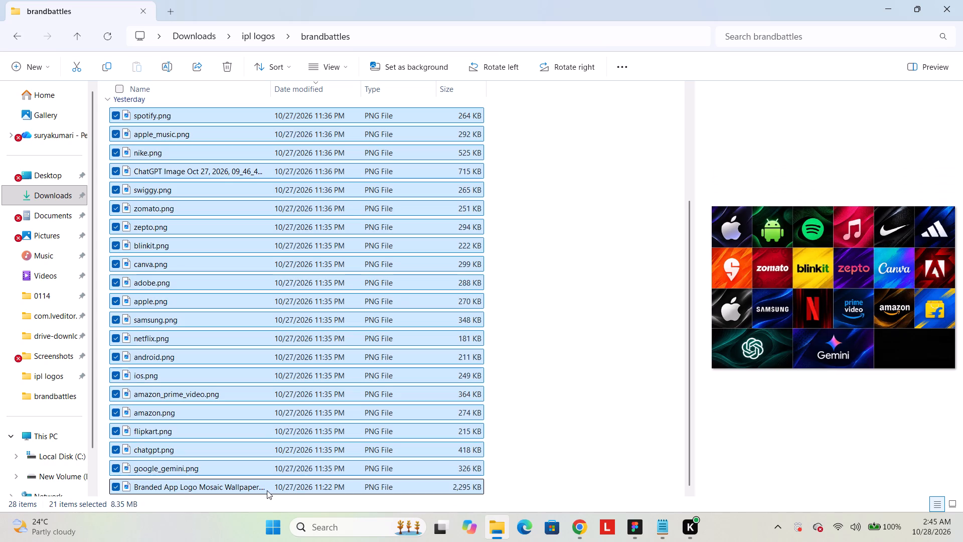
key(Delete)
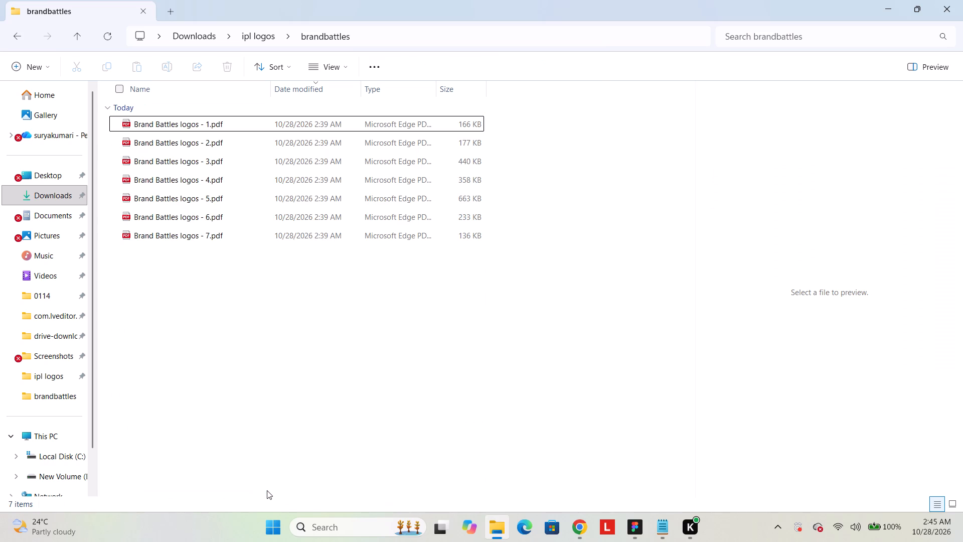
Open Brand Battles logos - 7.pdf, examine all the logos on its page in a maximized window, and close it.
scroll(267, 490, up, 2)
double_click(183, 236)
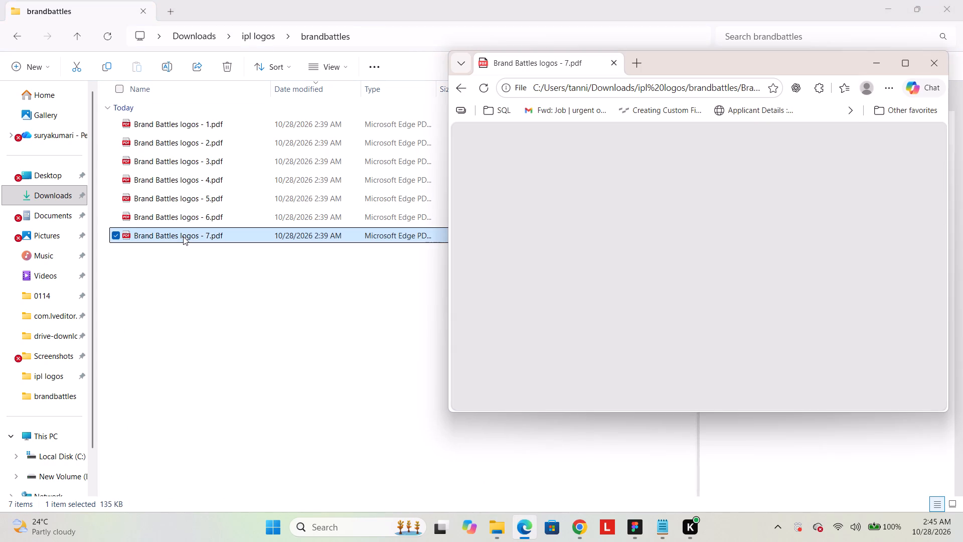
scroll(829, 211, down, 7)
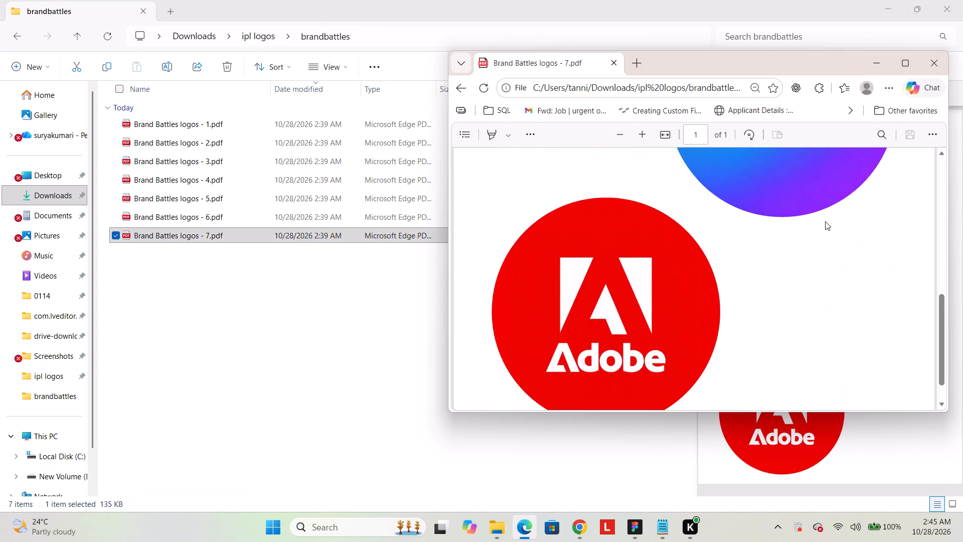
key(Left)
key(Left)
key(Left)
key(Left)
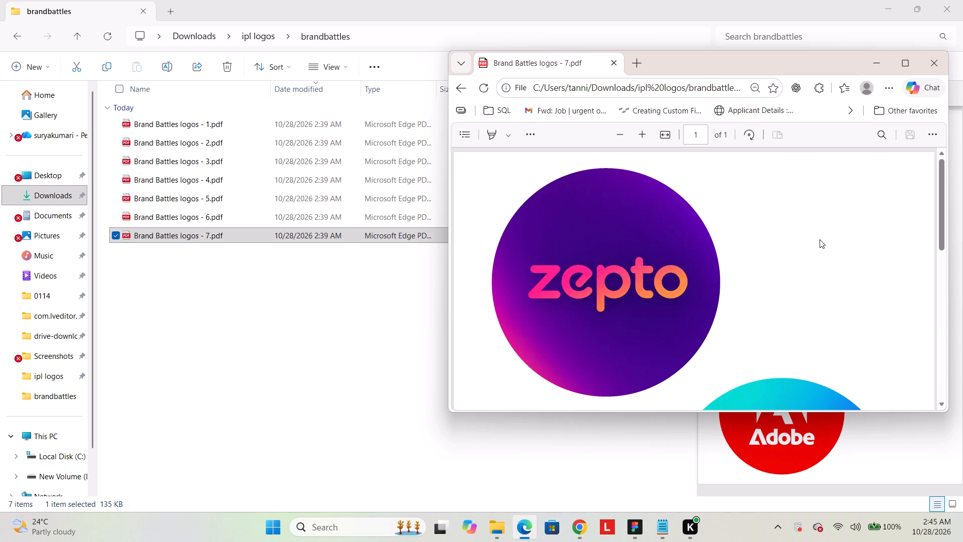
click(900, 67)
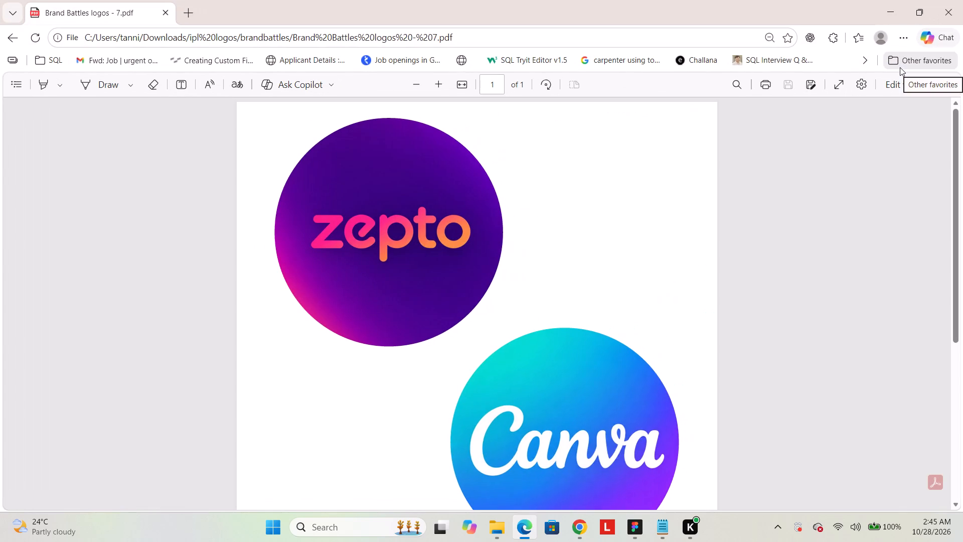
key(Right)
key(Right)
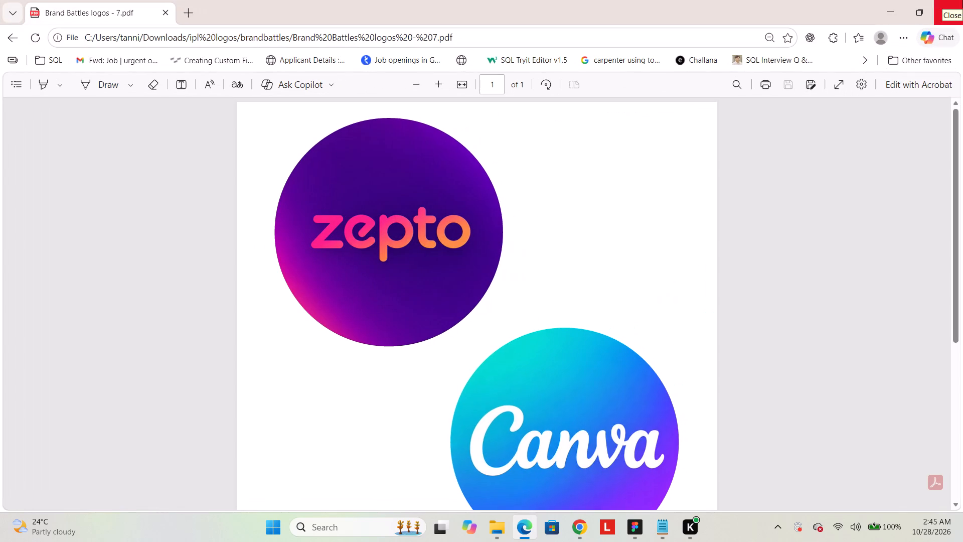
click(916, 213)
key(Right)
scroll(916, 213, down, 5)
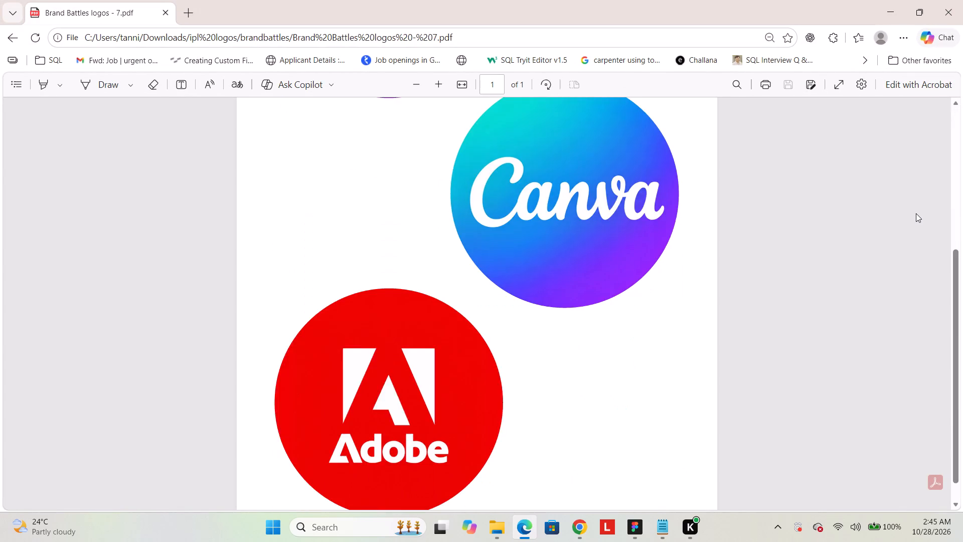
key(Right)
scroll(916, 213, down, 13)
key(Right)
scroll(916, 213, down, 16)
key(Right)
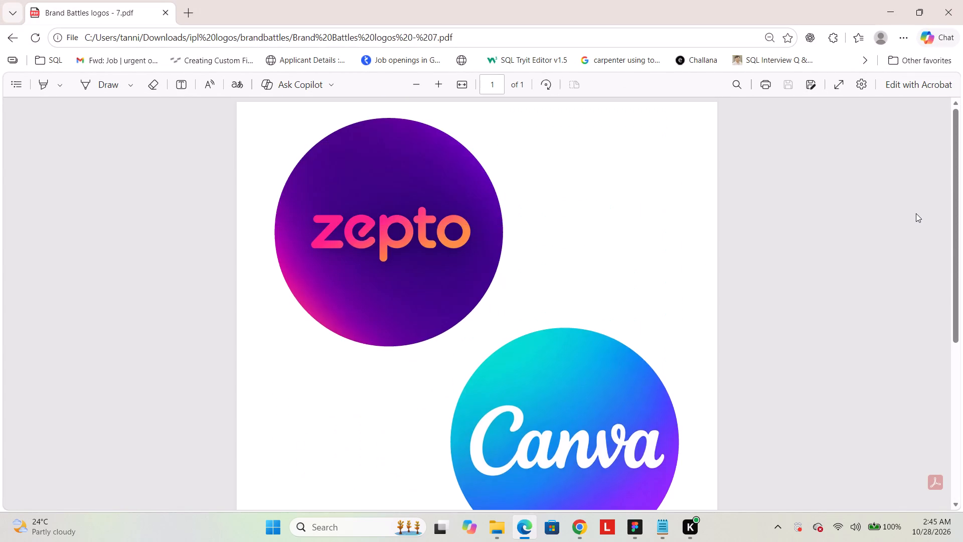
scroll(916, 213, down, 6)
click(962, 0)
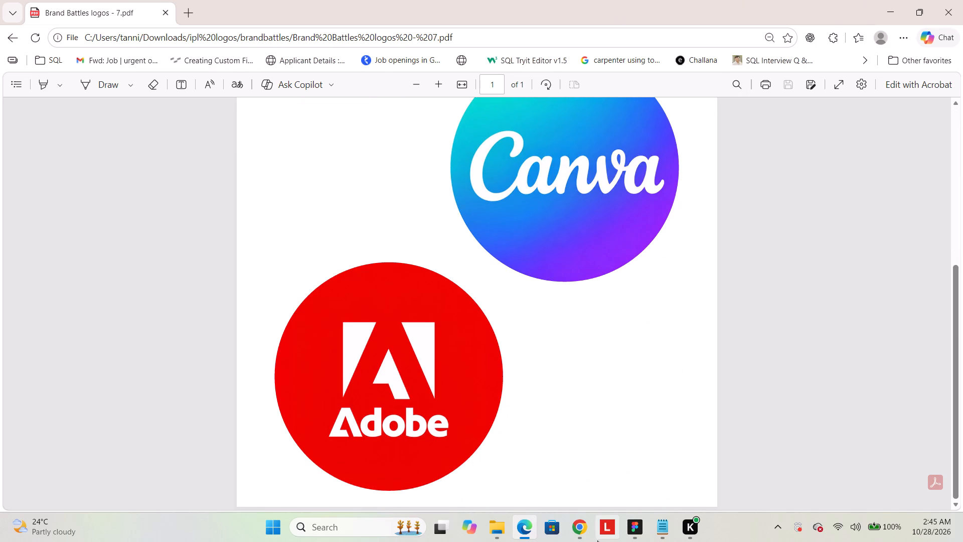
Open Brand Battles logos - 2.pdf to check its logos, close it, and select Brand Battles logos - 1.pdf in the folder.
click(265, 296)
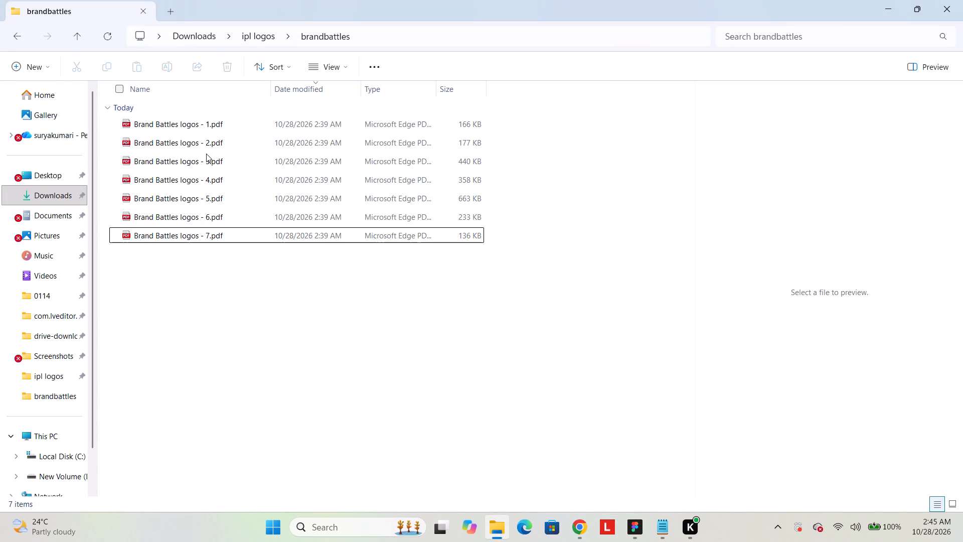
double_click(218, 141)
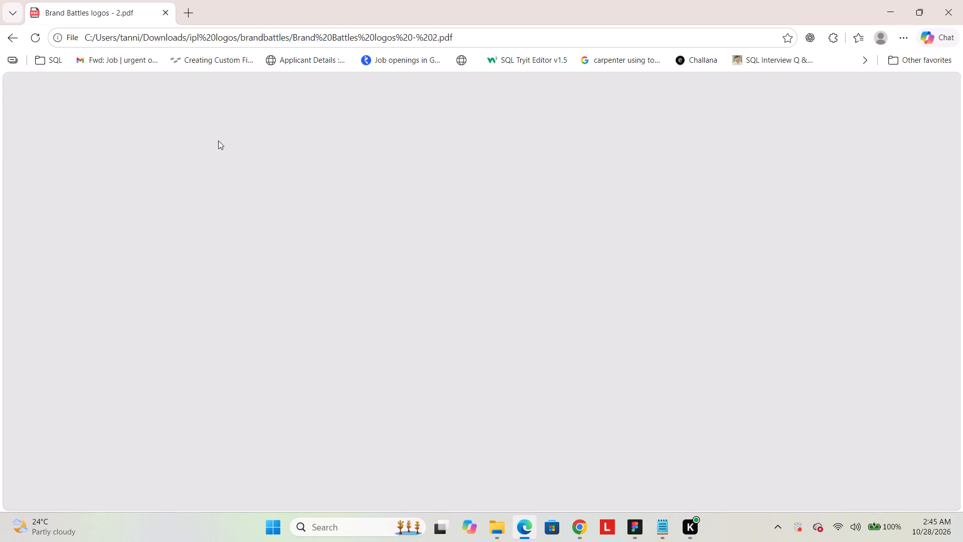
key(ctrl+w)
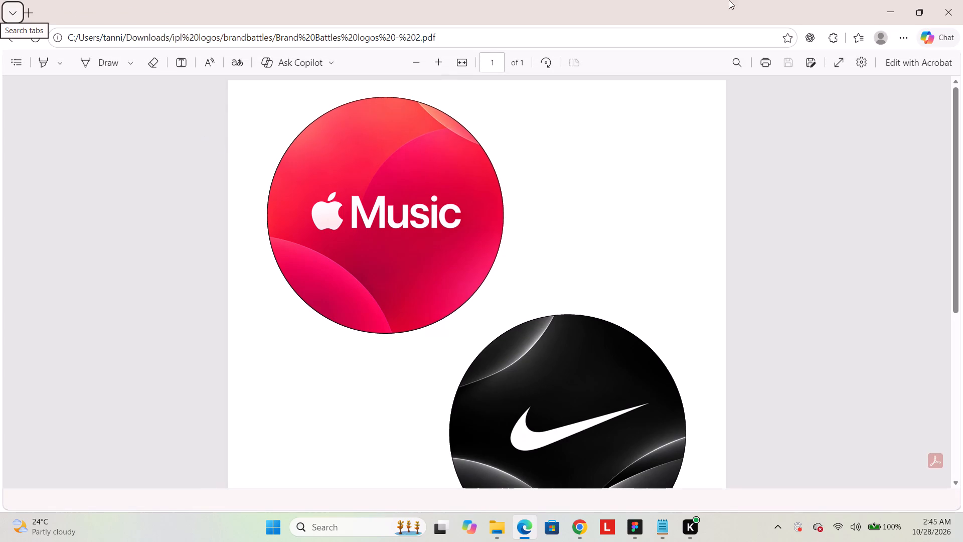
click(962, 15)
drag(580, 31, 580, 76)
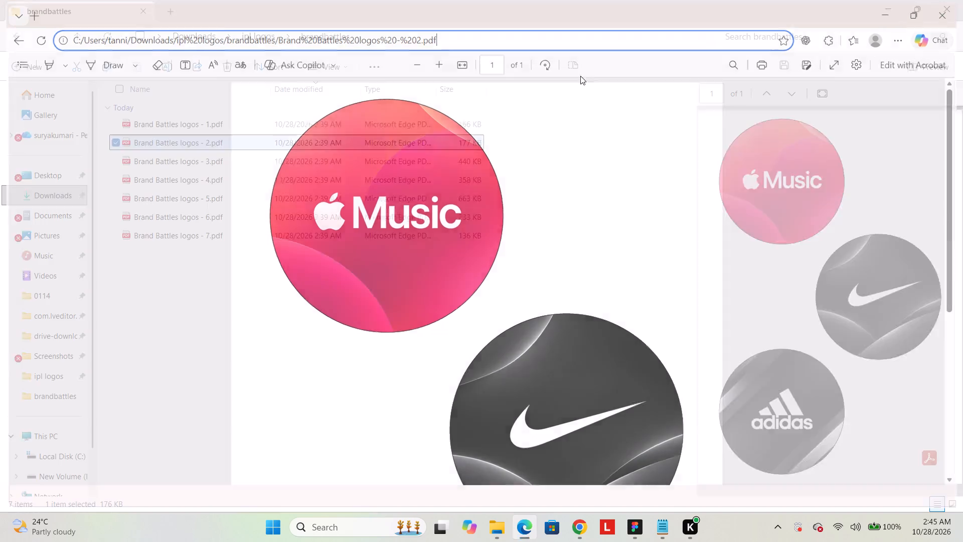
drag(580, 76, 580, 120)
click(273, 116)
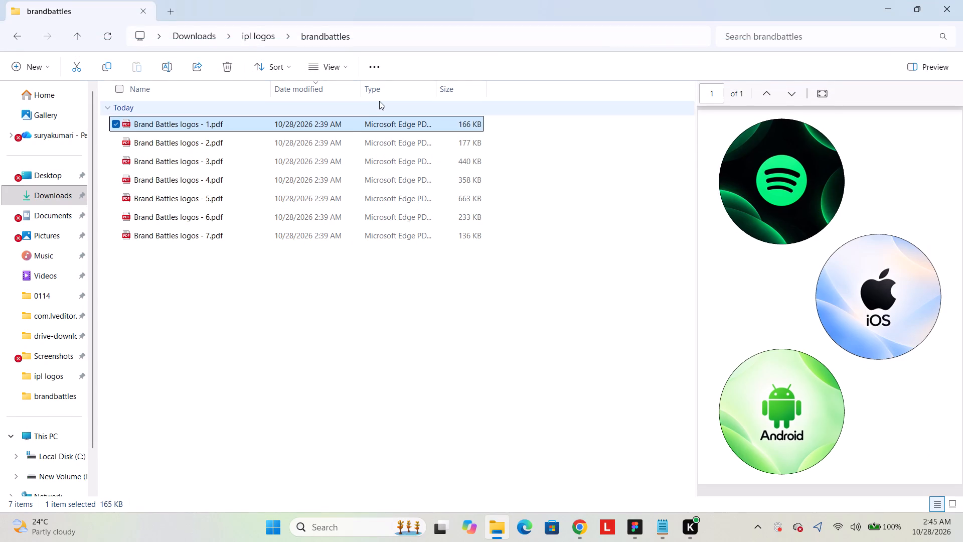
Switch to the Notepad brand list and arrange it side by side with the brandbattles folder window.
click(666, 523)
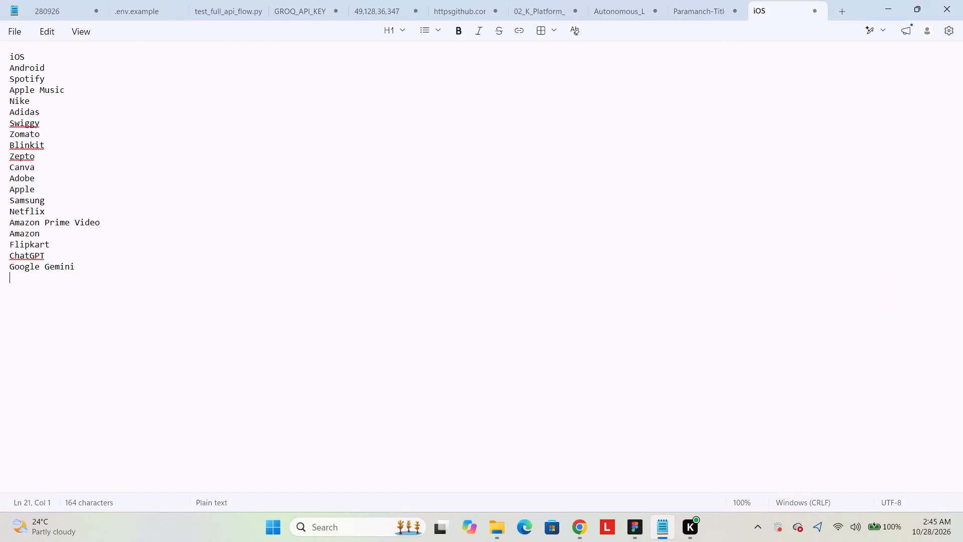
drag(861, 8, 516, 2)
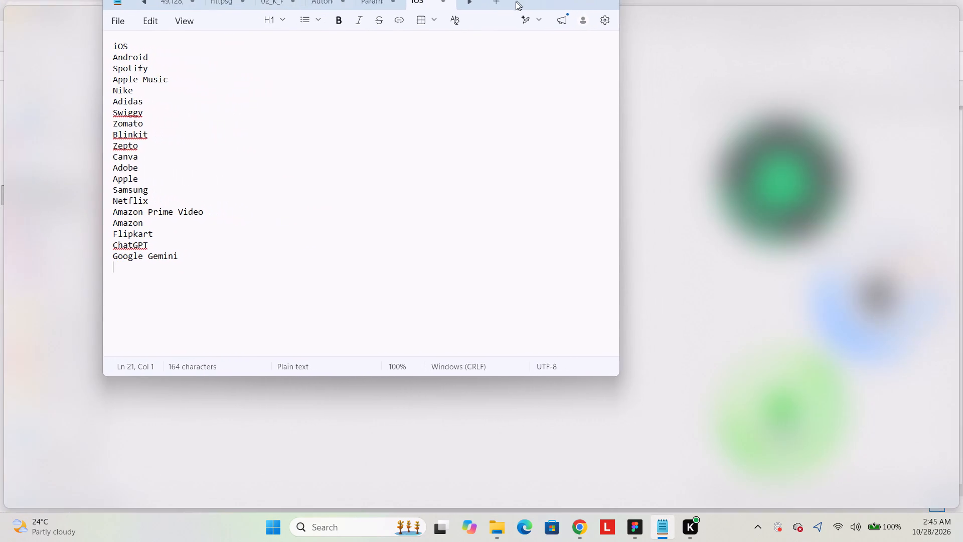
drag(516, 2, 487, 164)
drag(487, 164, 962, 79)
click(137, 175)
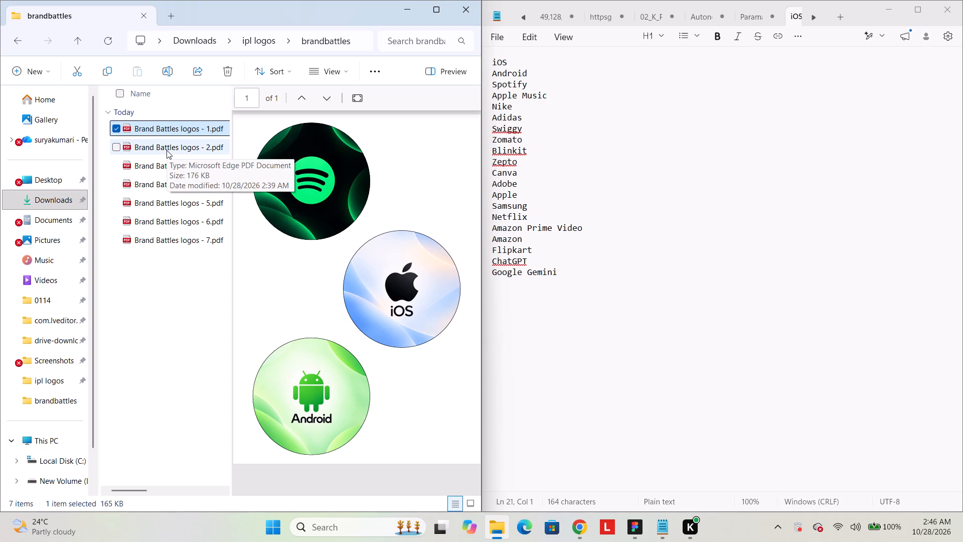
click(167, 150)
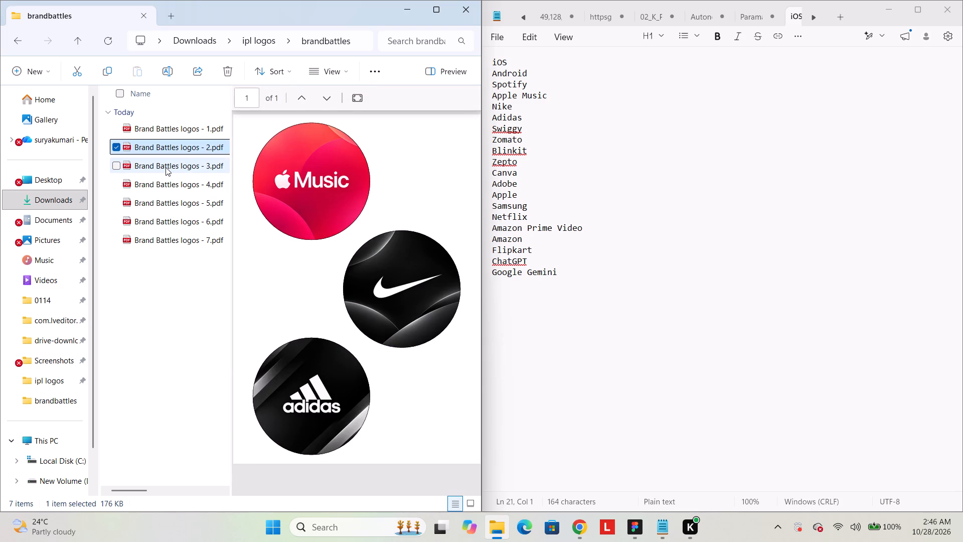
click(156, 185)
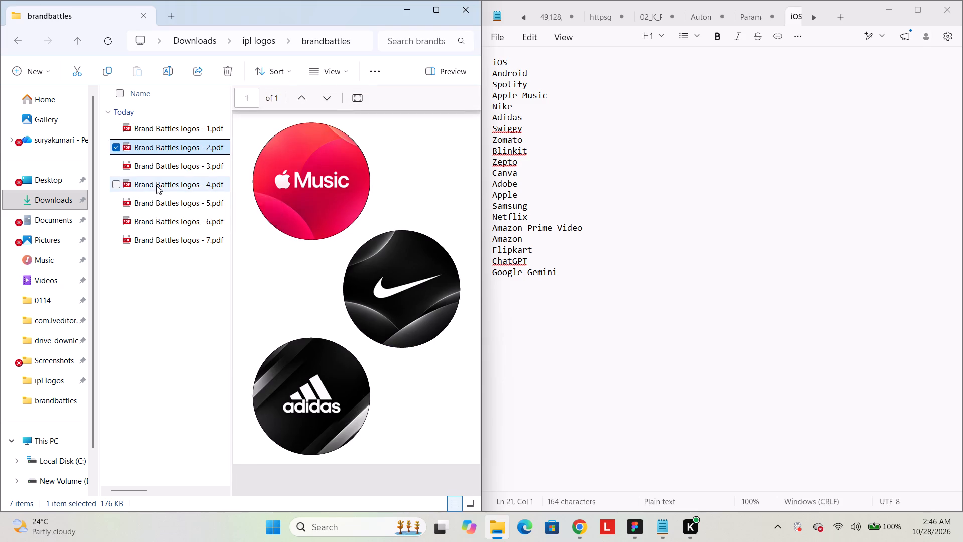
click(185, 153)
click(184, 163)
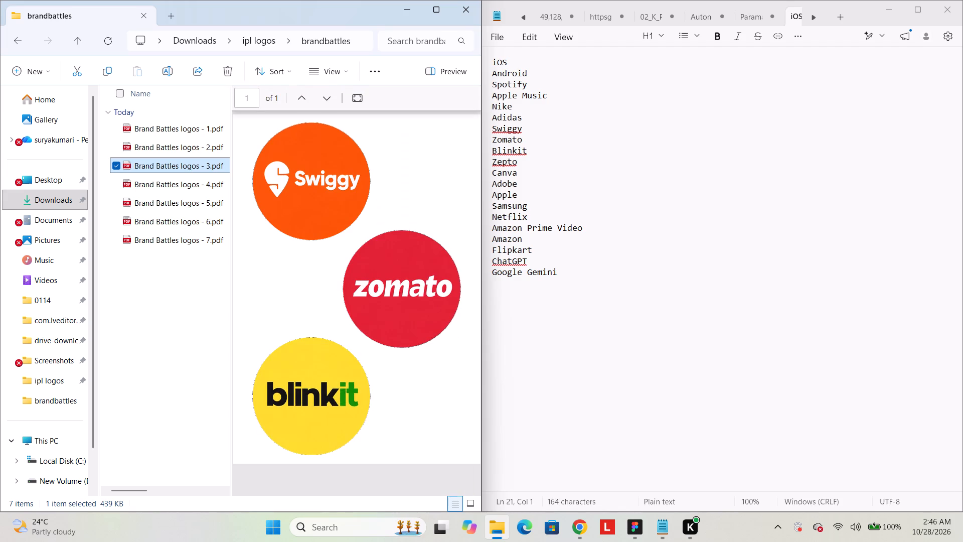
click(142, 192)
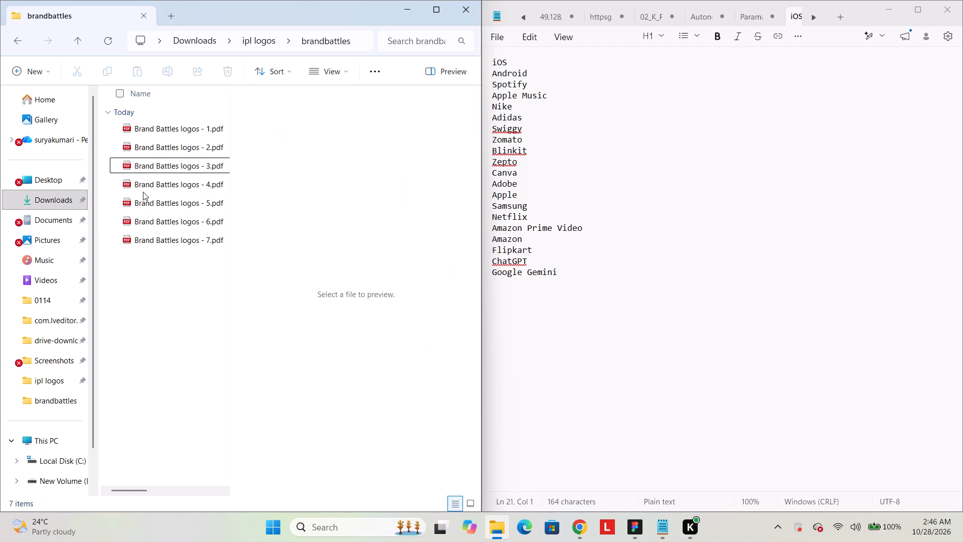
click(143, 183)
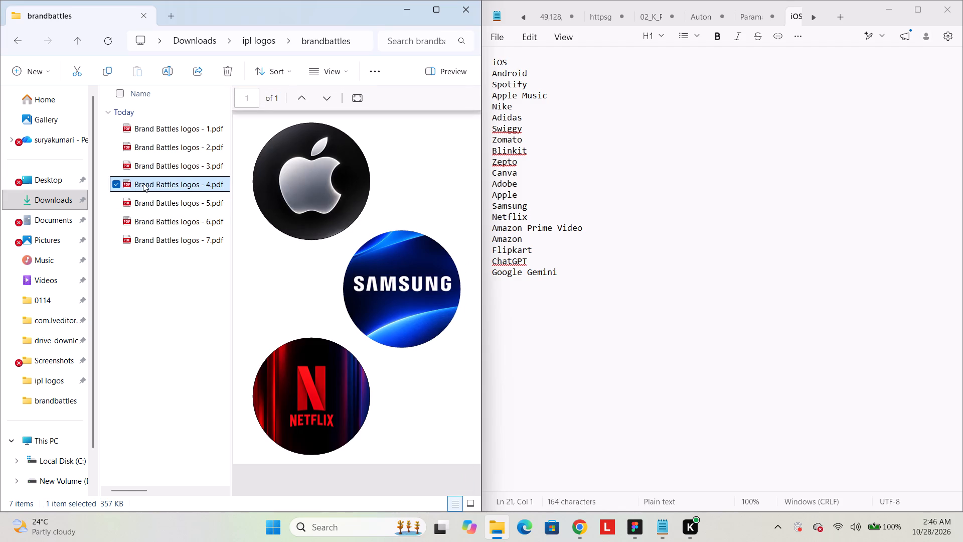
click(143, 168)
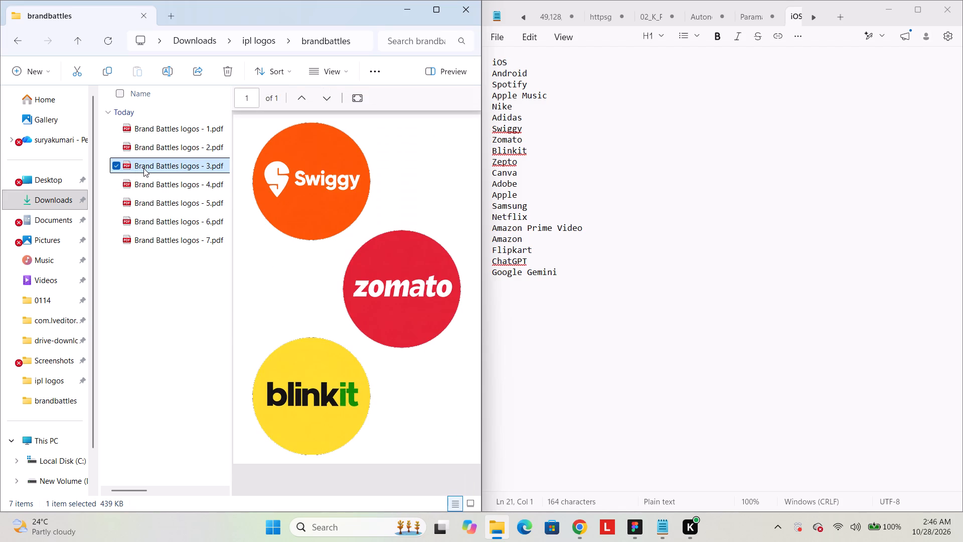
click(156, 186)
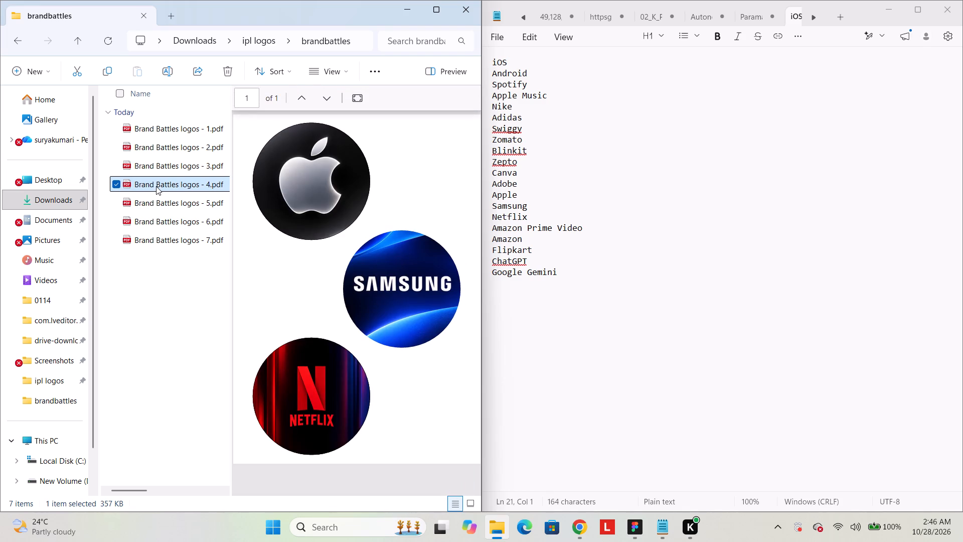
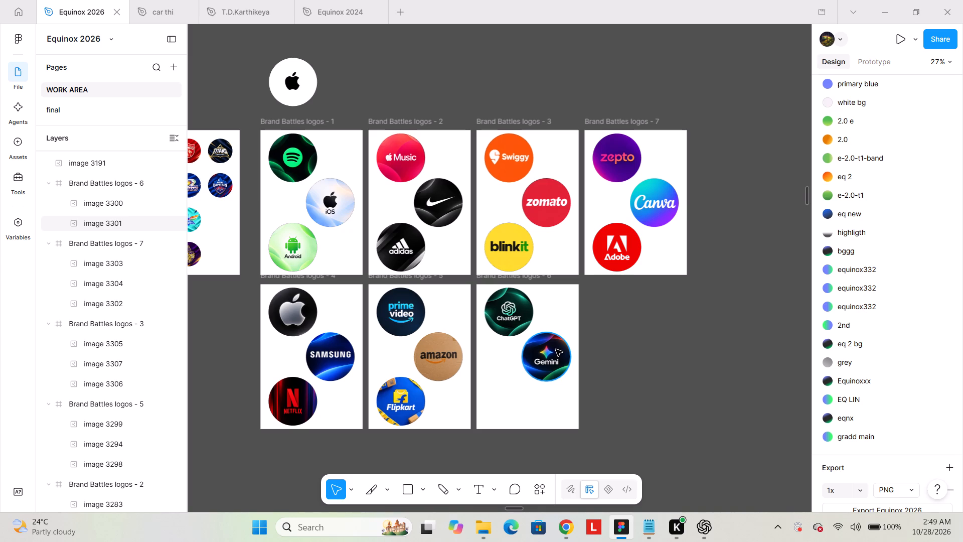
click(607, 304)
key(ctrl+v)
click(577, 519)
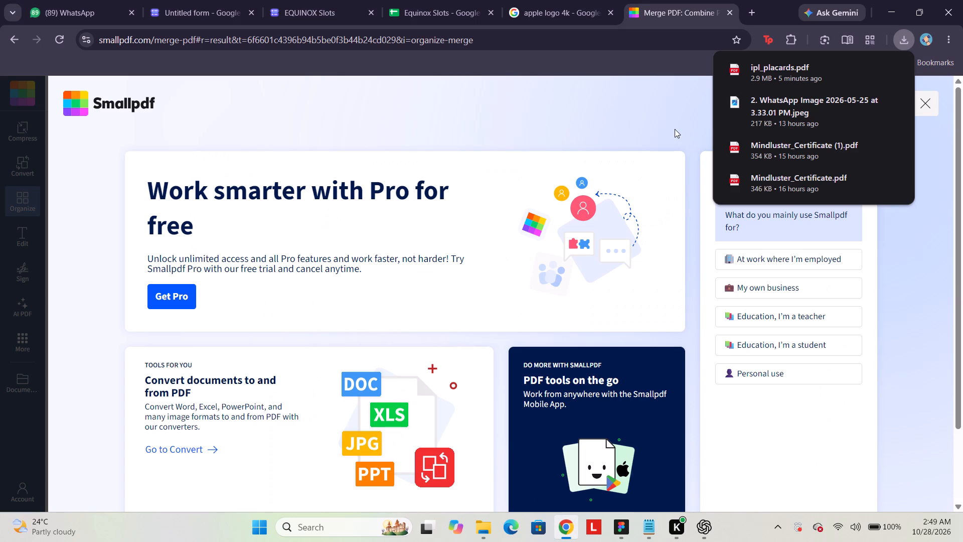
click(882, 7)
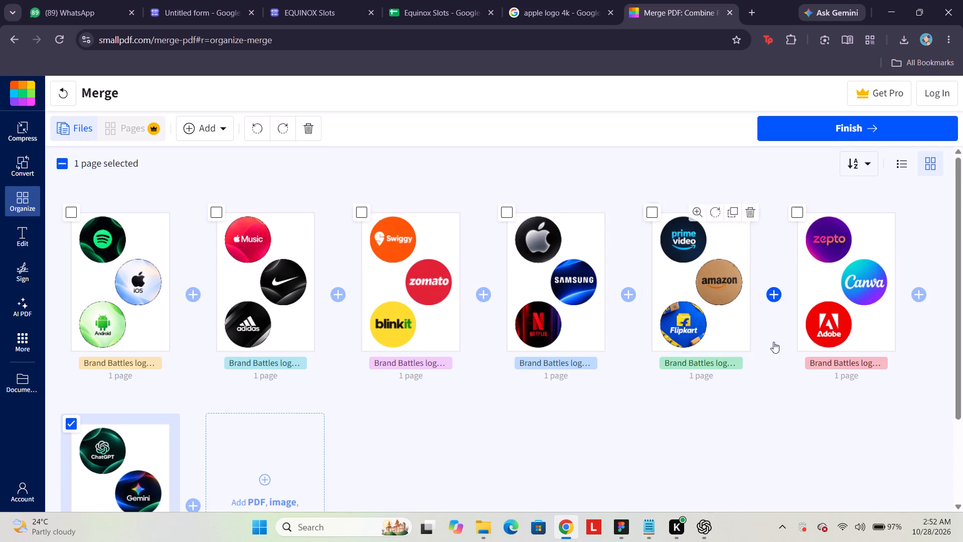
Move the Zepto, Canva and Adobe page directly after the Swiggy, Zomato and Blinkit page.
drag(831, 323, 508, 329)
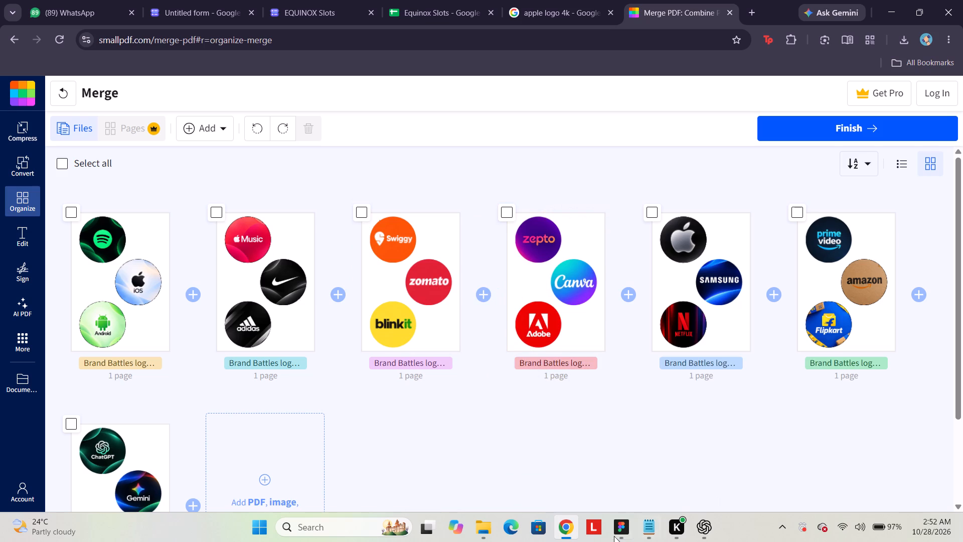
Bring up the ChatGPT app showing the Gemini logo and close its window.
click(707, 529)
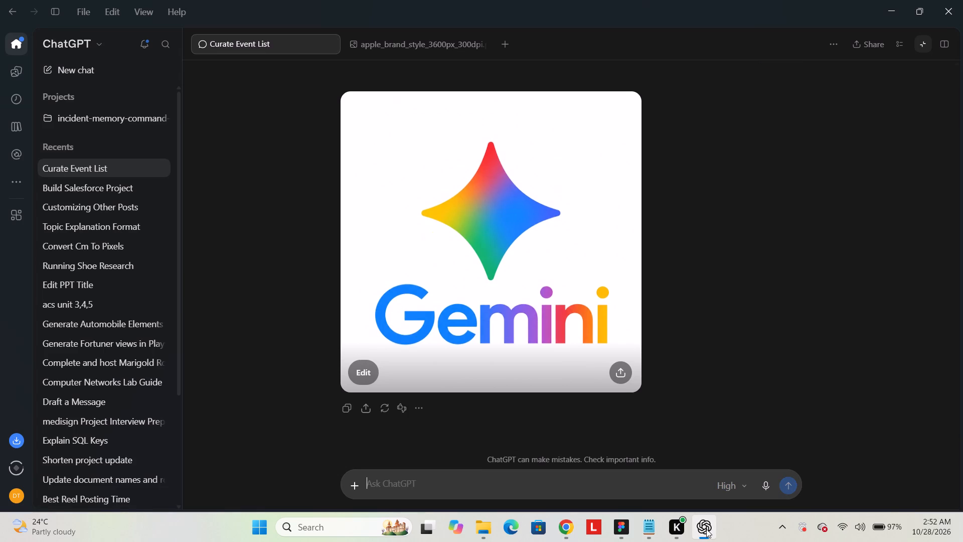
click(706, 529)
click(703, 528)
click(962, 0)
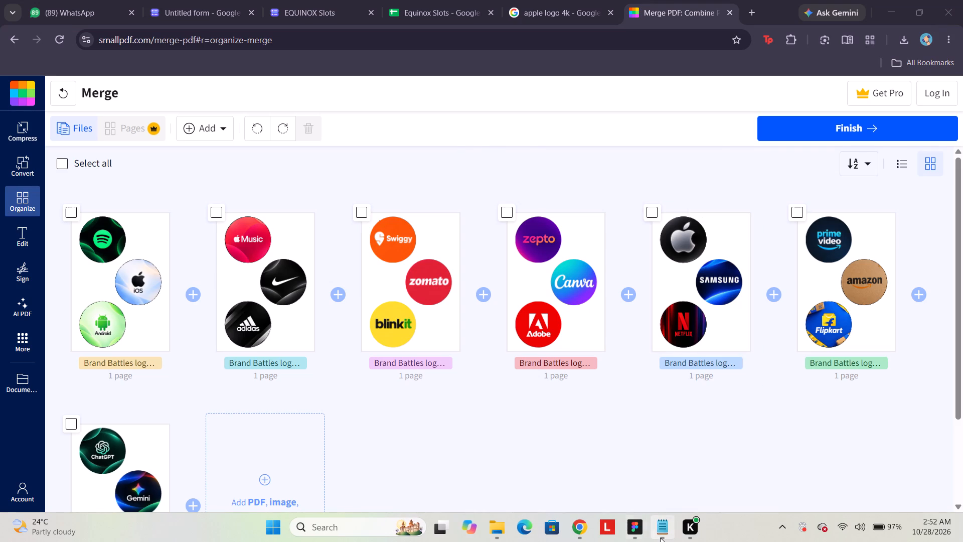
Switch to Notepad, close the iOS brand list without saving it, and close the Notepad window.
click(660, 537)
click(790, 19)
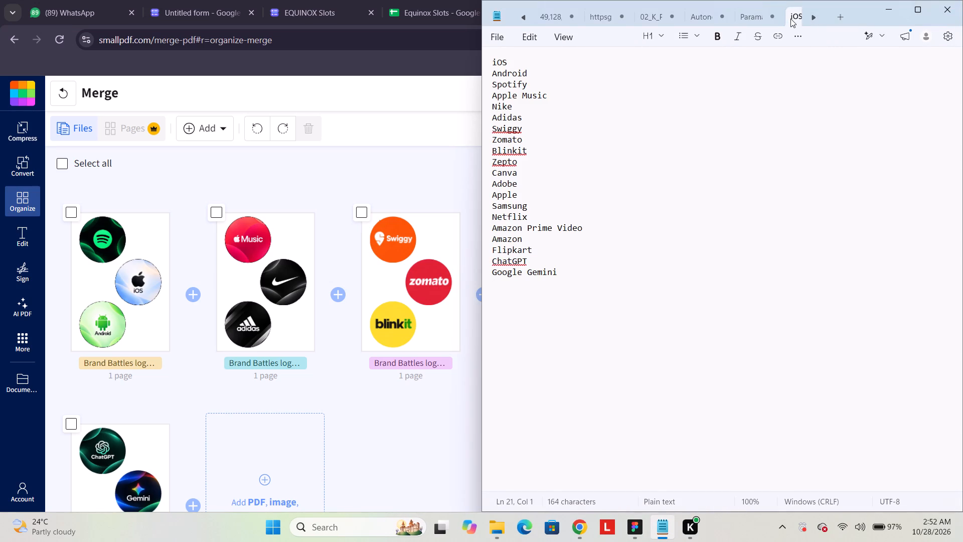
click(929, 11)
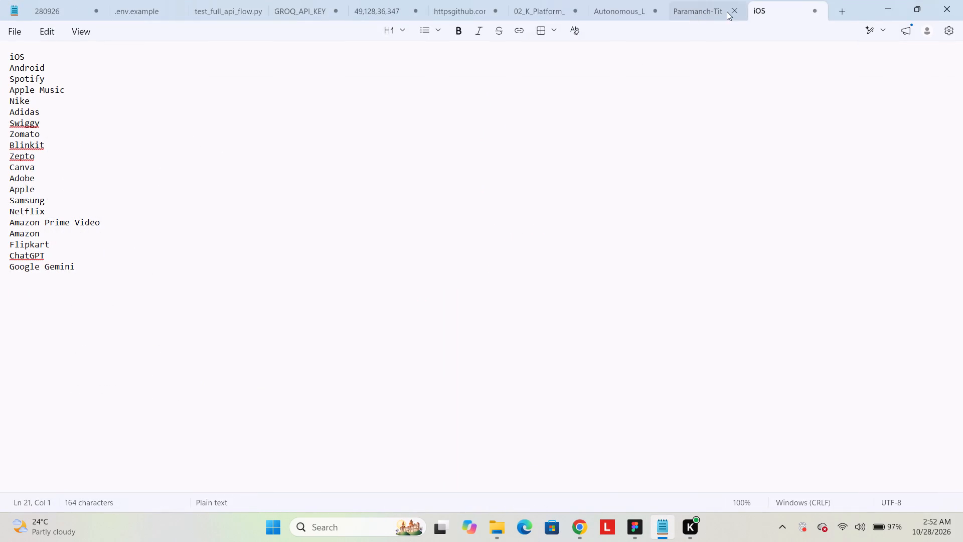
click(818, 12)
click(496, 297)
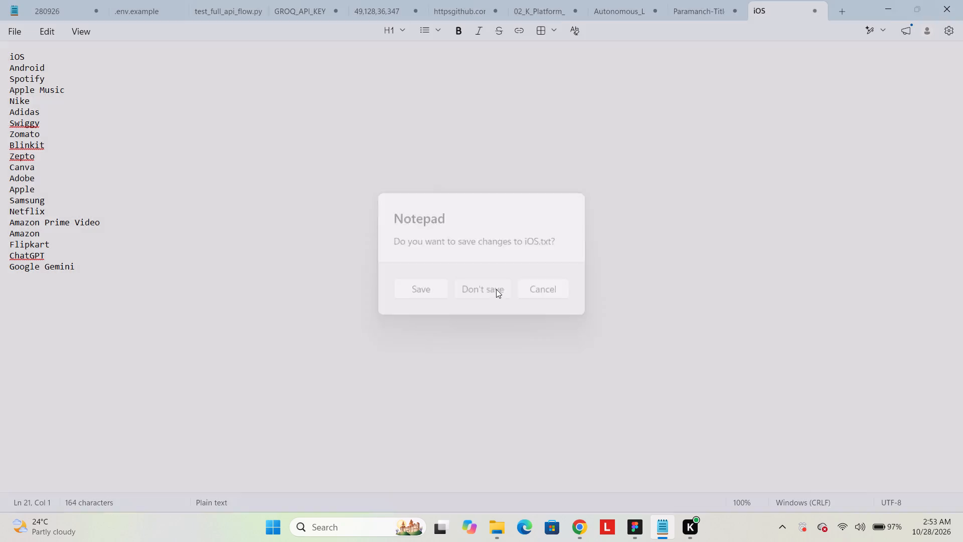
click(962, 0)
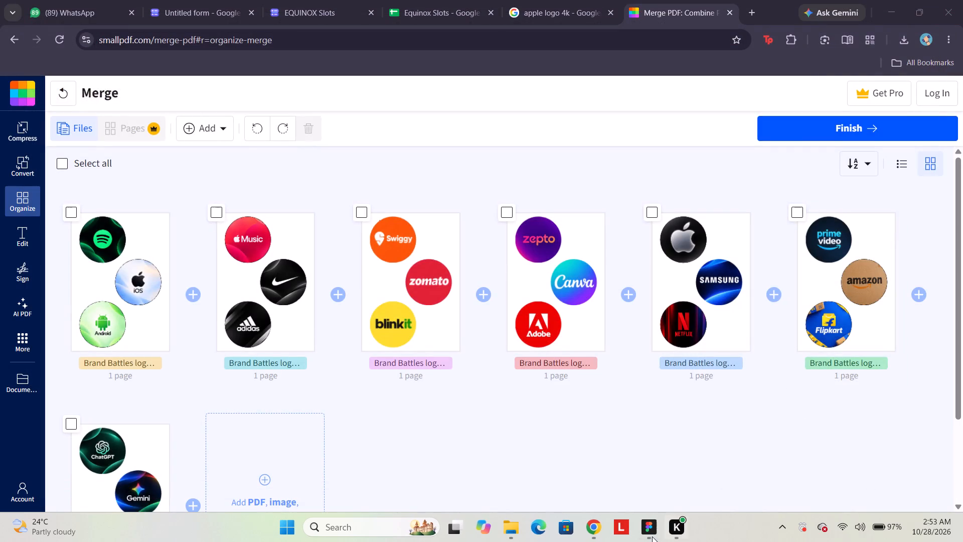